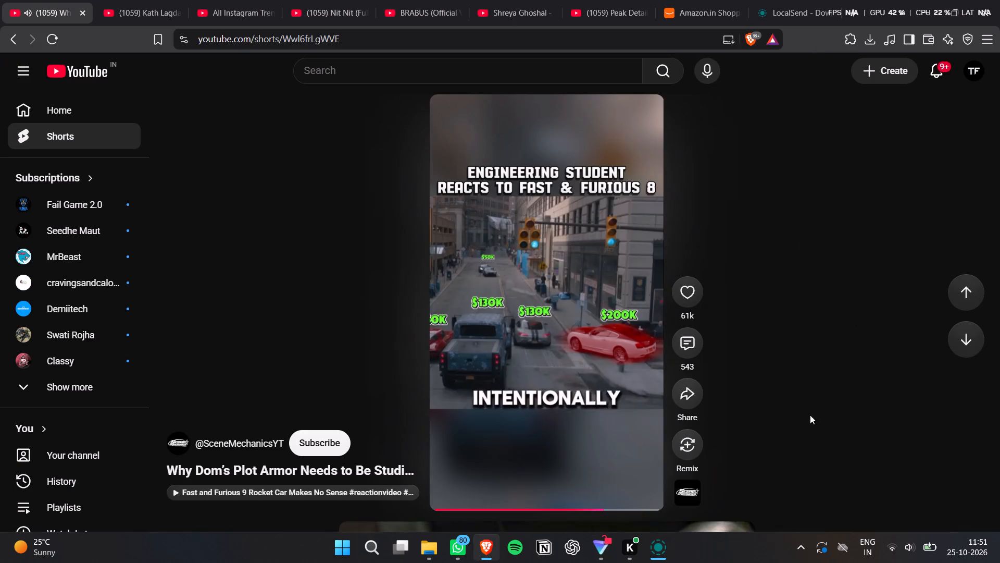
Pause the Short that is playing.
click(583, 337)
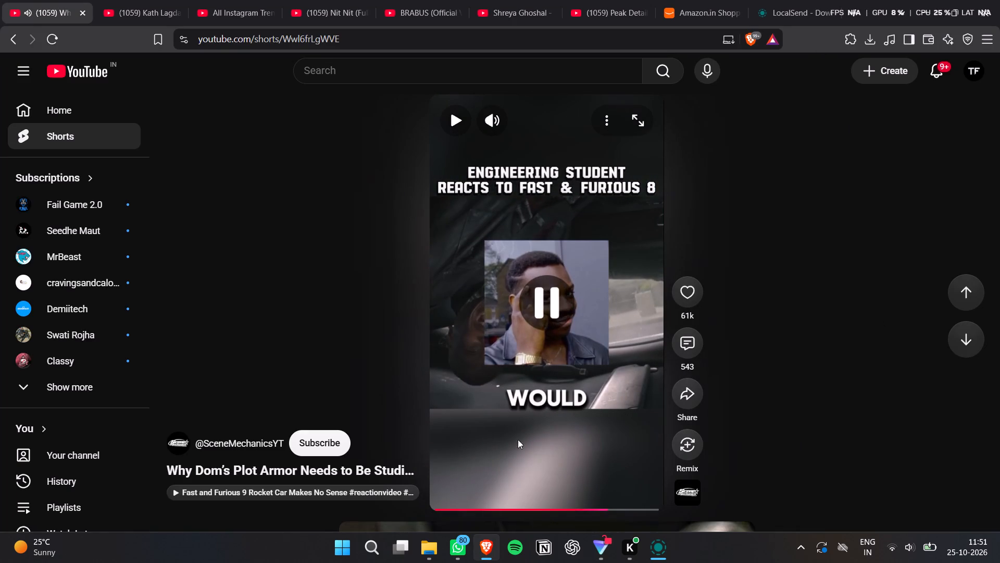
Switch to LocalSend, open the received-files folder from its transfer history and maximize the Downloads window.
click(431, 554)
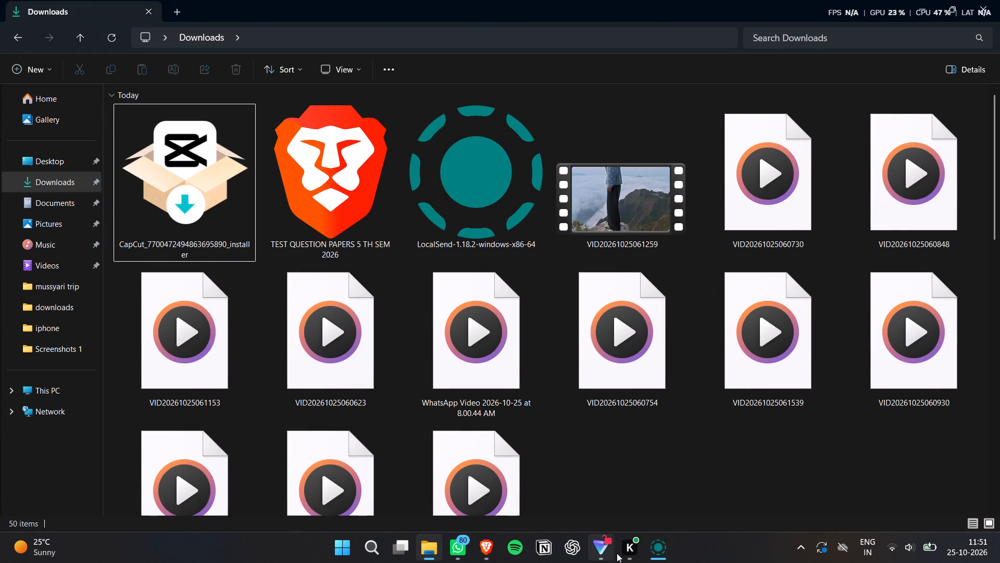
click(662, 548)
click(746, 427)
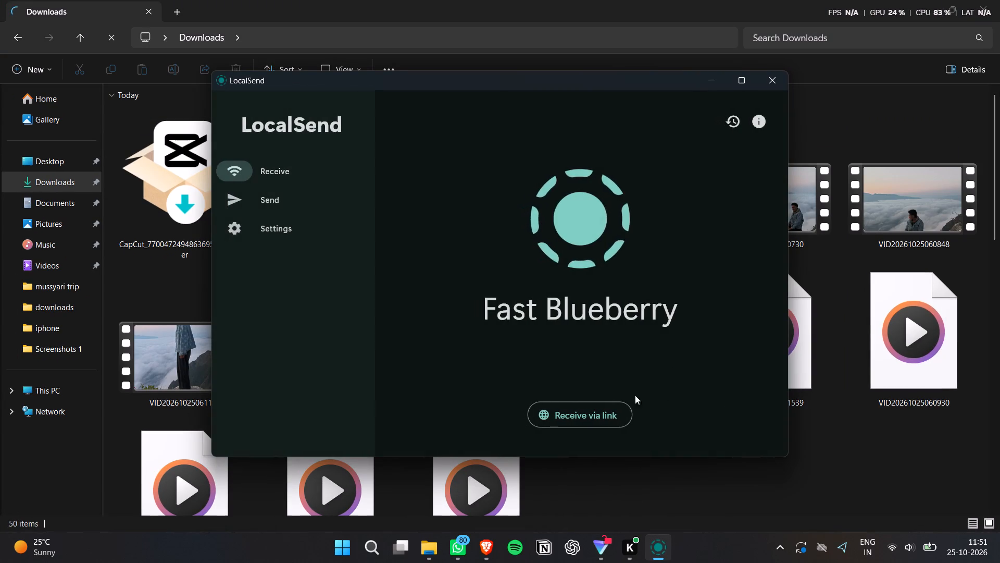
click(742, 119)
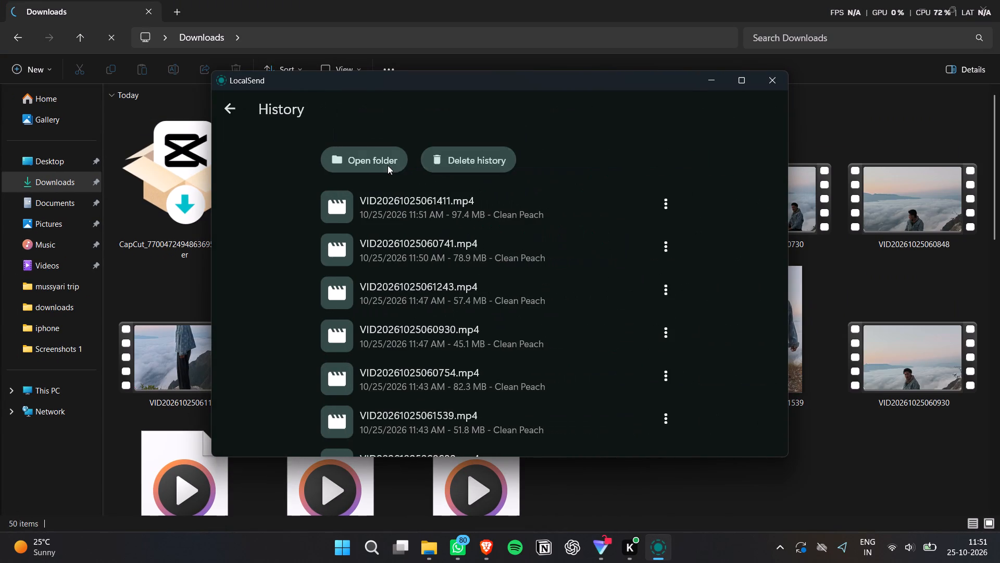
click(385, 163)
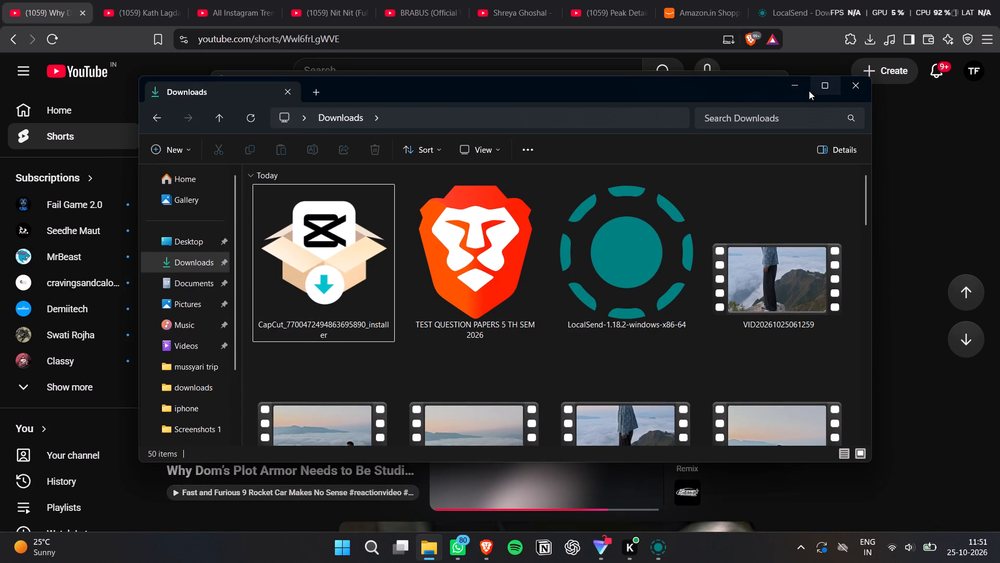
scroll(562, 279, down, 5)
scroll(561, 278, up, 6)
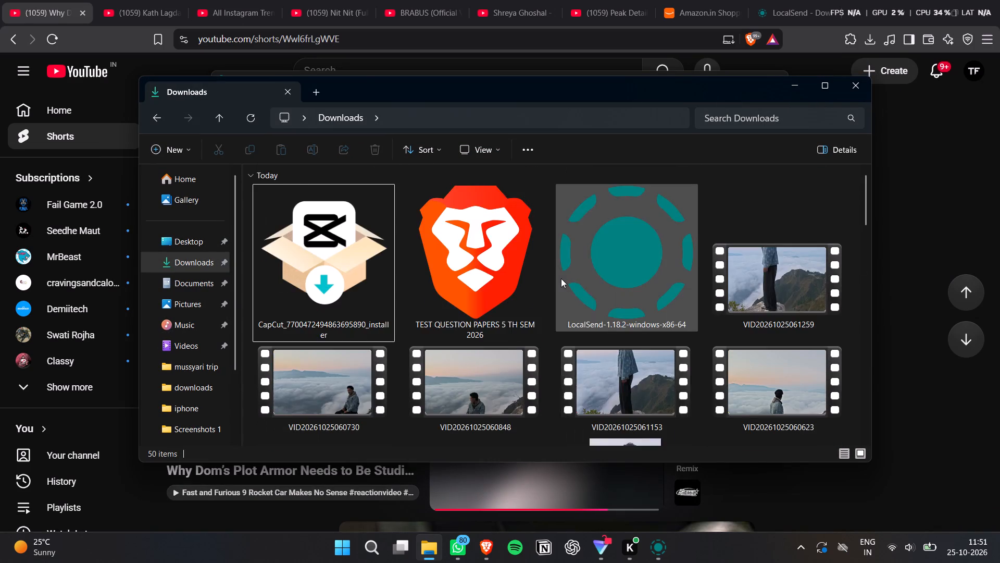
scroll(669, 269, down, 1)
click(843, 80)
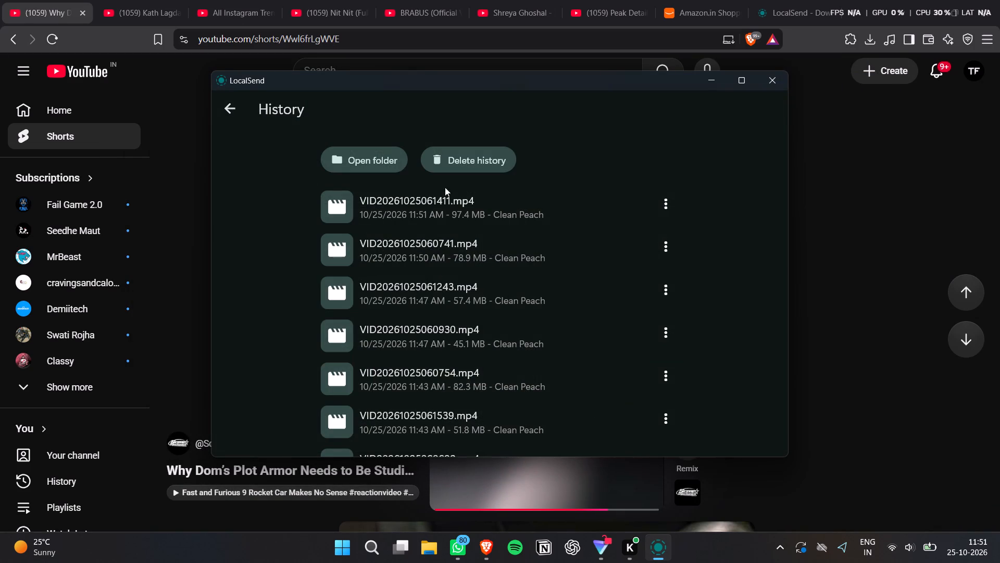
click(382, 162)
click(829, 83)
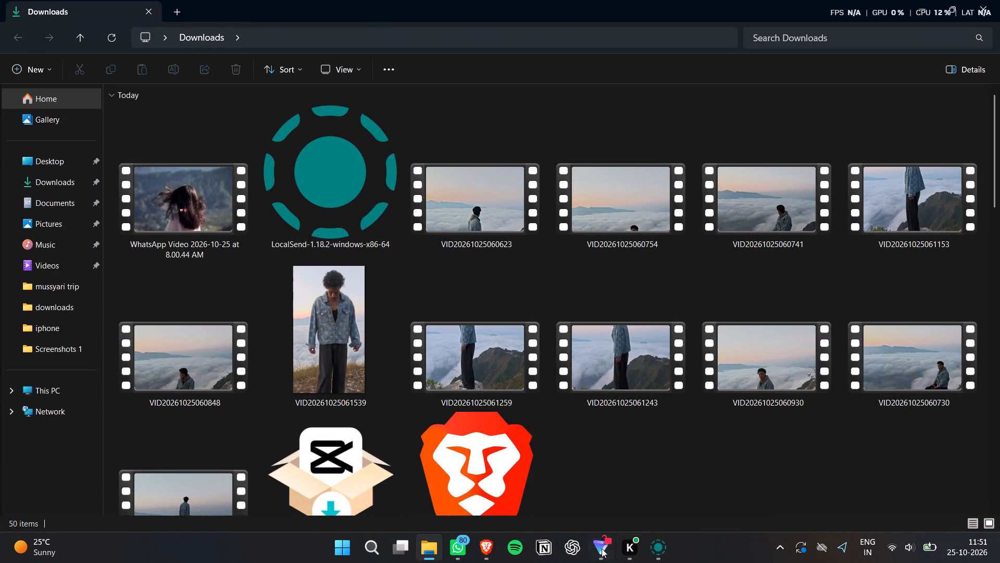
Switch to Proton VPN and connect to the fastest free server.
click(602, 548)
click(572, 148)
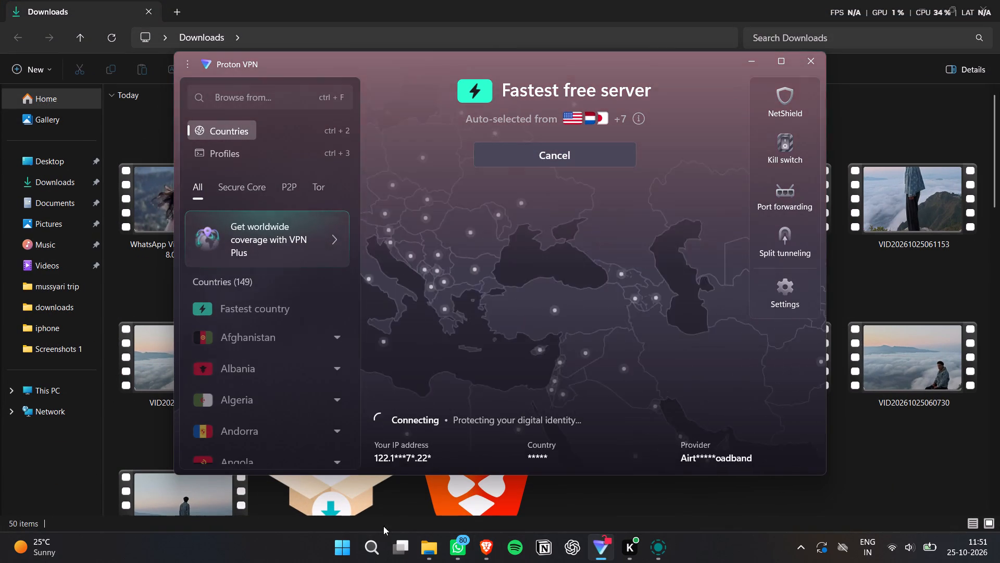
Search the computer for CapCut and launch it, with the VPN window out of the way.
click(349, 549)
key(c)
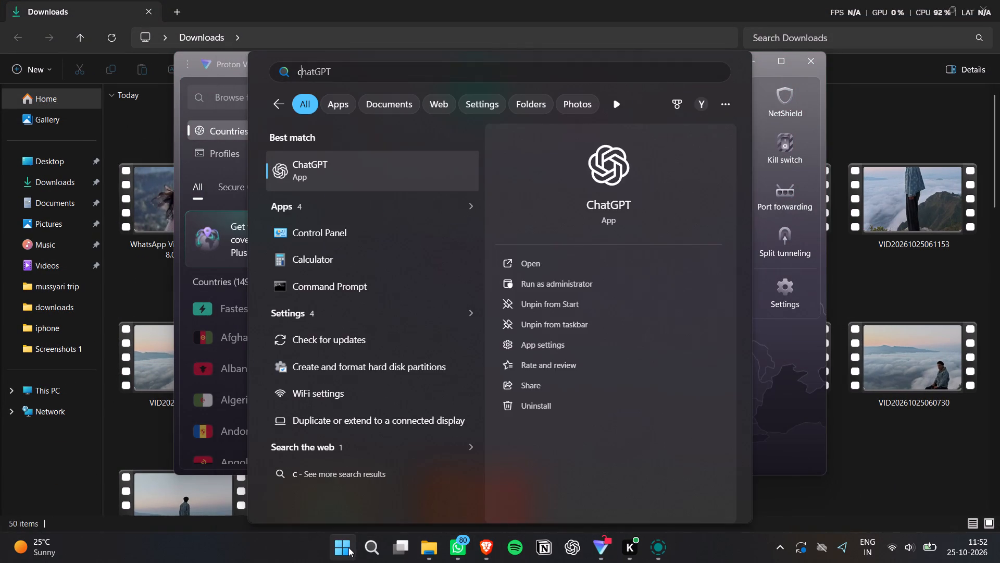
key(a)
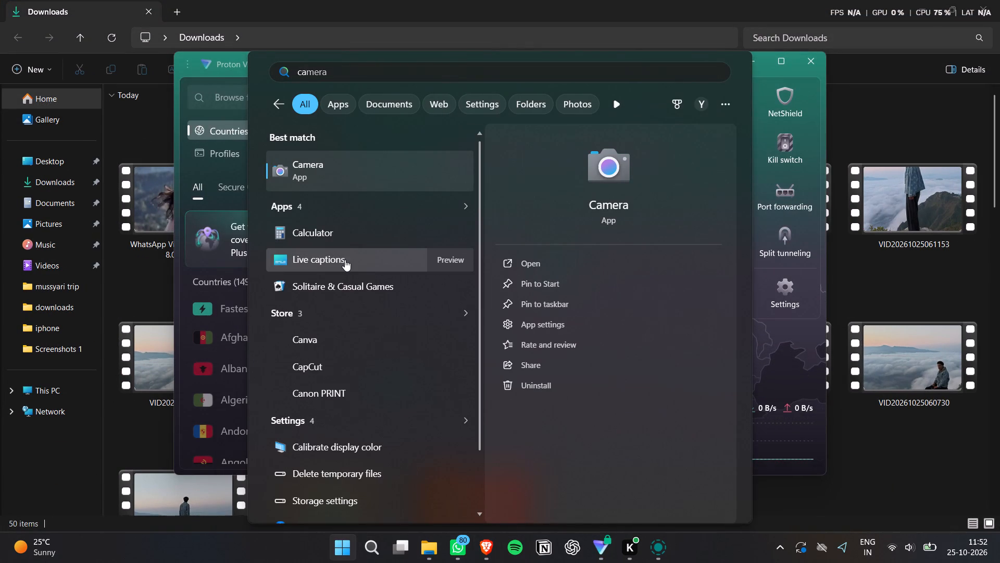
key(p)
click(352, 172)
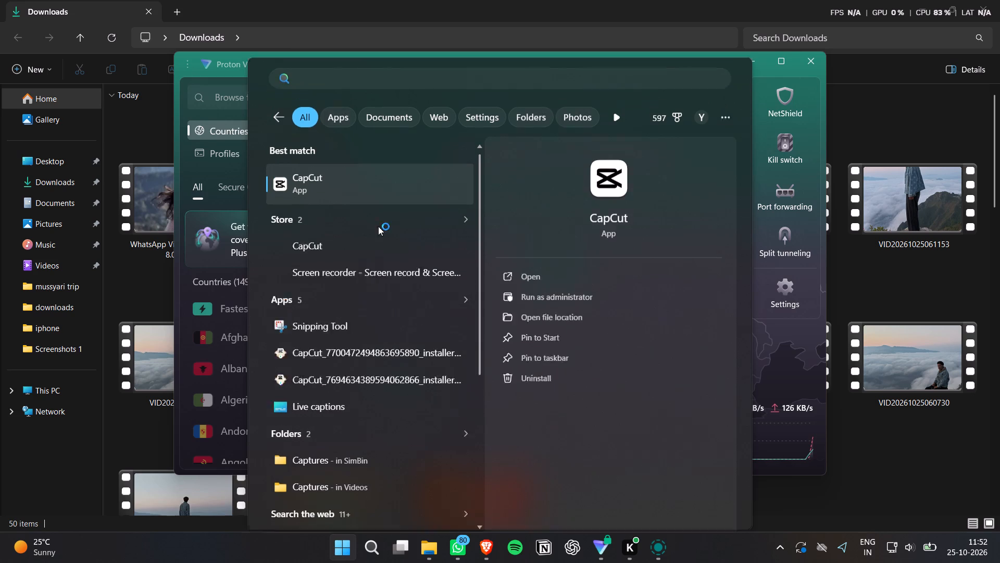
click(745, 68)
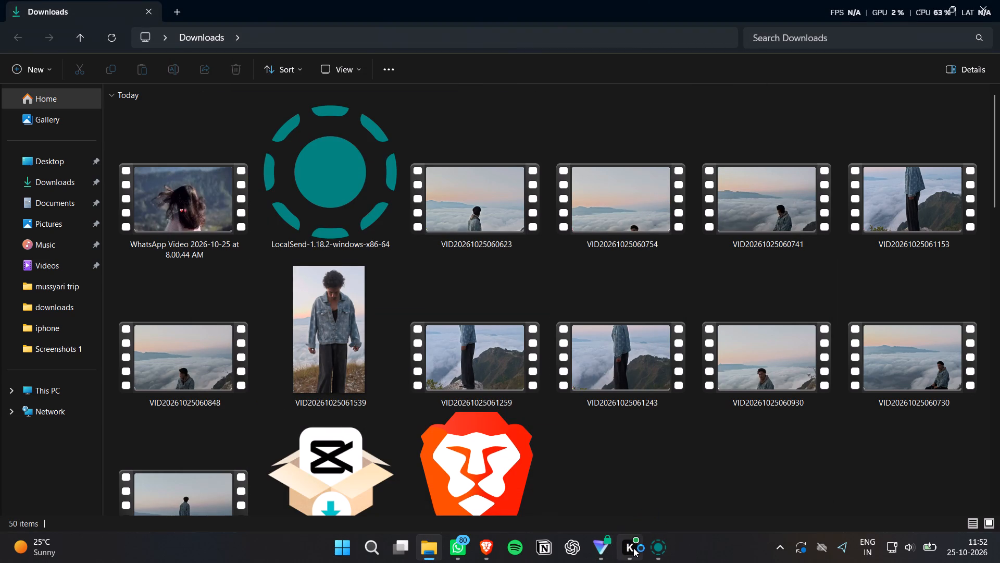
click(760, 481)
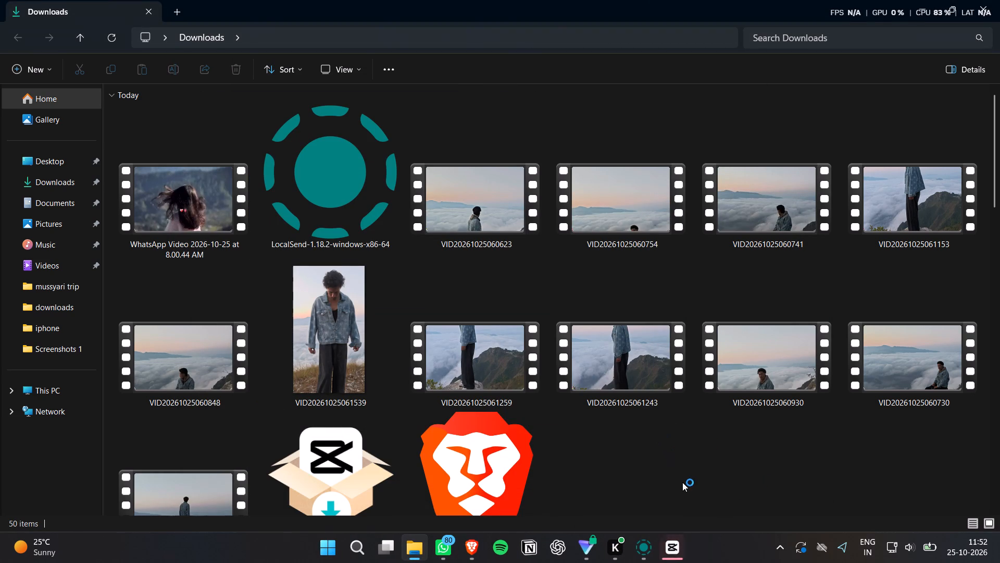
click(667, 558)
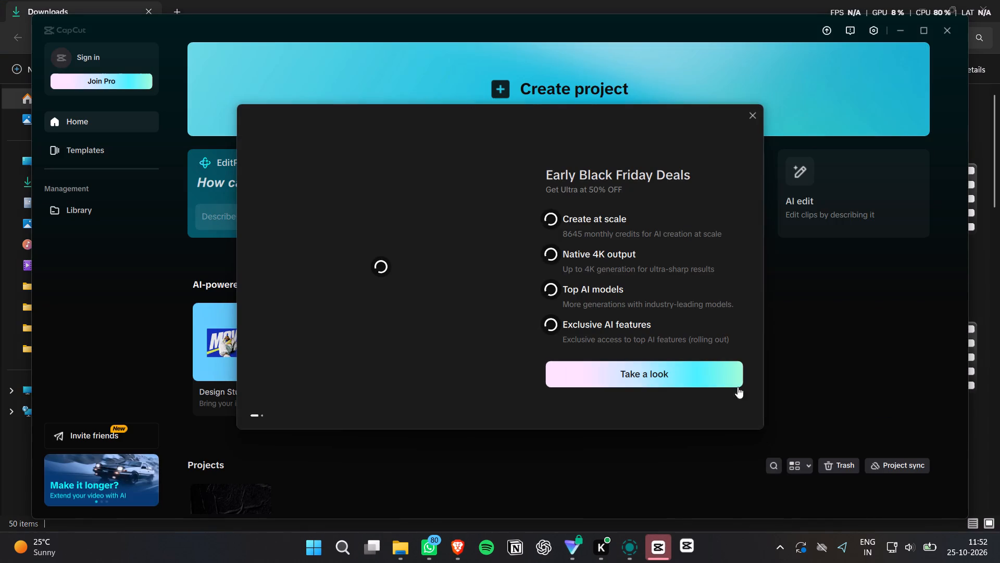
Create a new CapCut project, dismissing the Black Friday offer, the notification request and the Generate tip.
click(752, 114)
click(595, 98)
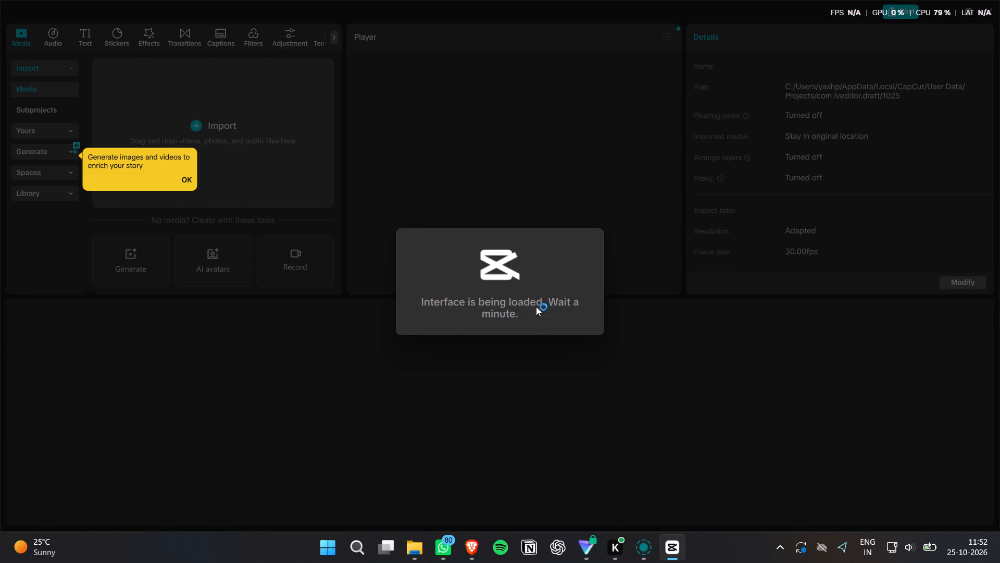
click(186, 181)
click(185, 175)
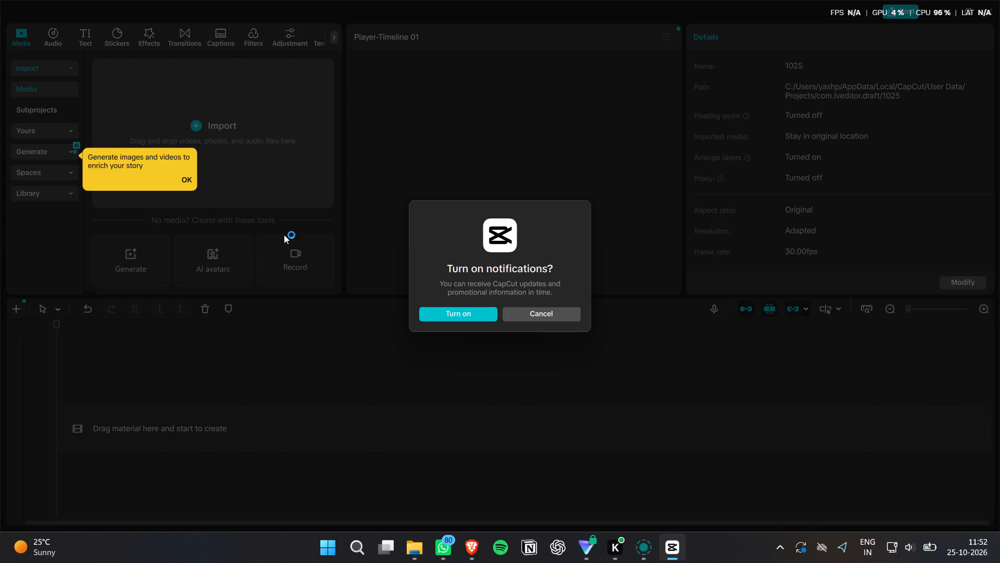
click(528, 317)
click(191, 183)
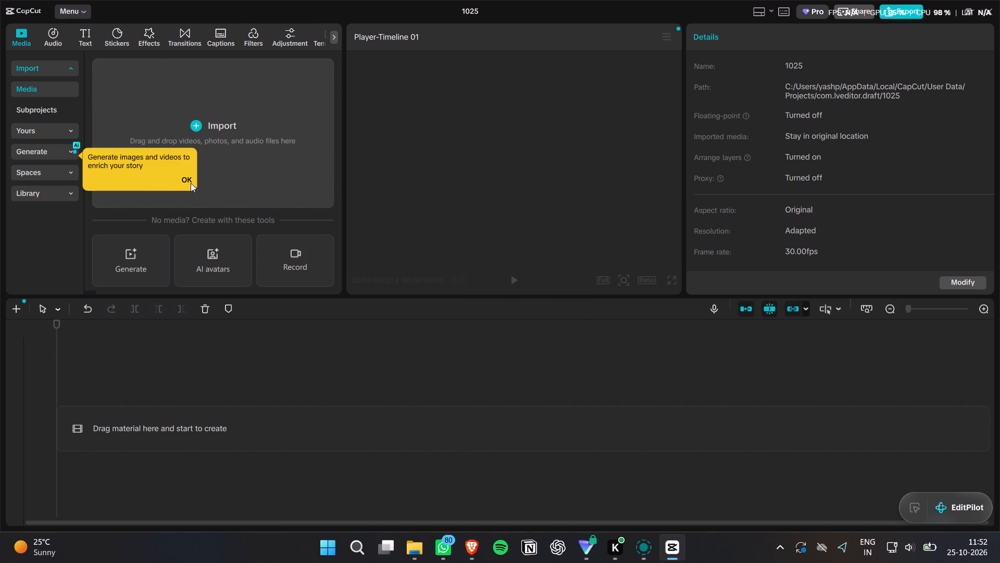
click(414, 552)
click(218, 203)
click(506, 183)
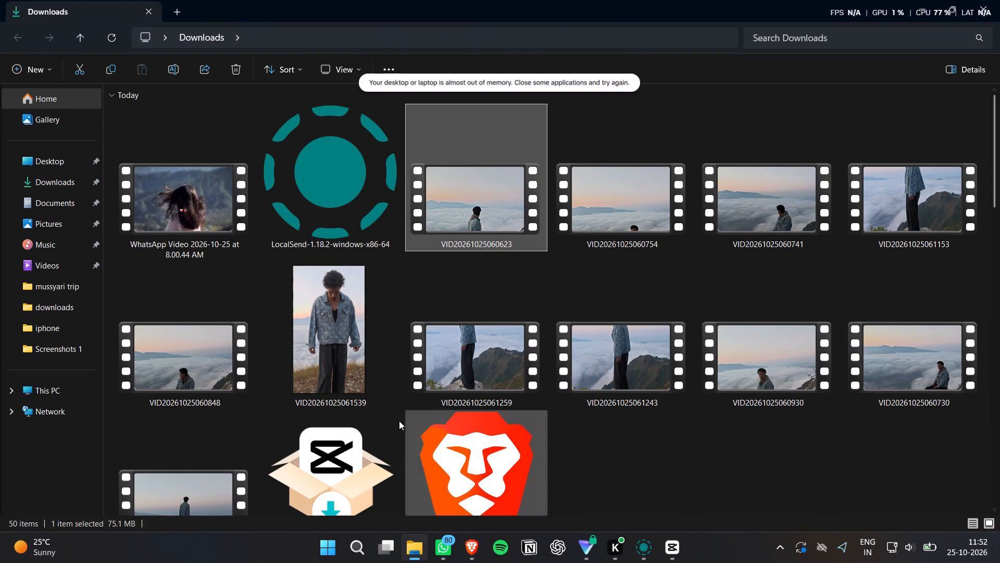
shift+click(191, 480)
drag(504, 280, 654, 493)
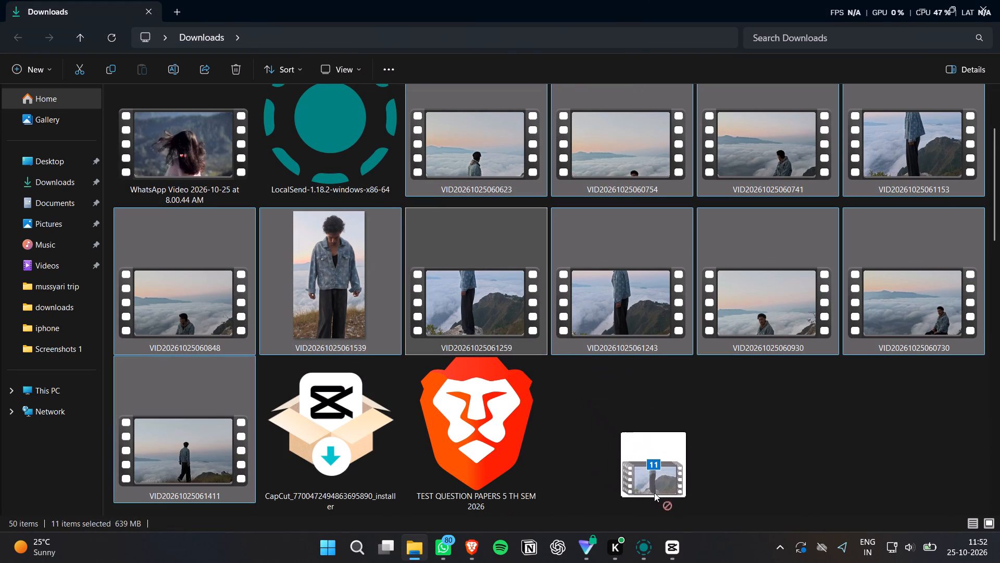
drag(654, 493, 195, 164)
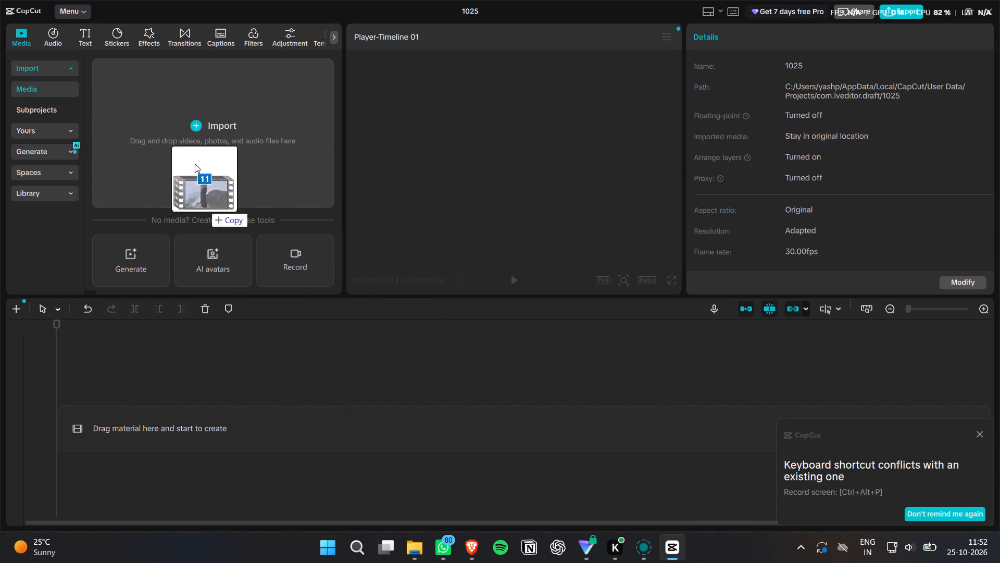
Import the 11 selected video clips from the Downloads folder into the project's media.
drag(195, 164, 193, 146)
Import the WhatsApp video of 2026-10-25 at 8.00.44 AM from the Downloads folder into the CapCut project's media.
key(alt+Tab)
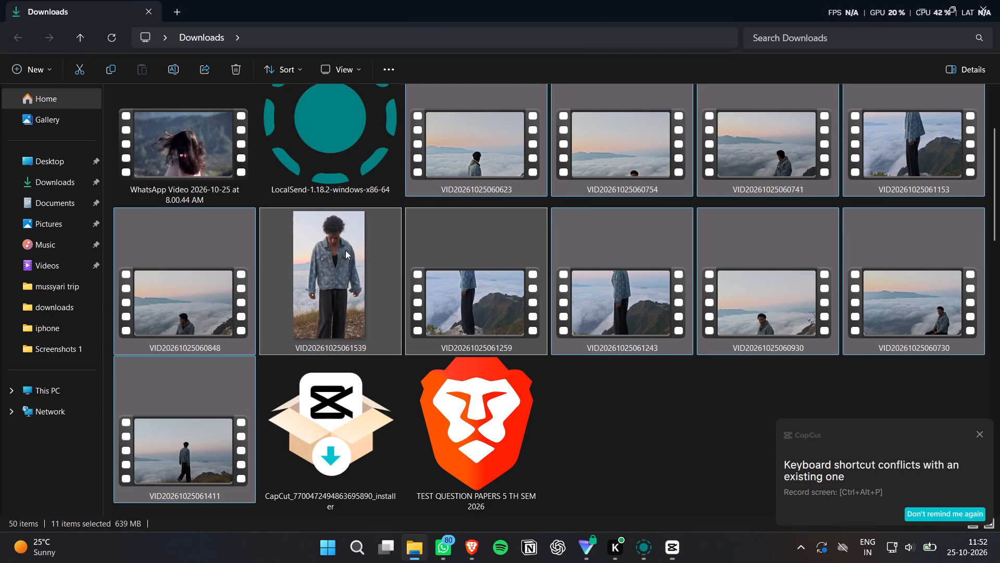
click(186, 142)
drag(162, 131, 679, 545)
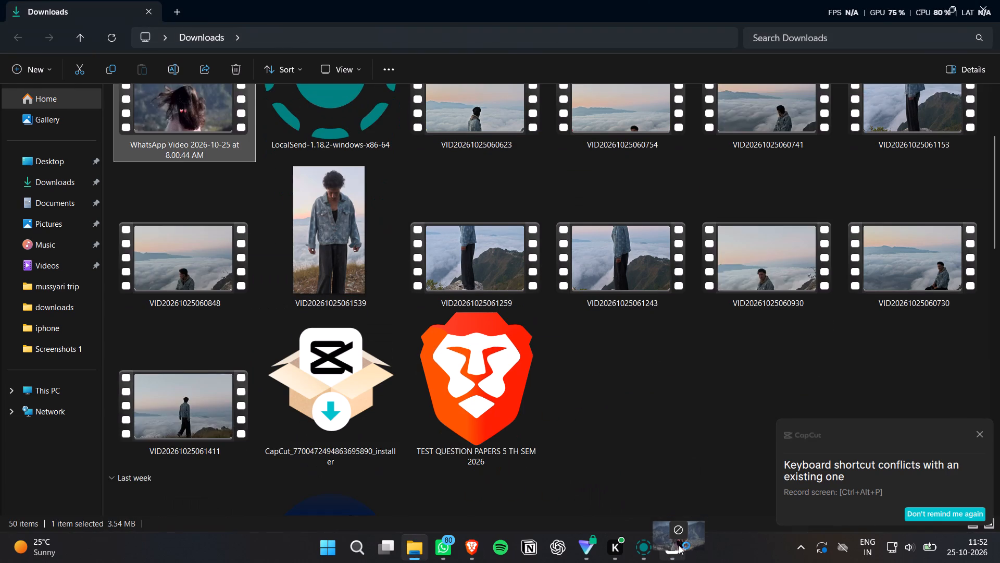
drag(679, 545, 293, 227)
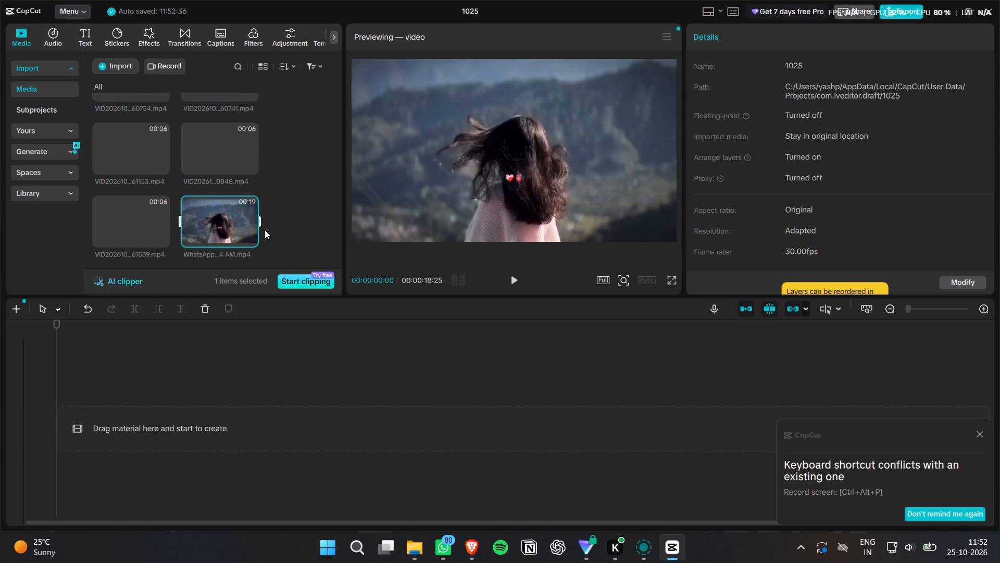
Place the imported WhatsApp video at the start of the empty timeline and dismiss the feature tips.
drag(214, 220, 131, 421)
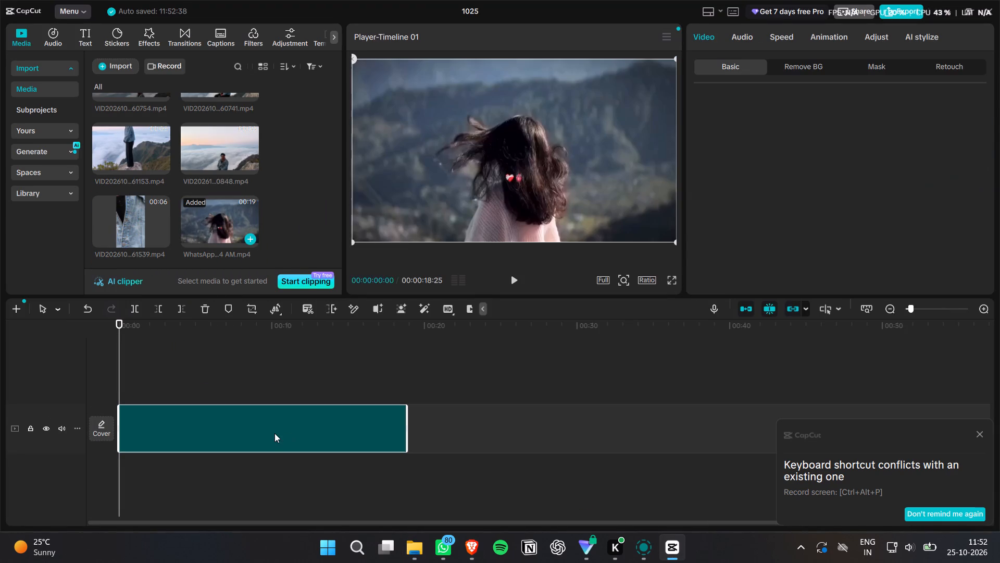
click(270, 432)
click(389, 274)
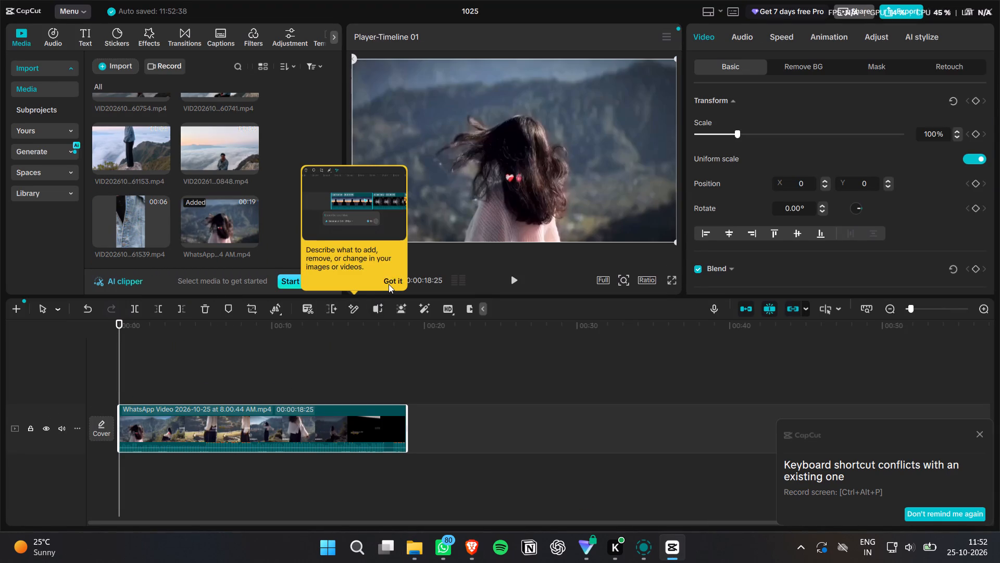
click(389, 284)
Extract the audio from the WhatsApp video clip onto its own track.
right_click(358, 419)
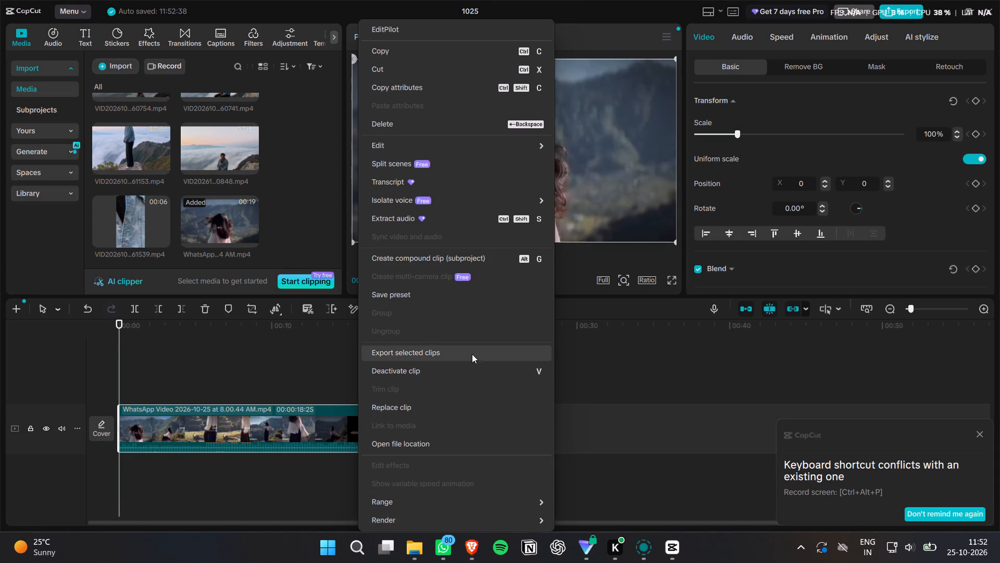
click(414, 217)
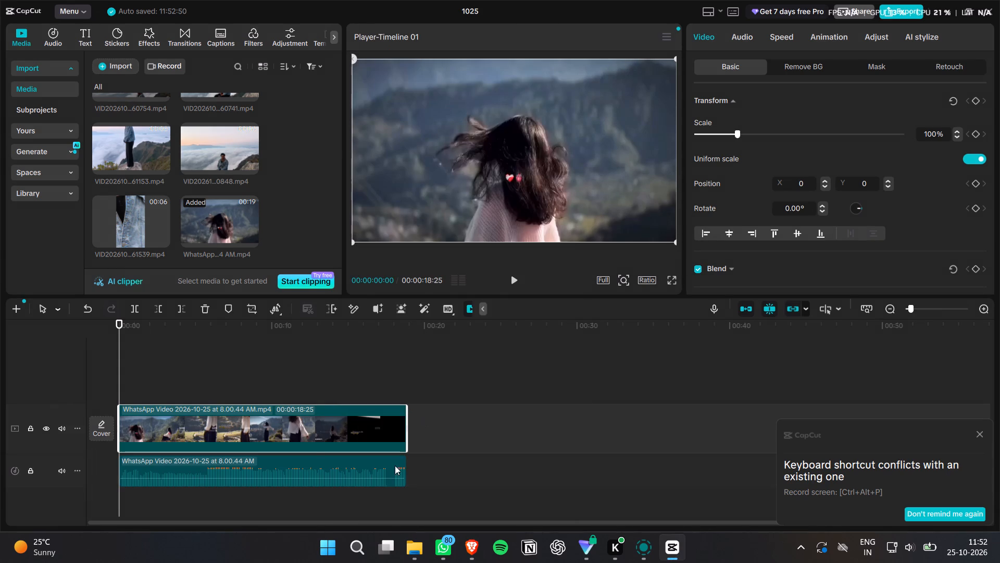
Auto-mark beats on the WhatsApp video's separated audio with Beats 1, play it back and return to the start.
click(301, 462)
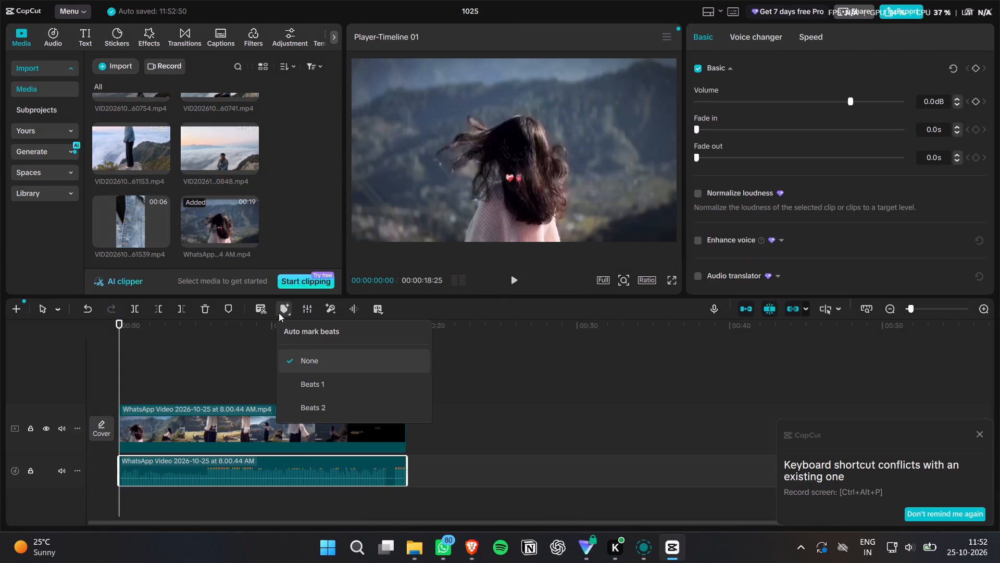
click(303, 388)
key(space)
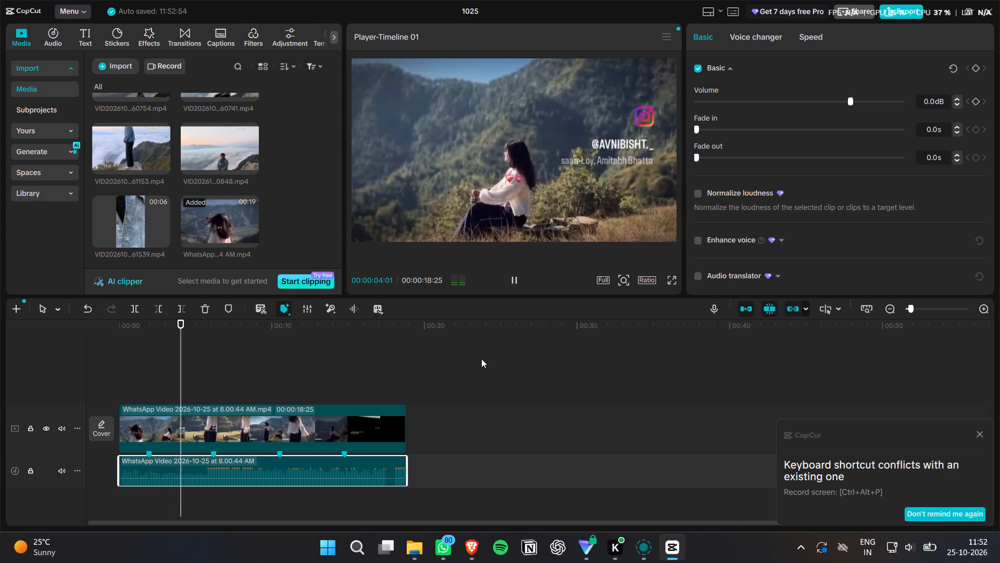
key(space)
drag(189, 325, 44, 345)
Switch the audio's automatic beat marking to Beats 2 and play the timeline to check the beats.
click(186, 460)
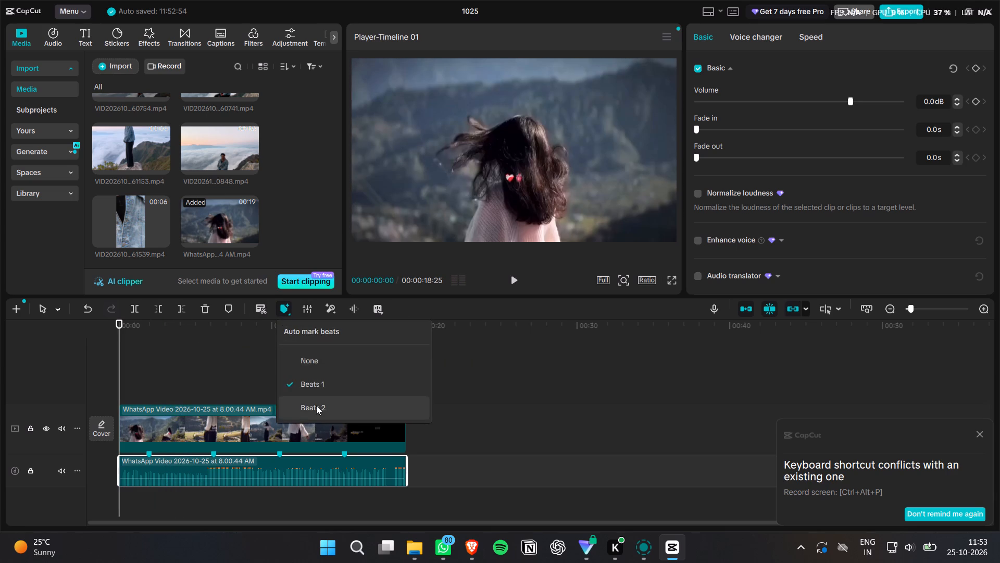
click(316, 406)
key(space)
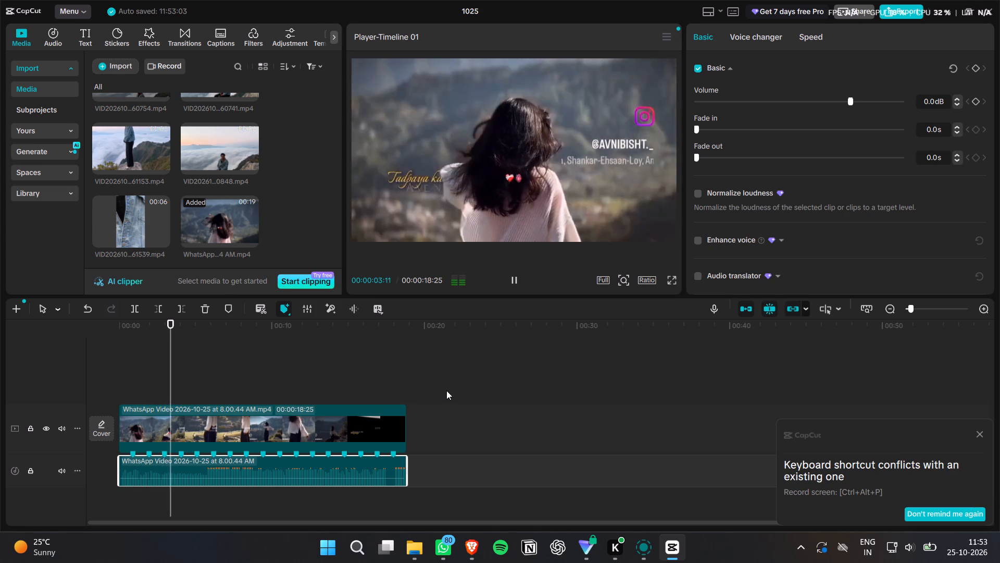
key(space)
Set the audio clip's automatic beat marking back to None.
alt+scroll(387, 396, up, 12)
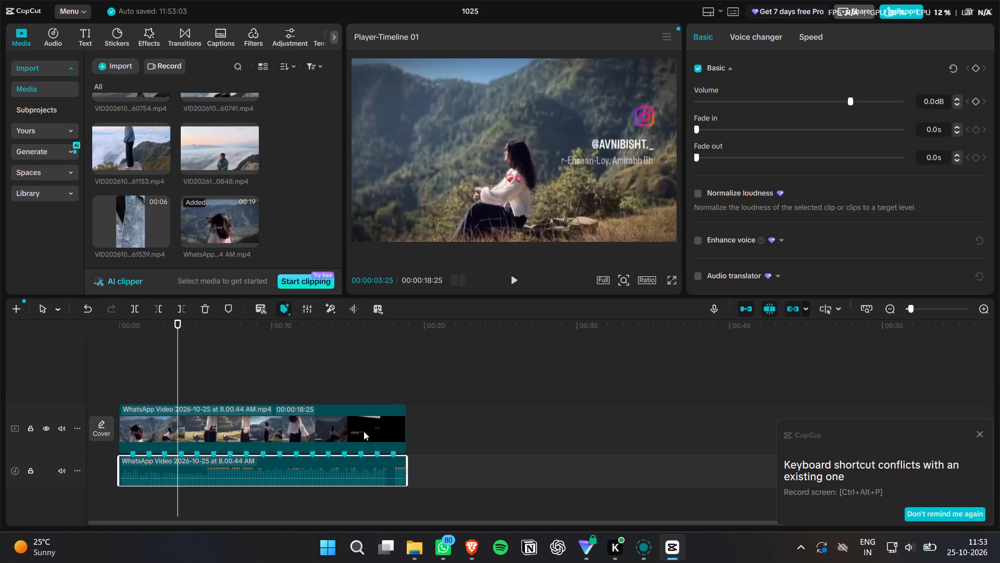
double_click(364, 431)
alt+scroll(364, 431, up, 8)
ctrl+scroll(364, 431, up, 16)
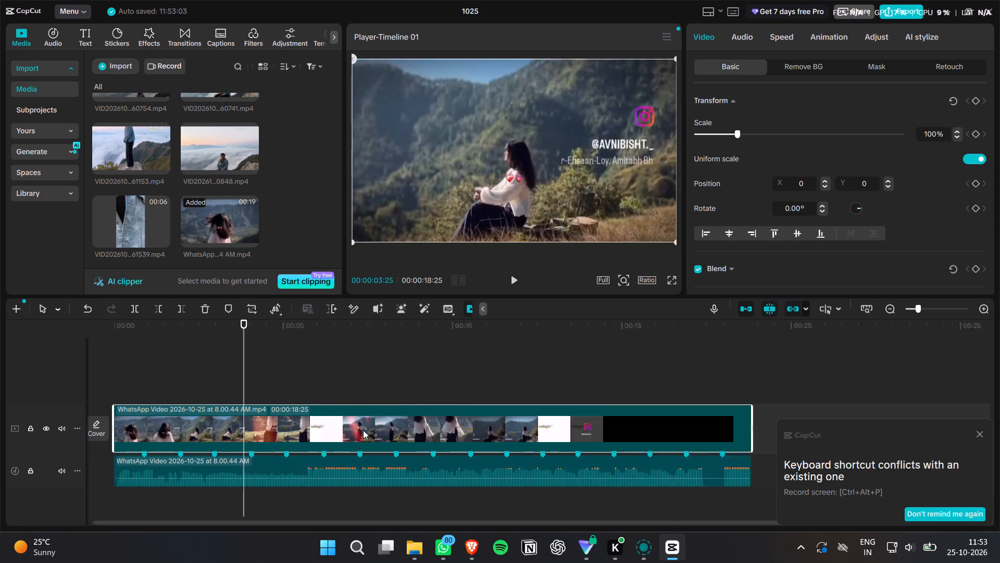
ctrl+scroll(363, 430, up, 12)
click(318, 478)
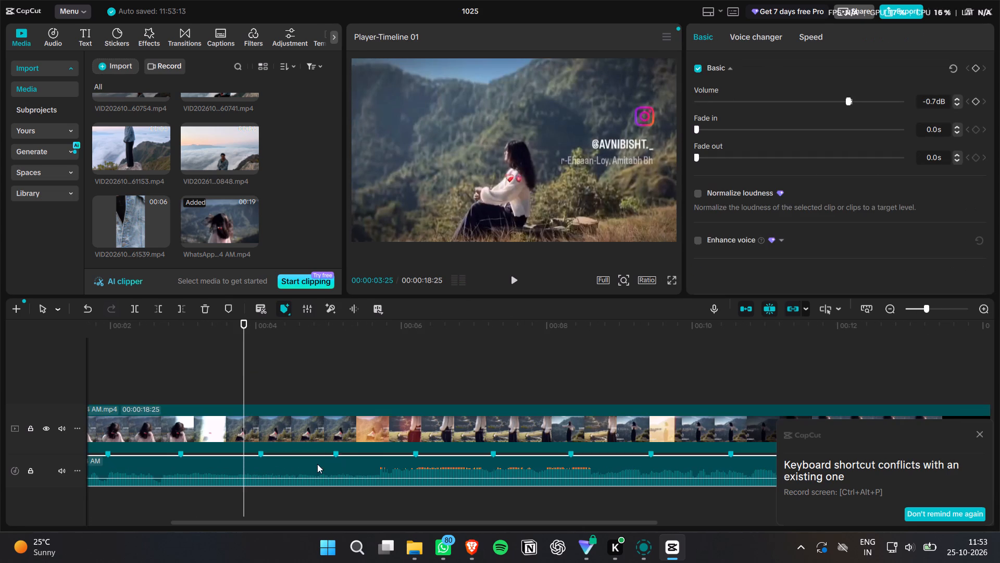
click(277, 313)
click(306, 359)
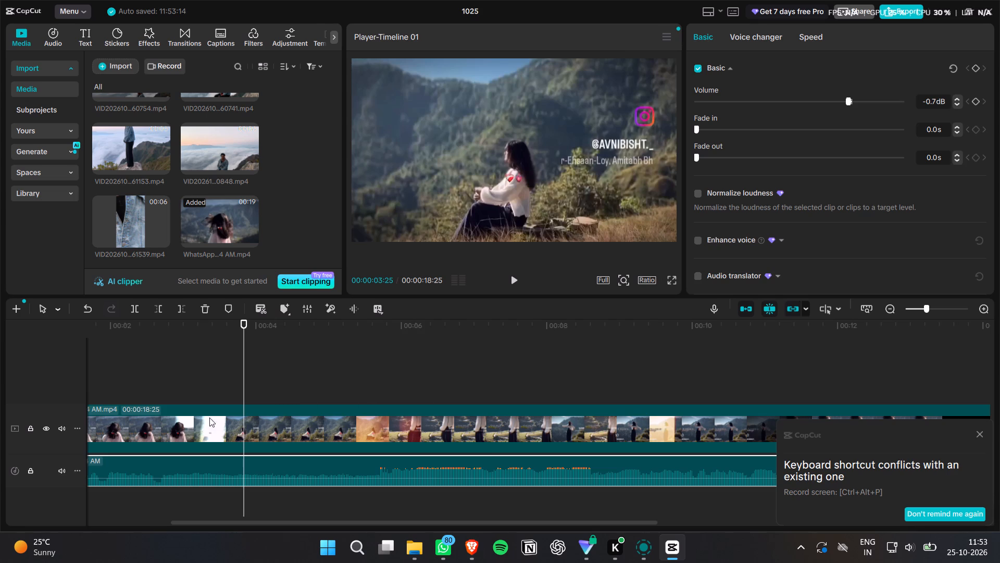
Add a timeline marker at 00:00:03:16, on the light-flash transition in the WhatsApp reference video.
drag(183, 345, 184, 333)
key(space)
key(space)
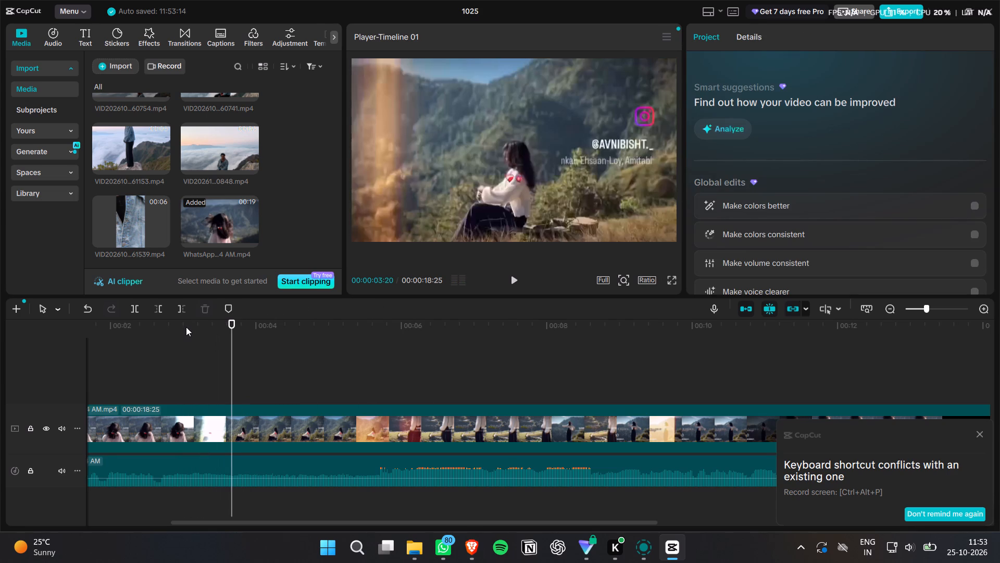
key(Left)
key(Left)
key(Left)
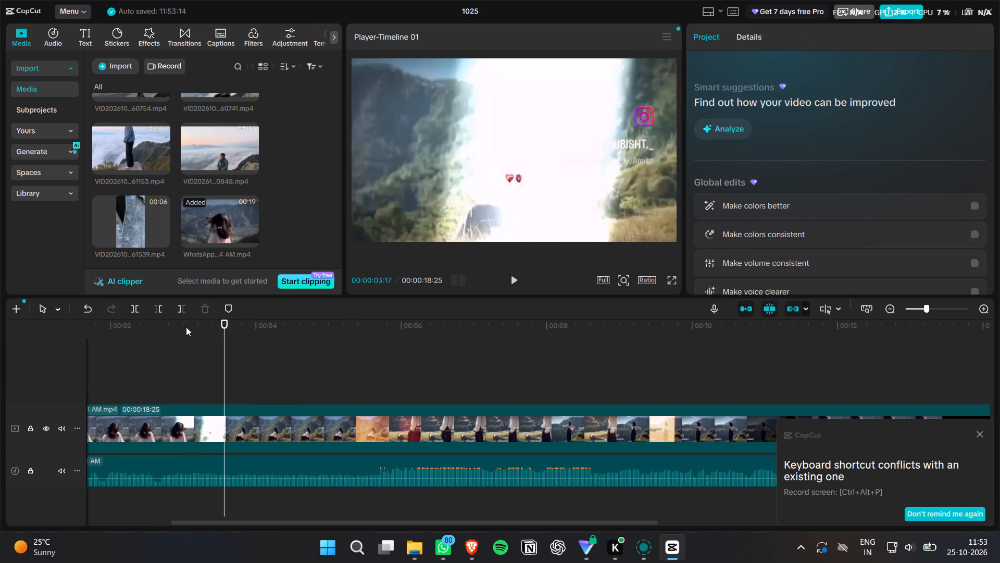
key(Left)
key(Left)
key(Right)
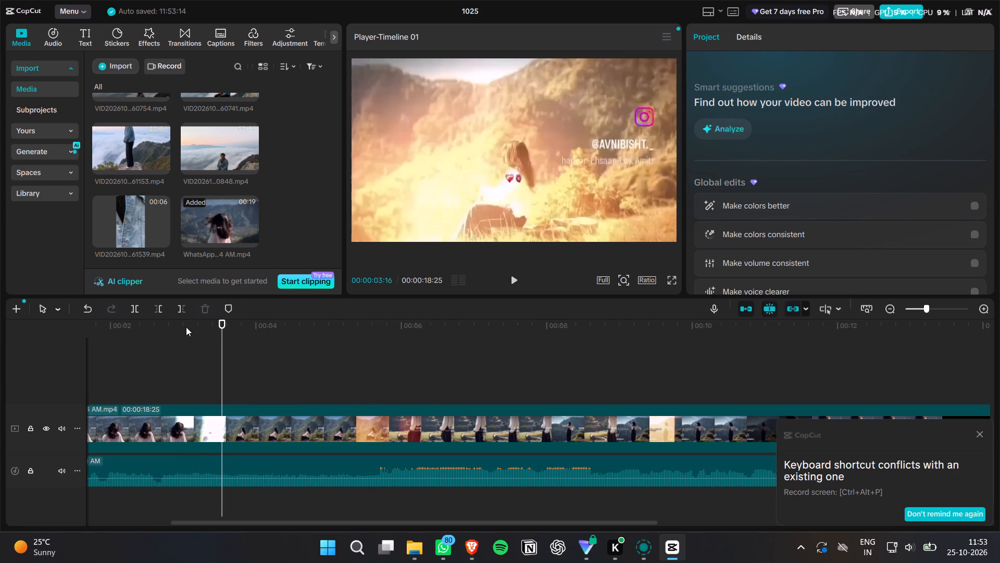
key(Left)
key(Right)
key(m)
Add a timeline marker at 00:00:05:28, on the second light-flash transition in the WhatsApp reference video.
key(space)
key(Right)
key(space)
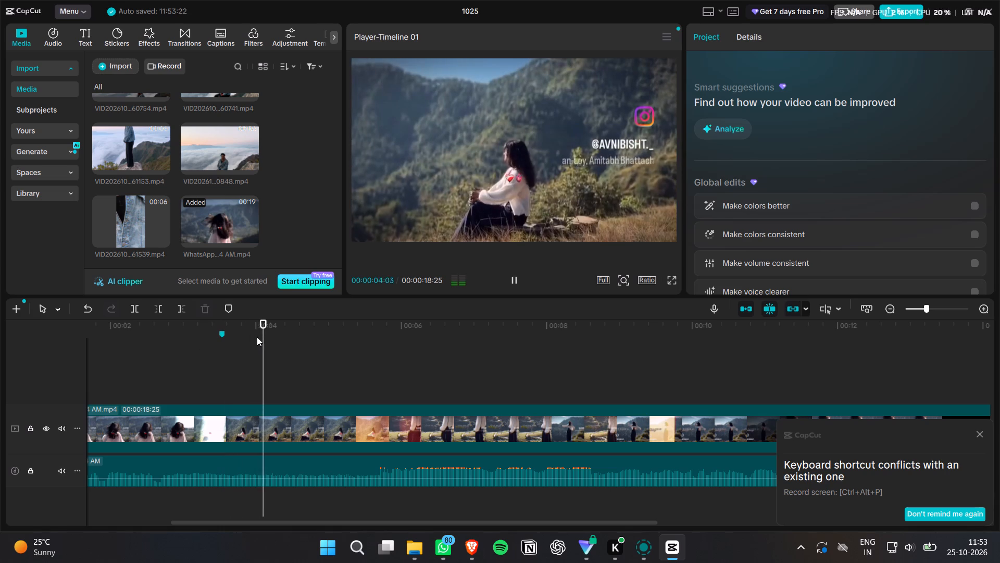
key(space)
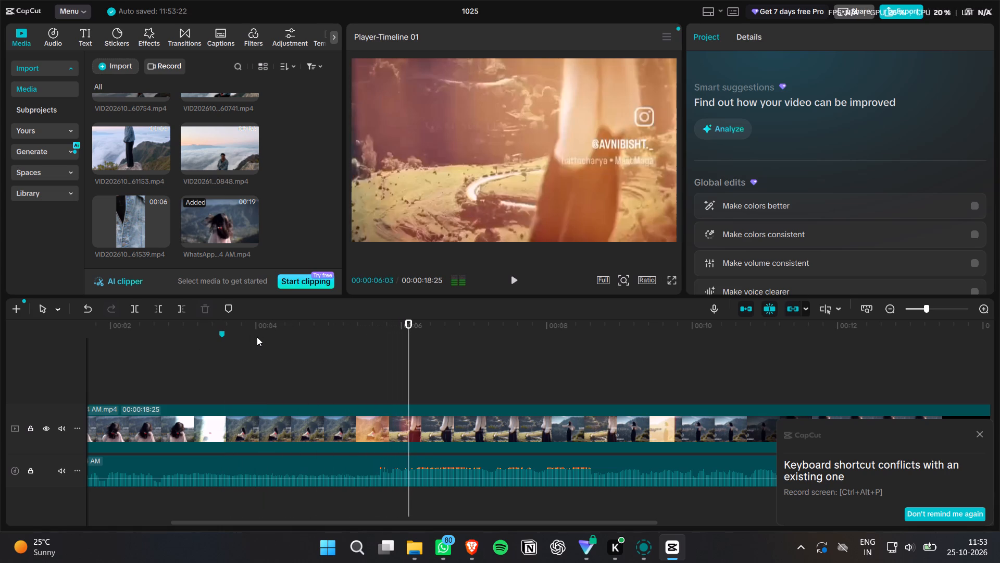
key(Left)
key(Left)
key(Left)
key(Left)
key(Left)
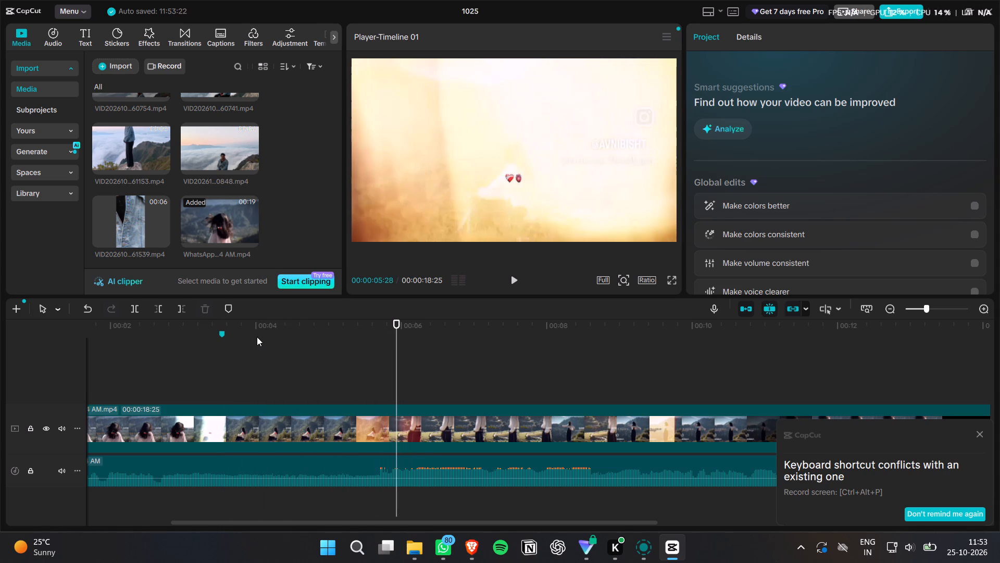
key(Left)
key(Right)
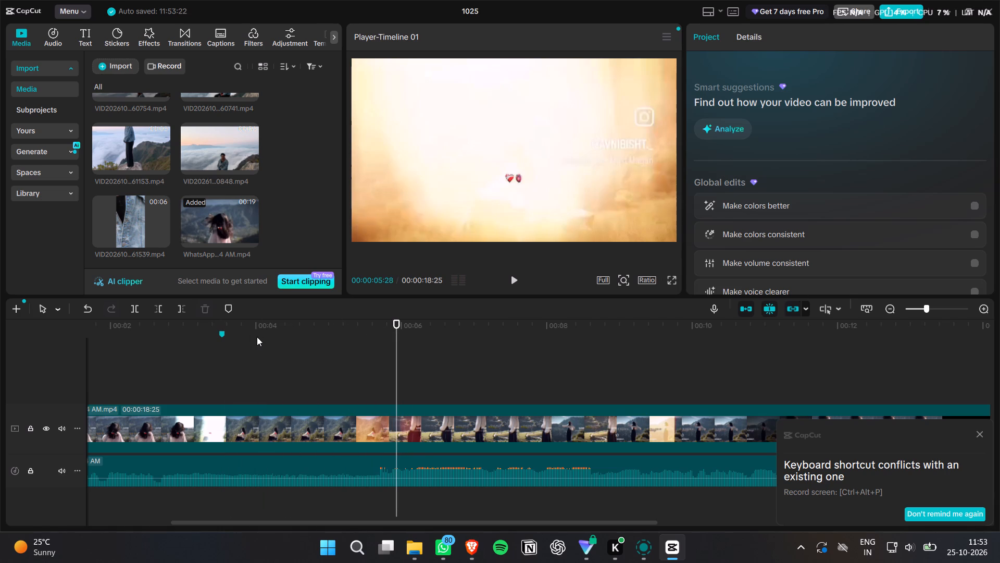
text(m)
Add a timeline marker at 00:00:08:22, on the white-flash transition in the WhatsApp reference video.
key(space)
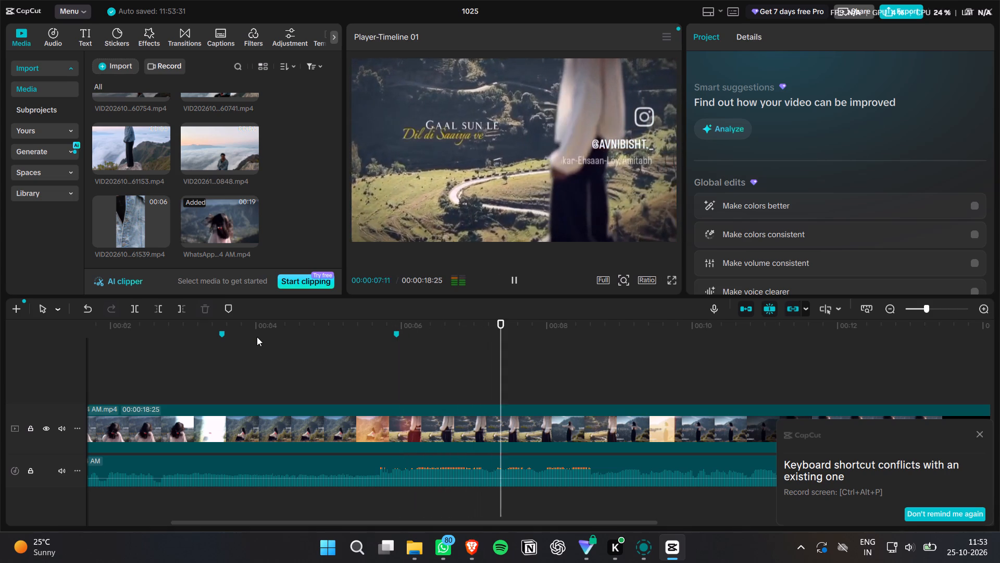
key(space)
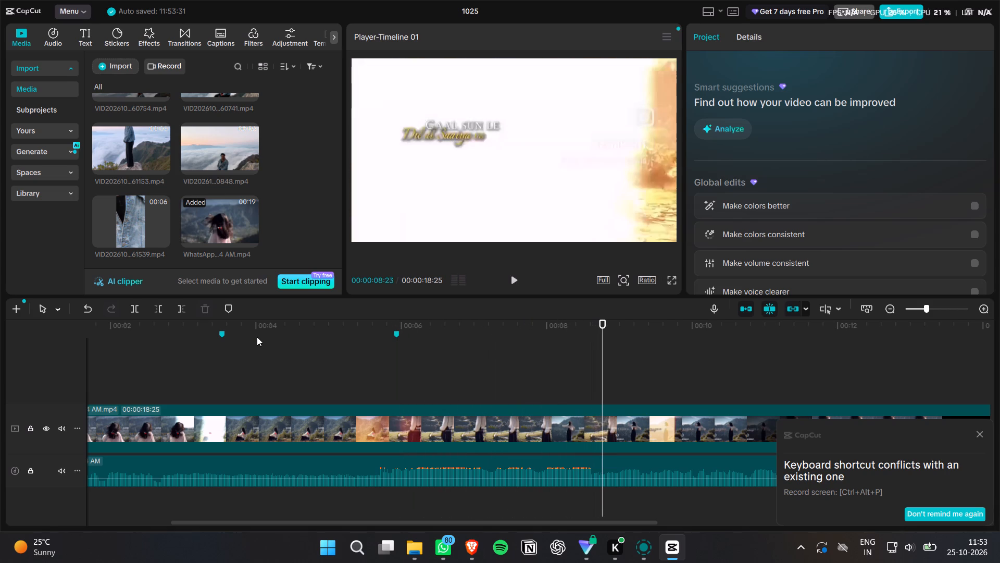
key(Right)
key(Right)
key(Left)
key(Left)
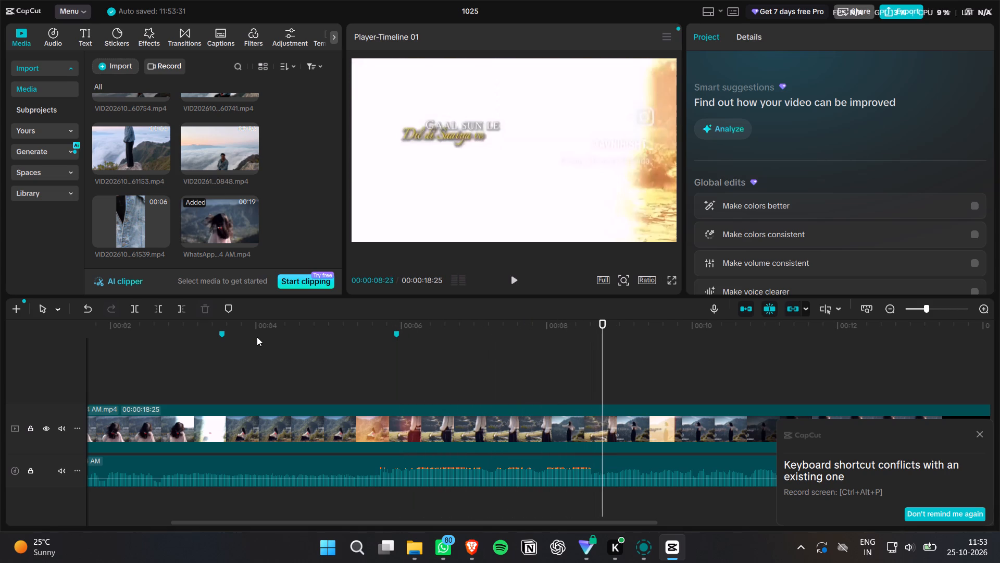
key(Left)
key(Left)
key(Right)
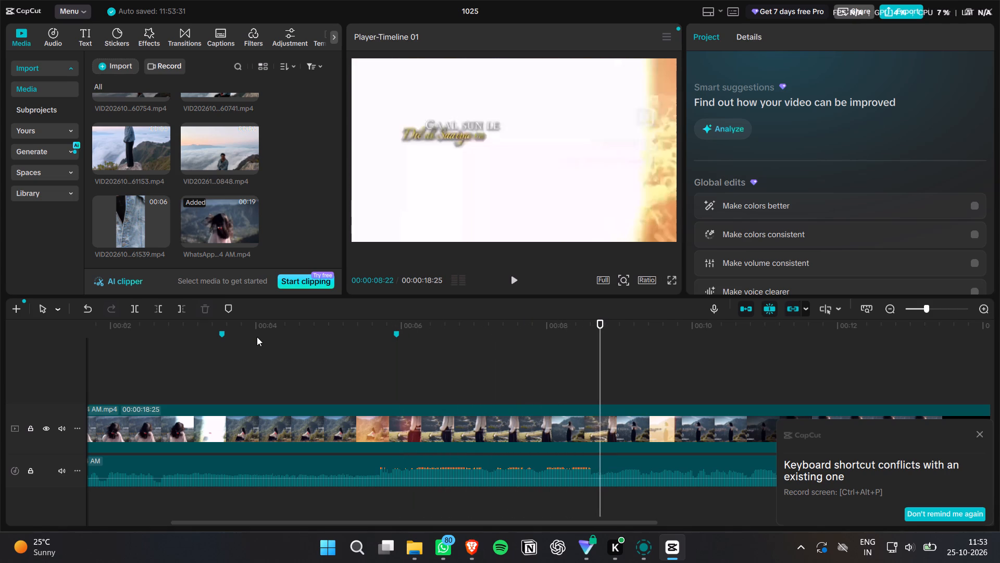
key(Left)
key(Right)
text(m)
Add a timeline marker at 00:00:11:26, on the fade to black in the WhatsApp reference video.
key(space)
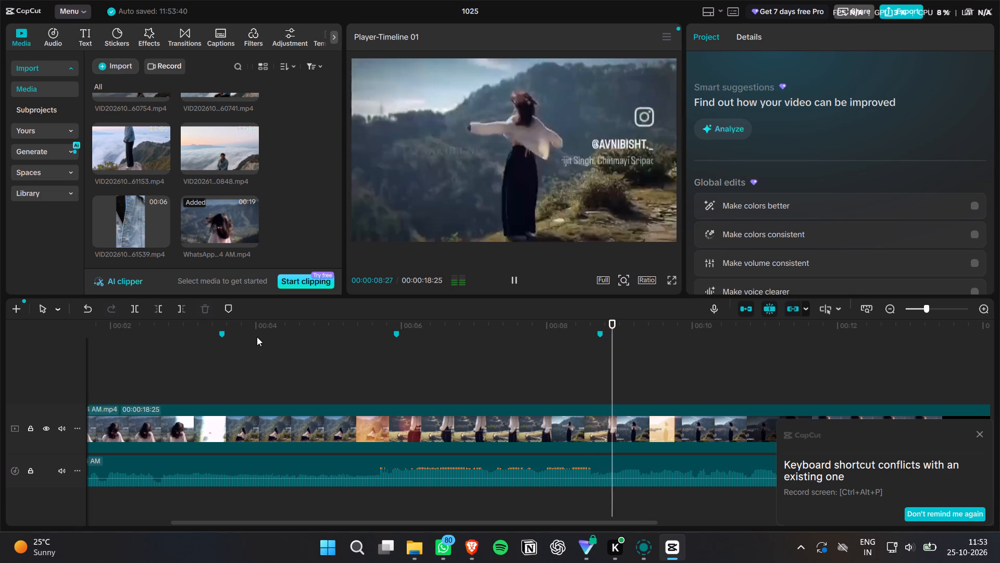
key(space)
key(space)
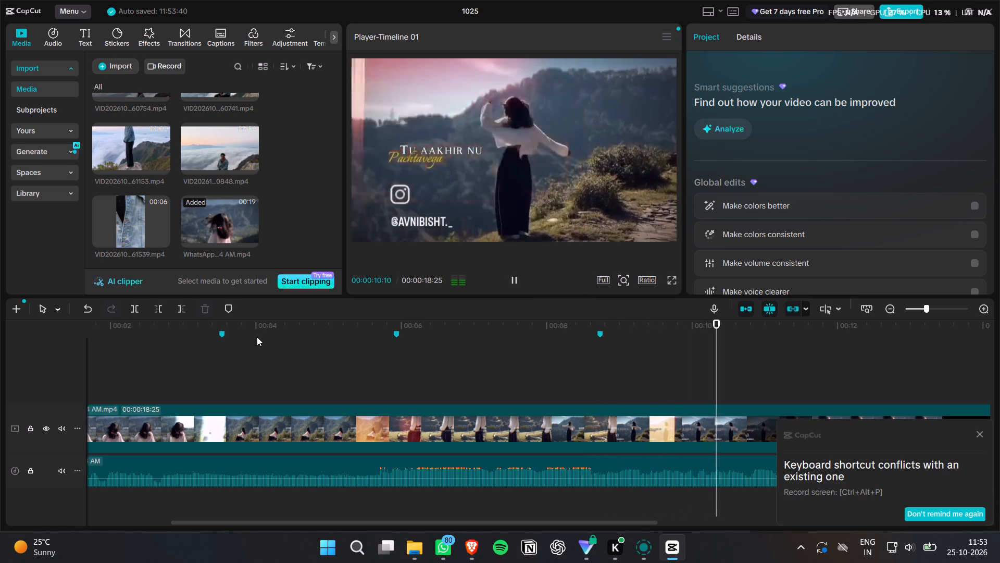
key(space)
key(space)
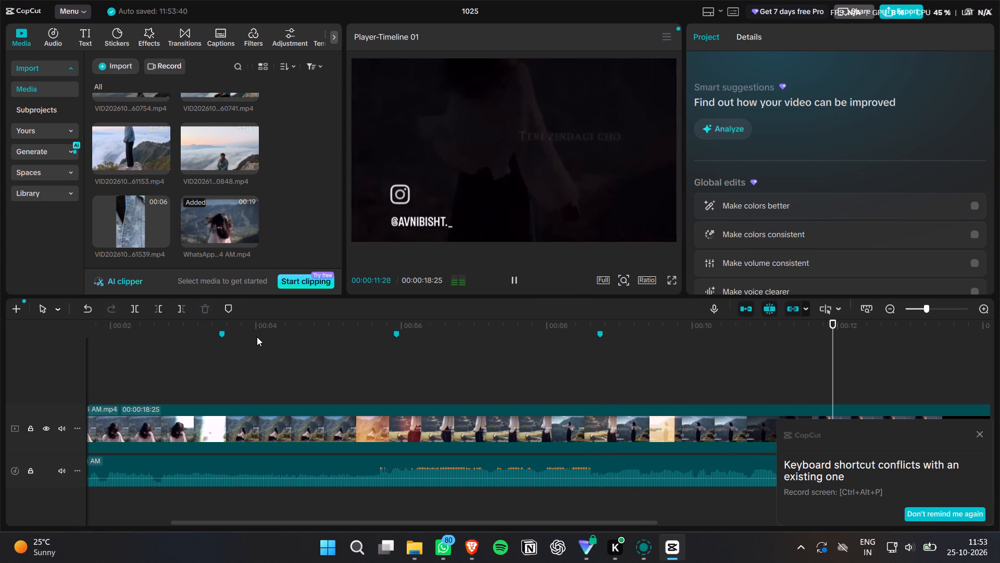
key(space)
key(Left)
key(Left)
key(Left)
key(Left)
key(Left)
key(Left)
key(Left)
key(Left)
key(Left)
key(Left)
key(Left)
key(Left)
key(Left)
key(Left)
key(Left)
key(Left)
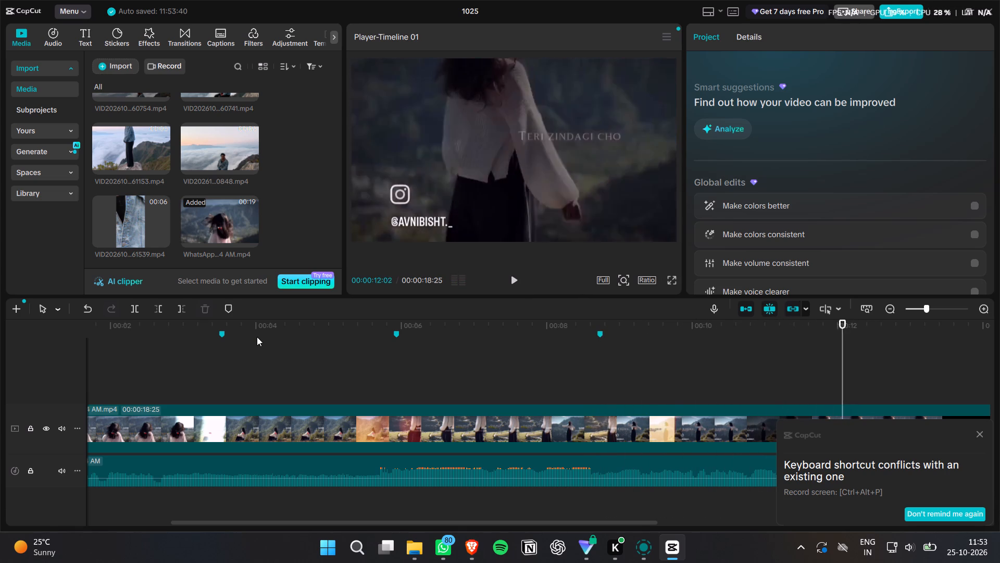
key(Left)
key(Left)
key(Right)
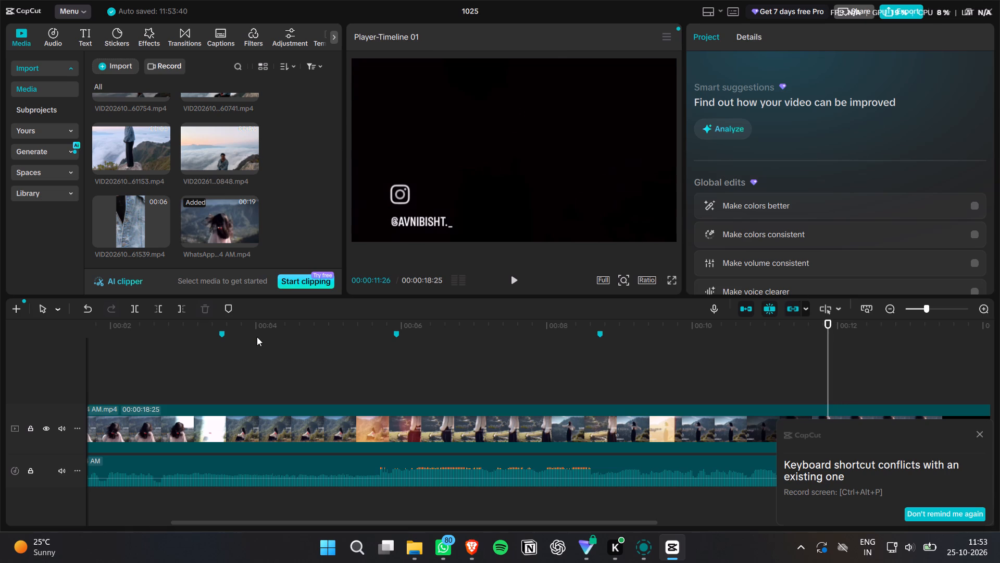
text(m)
Add a timeline marker at 00:00:14:20, on the next fade to black in the WhatsApp reference video.
key(space)
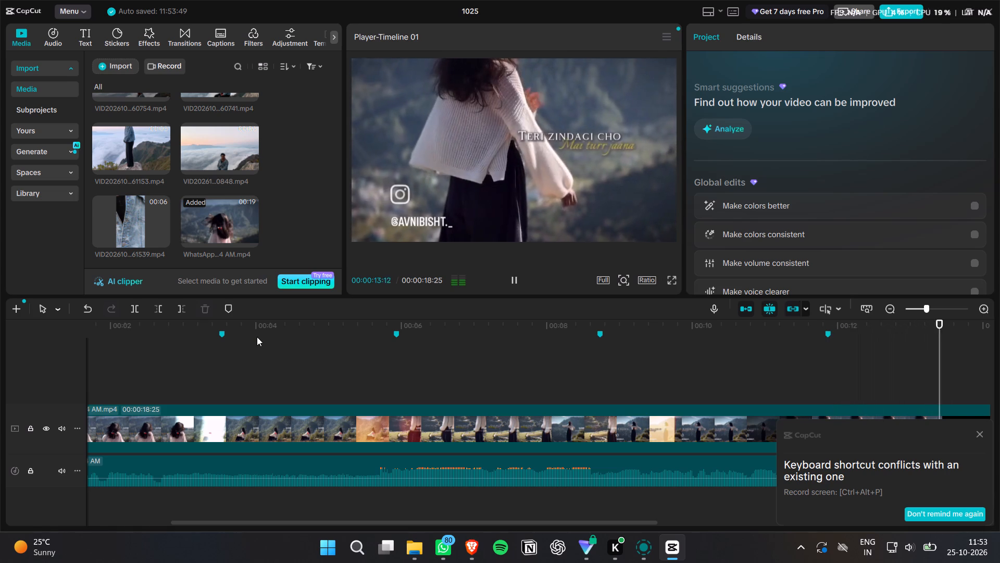
key(space)
key(space)
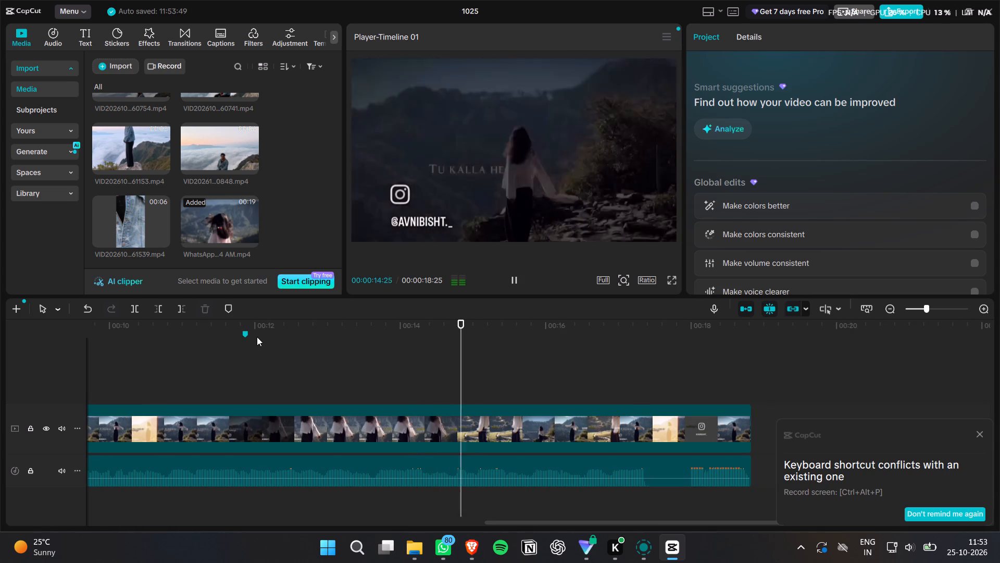
key(space)
key(Left)
key(Left)
key(Left)
key(Left)
key(Left)
key(Left)
key(Left)
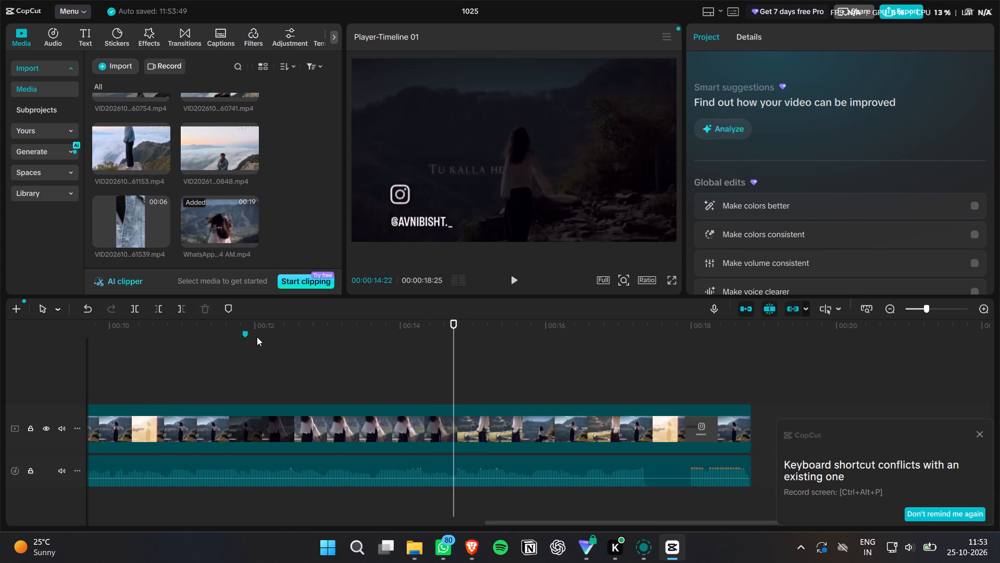
key(Left)
key(Left)
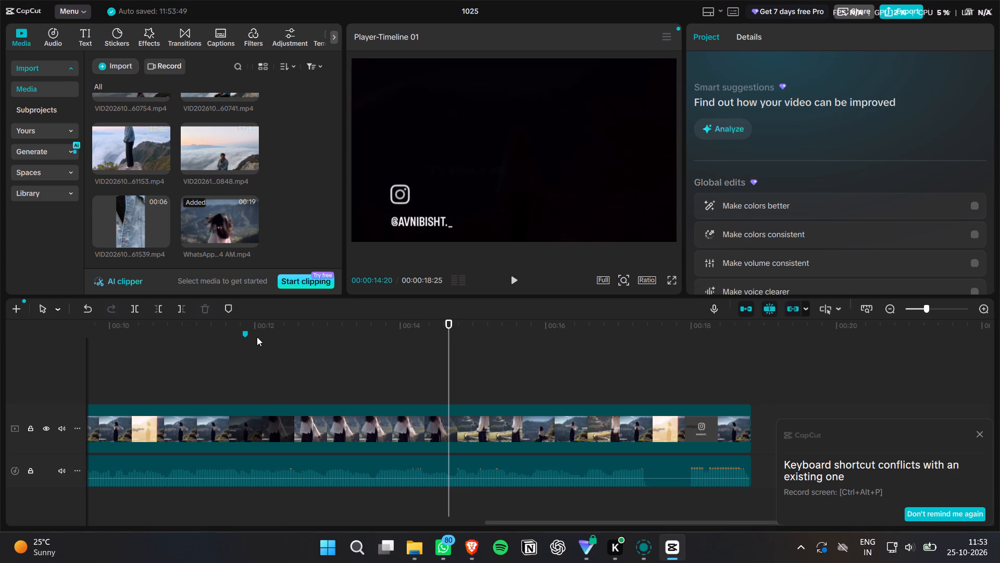
text(m)
Split the WhatsApp video at 00:00:17:14, at the white flash before the Instagram end card, and delete the rest.
key(space)
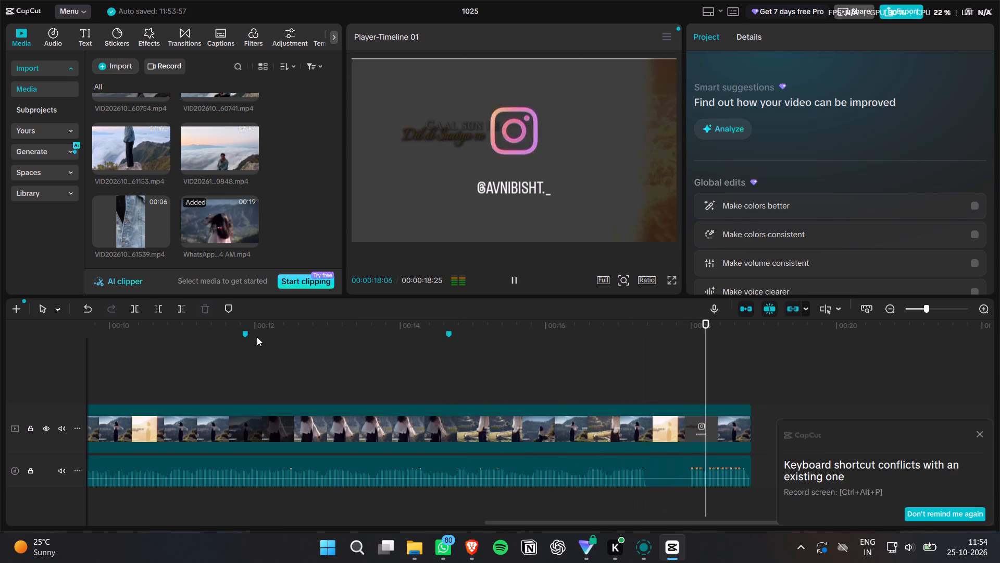
key(space)
alt+scroll(467, 429, down, 7)
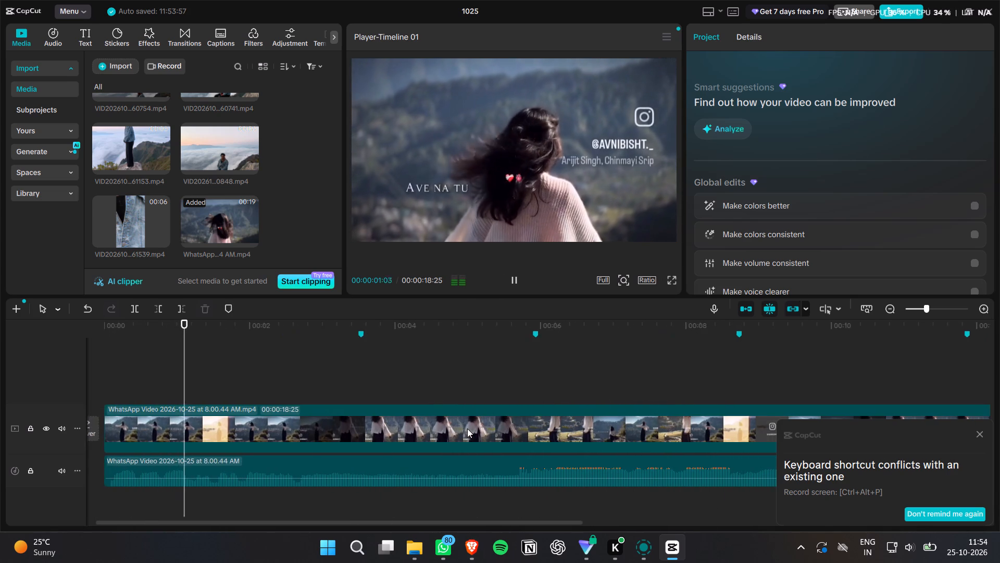
alt+scroll(467, 429, down, 7)
alt+scroll(467, 429, down, 20)
alt+scroll(467, 429, down, 4)
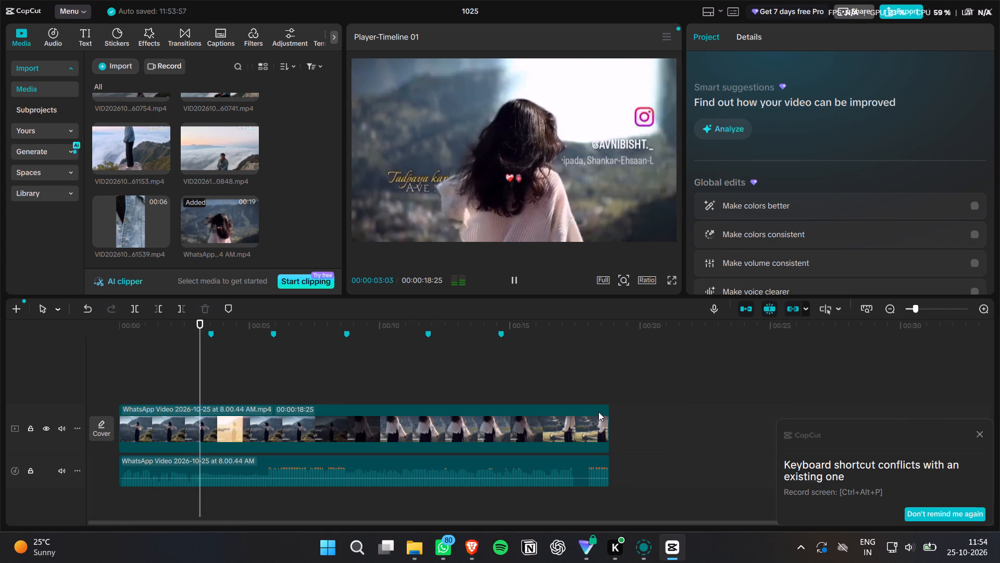
key(space)
click(574, 327)
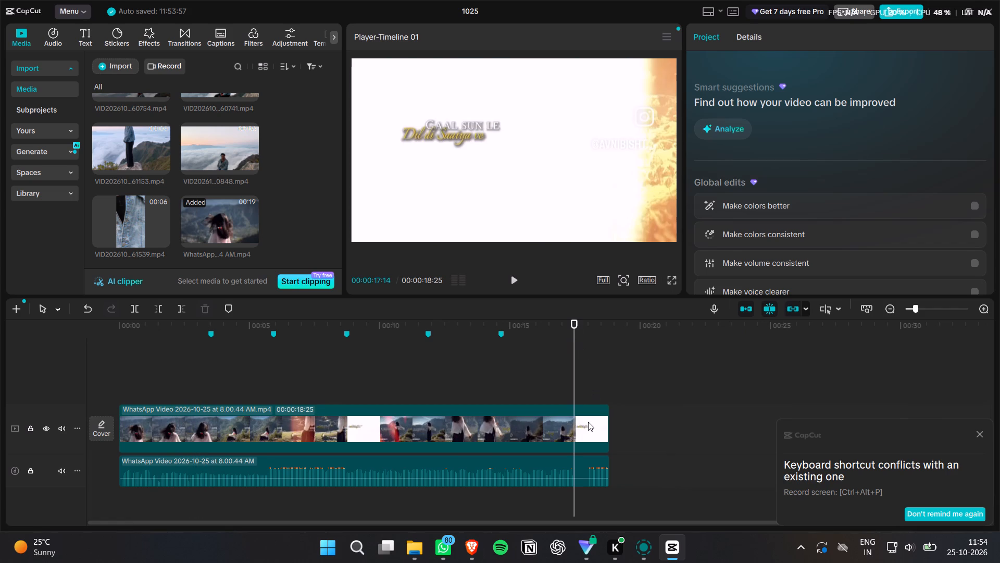
key(ctrl+b)
click(596, 431)
key(BackSpace)
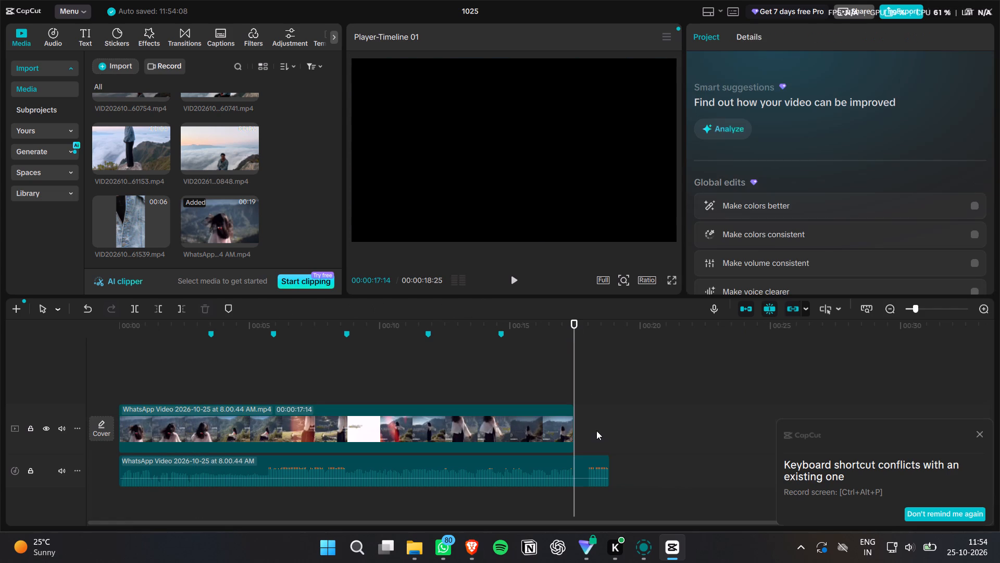
Split the separated audio at the shortened video's end, 00:00:17:14, and delete the leftover piece.
key(space)
key(space)
click(575, 332)
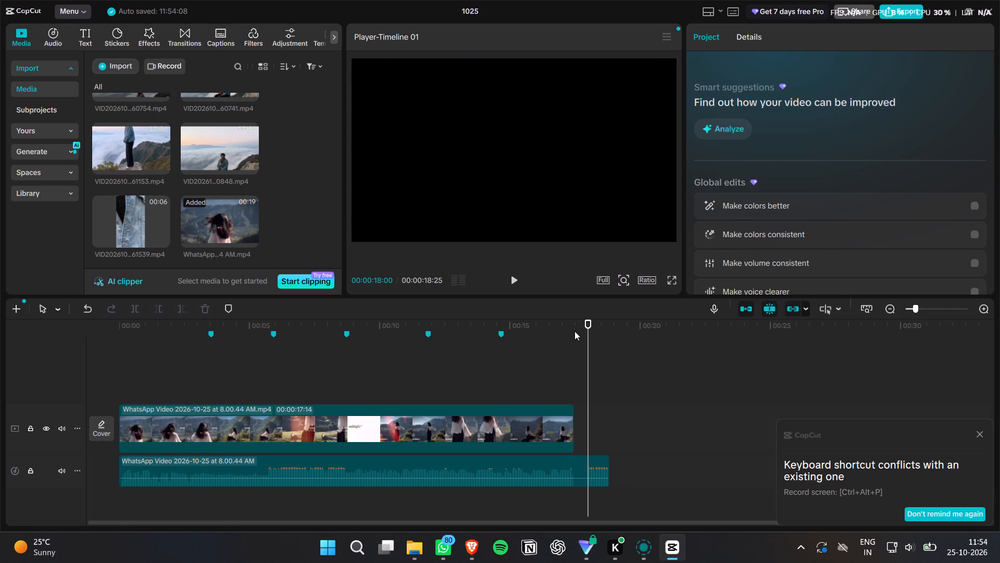
key(ctrl+b)
ctrl+click(581, 466)
key(ctrl+b)
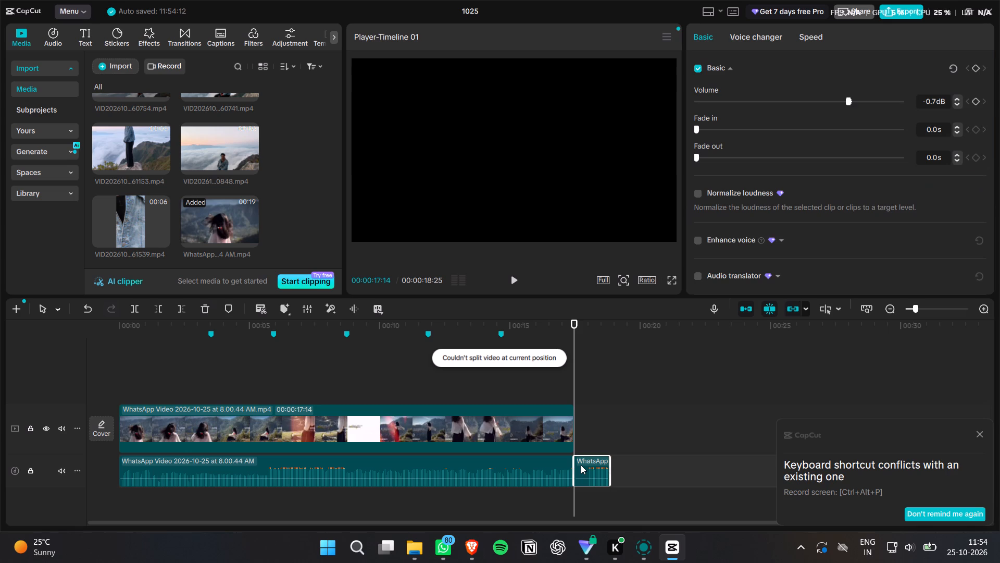
click(581, 465)
key(BackSpace)
Play the trimmed timeline from the start to check it against the markers.
drag(310, 327, 0, 360)
key(space)
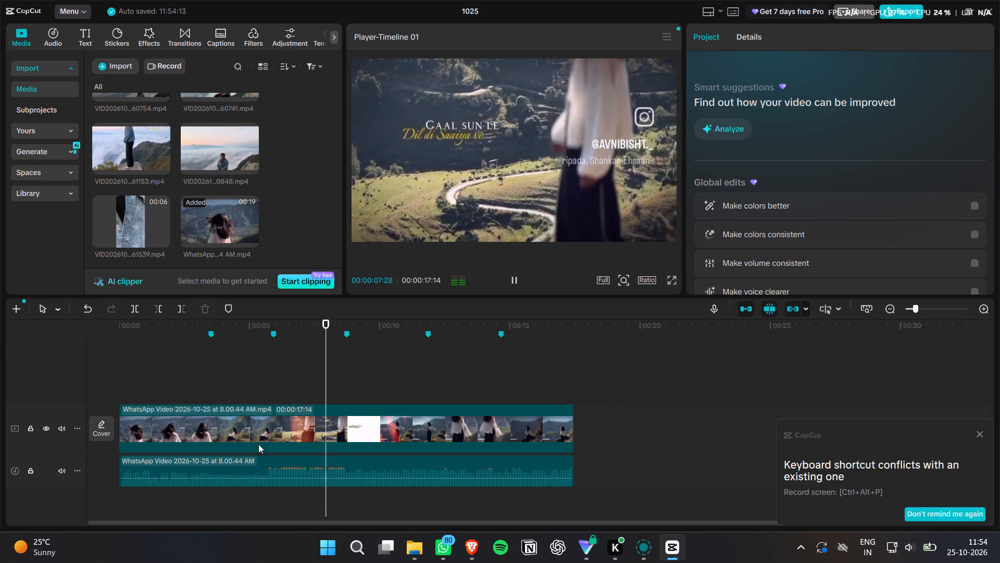
key(space)
drag(160, 324, 34, 344)
key(space)
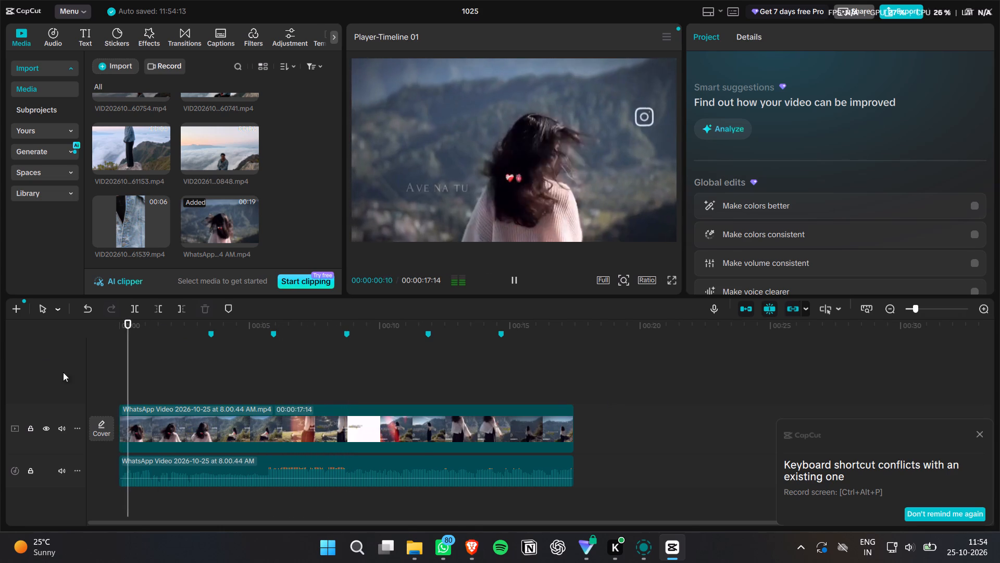
key(space)
Split the WhatsApp video at the first two markers, 00:00:03:16 and 00:00:05:28.
click(213, 321)
click(226, 420)
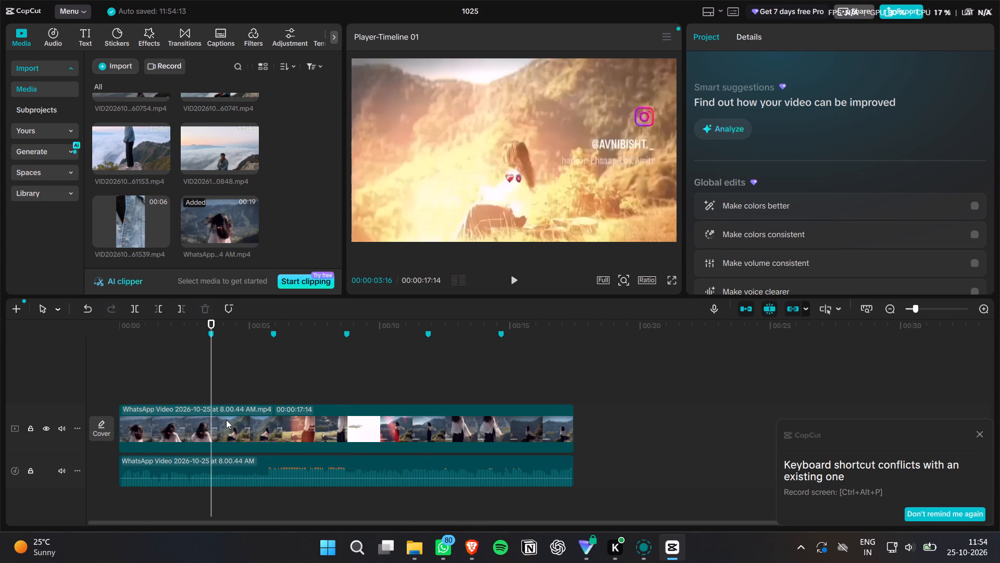
key(ctrl+b)
drag(267, 321, 273, 323)
click(275, 324)
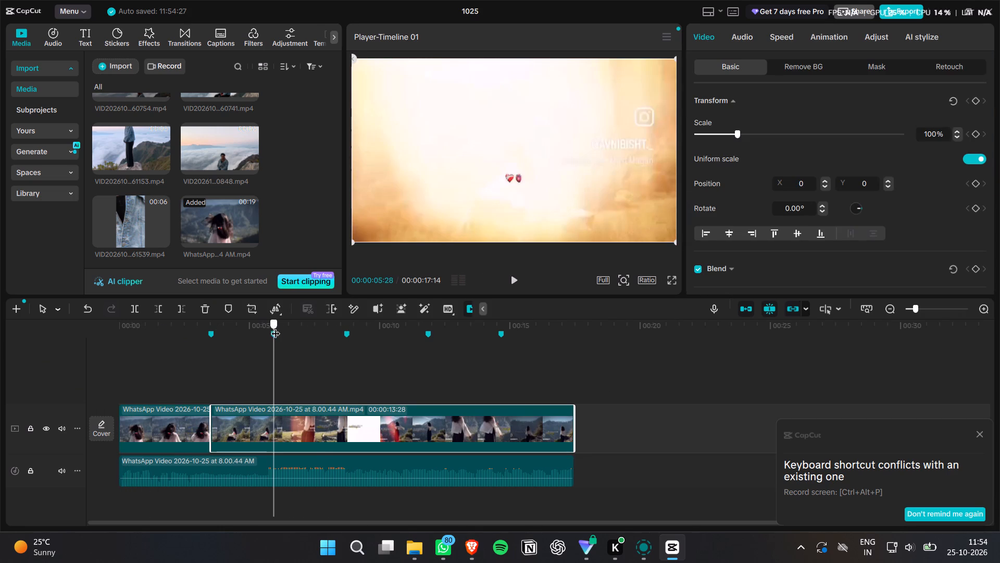
click(309, 436)
key(shift+b)
shift+click(348, 320)
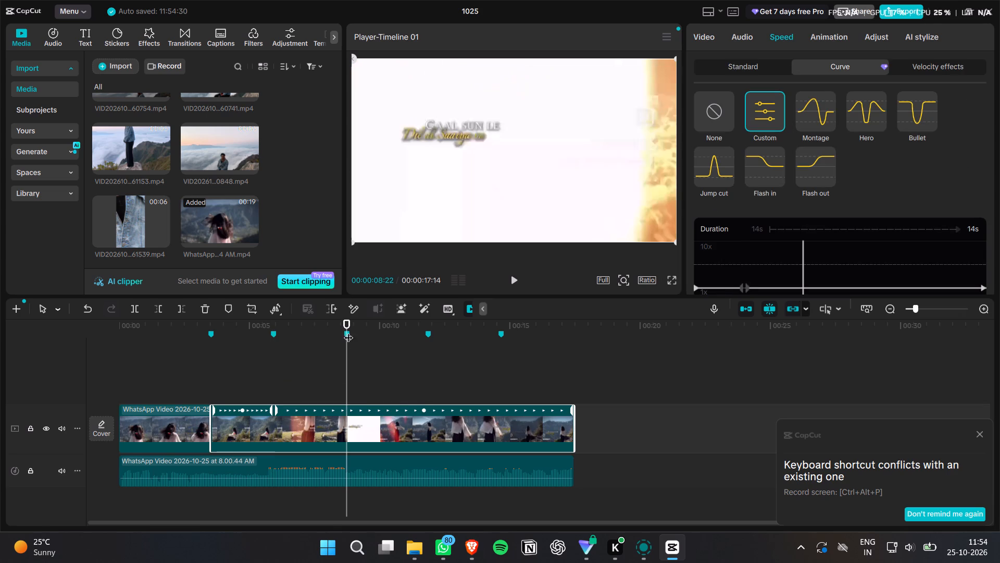
click(273, 323)
key(ctrl+b)
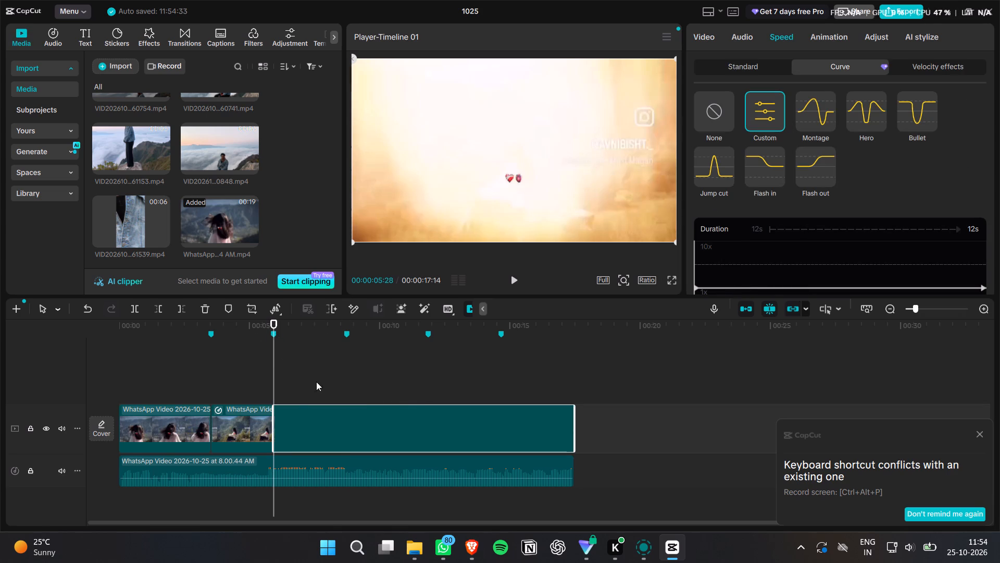
Split the WhatsApp video at the remaining markers, 00:00:08:22, 00:00:11:26 and 00:00:14:20.
ctrl+click(347, 322)
key(ctrl+b)
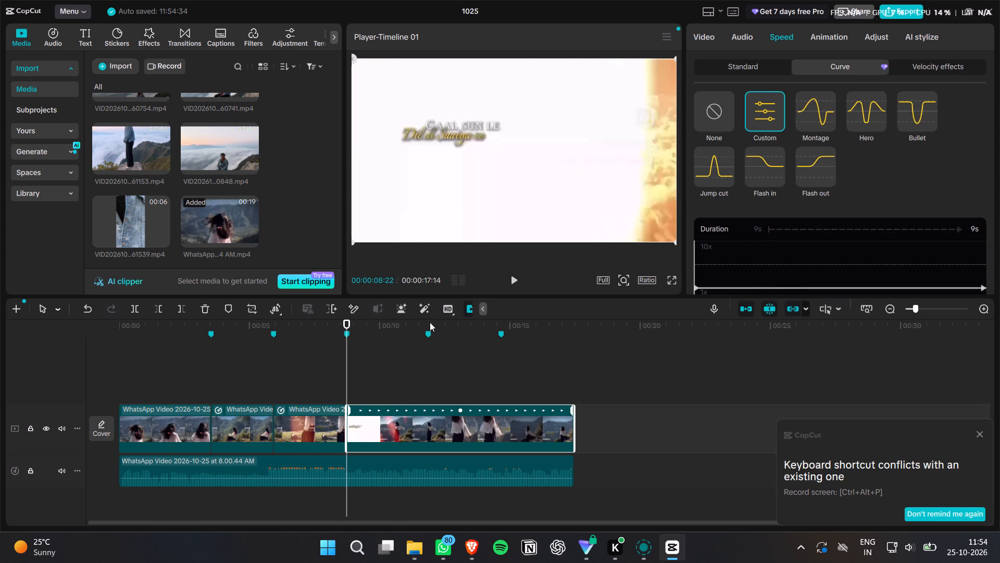
ctrl+click(430, 322)
key(ctrl+b)
ctrl+click(502, 318)
ctrl+click(498, 325)
key(ctrl+b)
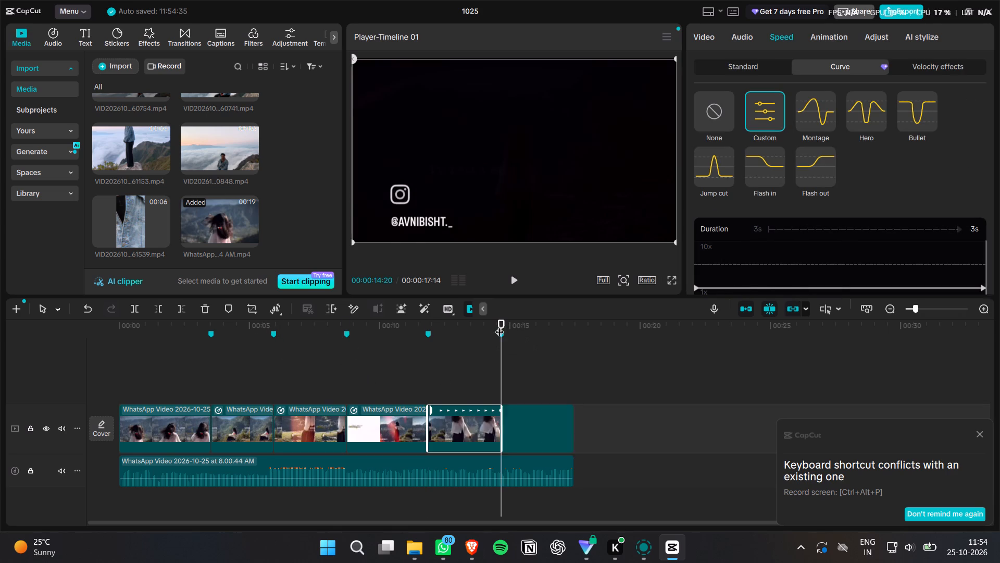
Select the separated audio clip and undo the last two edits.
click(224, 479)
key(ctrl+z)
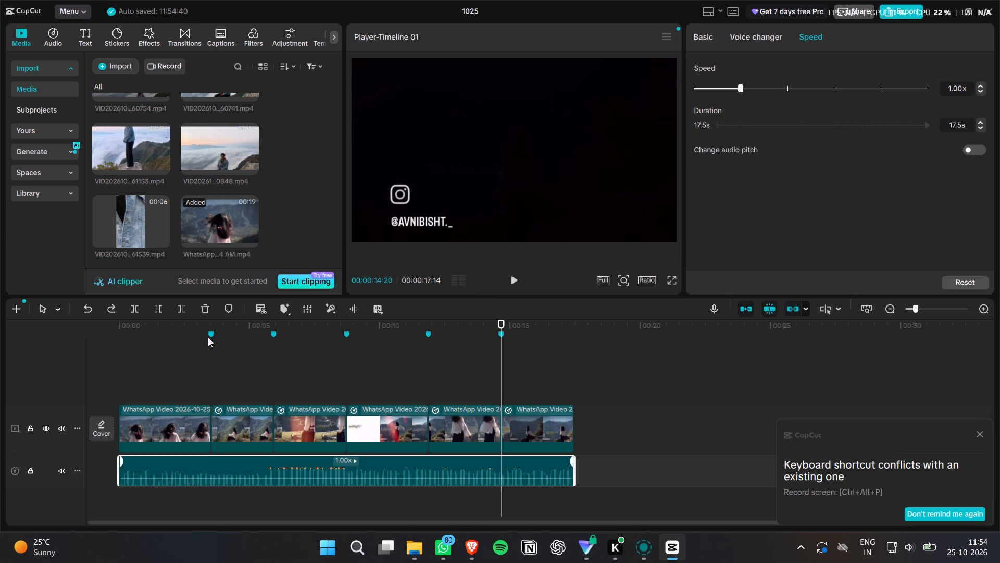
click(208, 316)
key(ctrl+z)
Split the separated audio at all five markers: 00:00:03:16, 00:00:05:28, 00:00:08:22, 00:00:11:26 and 00:00:14:20.
click(211, 320)
click(242, 468)
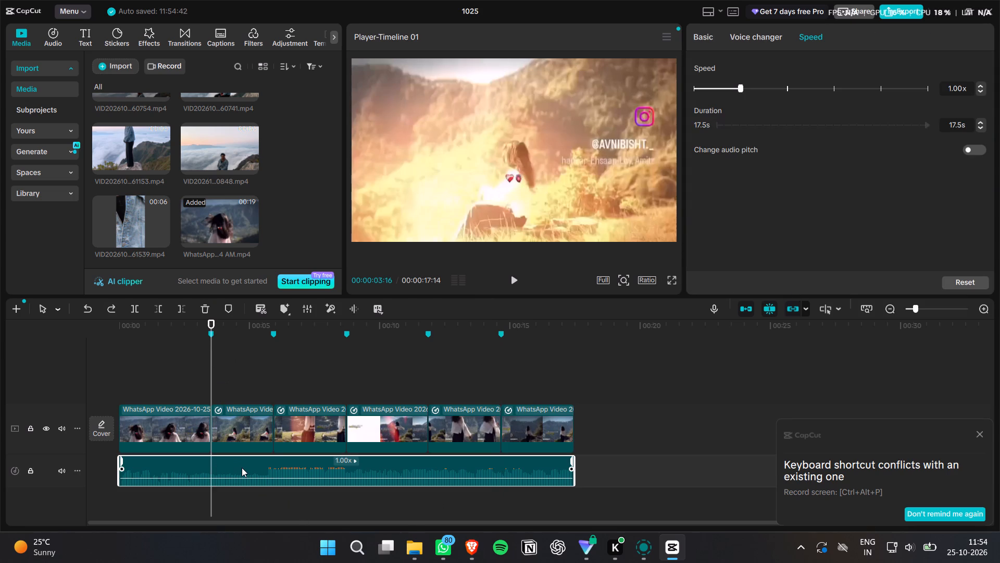
key(ctrl+b)
ctrl+click(274, 321)
key(ctrl+b)
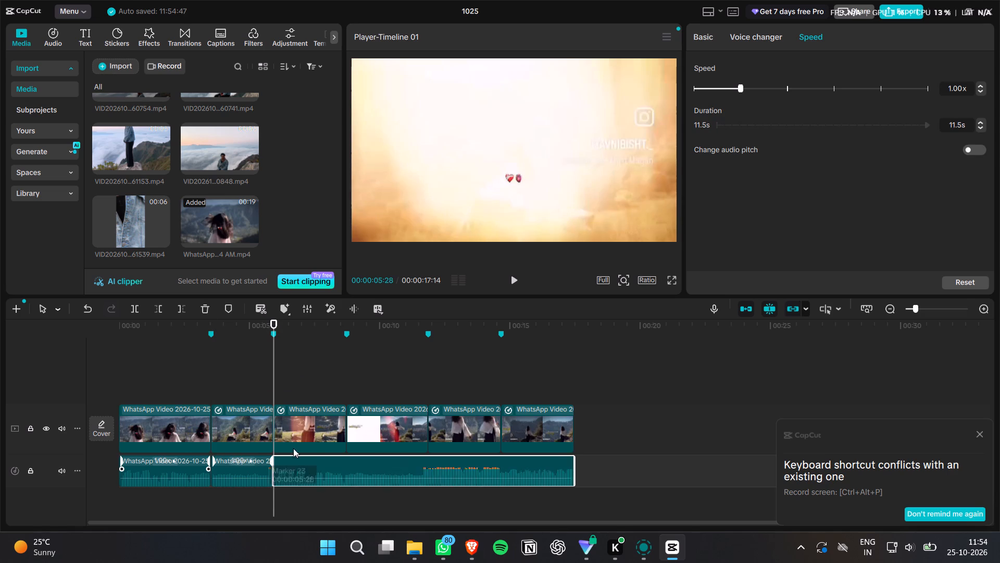
ctrl+click(349, 324)
key(ctrl+b)
ctrl+click(428, 319)
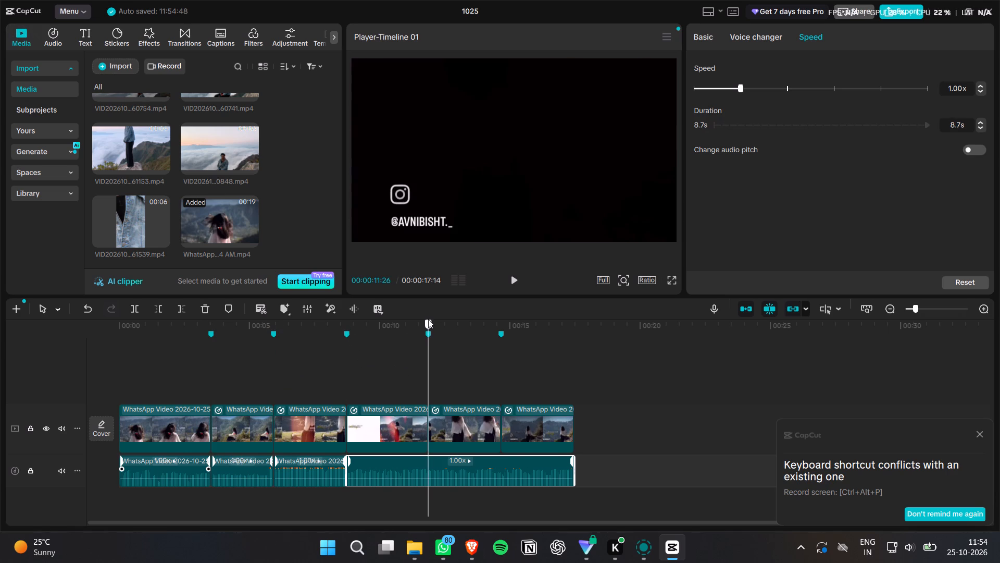
key(ctrl+b)
ctrl+click(500, 318)
key(ctrl+b)
ctrl+click(501, 324)
key(ctrl+b)
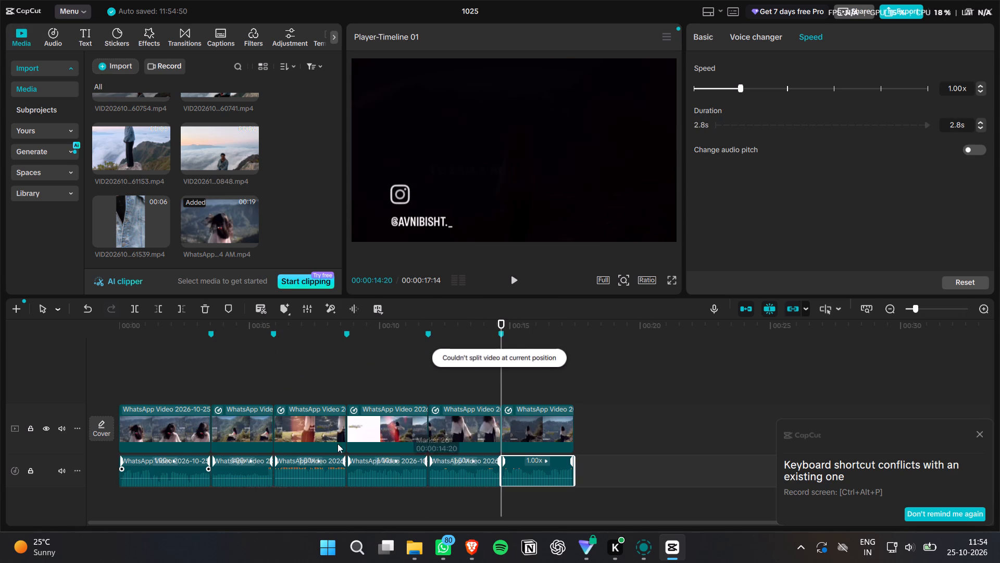
Review the basic settings of the first two audio segments and play the timeline from the start.
drag(146, 324, 17, 332)
click(271, 503)
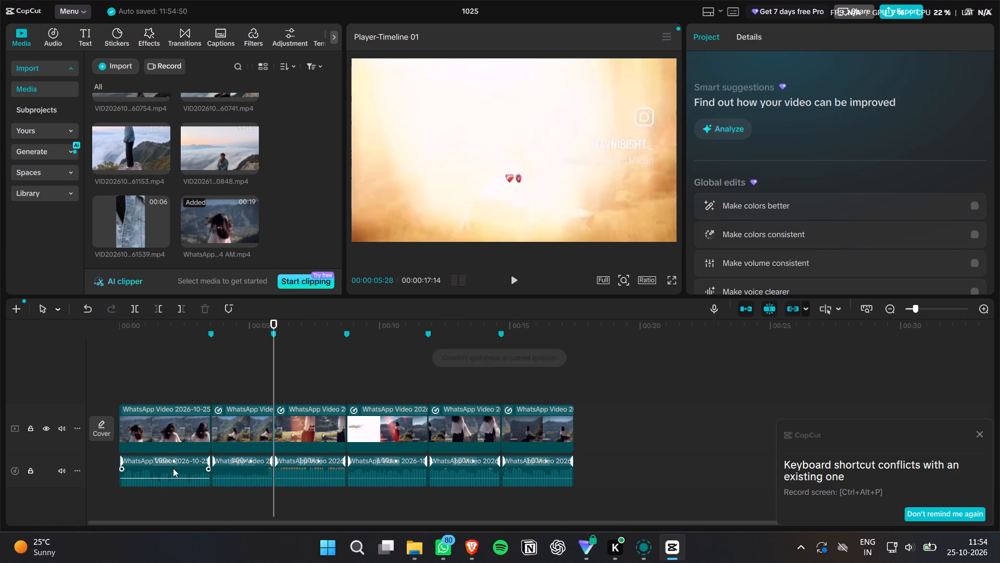
click(171, 467)
click(704, 30)
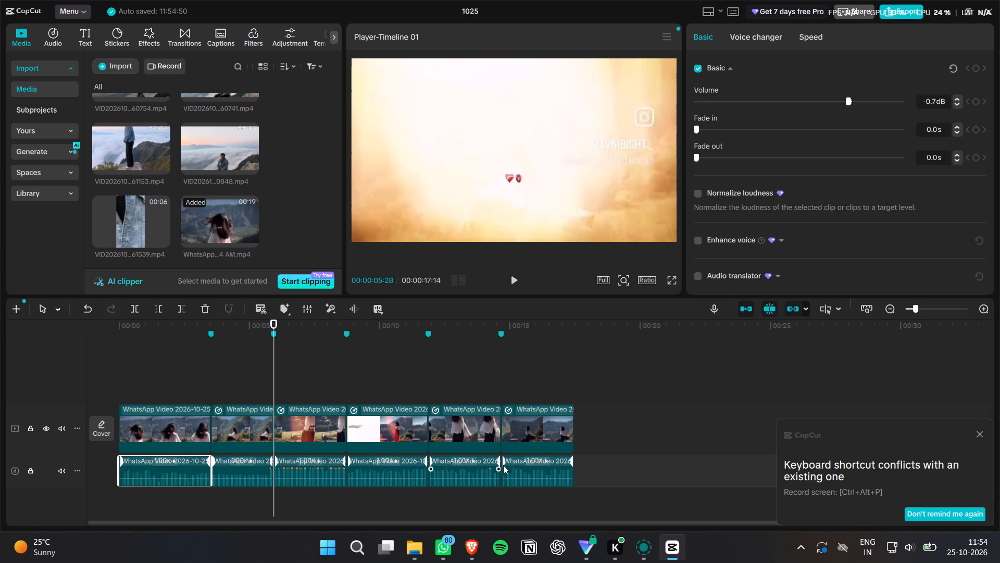
click(628, 463)
click(266, 485)
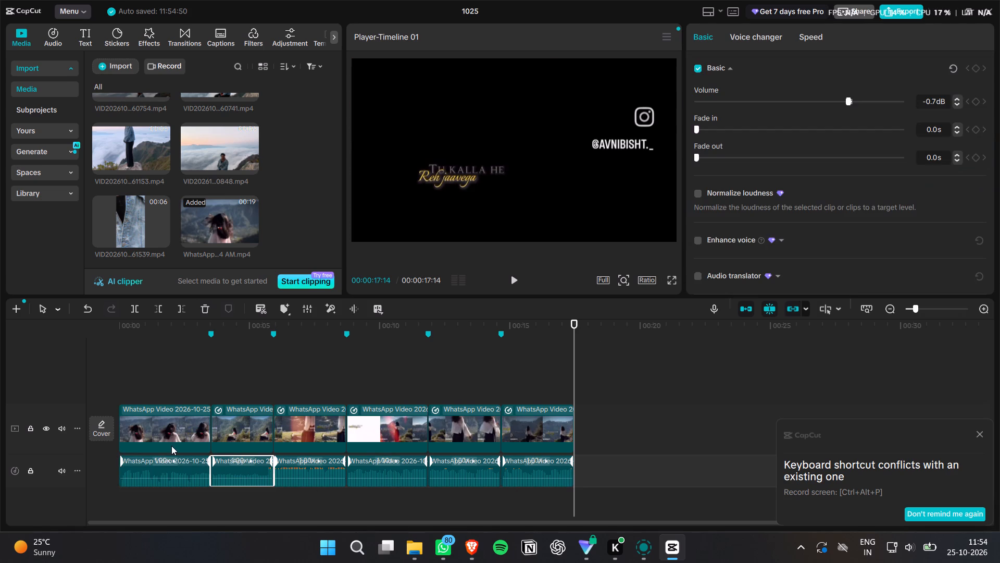
drag(142, 337, 38, 335)
key(space)
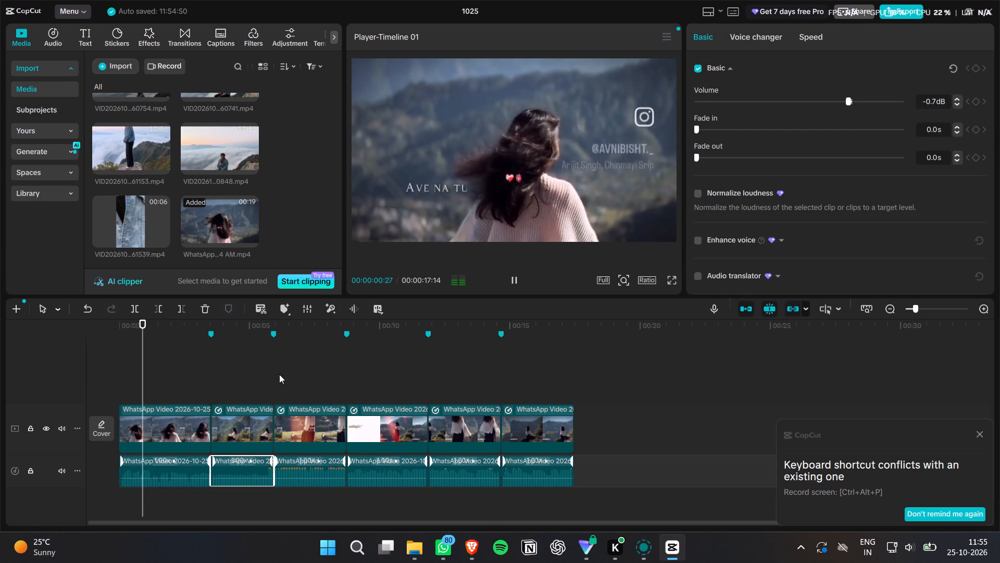
click(177, 432)
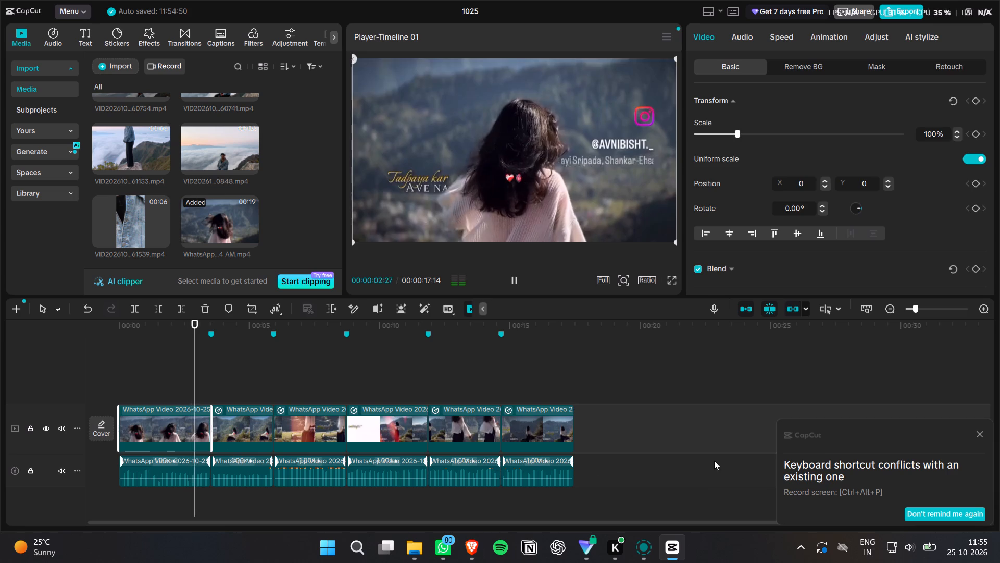
click(716, 486)
key(space)
key(space)
Set the fourth audio segment's volume to about 1.9 dB.
click(541, 468)
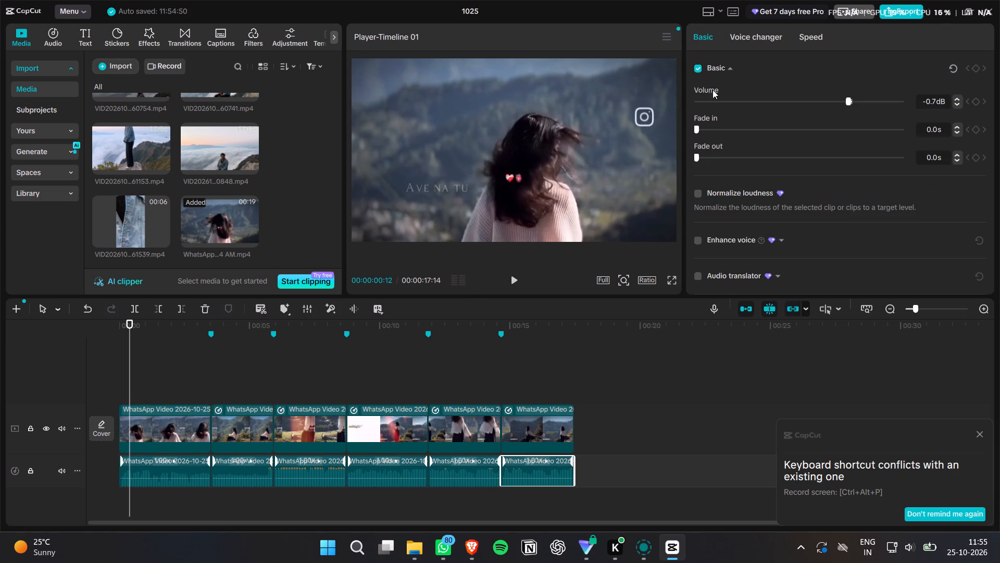
click(460, 463)
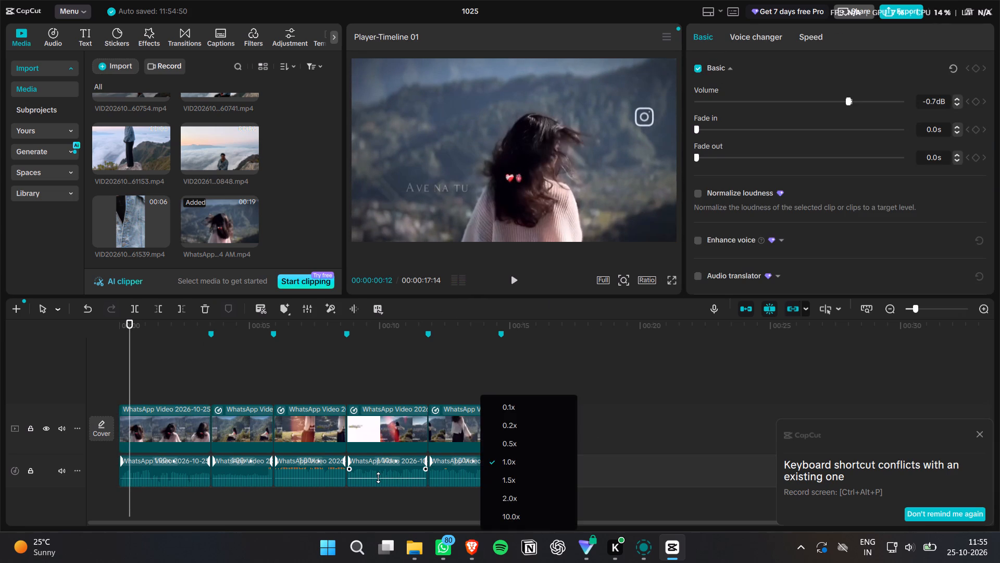
click(378, 478)
click(431, 461)
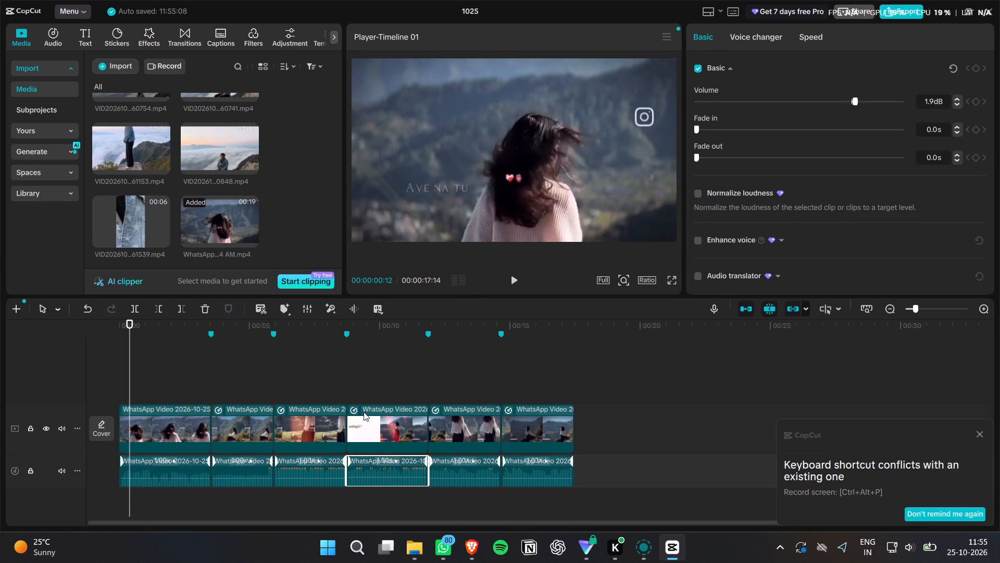
Play the timeline from the start to check the split segments and sound, and return to the beginning.
drag(141, 333, 57, 326)
key(space)
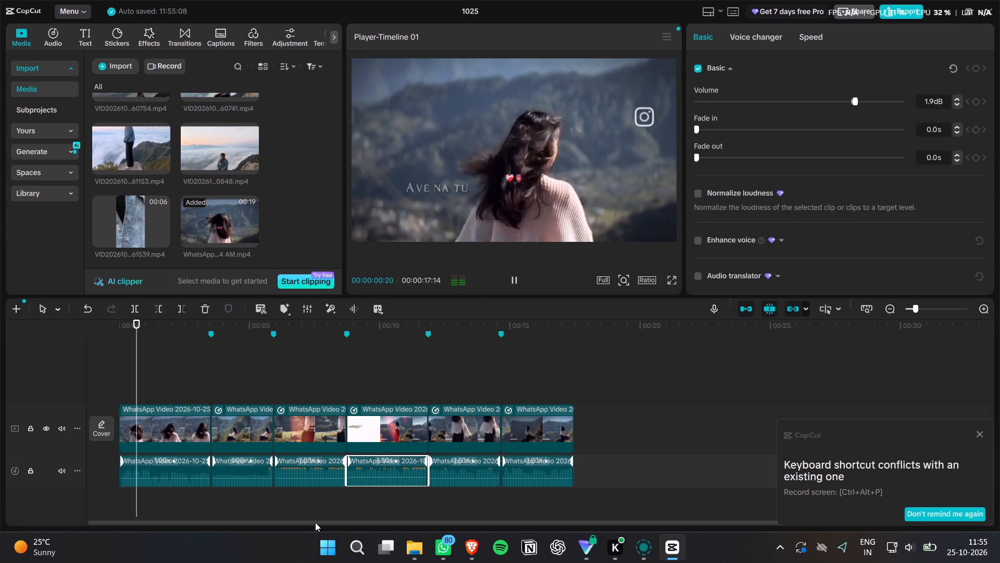
click(312, 503)
drag(140, 344, 30, 338)
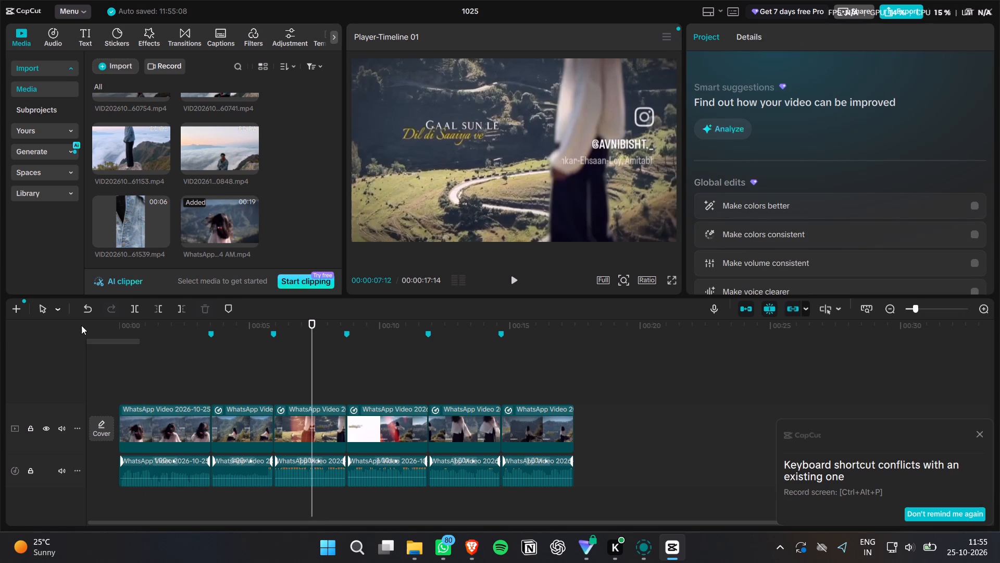
click(84, 327)
click(120, 325)
key(space)
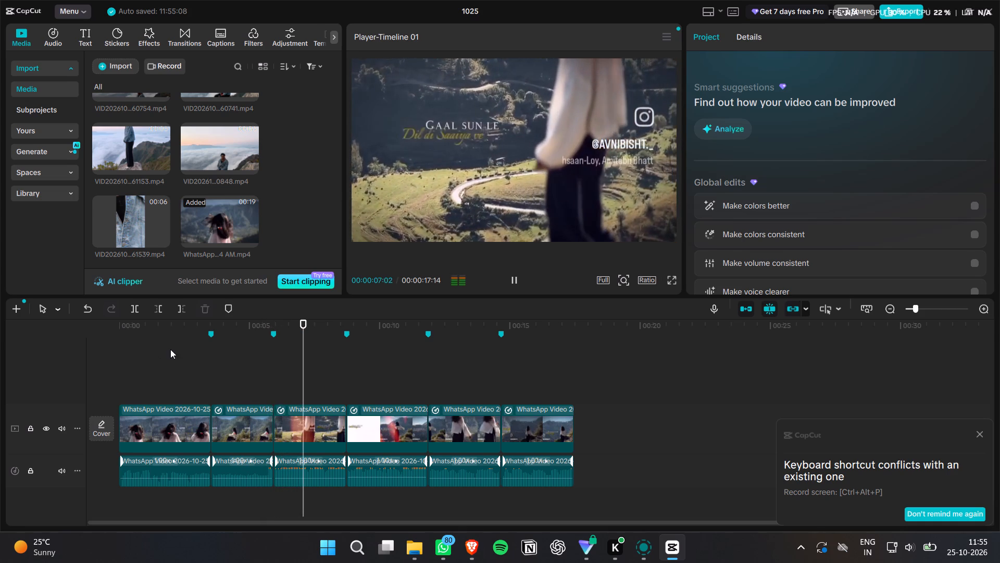
key(space)
drag(119, 328, 71, 326)
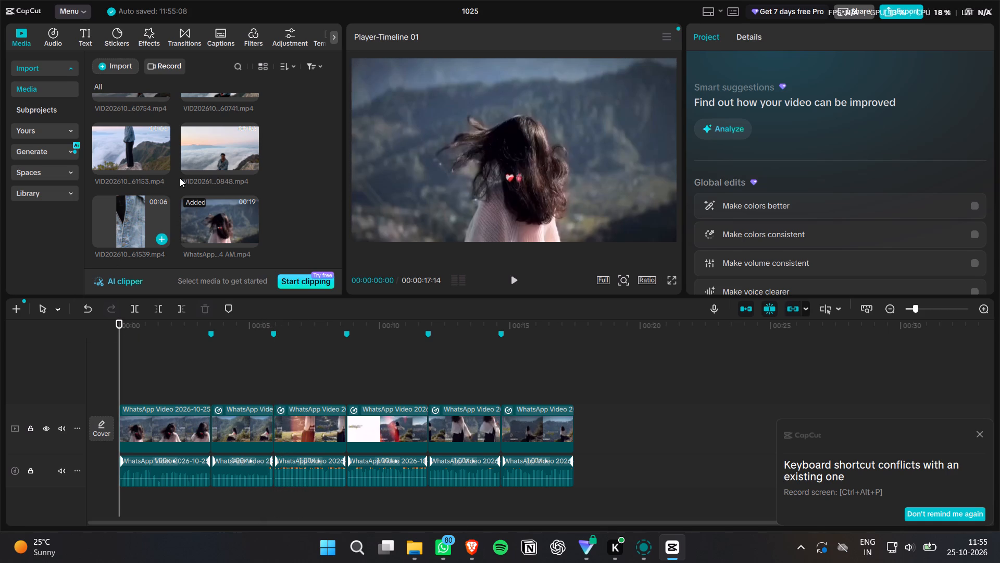
Browse the imported media and preview the mountain clips ending in 0848 and 61153.
click(199, 167)
scroll(212, 208, down, 6)
scroll(212, 206, up, 11)
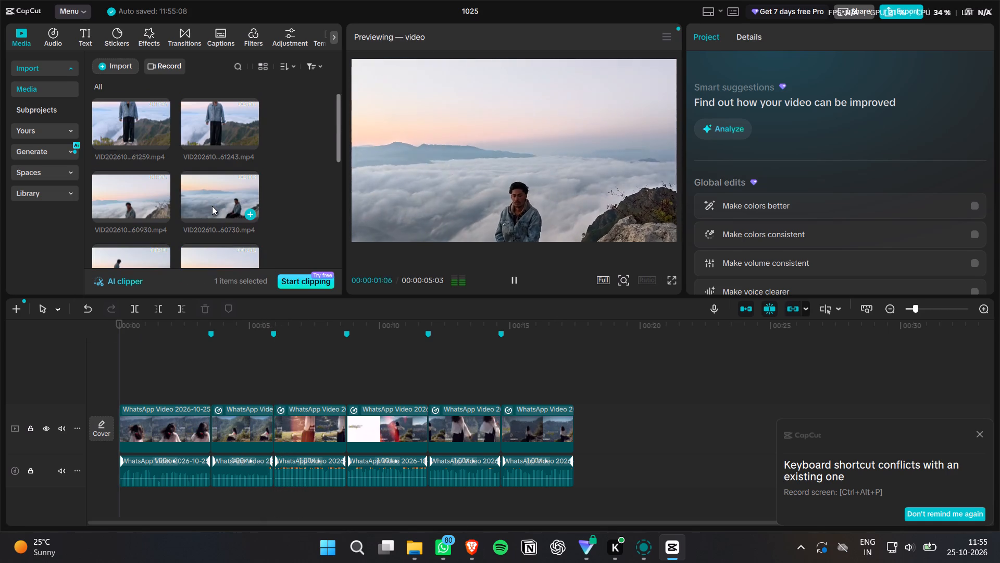
scroll(202, 163, down, 1)
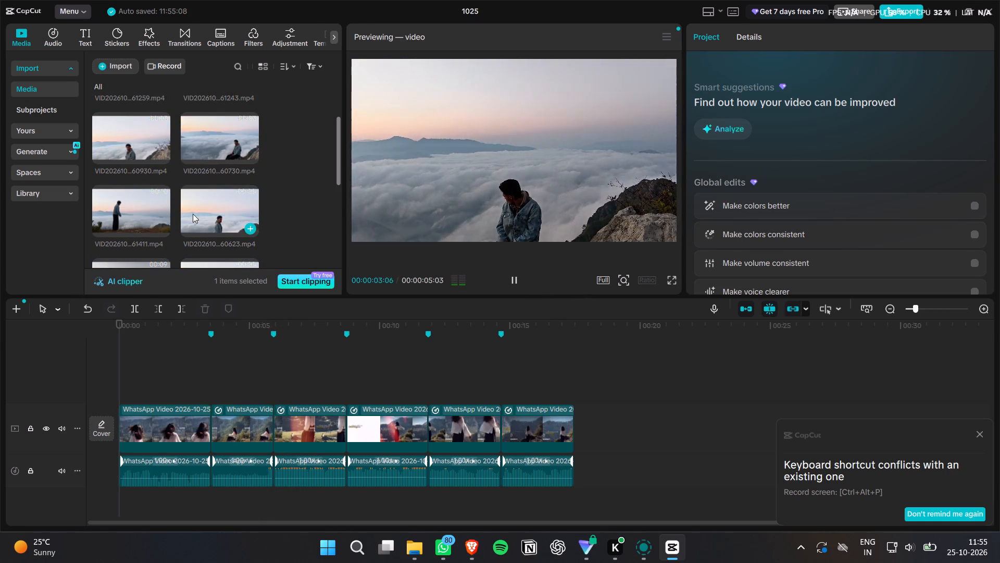
scroll(144, 187, down, 7)
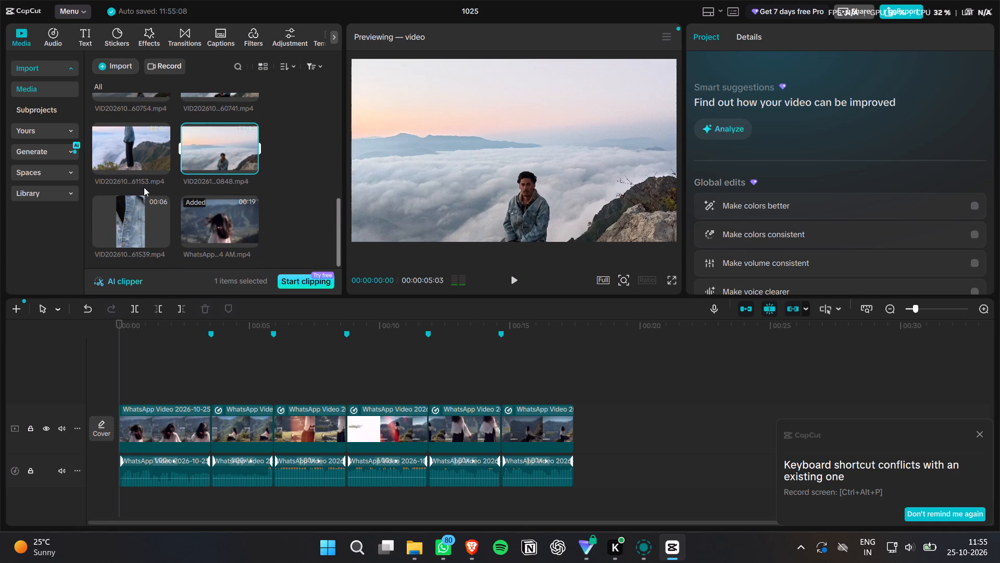
scroll(139, 219, up, 2)
scroll(148, 226, down, 1)
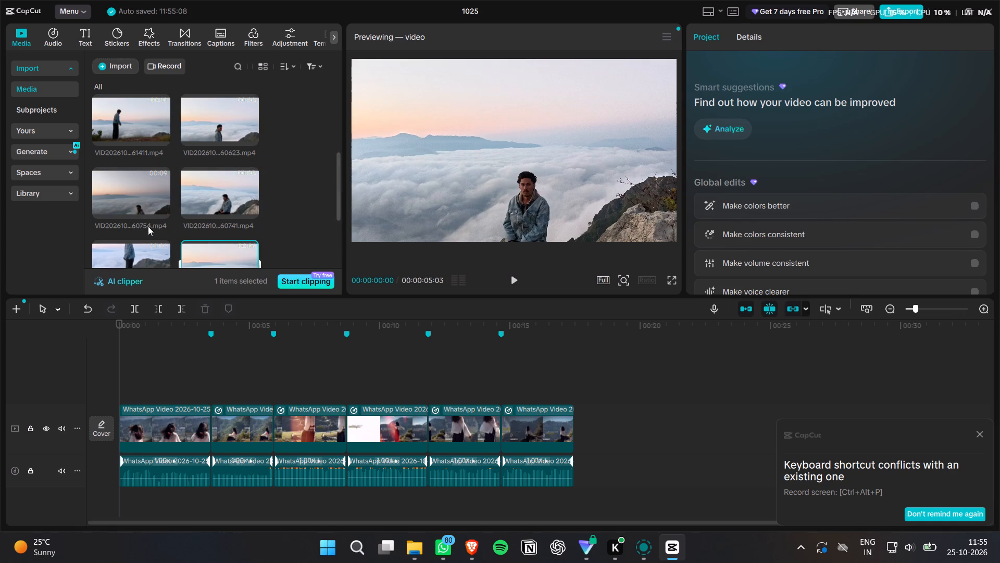
scroll(148, 226, down, 1)
click(126, 159)
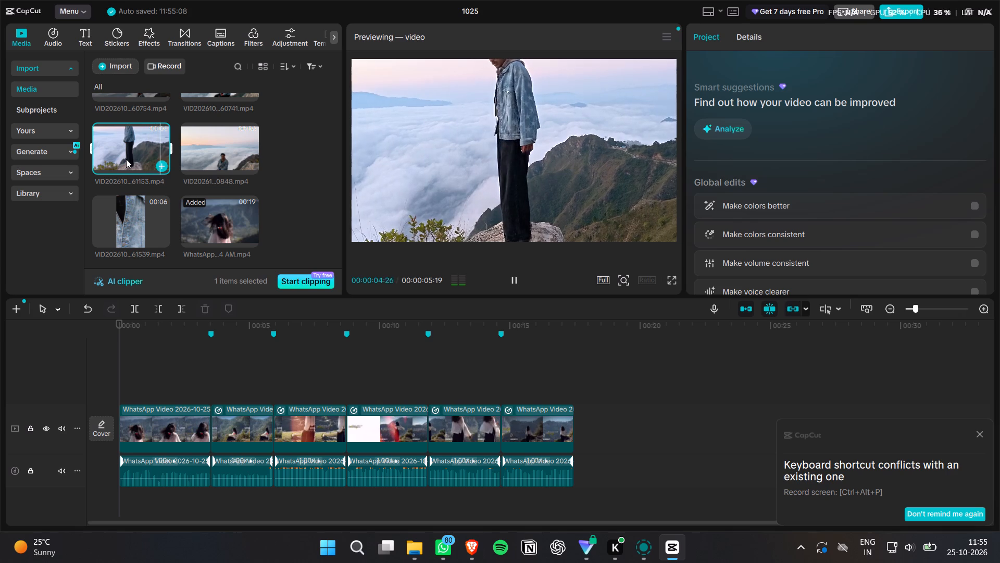
key(space)
click(183, 149)
key(space)
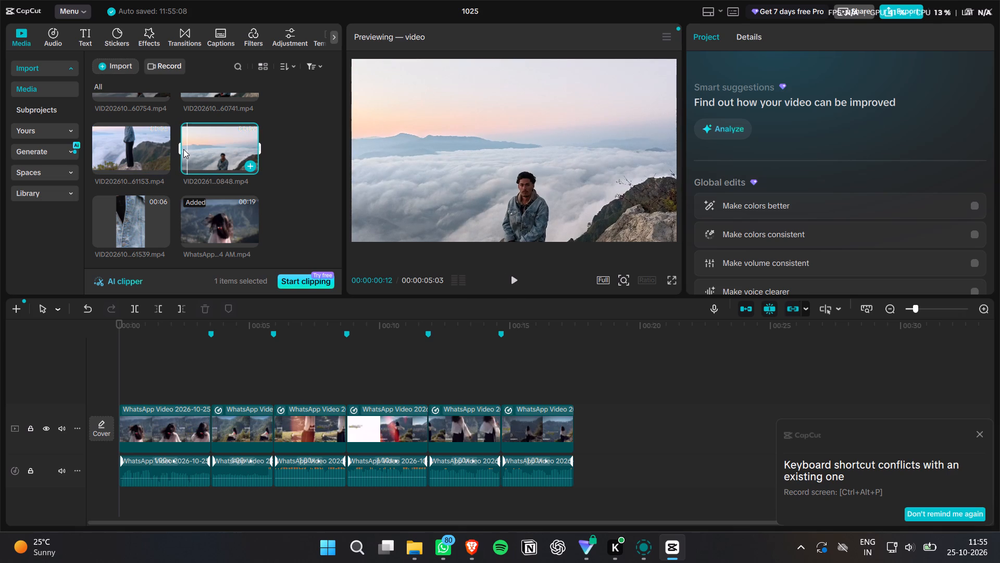
click(205, 149)
key(space)
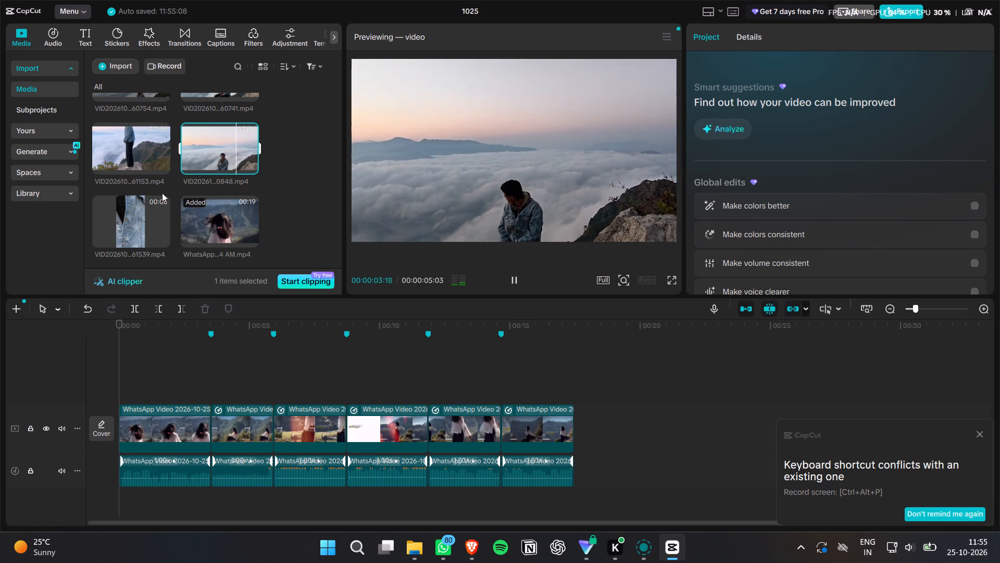
scroll(145, 194, down, 7)
scroll(163, 188, up, 9)
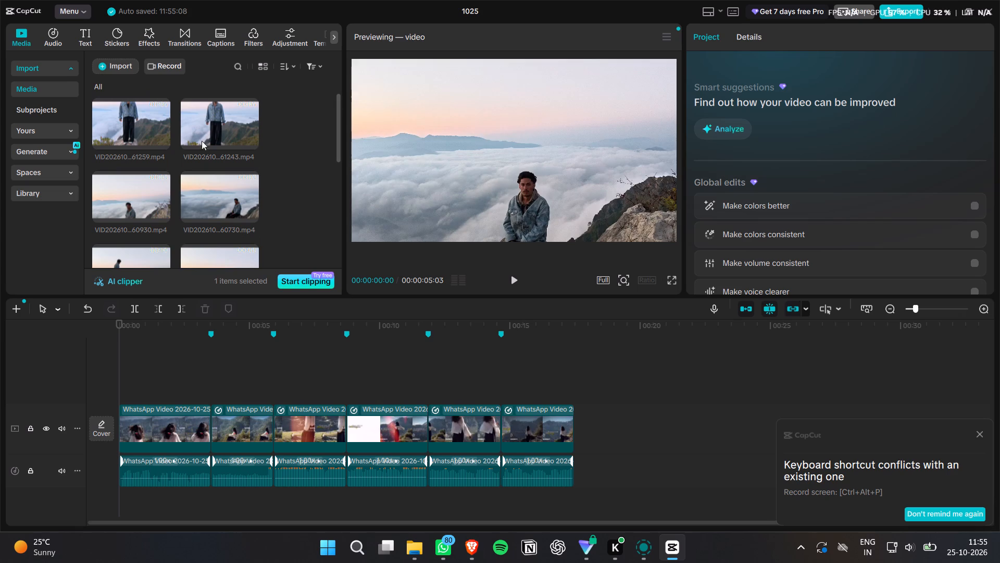
Preview the imported clips ending in 61243, 61259, 60930 and 60730.
click(202, 129)
key(space)
click(132, 132)
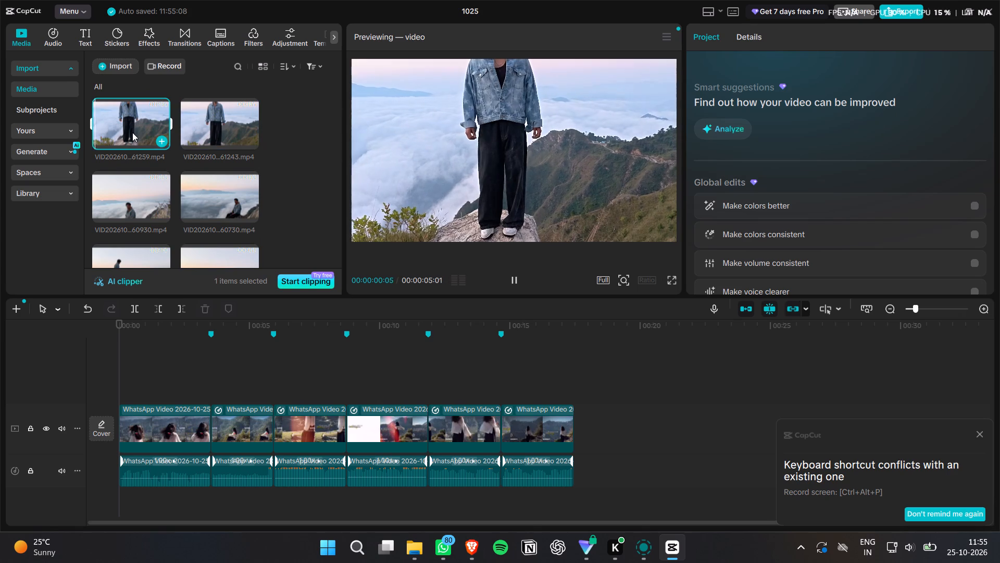
click(198, 130)
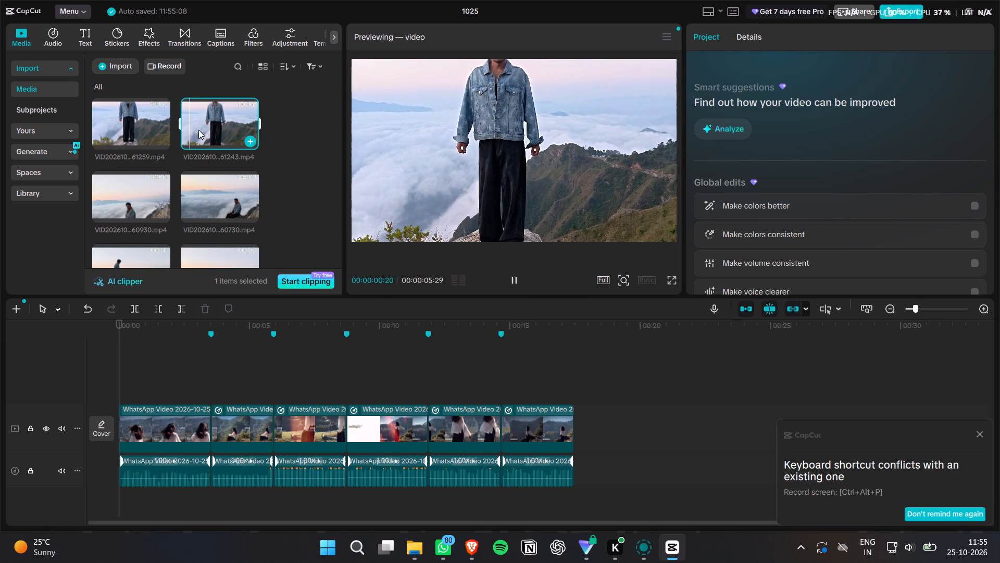
click(120, 211)
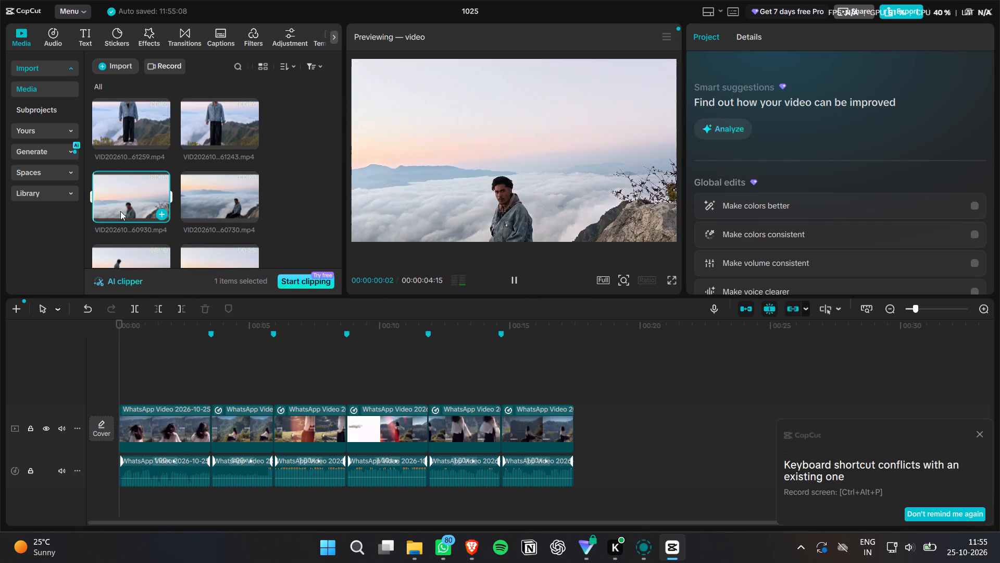
click(218, 199)
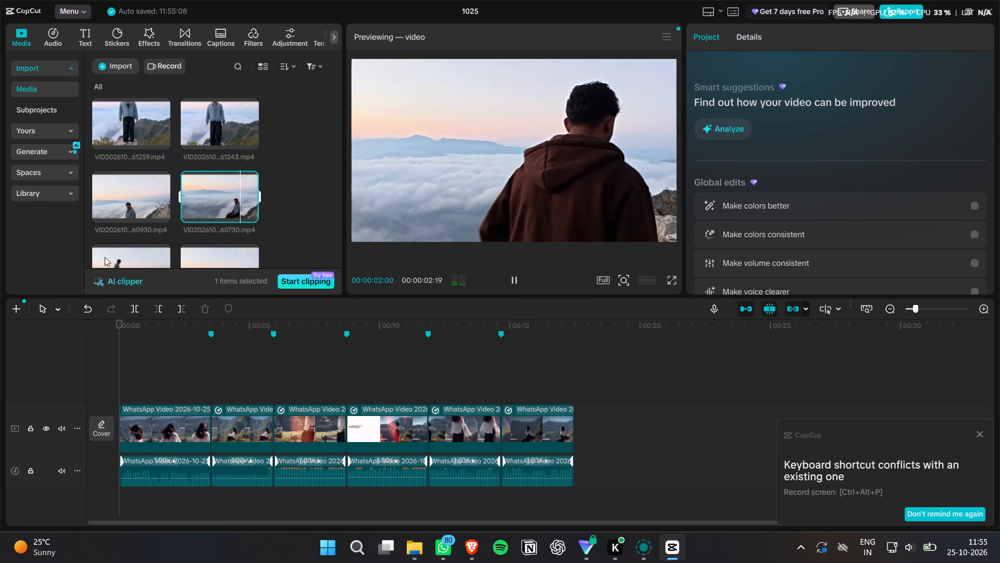
scroll(119, 247, down, 10)
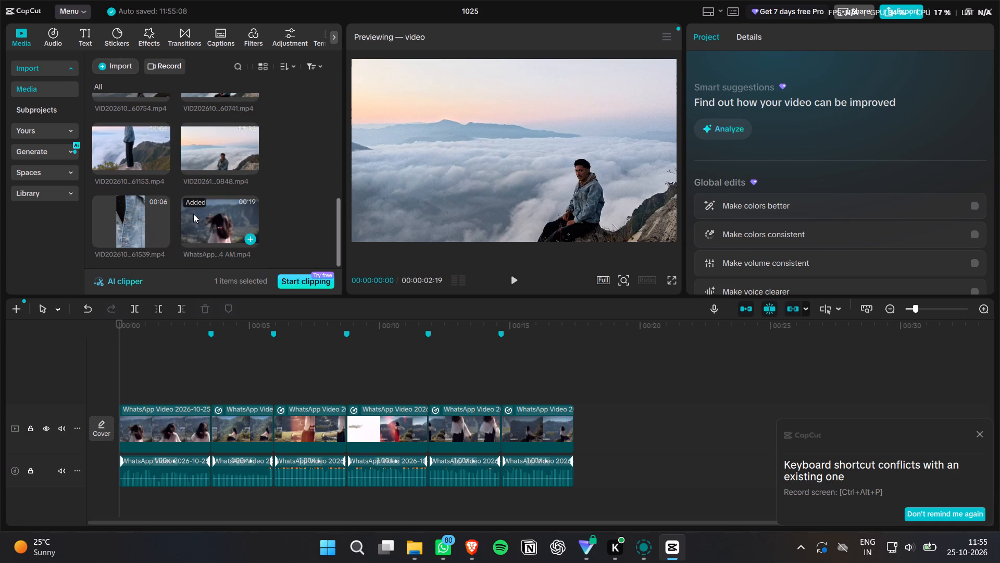
Preview the imported clips ending in 61539, 0848, 61153, 60741 and 60754.
click(132, 217)
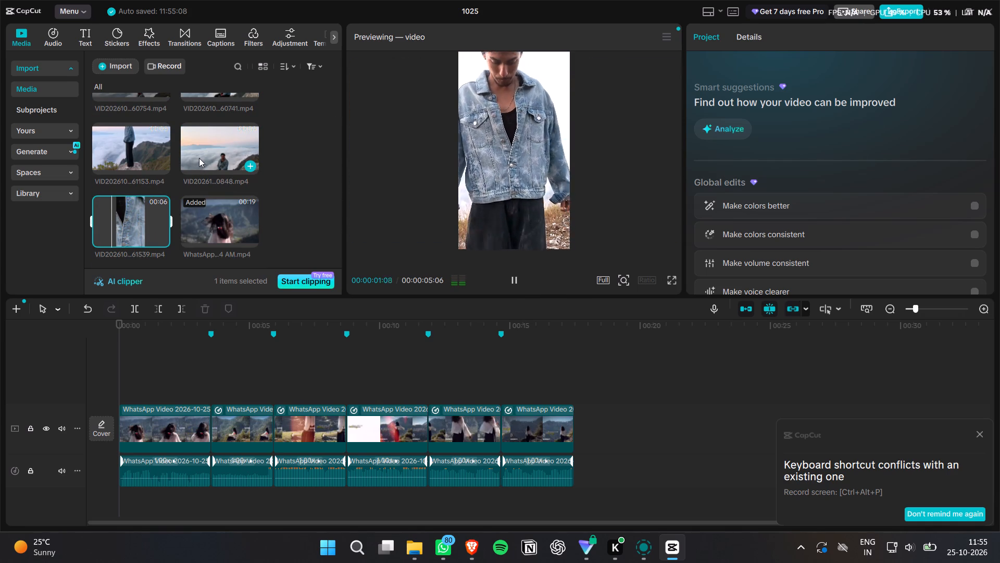
click(199, 158)
click(134, 154)
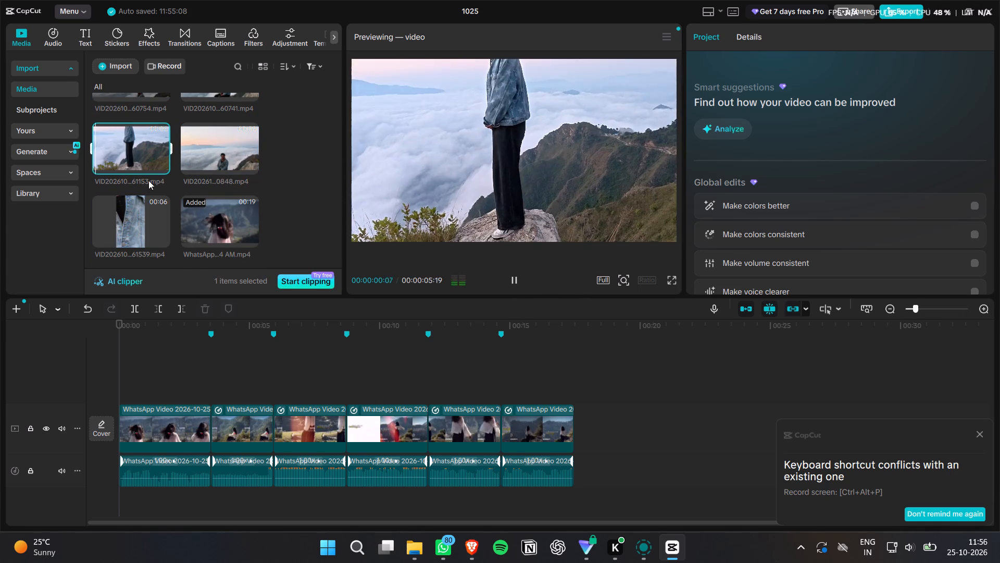
scroll(147, 193, up, 1)
click(218, 143)
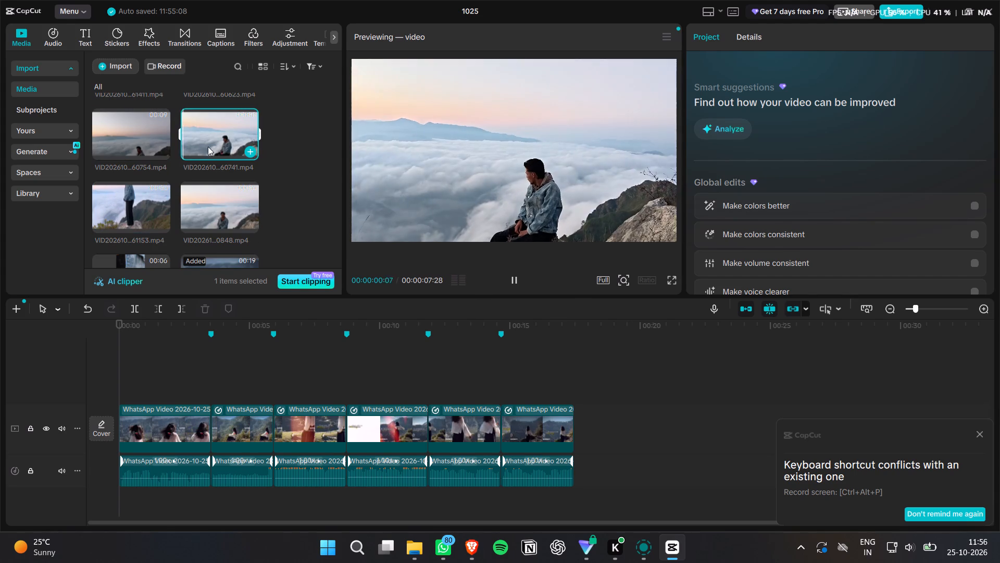
click(129, 143)
scroll(141, 145, up, 2)
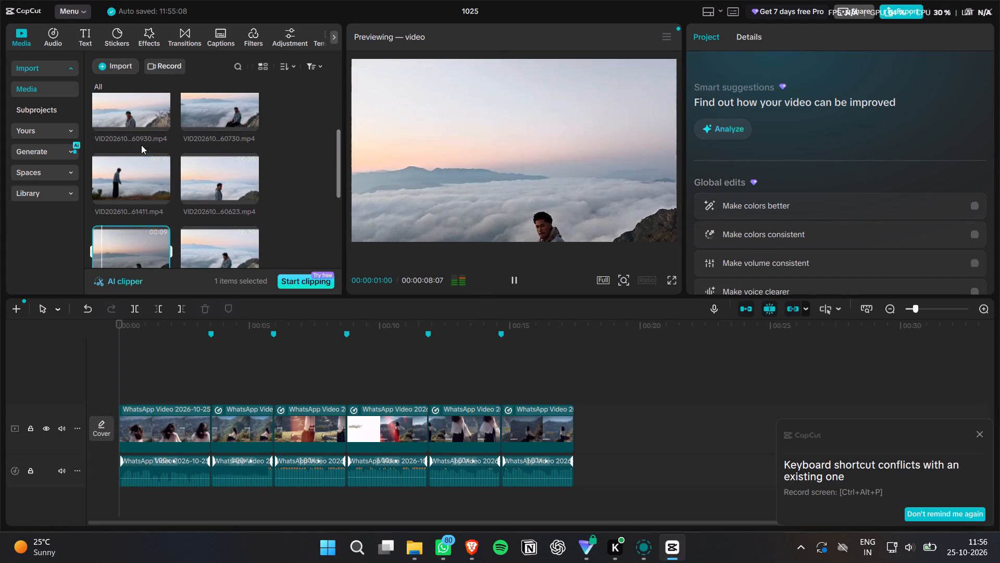
Preview VID20261025061411.mp4 and place it on a new track above the WhatsApp video near the timeline start.
click(144, 177)
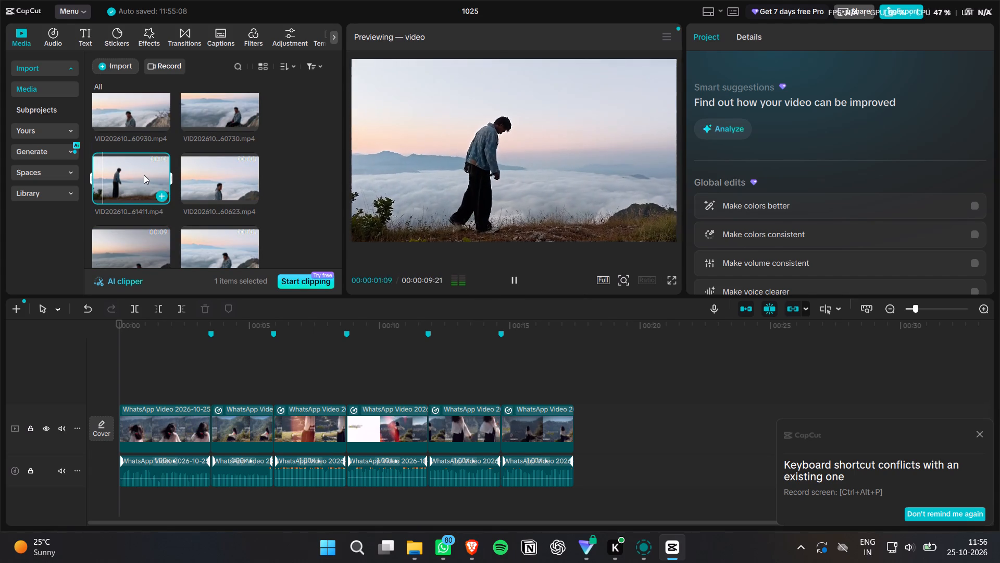
key(space)
drag(140, 173, 123, 381)
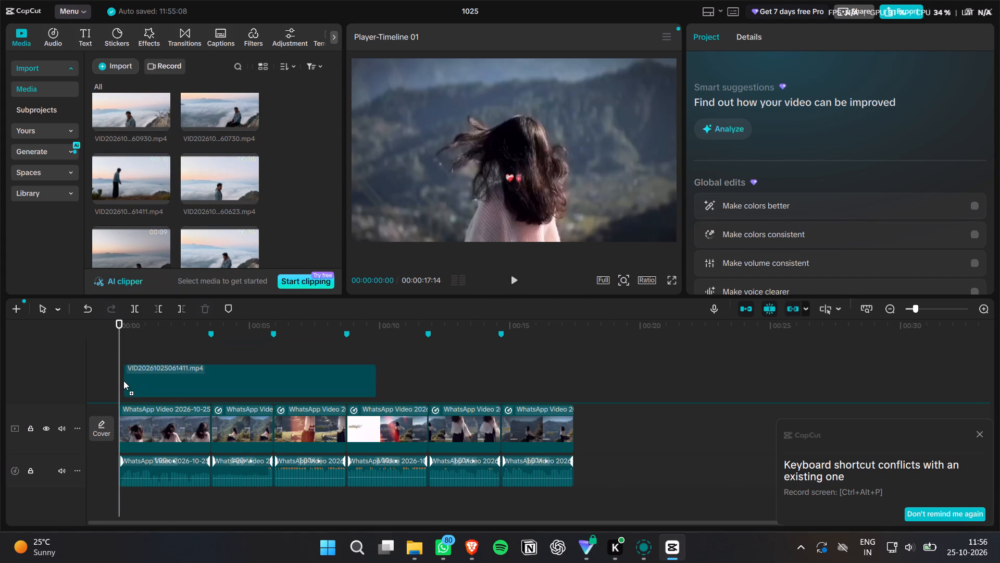
Align VID20261025061411.mp4 with the timeline start above the WhatsApp video, accept the SDR color space and play its opening.
drag(123, 381, 121, 381)
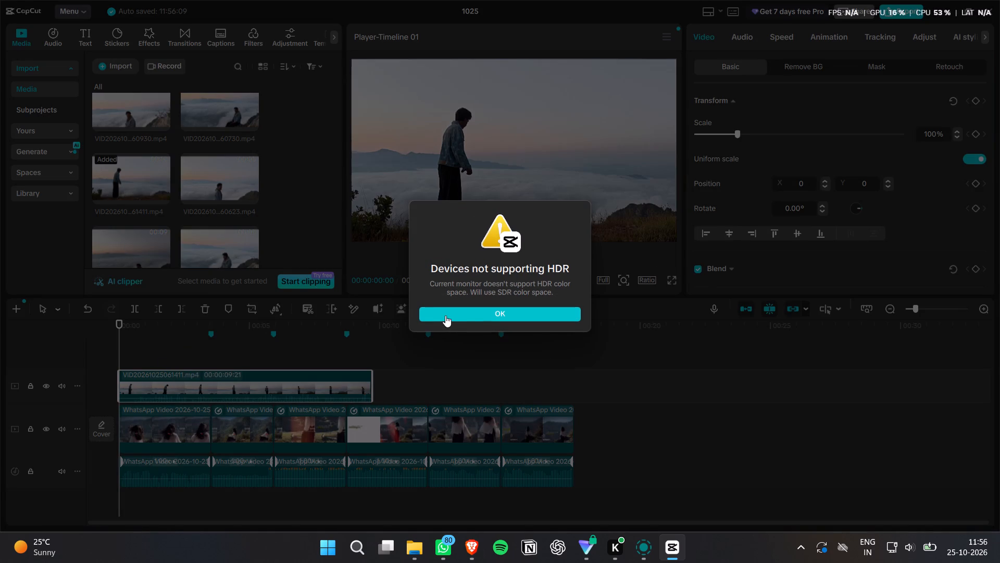
click(445, 315)
key(space)
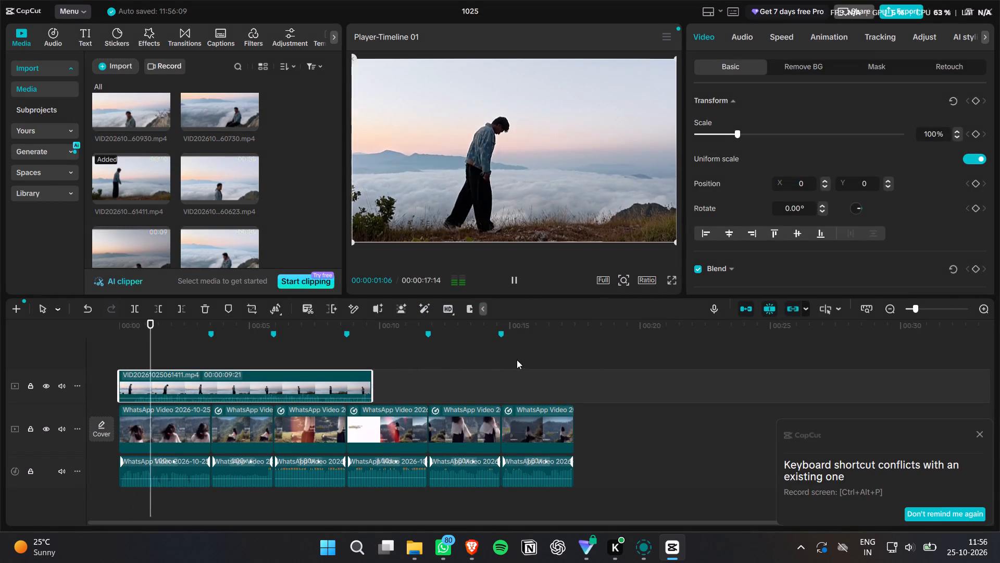
key(space)
key(space)
key(space)
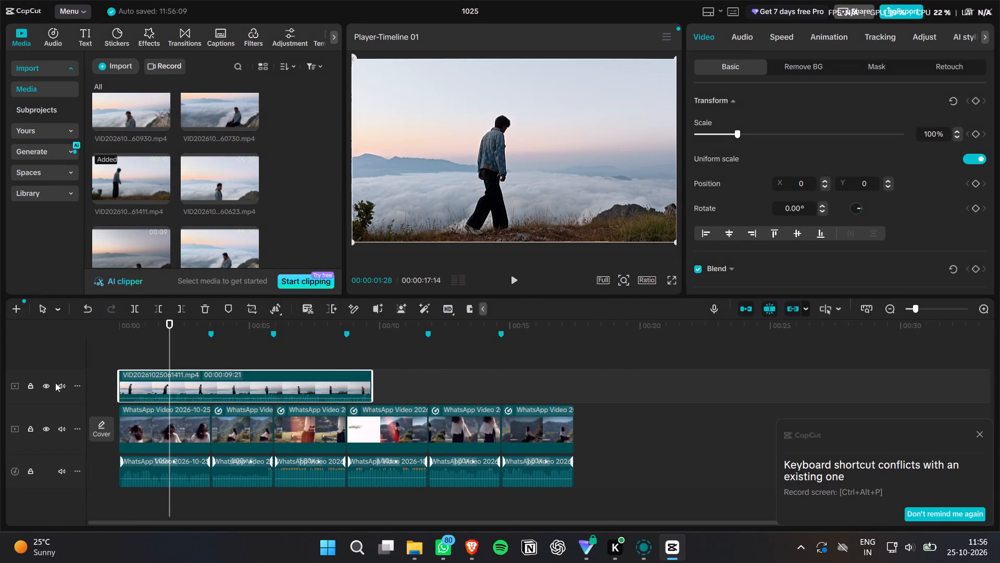
Mute the track holding VID20261025061411.mp4.
click(59, 386)
Split the mountain clip at 00:00:00:27, delete the part before the cut and move the remainder to the timeline start.
drag(155, 326, 80, 328)
key(space)
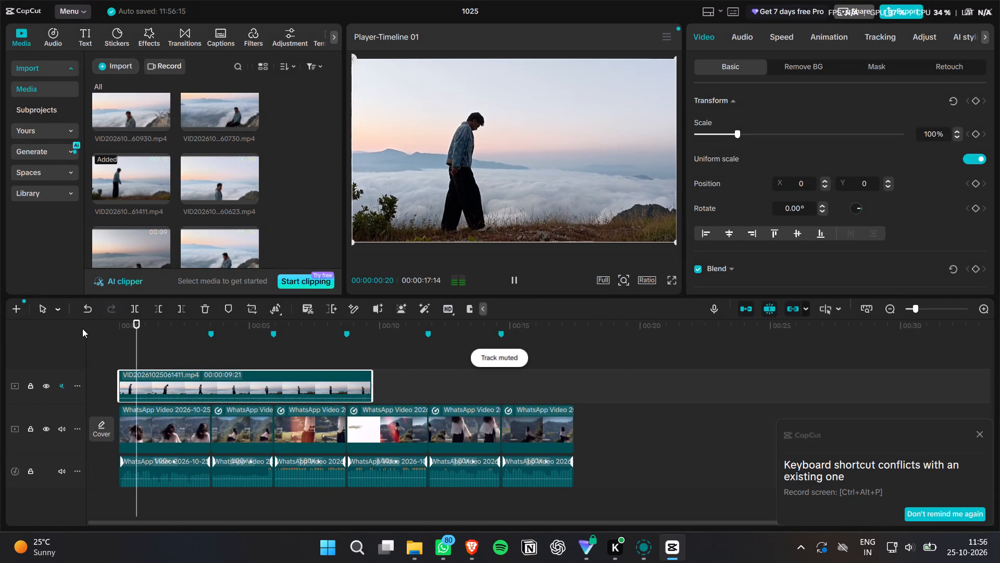
key(space)
click(210, 389)
key(ctrl+b)
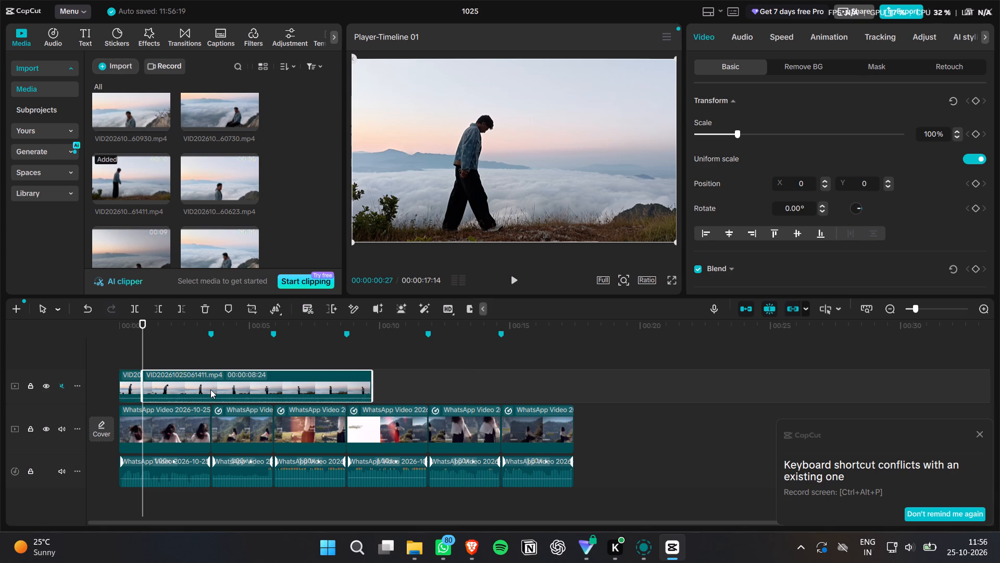
click(124, 383)
key(BackSpace)
drag(206, 388, 147, 388)
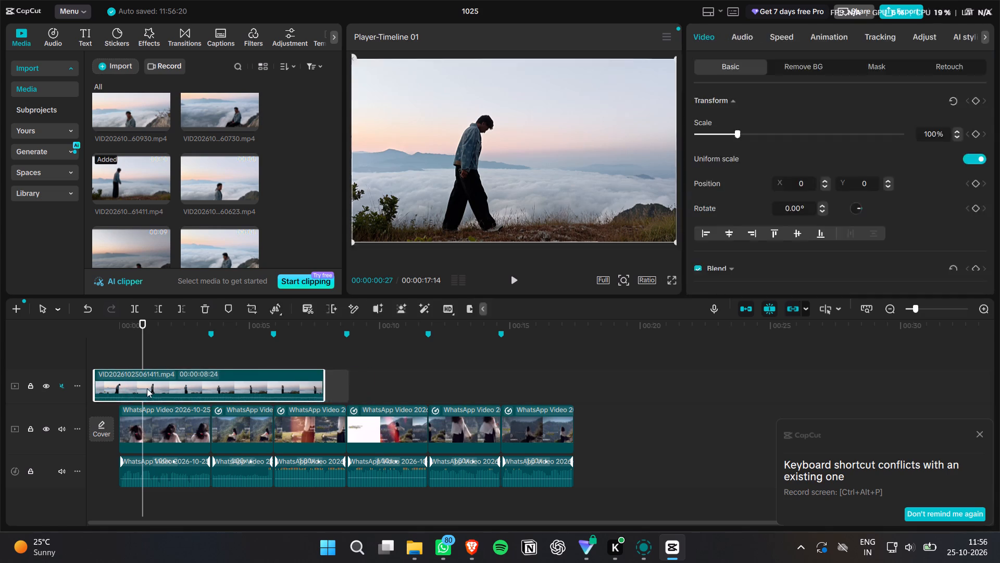
drag(147, 388, 158, 388)
drag(166, 373, 141, 373)
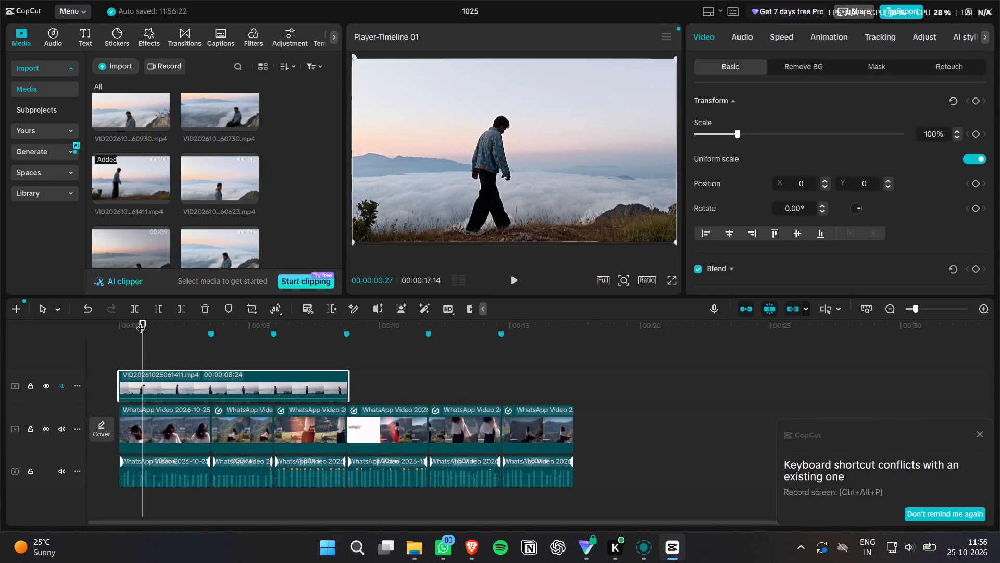
Play the clip's opening, split it at 00:00:01:05, delete the part before the cut and move the remainder to the timeline start.
drag(140, 320, 77, 331)
key(space)
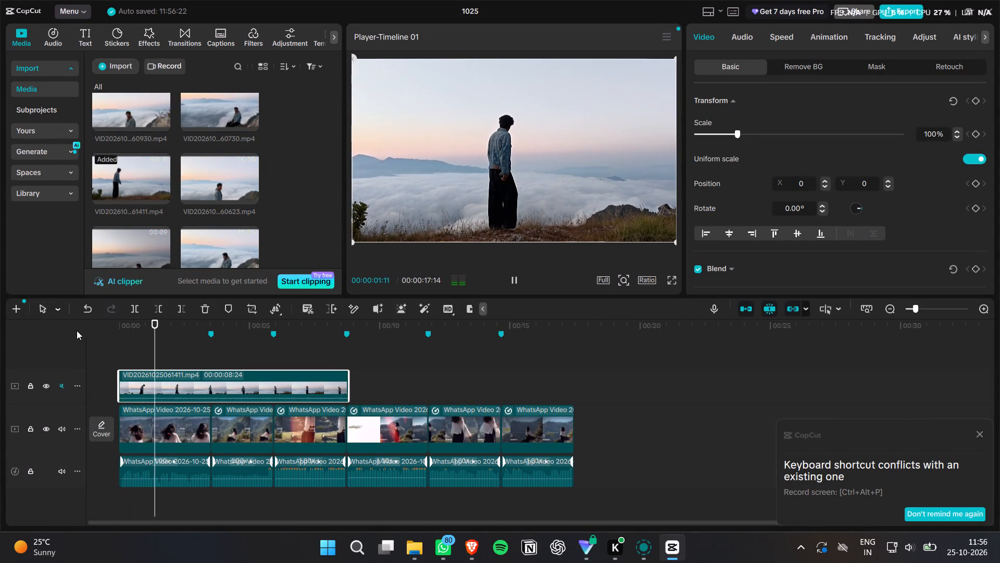
key(space)
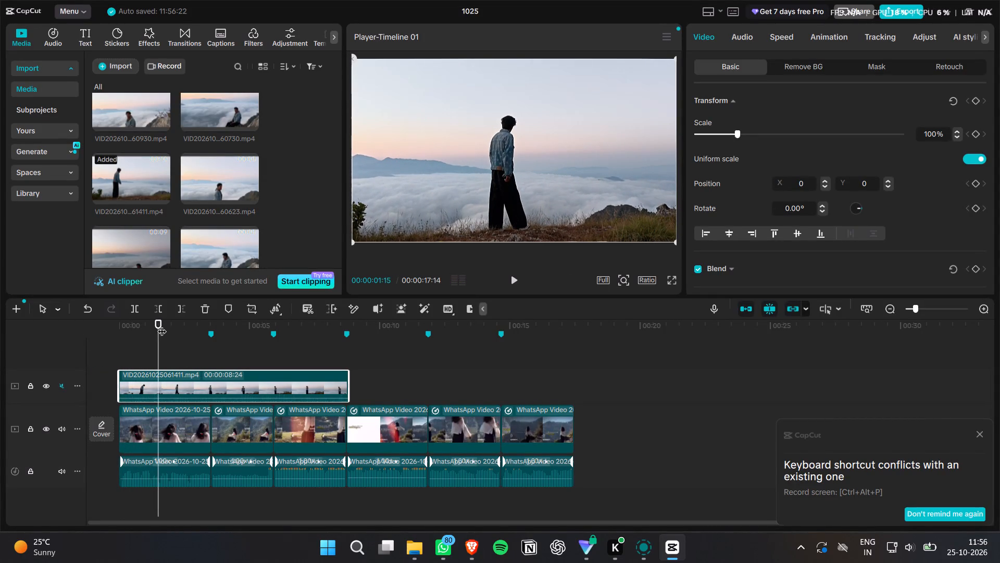
drag(156, 325, 89, 325)
key(space)
key(space)
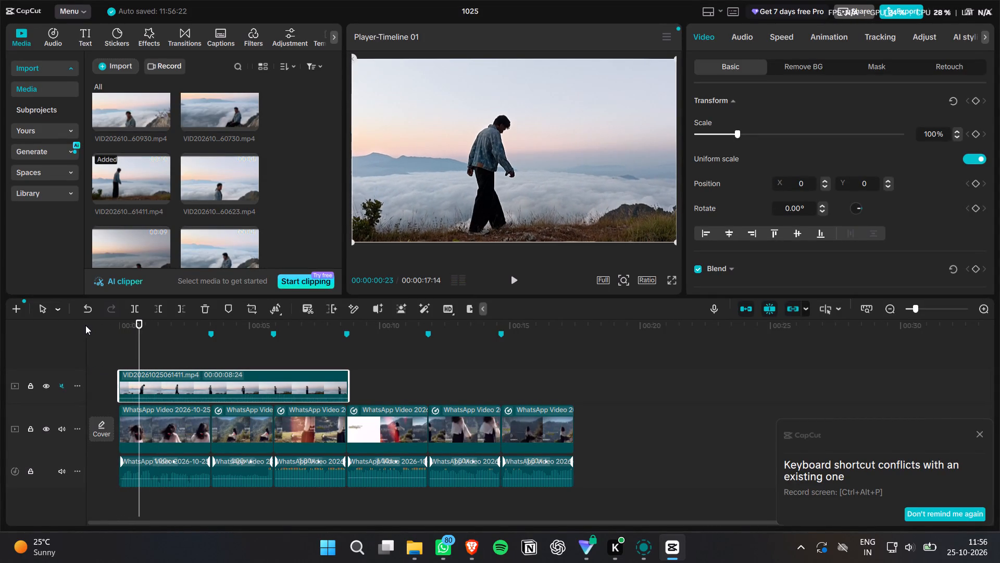
key(space)
key(space)
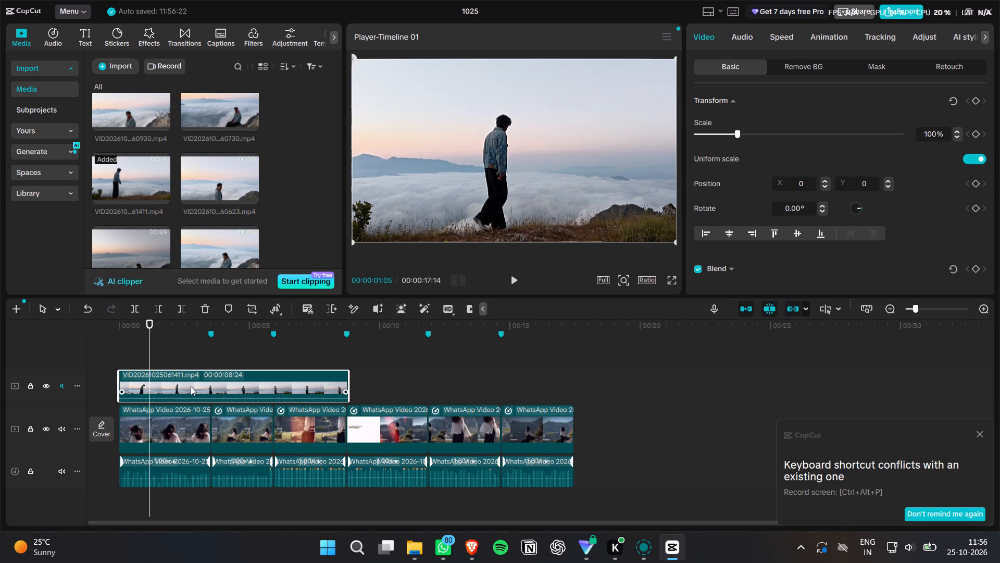
ctrl+click(191, 386)
key(ctrl+b)
click(137, 382)
key(BackSpace)
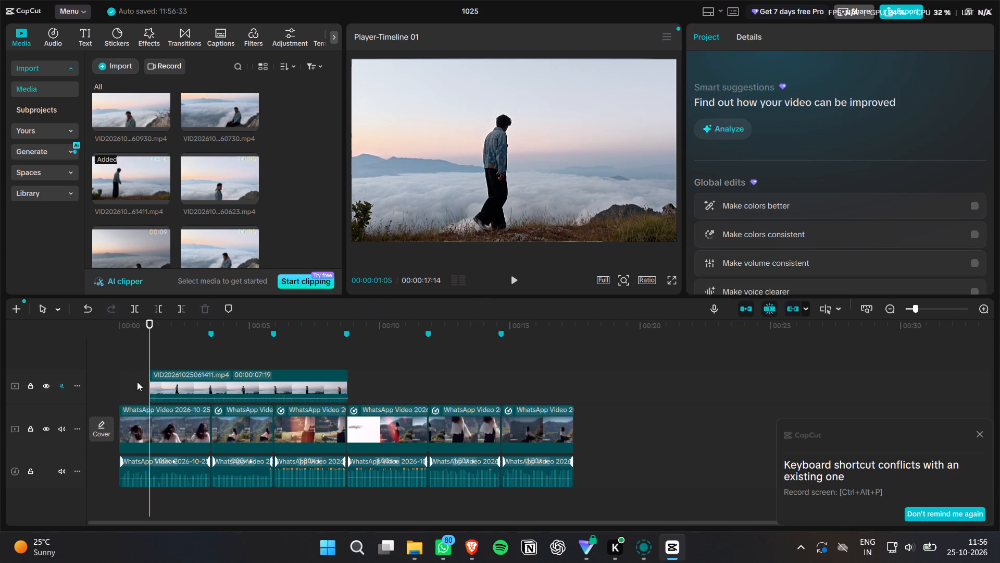
click(137, 382)
key(BackSpace)
drag(160, 385, 132, 386)
drag(120, 323, 120, 323)
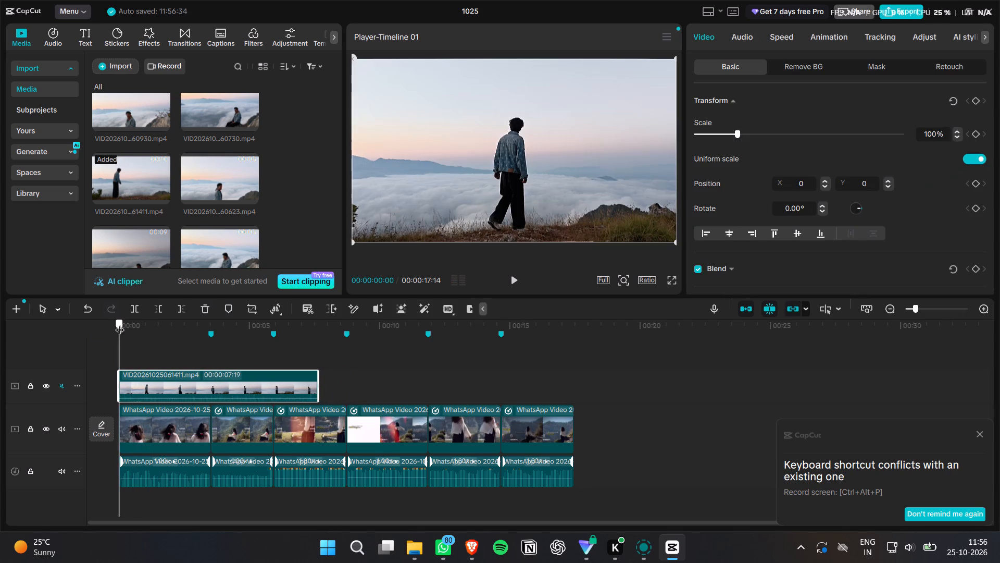
drag(120, 323, 95, 331)
Apply a Custom speed curve to the mountain clip, shifting its first point near the start and lowering the first two points well below 1x.
click(154, 381)
click(778, 40)
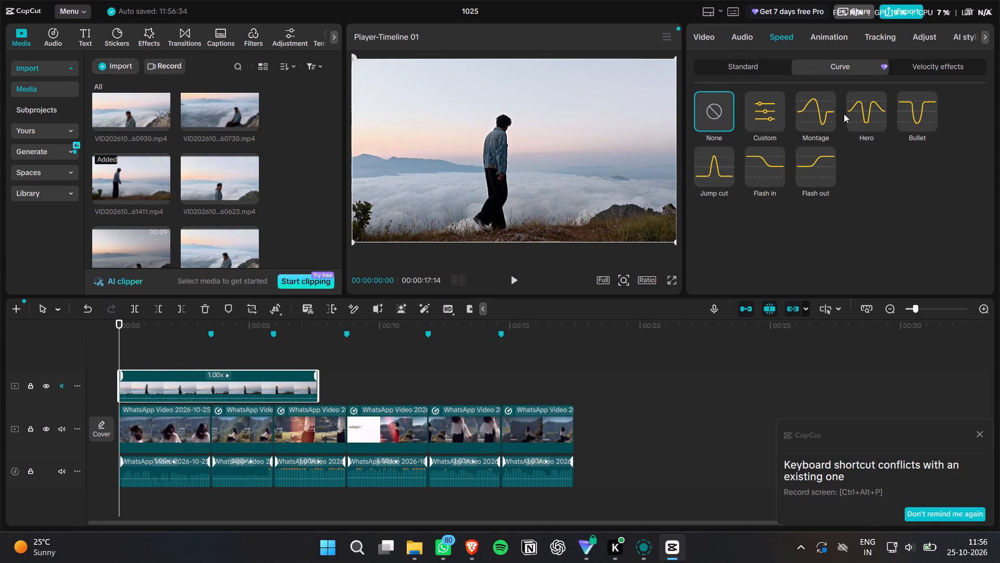
click(763, 110)
scroll(781, 223, down, 3)
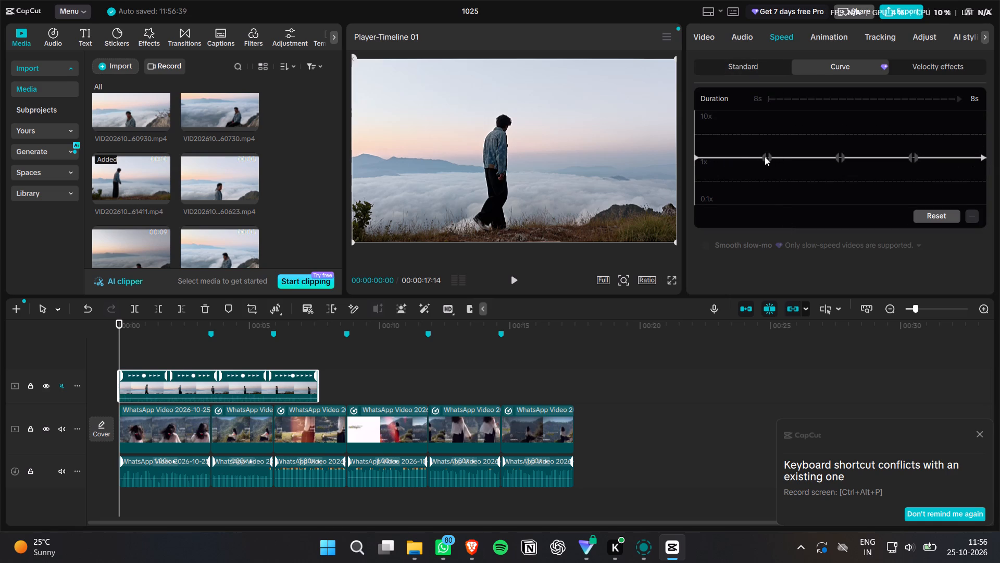
drag(765, 156, 723, 157)
drag(724, 153, 724, 177)
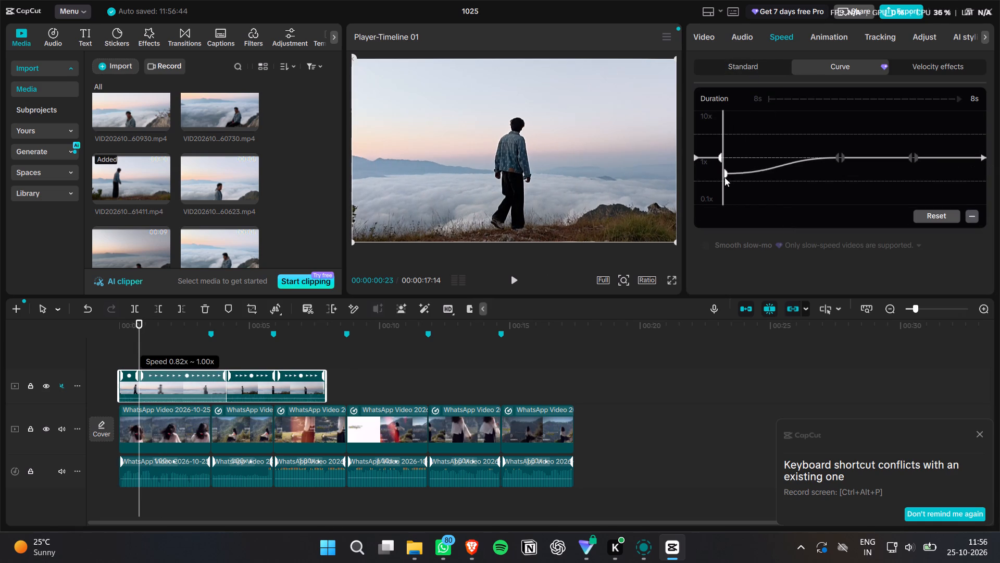
drag(724, 177, 723, 187)
drag(720, 158, 721, 187)
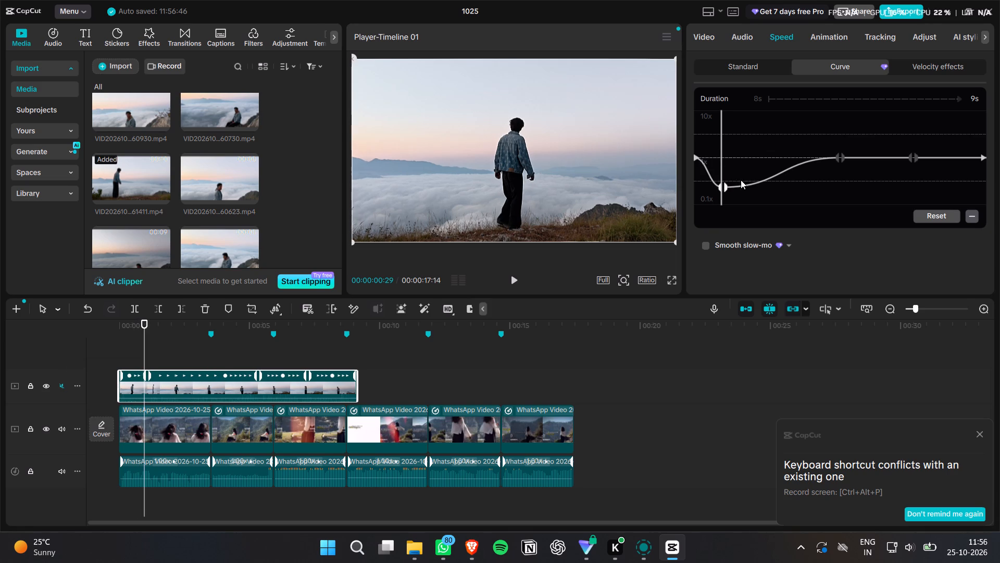
drag(840, 157, 834, 187)
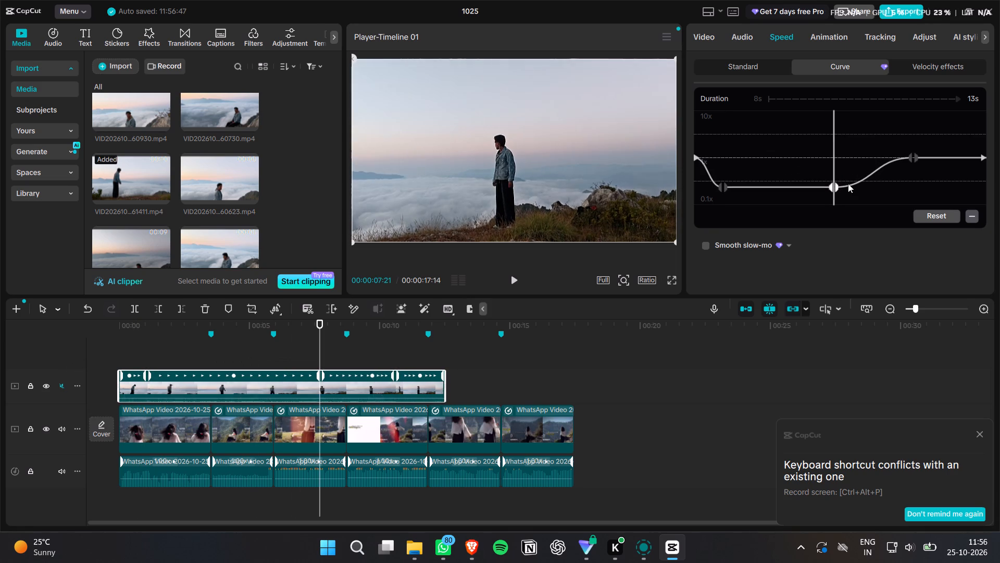
drag(914, 158, 911, 168)
drag(912, 156, 909, 170)
Play the slowed mountain clip from the start past the first marker to check the speed ramp.
drag(201, 324, 56, 335)
key(space)
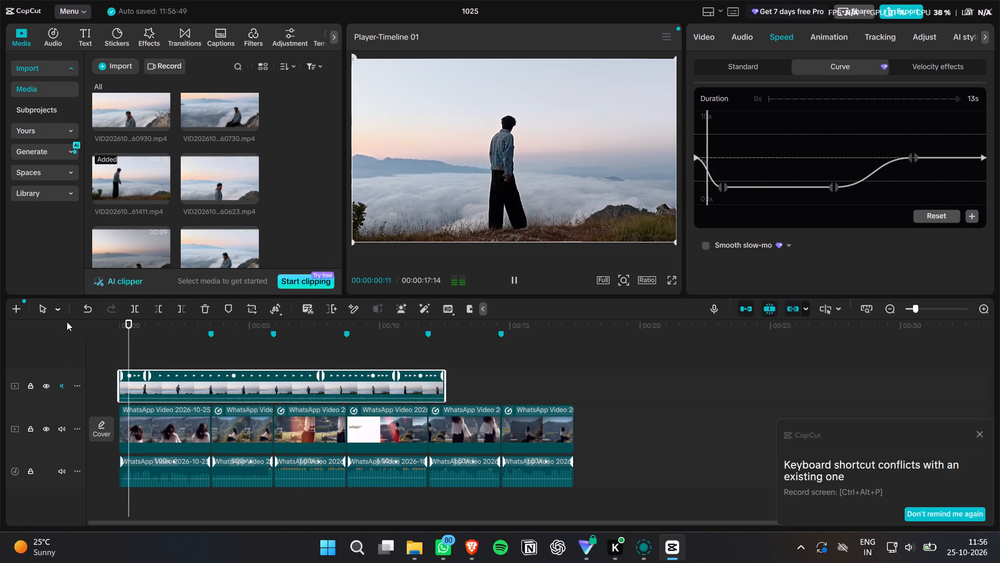
key(space)
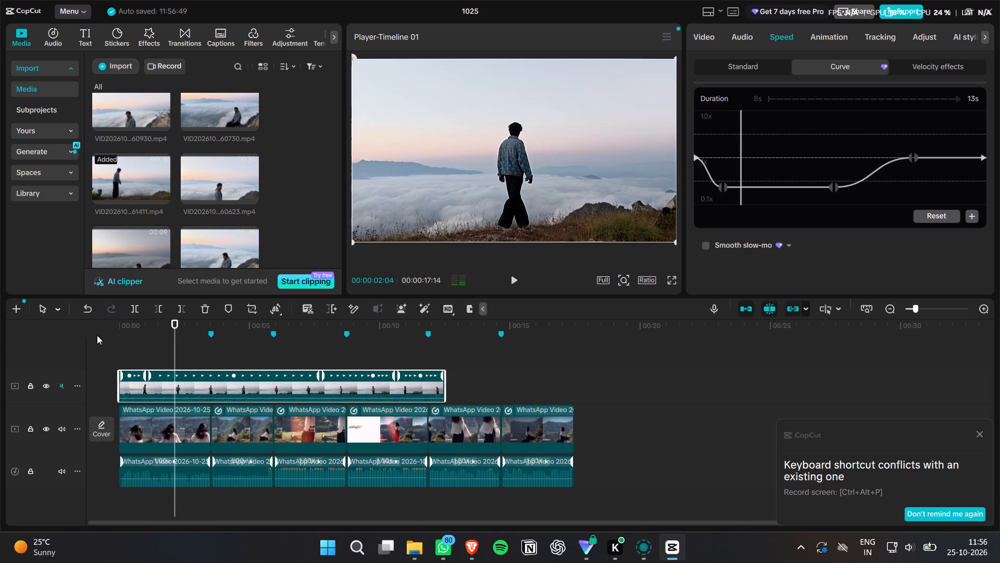
drag(123, 326, 101, 326)
key(space)
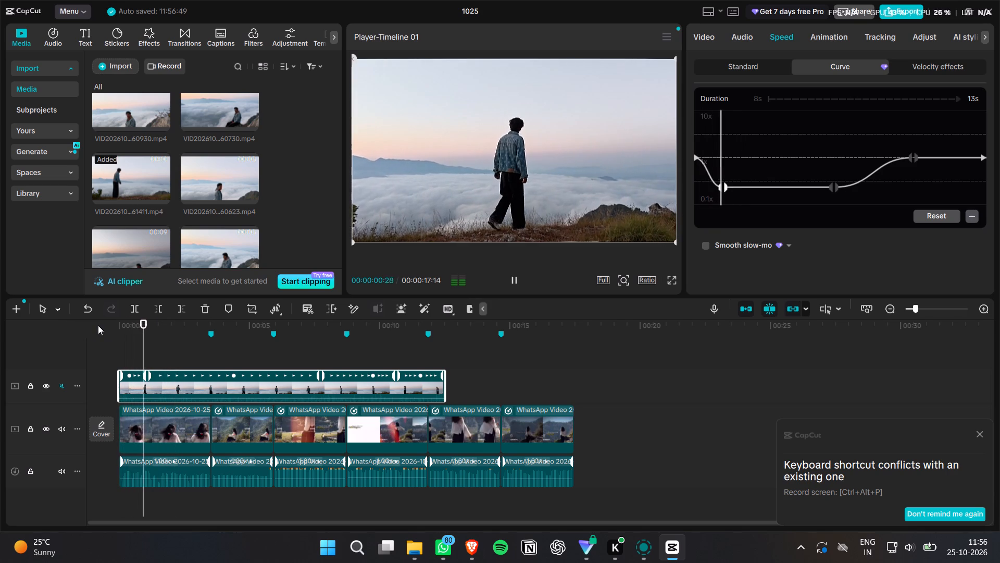
key(space)
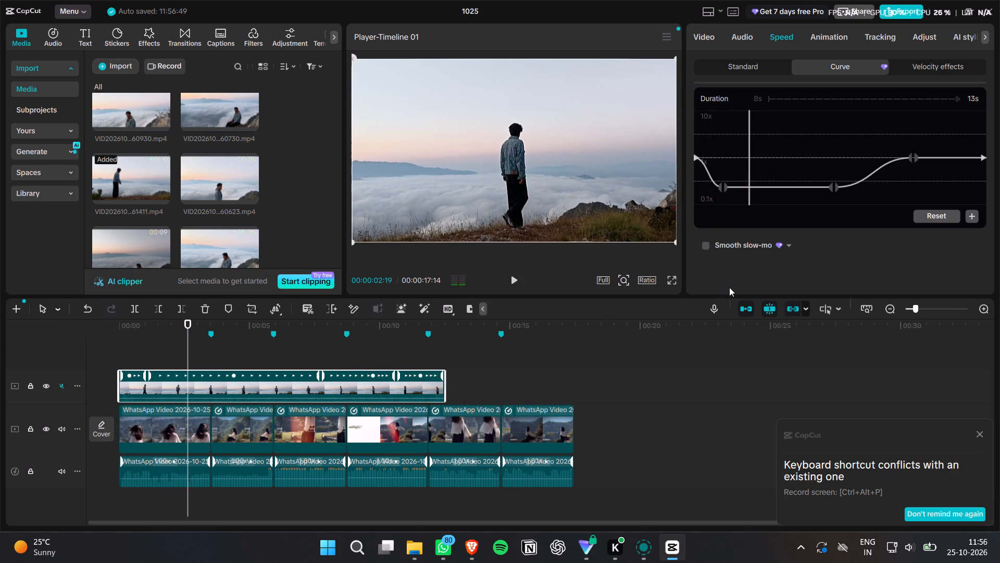
key(space)
key(space)
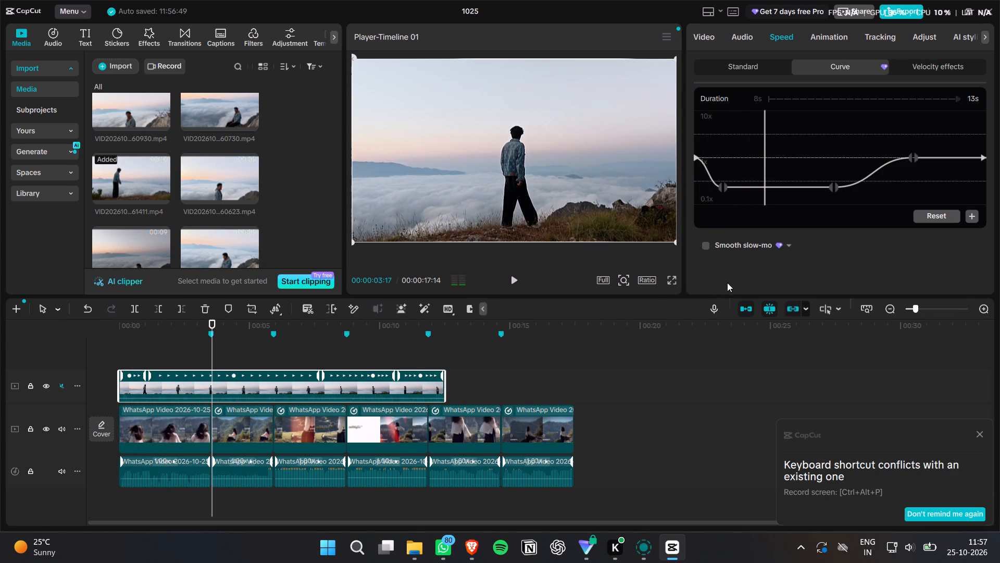
key(space)
key(space)
Enable Smooth slow-mo on the mountain clip with the Optical flow method.
click(708, 248)
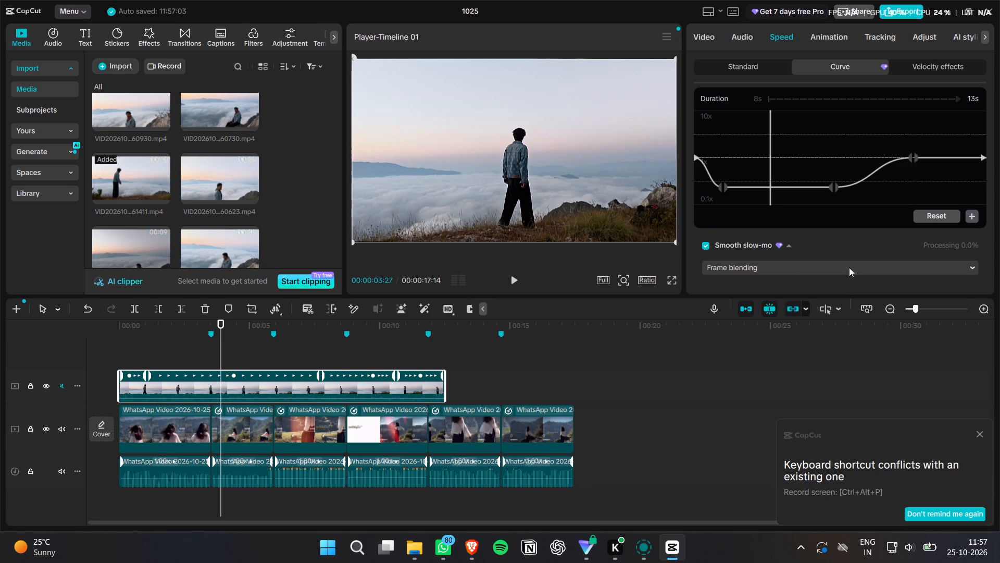
click(857, 266)
click(852, 274)
click(827, 275)
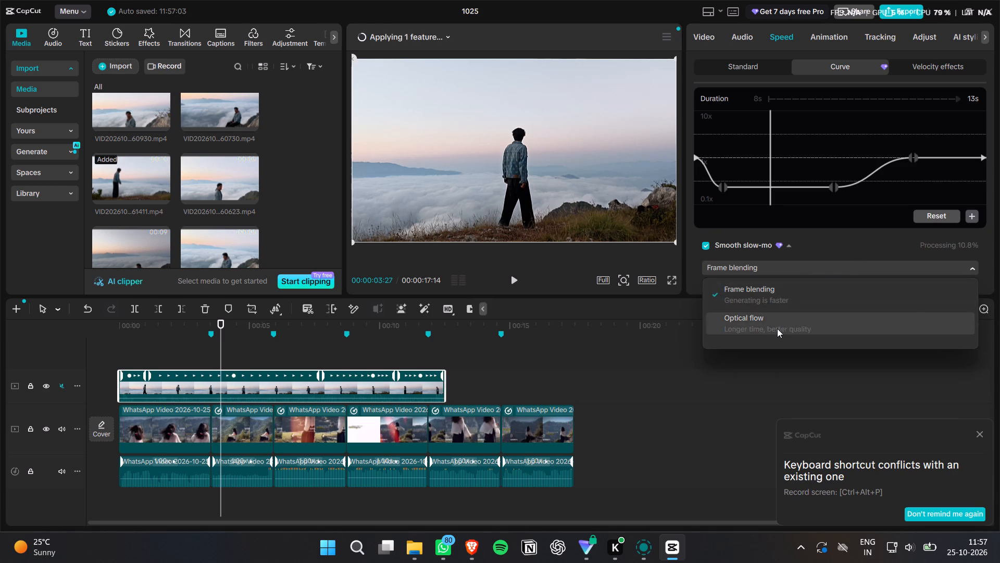
click(776, 328)
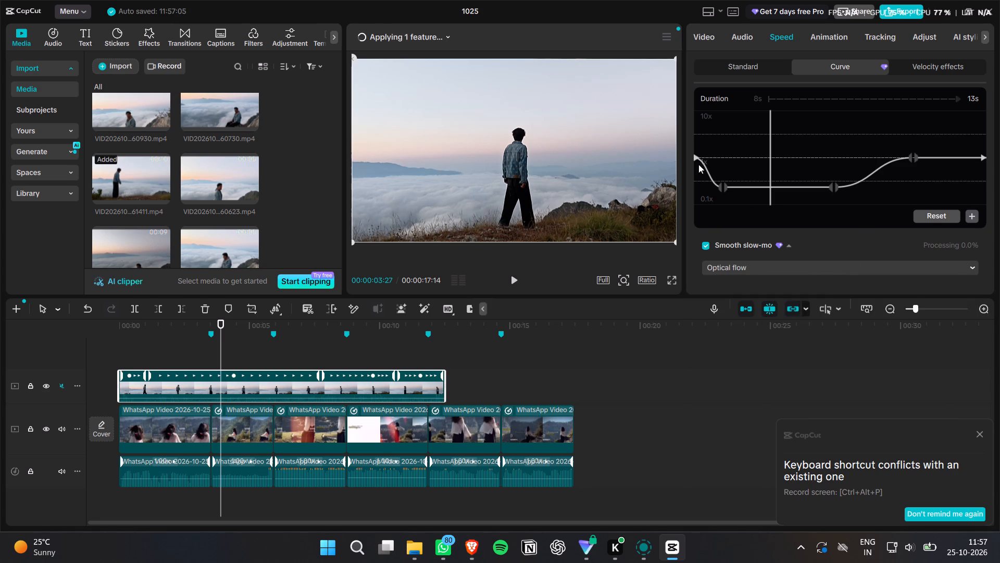
Lower the first speed-curve point close to 0.1x, slightly nearer the clip's start, and play the result.
drag(722, 187, 717, 202)
drag(146, 326, 68, 338)
key(space)
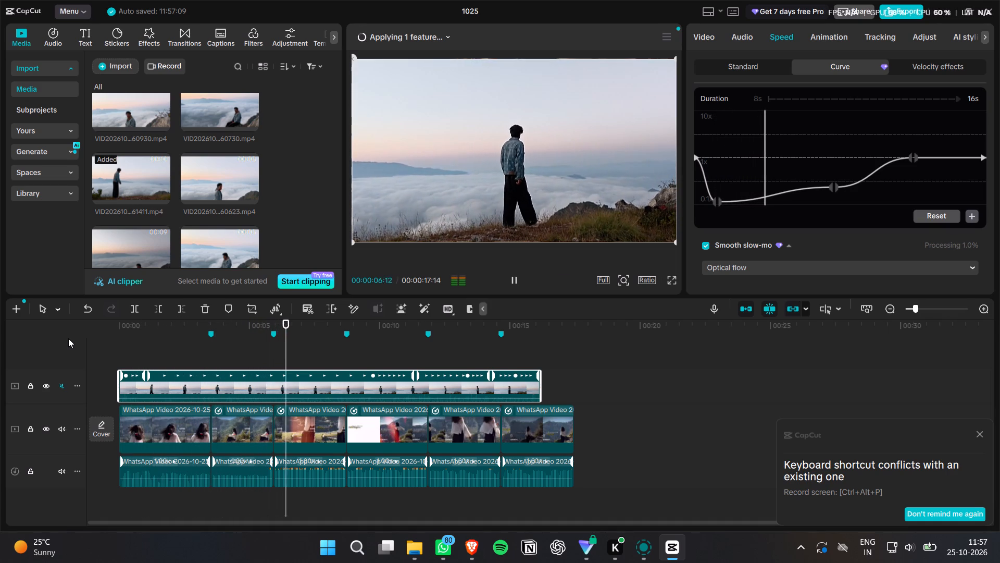
key(space)
Split the mountain clip at the first marker, 00:00:03:16, and delete the part after the cut.
click(211, 325)
click(230, 380)
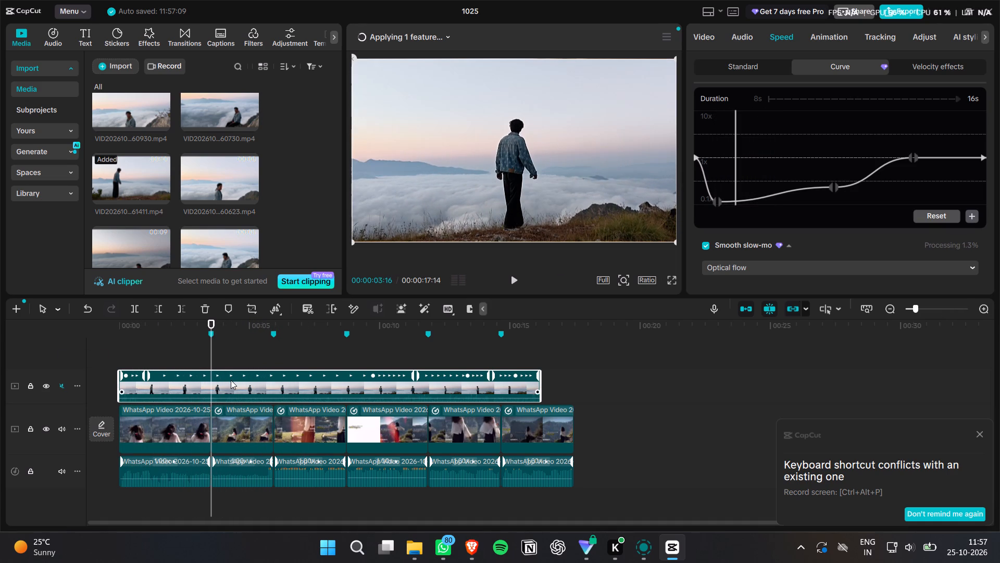
key(ctrl+b)
click(265, 384)
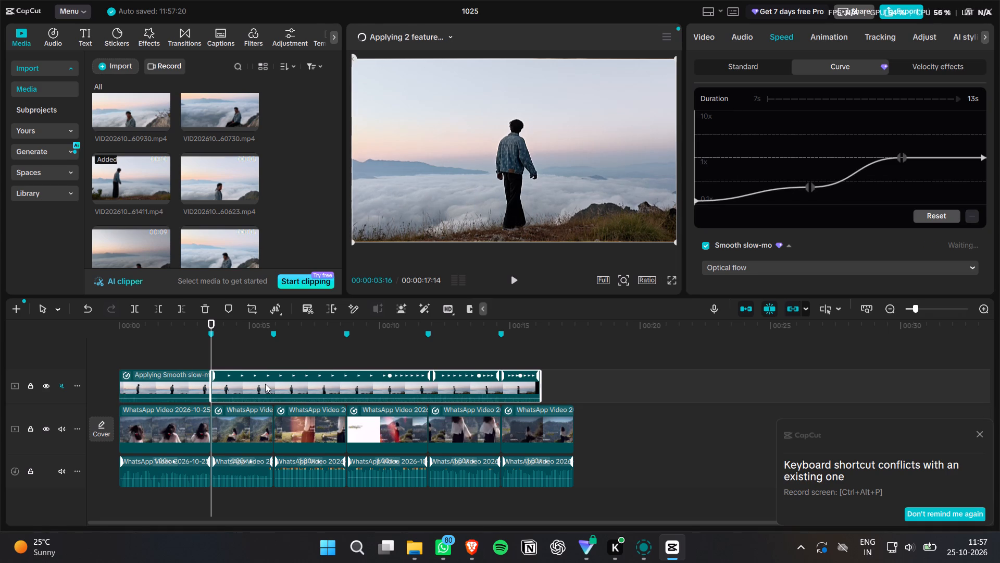
key(BackSpace)
Play the trimmed mountain clip from the start and examine its speed curve and Smooth slow-mo settings.
drag(136, 329, 76, 329)
key(space)
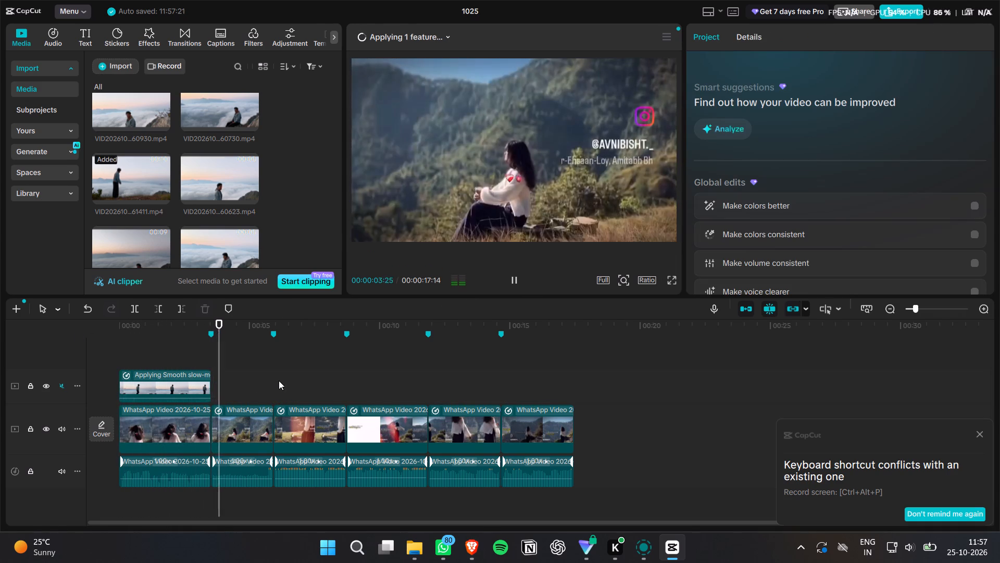
drag(172, 326, 33, 337)
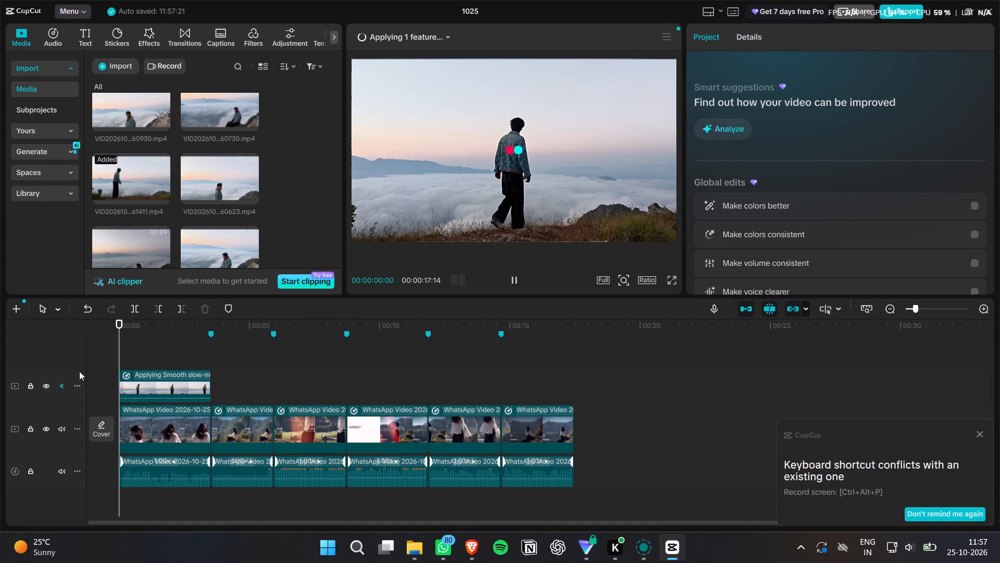
key(space)
key(space)
click(155, 387)
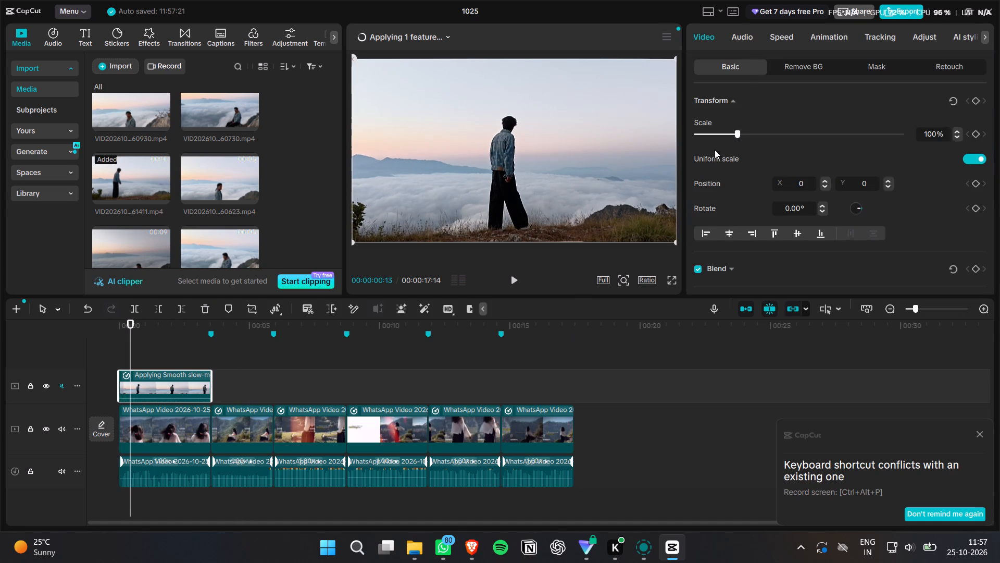
click(773, 35)
scroll(764, 217, down, 2)
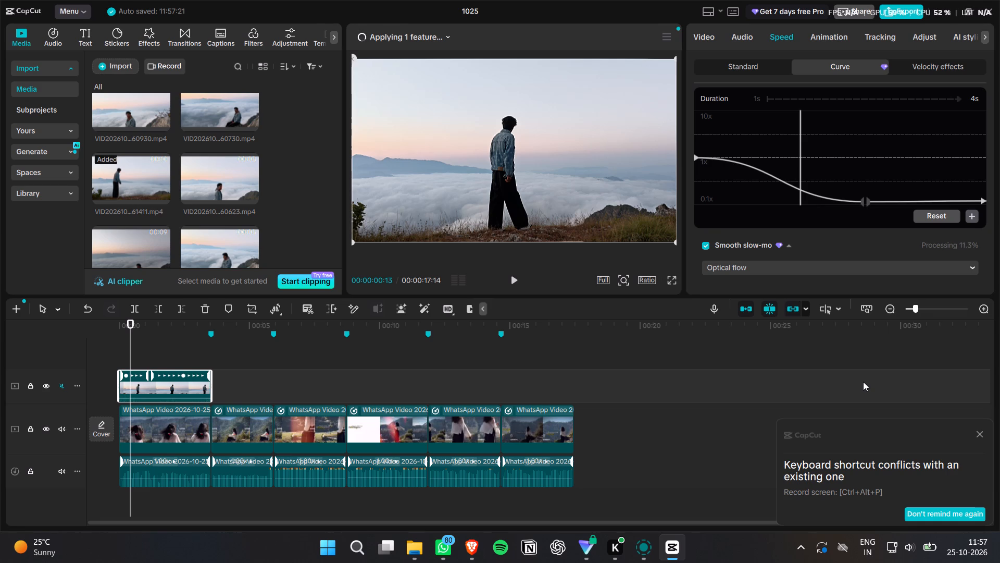
Close the keyboard shortcut conflict notification.
click(980, 436)
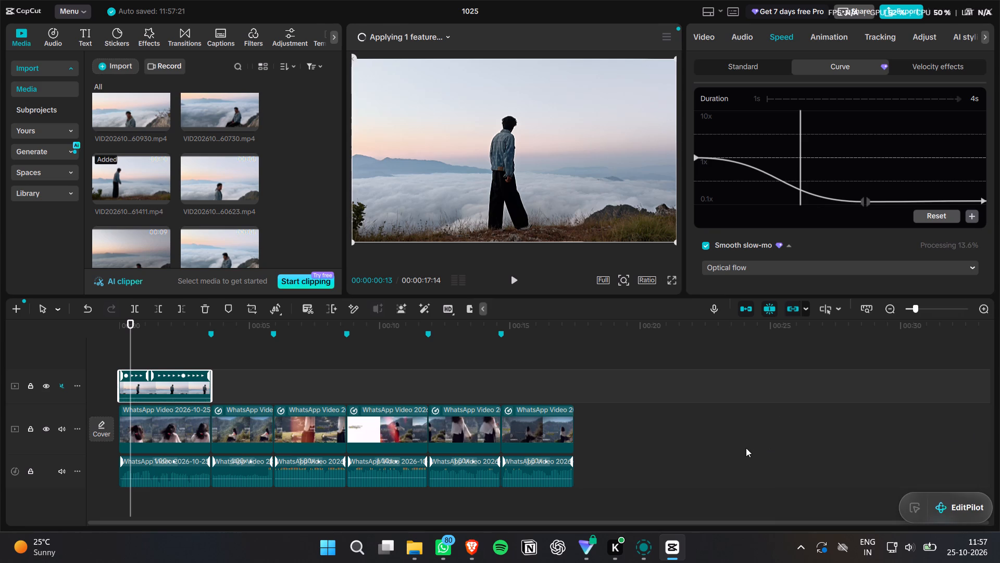
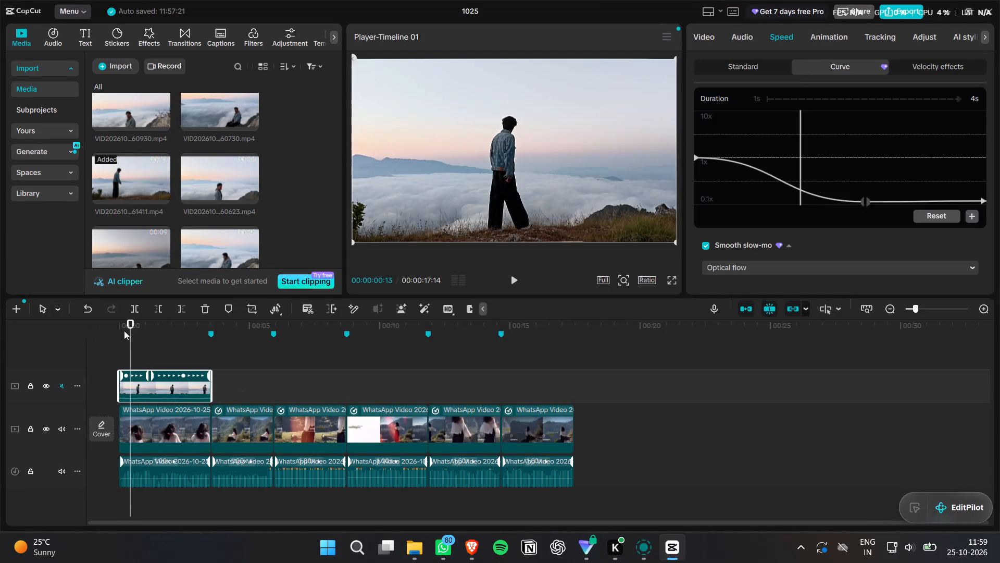
Play the timeline from the start past the first marker to review the trimmed mountain clip.
drag(130, 324, 89, 327)
key(space)
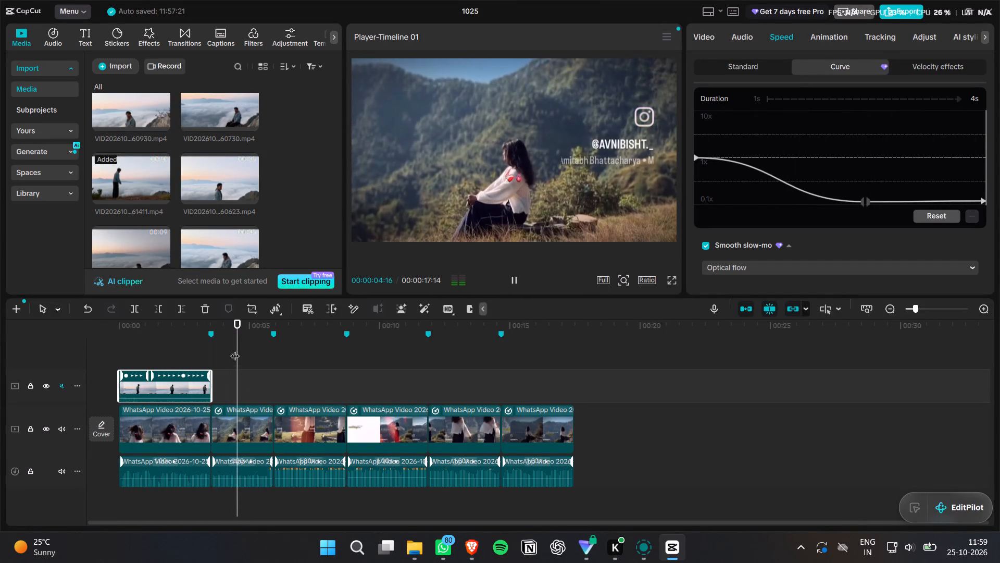
key(space)
click(218, 324)
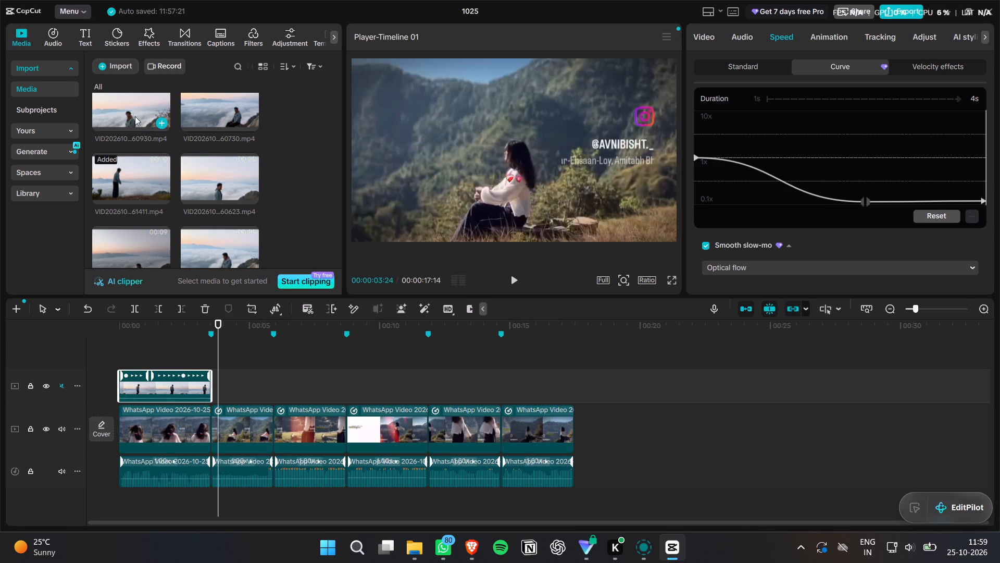
Preview the imported mountain clips ending 60730 and 60623 as candidates for the second segment.
click(213, 116)
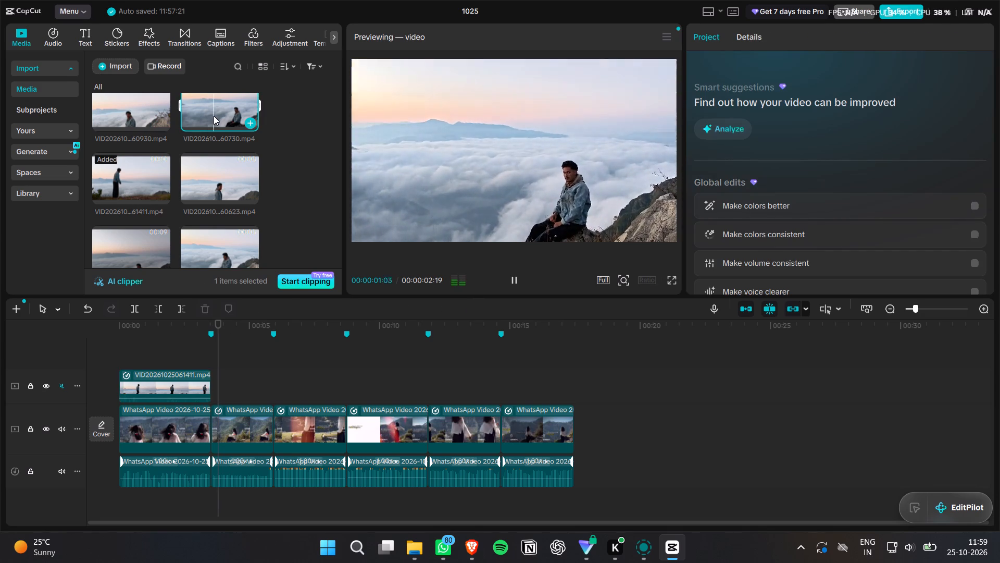
key(space)
key(space)
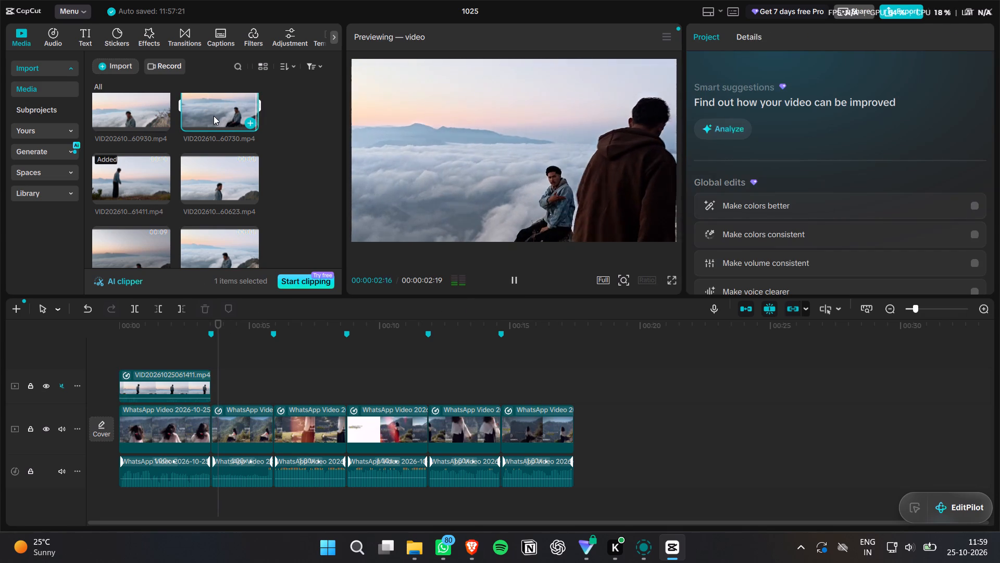
click(214, 183)
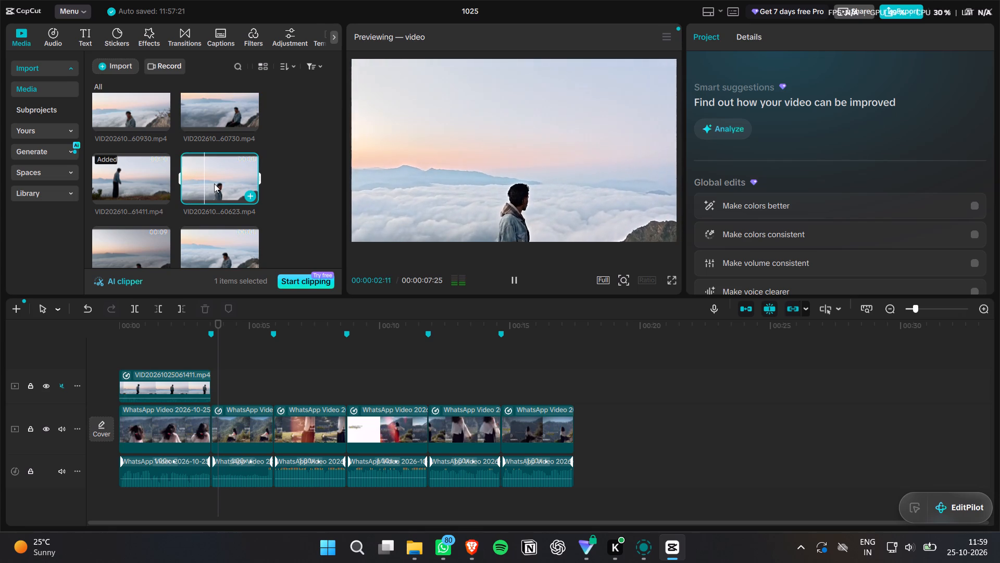
key(space)
key(space)
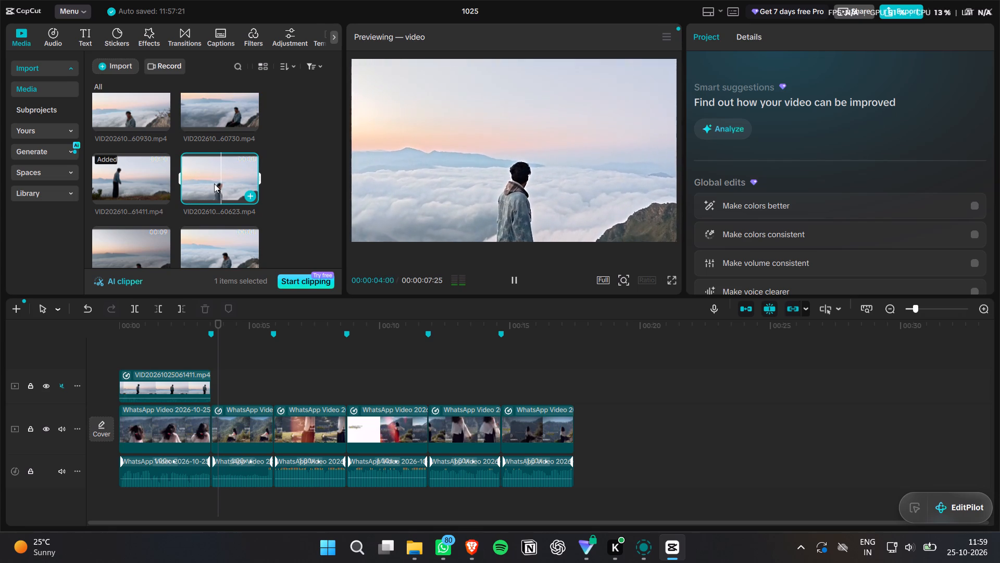
key(space)
click(214, 183)
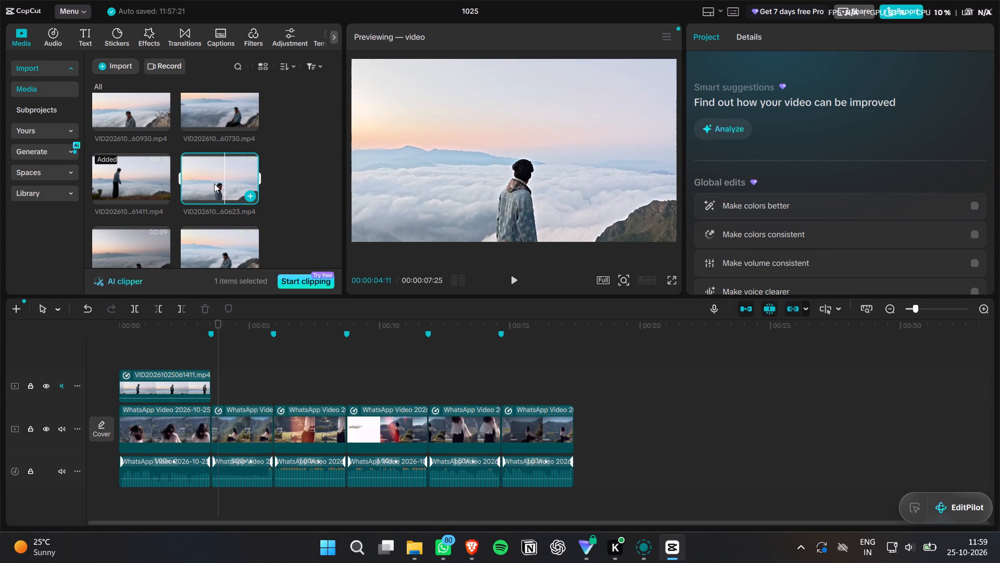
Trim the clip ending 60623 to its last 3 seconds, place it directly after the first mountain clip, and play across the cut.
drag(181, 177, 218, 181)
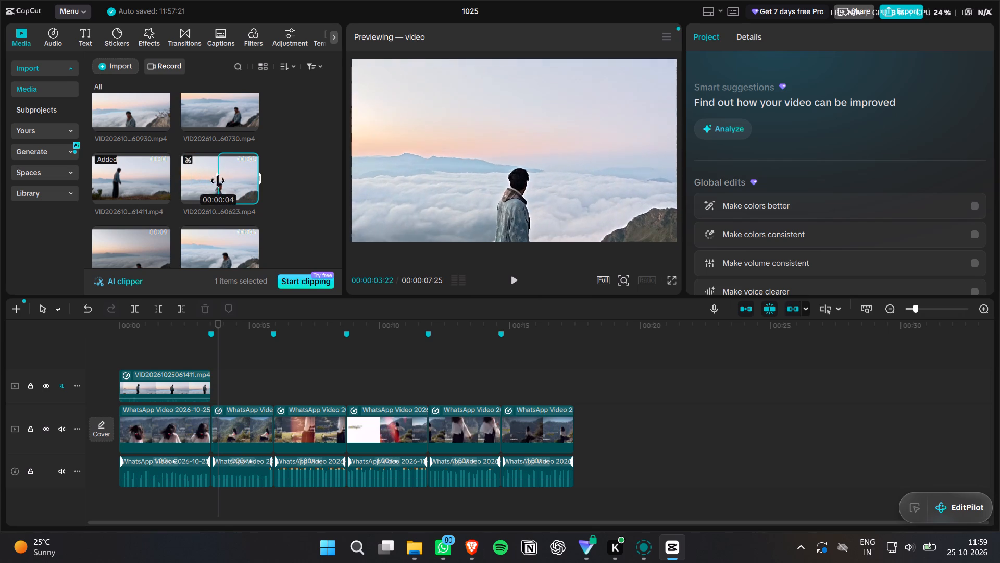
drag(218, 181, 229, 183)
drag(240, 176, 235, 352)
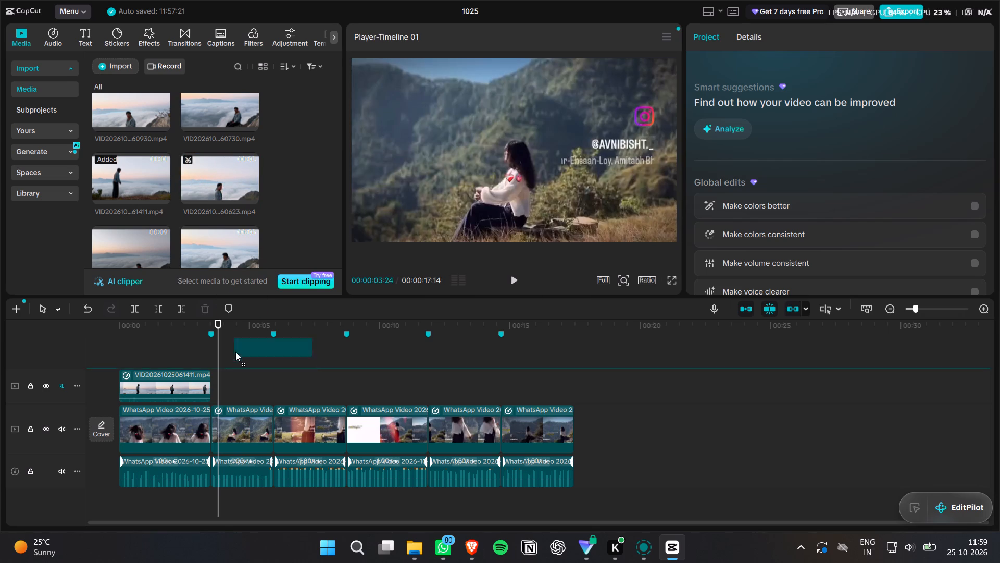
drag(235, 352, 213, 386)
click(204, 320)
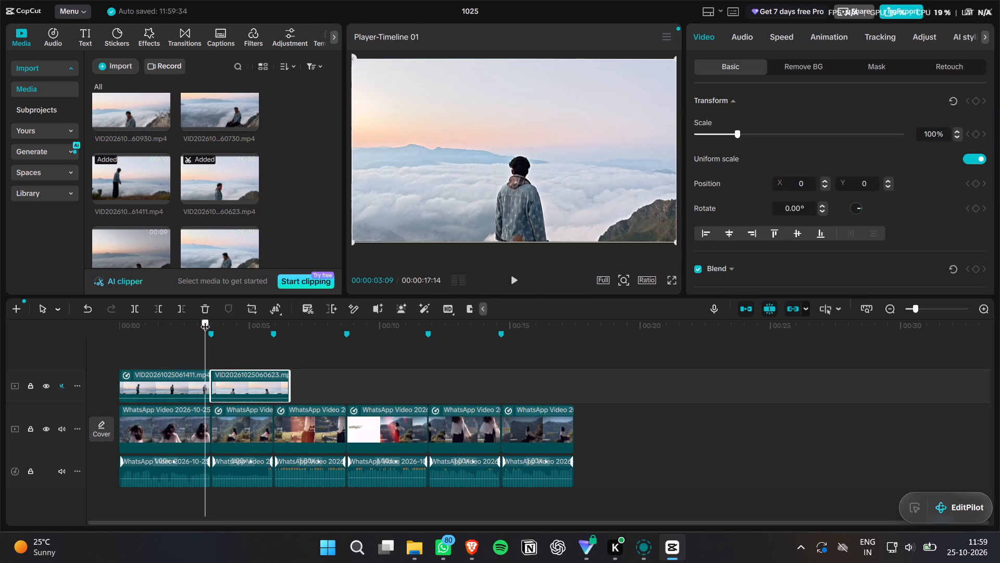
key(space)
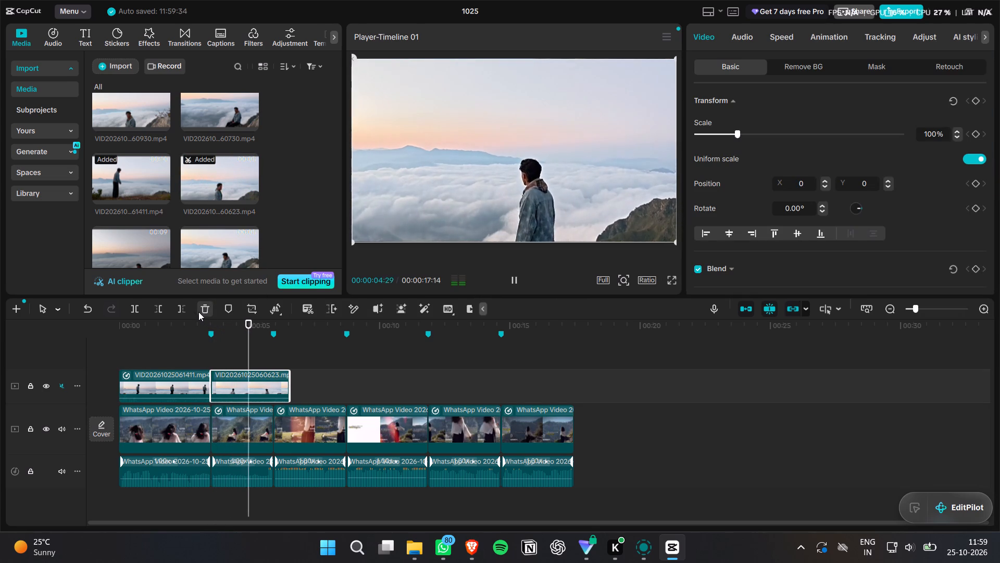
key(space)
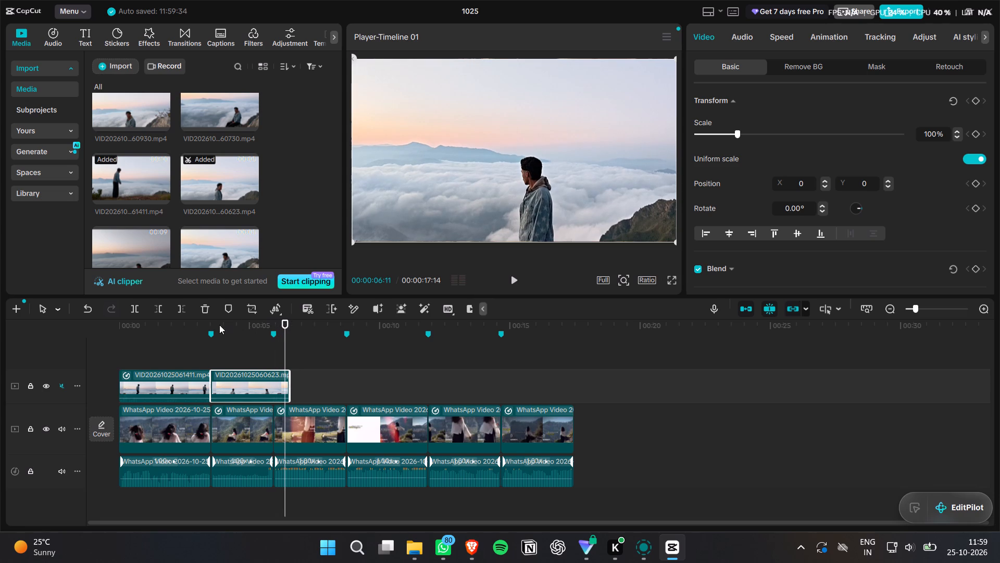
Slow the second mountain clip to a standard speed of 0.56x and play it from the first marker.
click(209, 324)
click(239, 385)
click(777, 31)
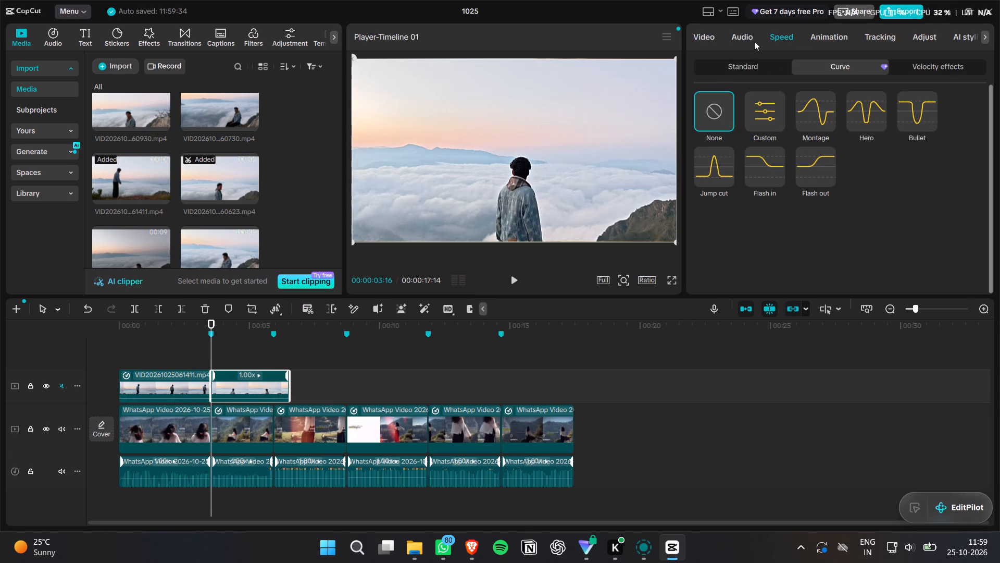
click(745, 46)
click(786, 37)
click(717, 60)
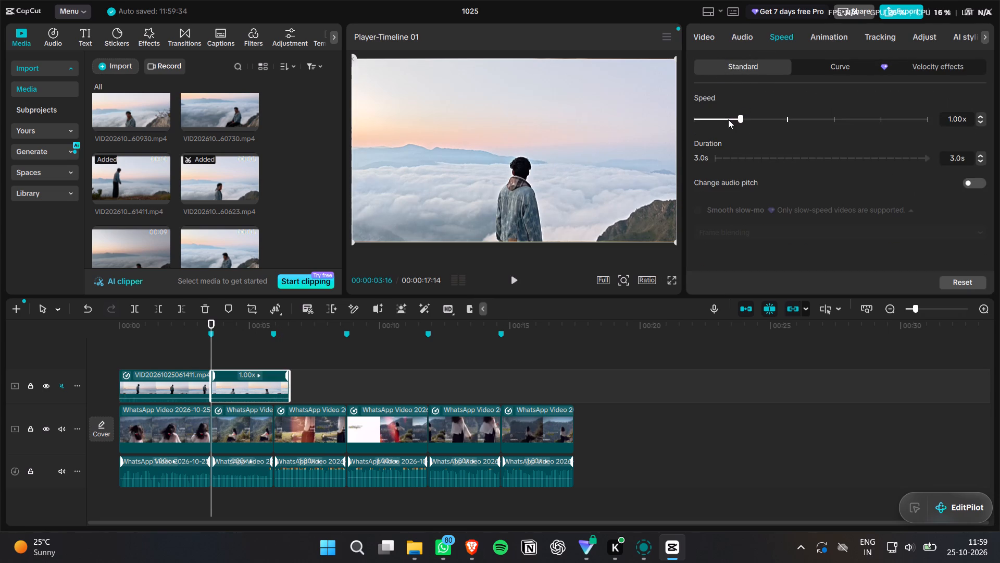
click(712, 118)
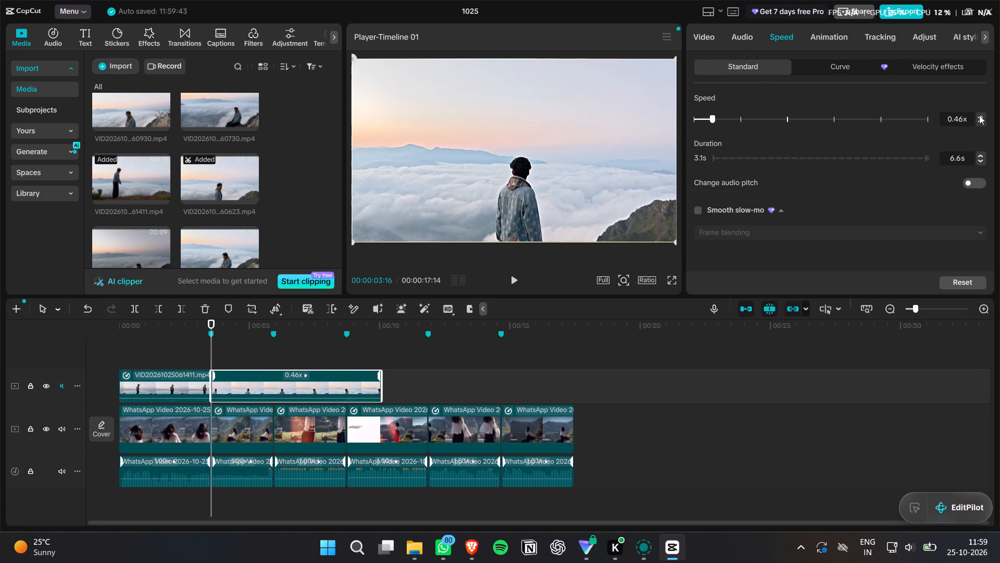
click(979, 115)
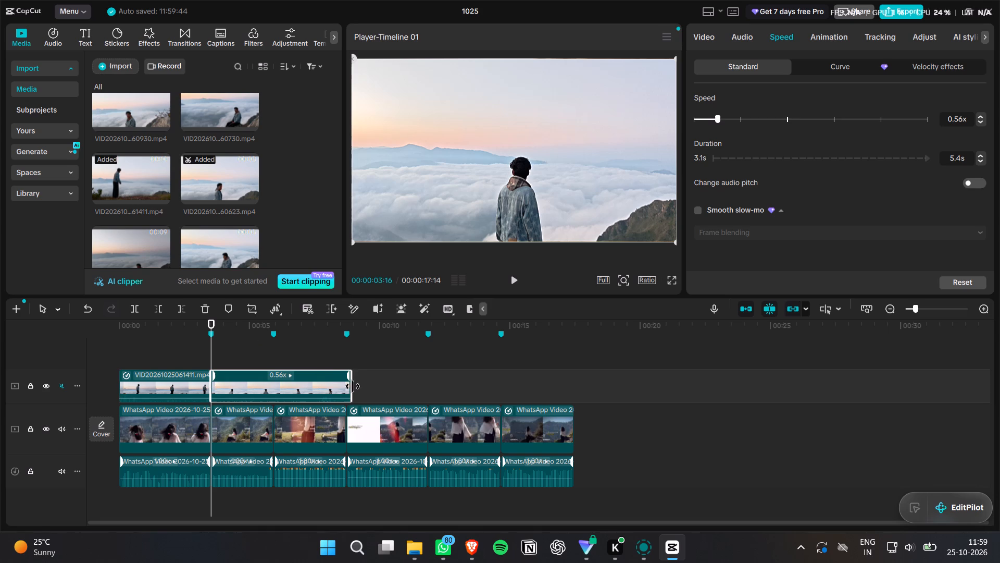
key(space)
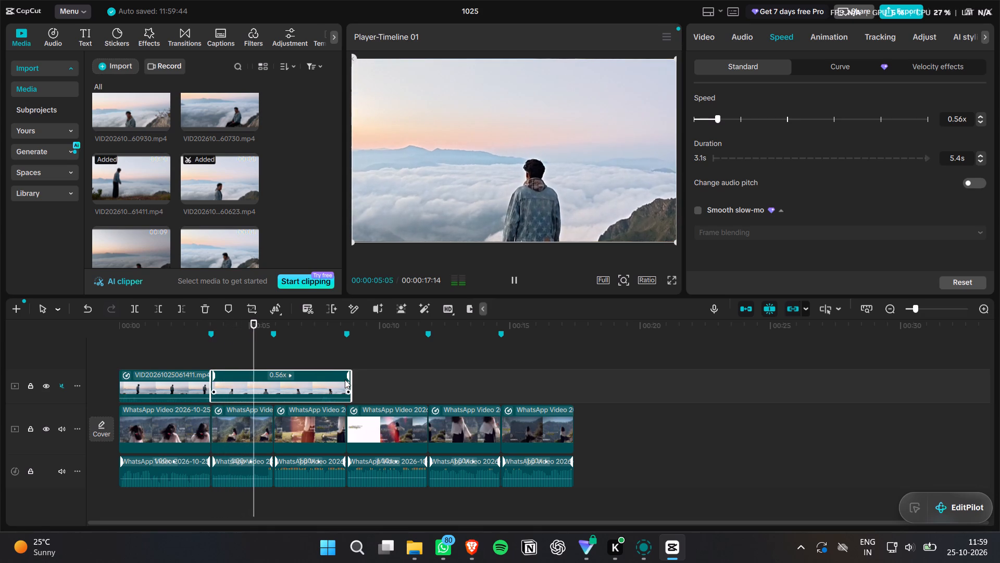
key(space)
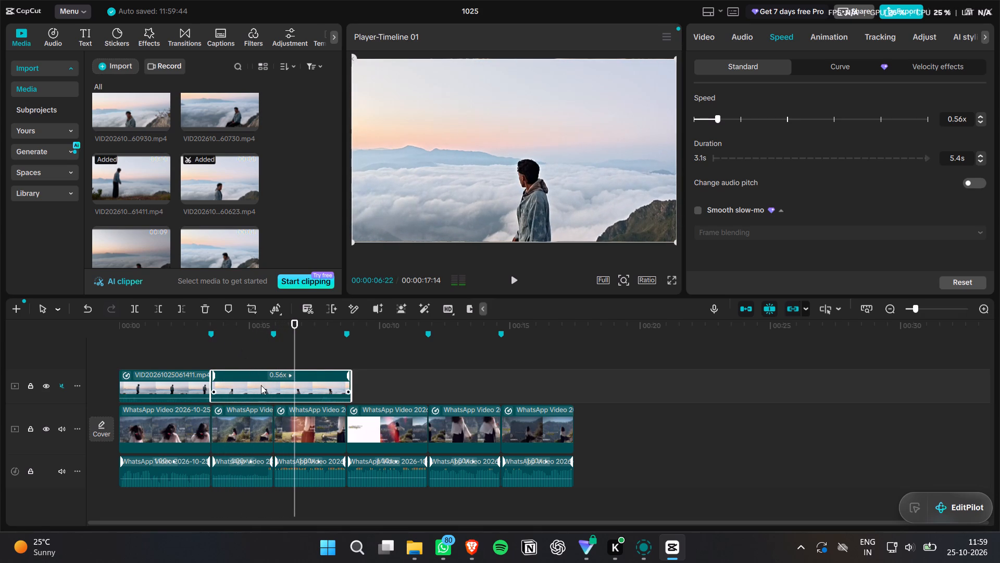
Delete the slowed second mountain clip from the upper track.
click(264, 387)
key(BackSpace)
Preview the imported mountain clips ending 61153 and 0848 as replacements for the second segment.
scroll(230, 197, down, 8)
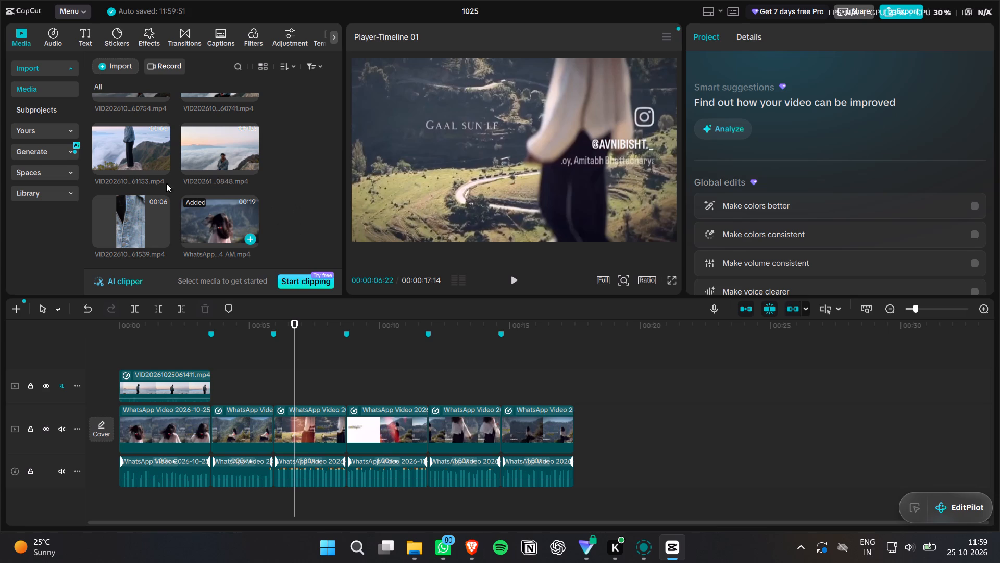
click(127, 147)
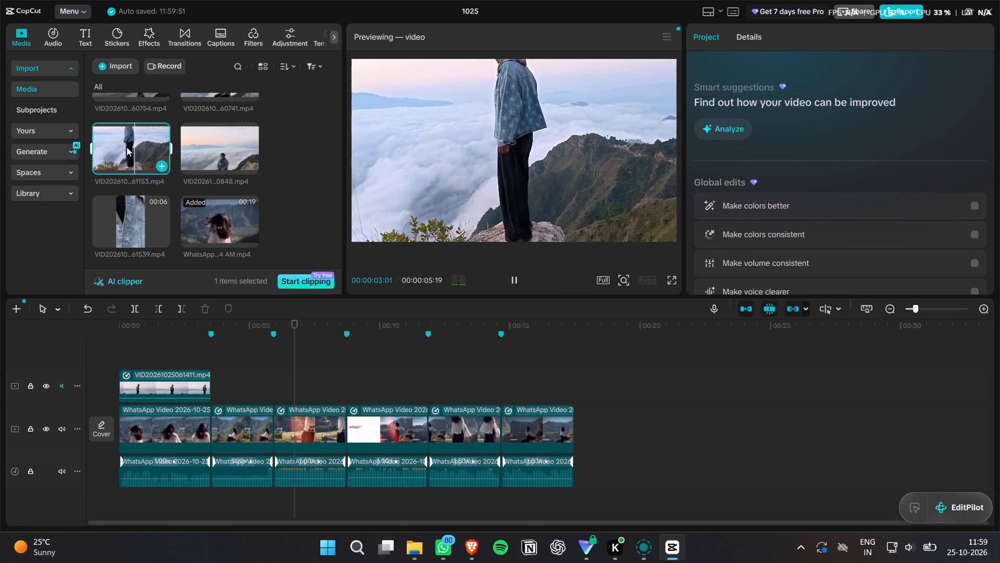
key(space)
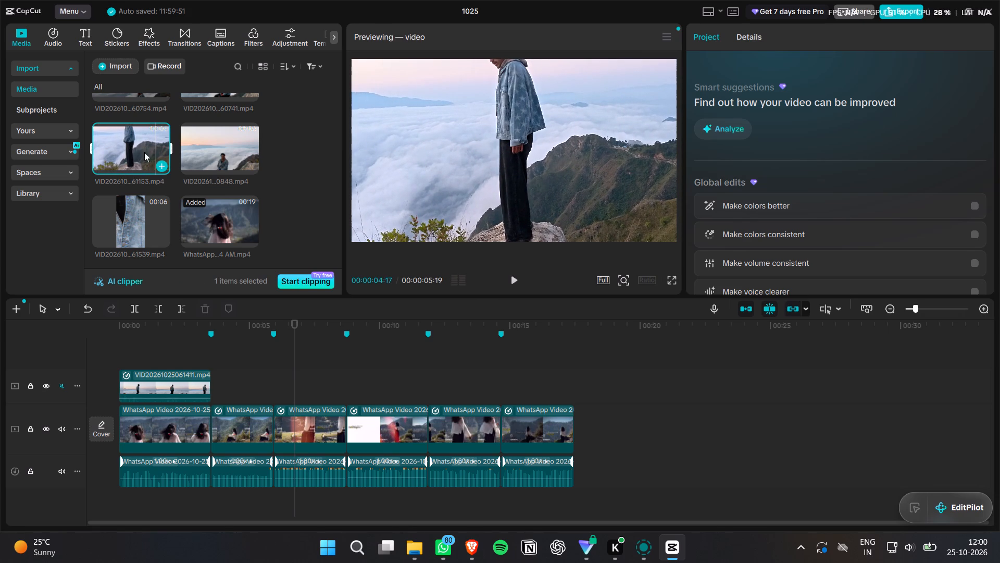
click(201, 157)
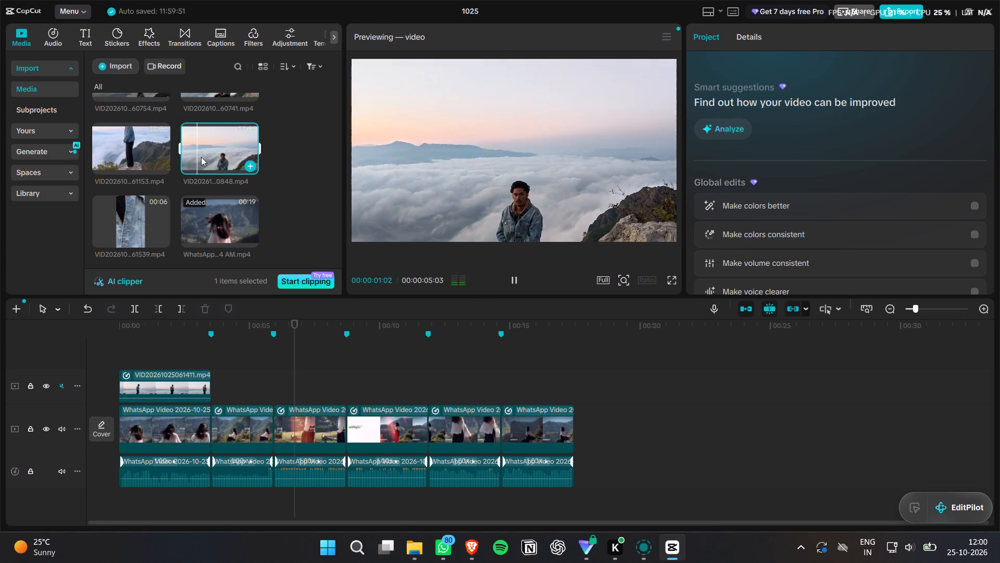
key(space)
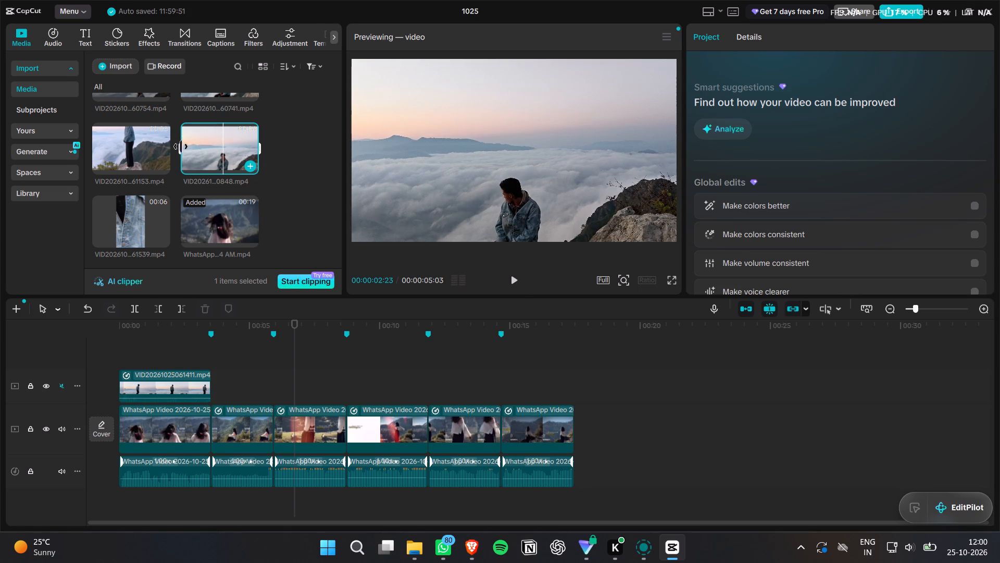
Trim the start of the clip ending 0848 to about 00:00:02:22, place it at the first marker on the upper track, and play it.
drag(180, 146, 222, 154)
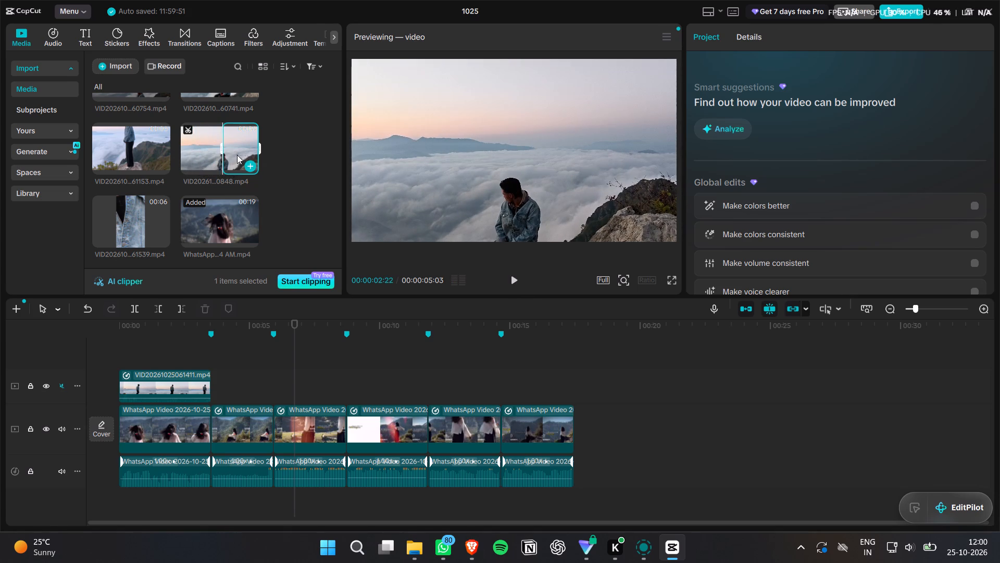
drag(237, 155, 214, 385)
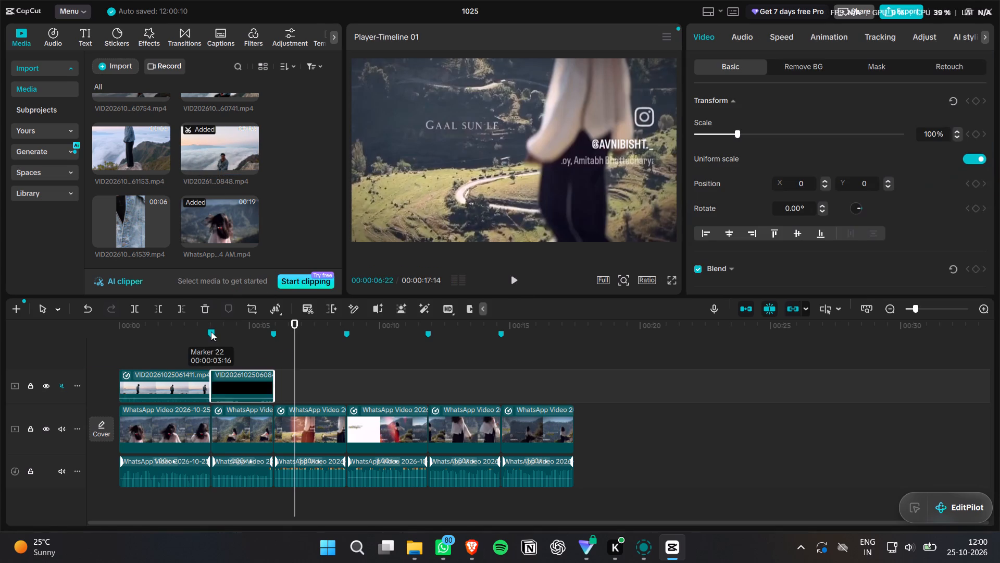
click(209, 325)
key(space)
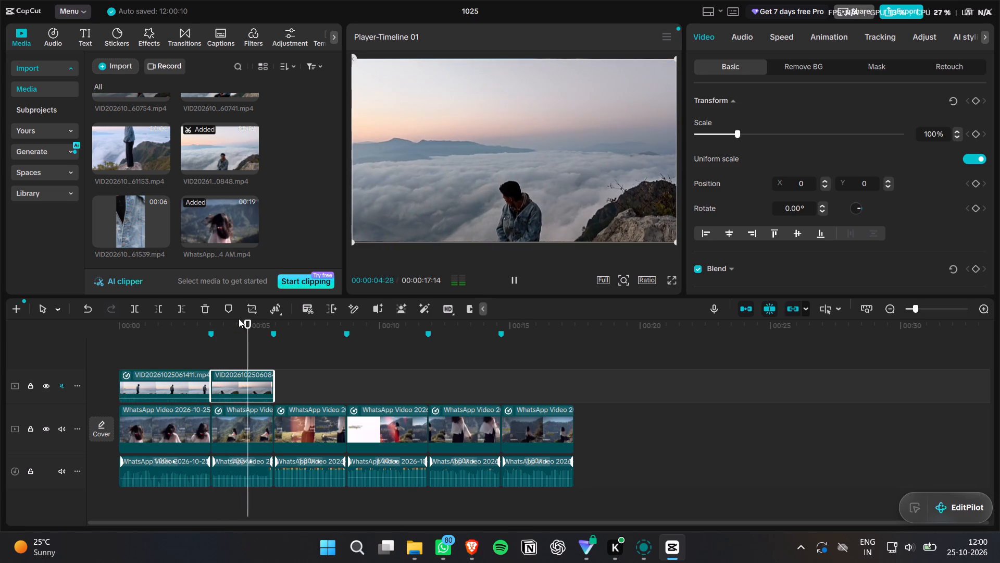
key(space)
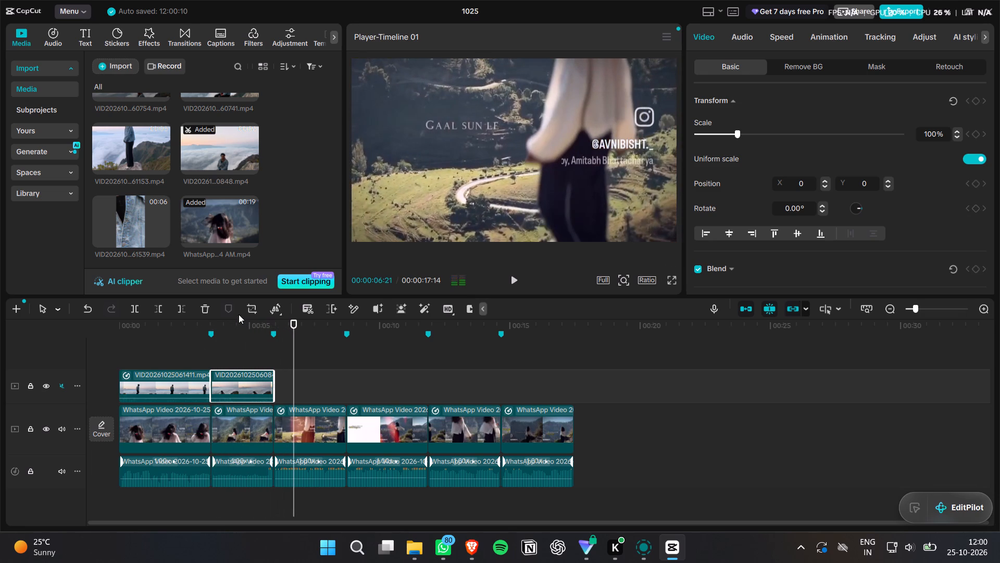
Play the upper-track sequence from the beginning to review the transition between the two mountain clips.
click(159, 331)
key(space)
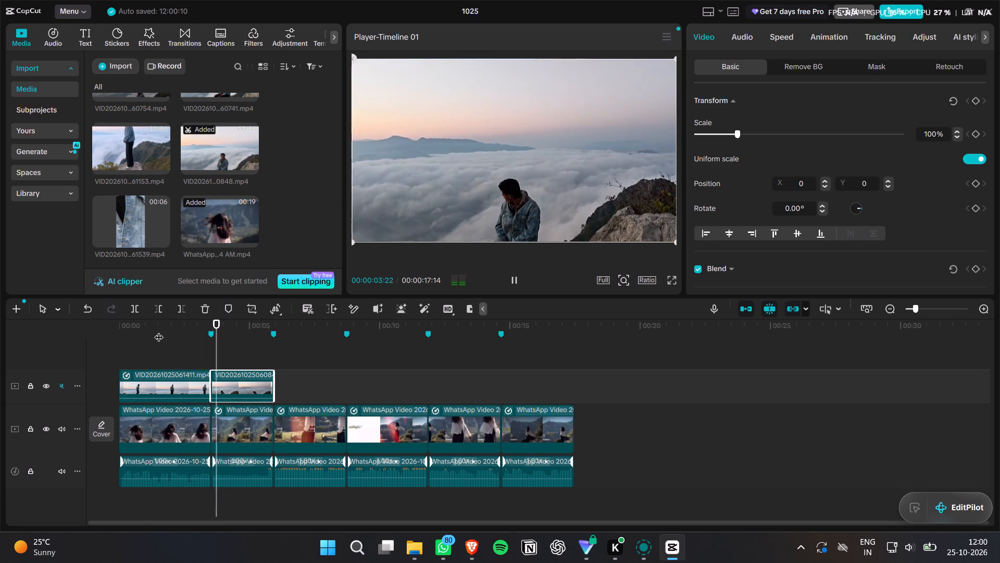
key(space)
click(157, 375)
click(156, 333)
drag(153, 333, 96, 335)
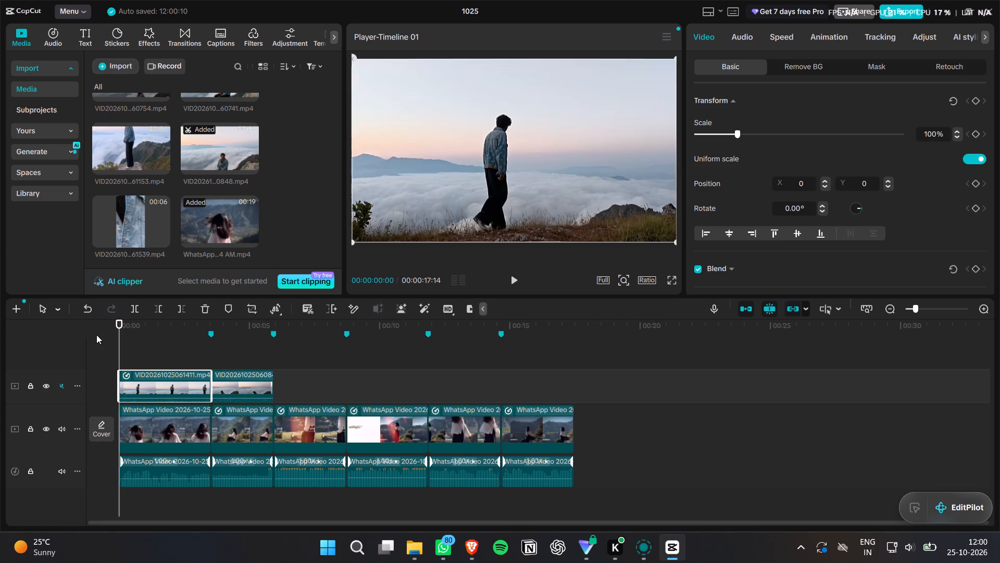
key(space)
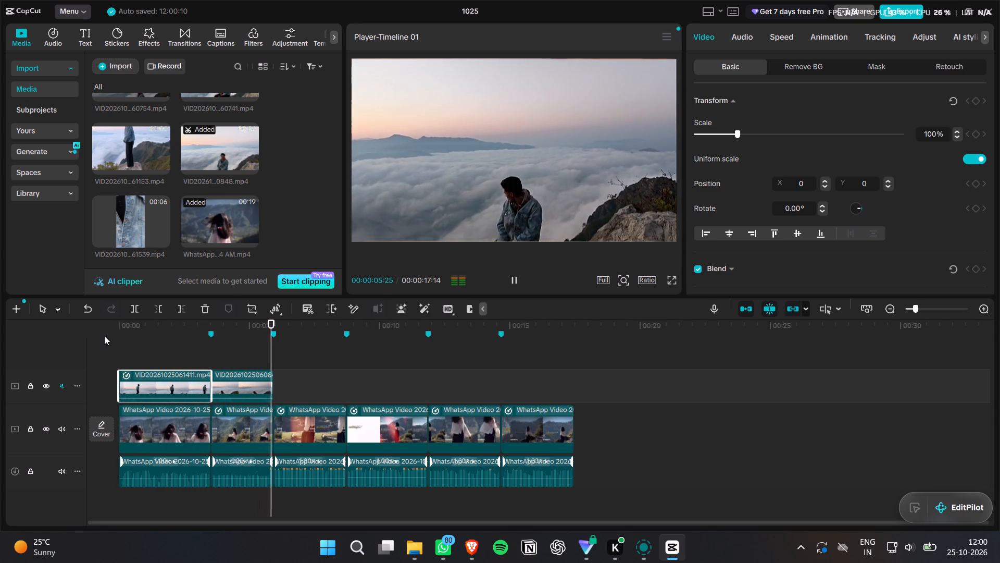
key(space)
Slow the second mountain clip to a standard speed of 0.65x.
click(209, 325)
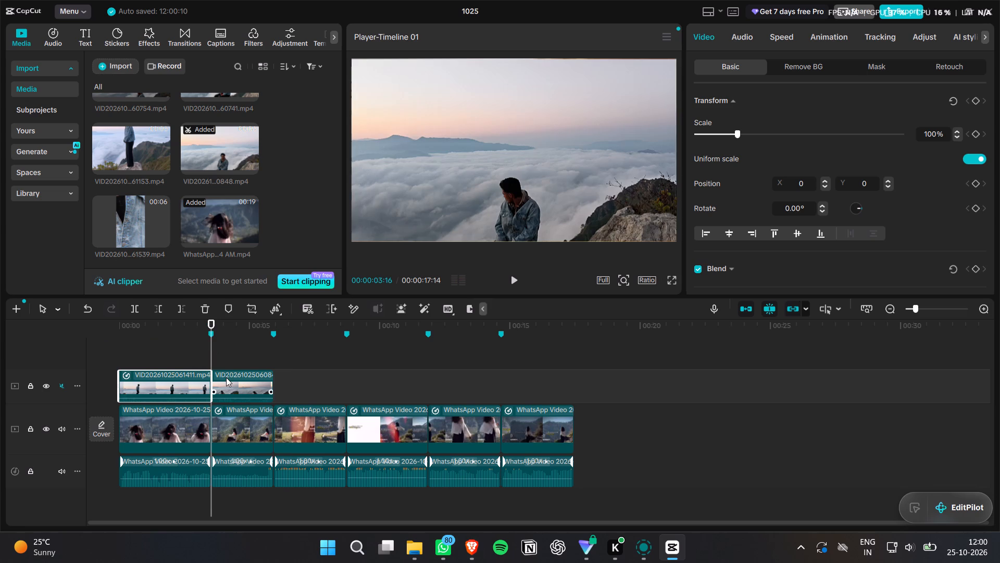
click(226, 377)
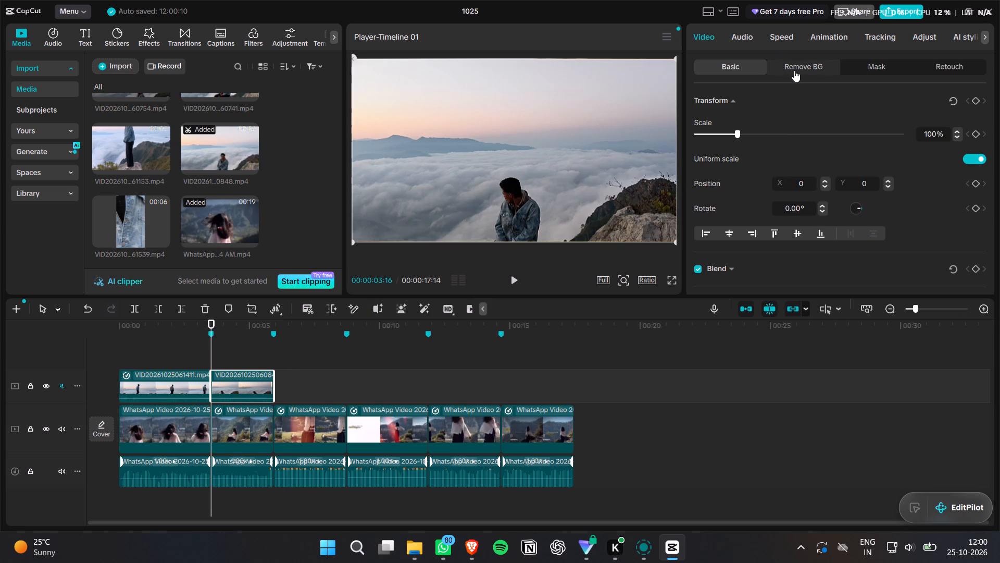
click(753, 42)
click(777, 38)
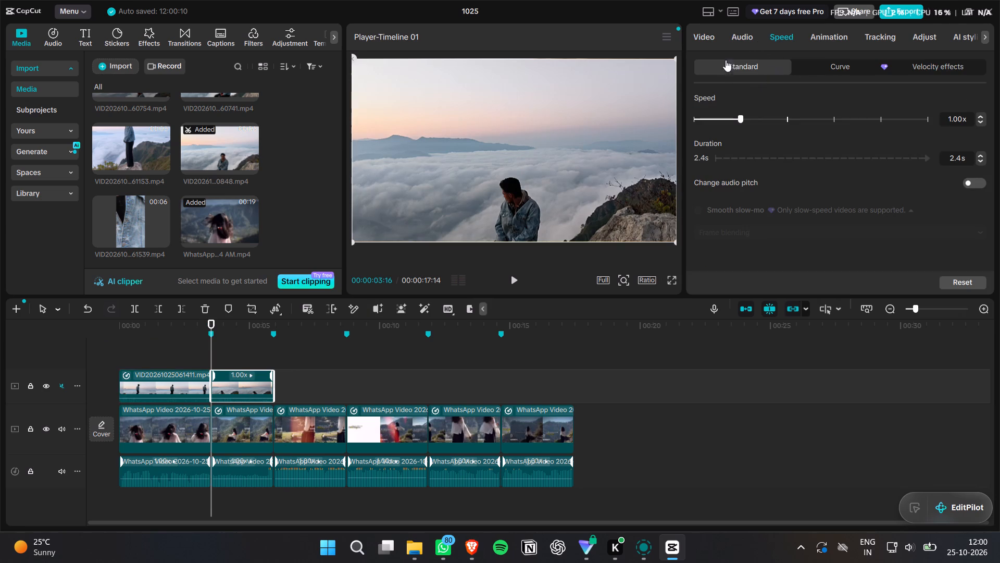
drag(726, 60, 729, 73)
click(722, 117)
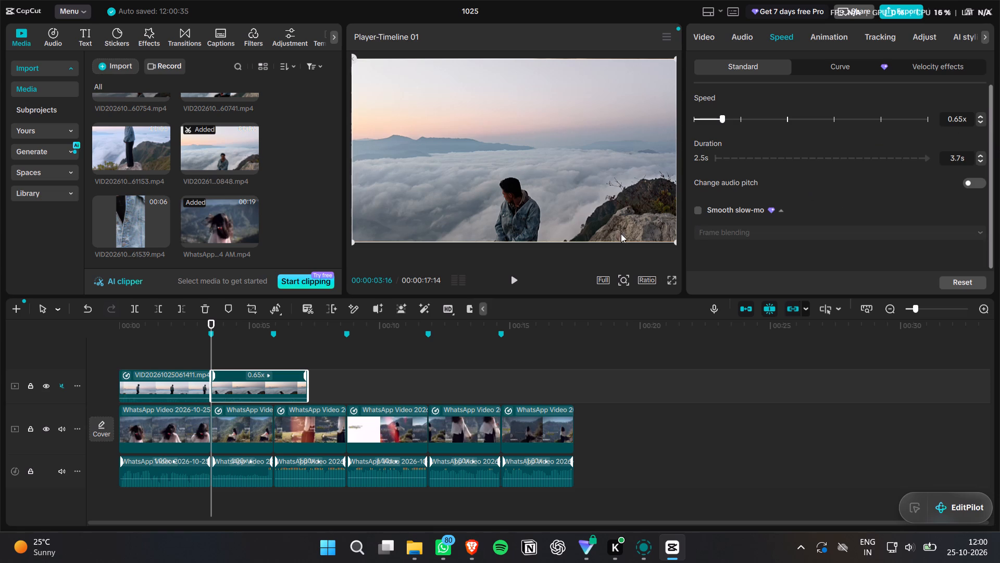
Trim the end of the second upper-track mountain clip to the second marker and play the trimmed clip.
drag(306, 384, 265, 384)
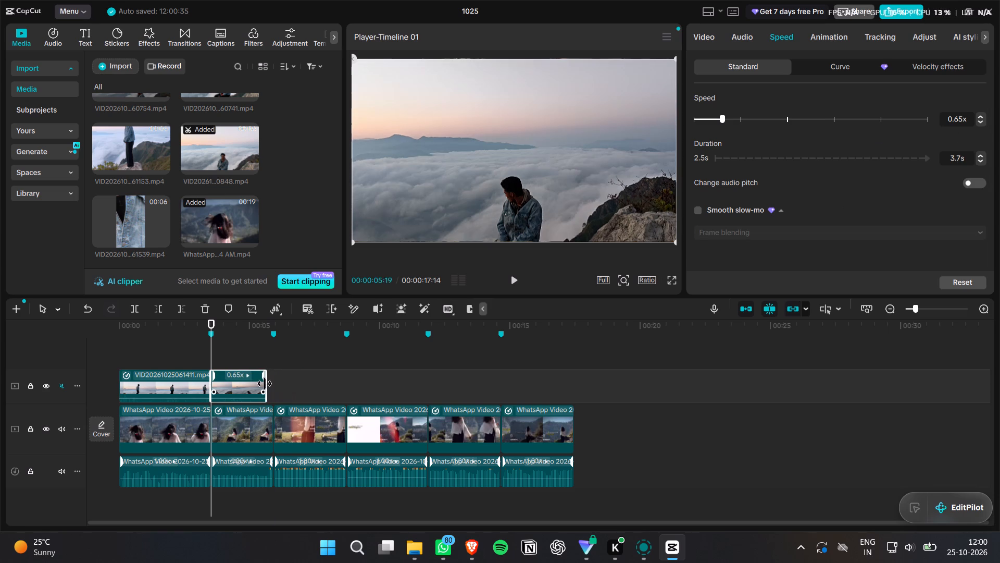
drag(265, 384, 271, 385)
key(space)
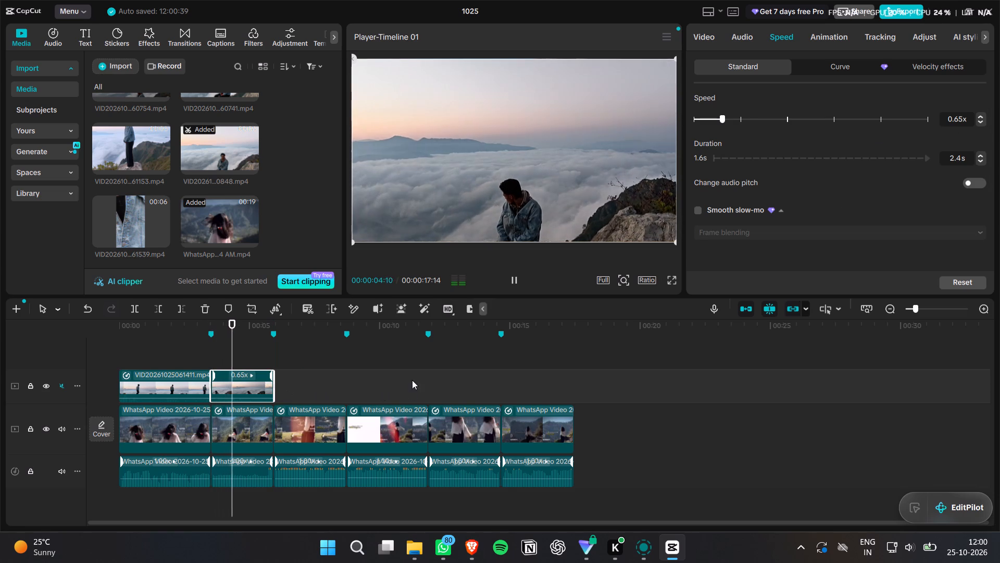
key(space)
Turn on Stabilize for the first and second mountain clips on the upper track.
click(246, 386)
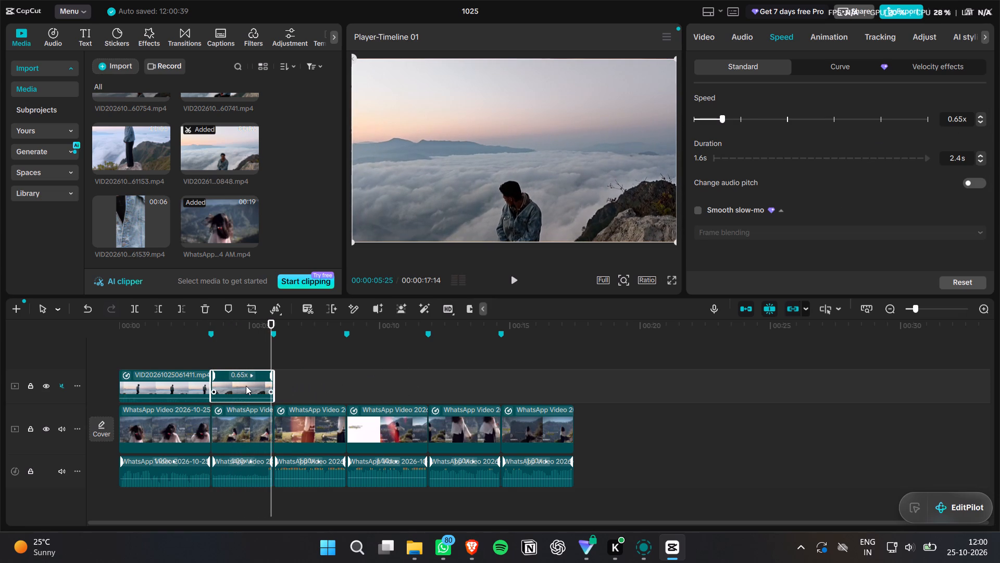
click(182, 384)
click(712, 39)
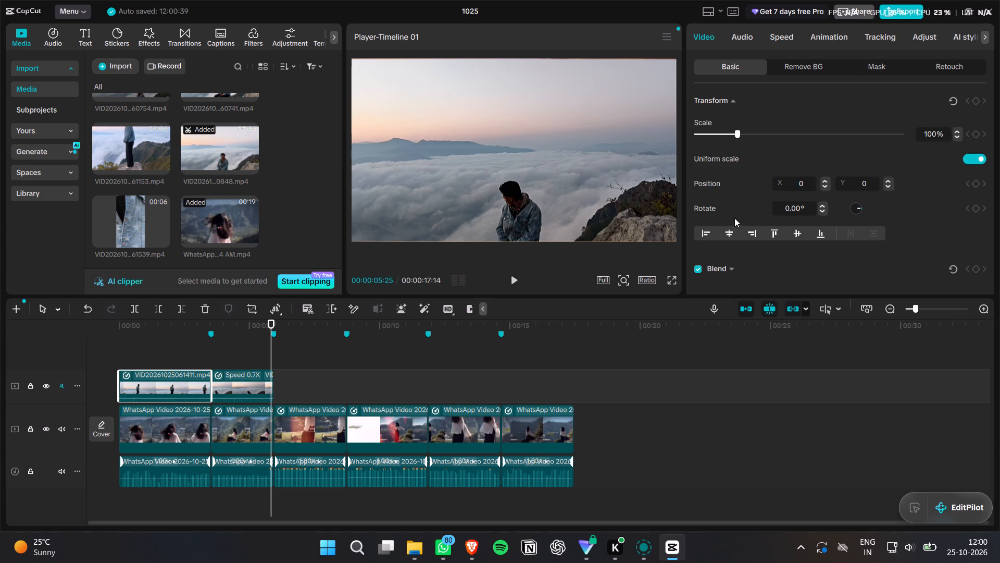
scroll(736, 168, down, 9)
scroll(725, 166, up, 6)
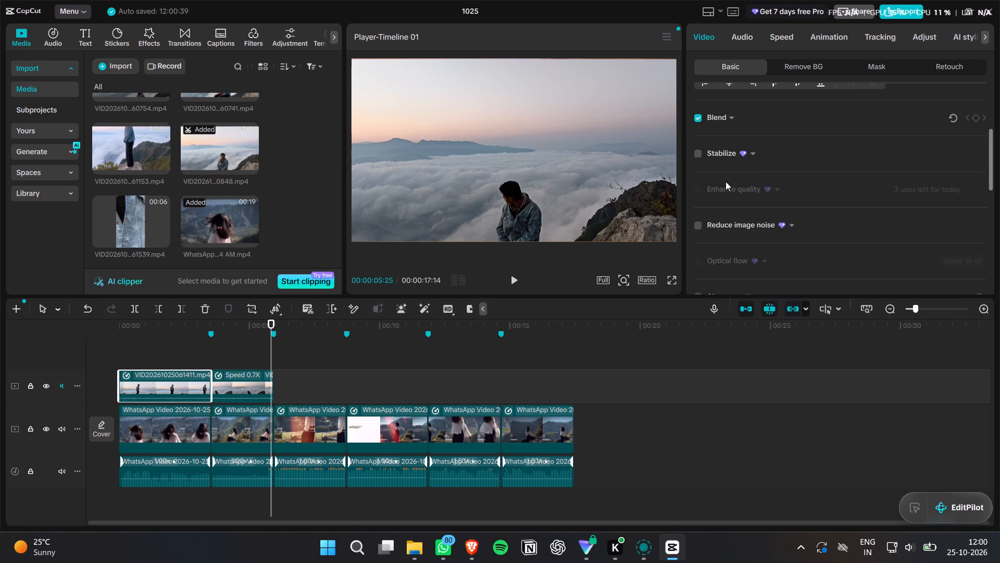
click(703, 152)
click(701, 154)
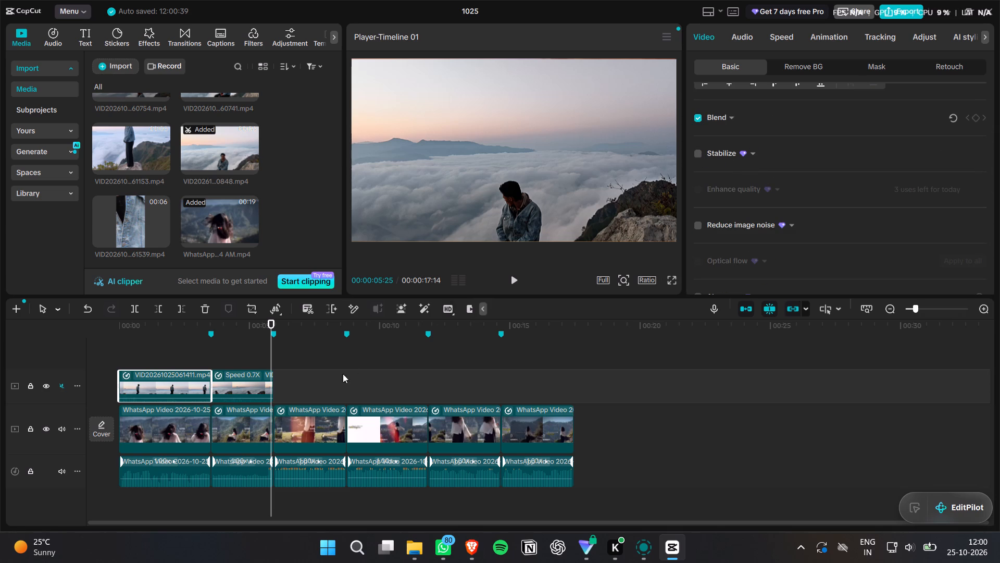
click(697, 152)
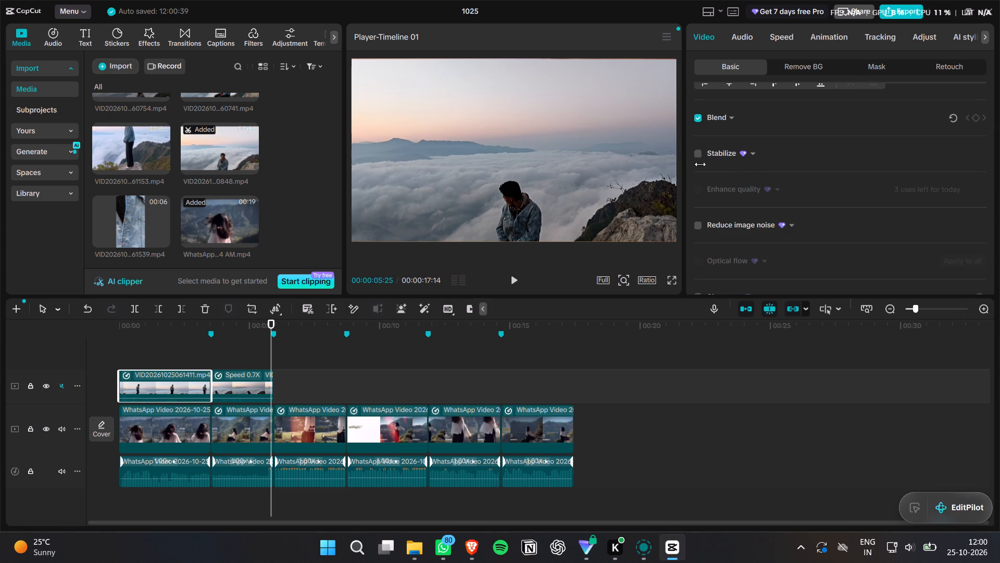
click(245, 384)
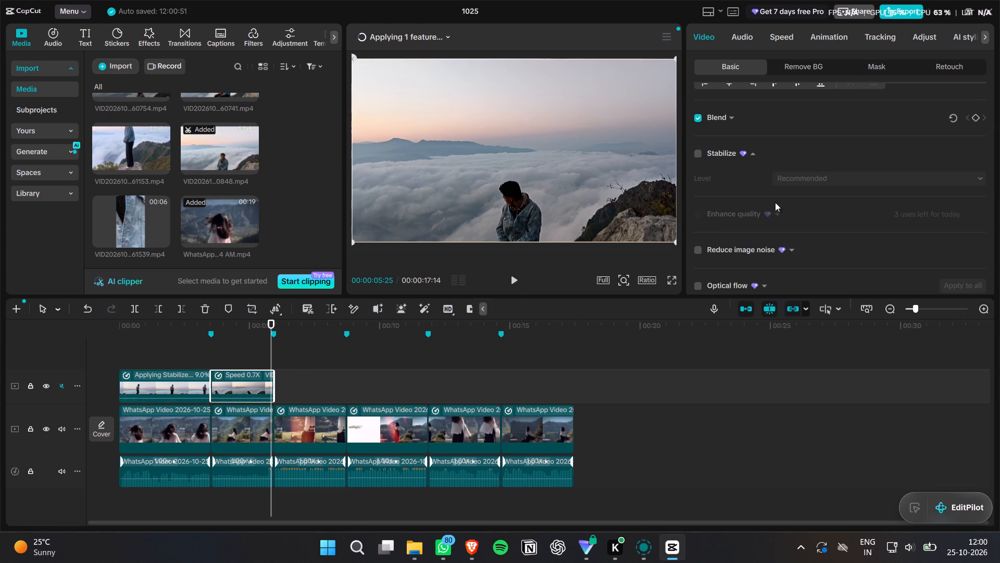
click(697, 156)
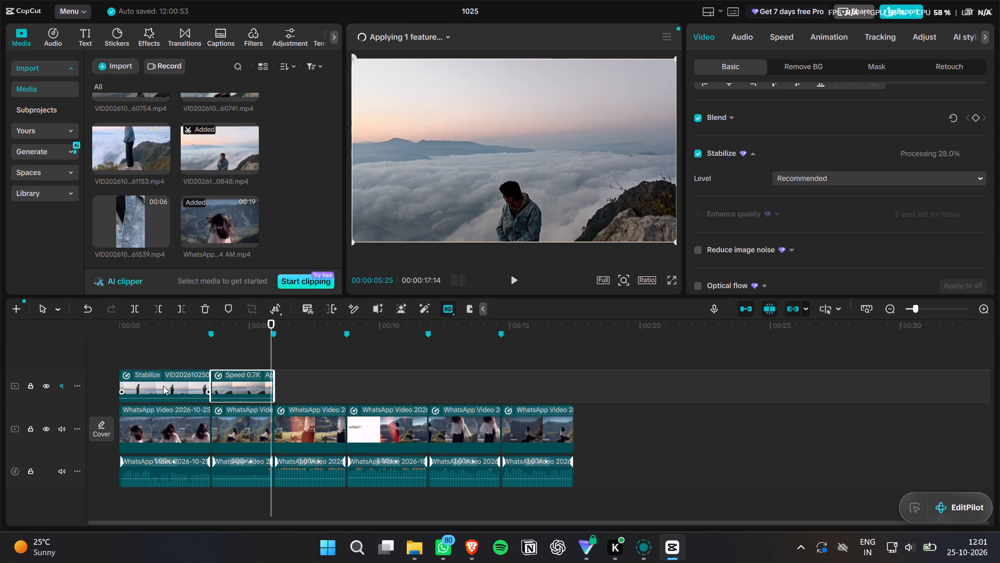
Play the upper-track sequence from the beginning to review both mountain clips.
drag(176, 335, 94, 322)
key(space)
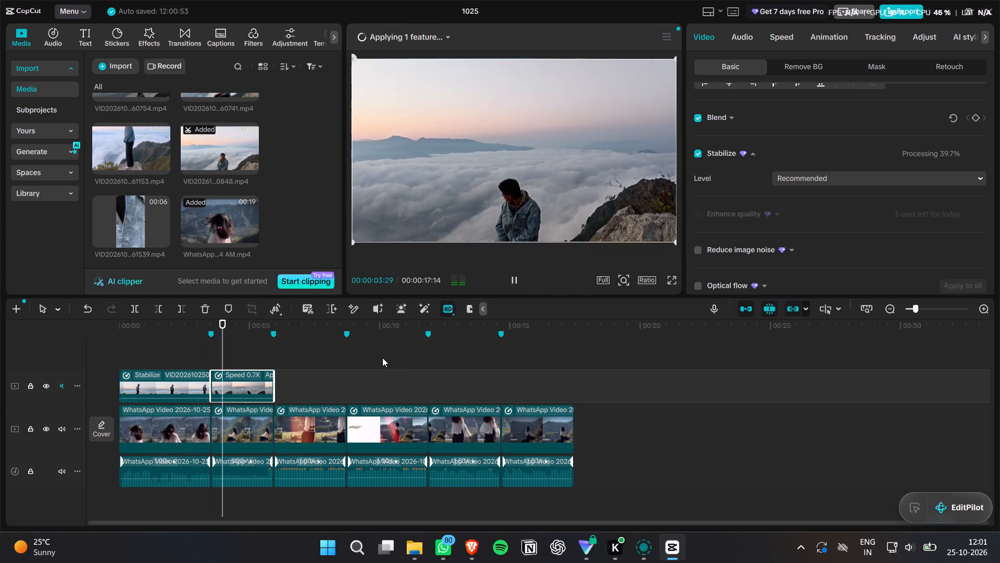
key(space)
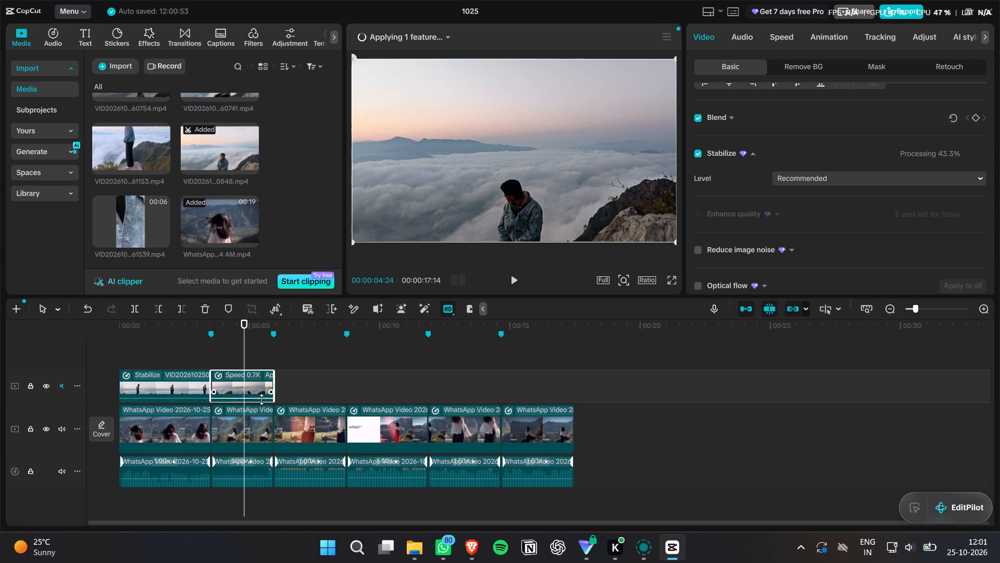
Preview the imported mountain clips ending 60730, 60623 and 61153 as candidates for the sequence.
scroll(135, 194, up, 7)
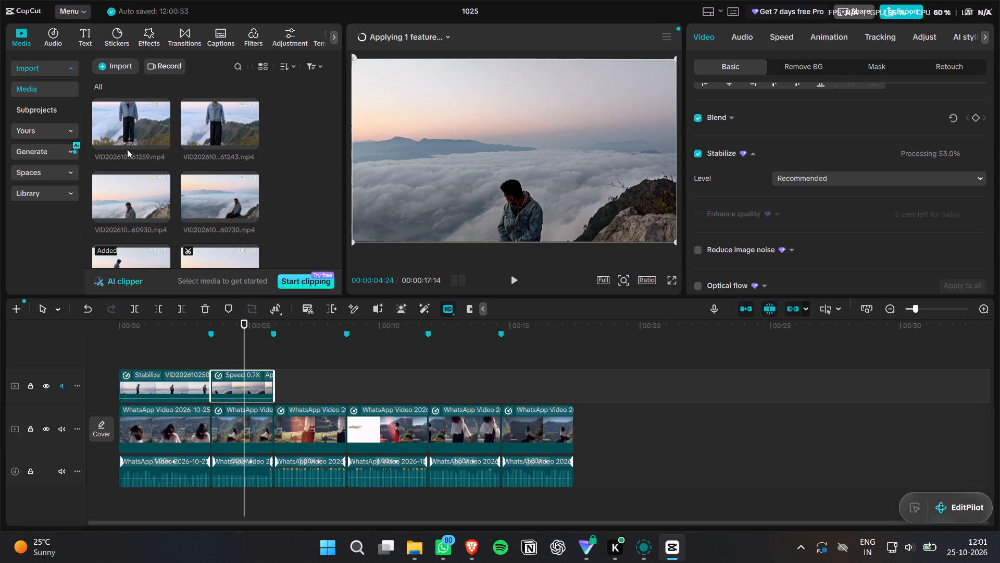
click(219, 206)
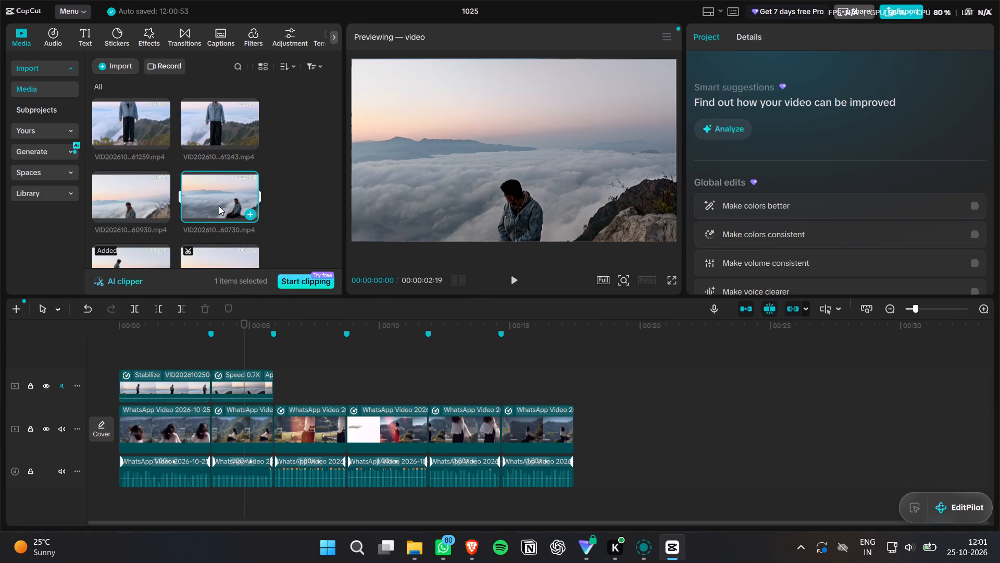
key(space)
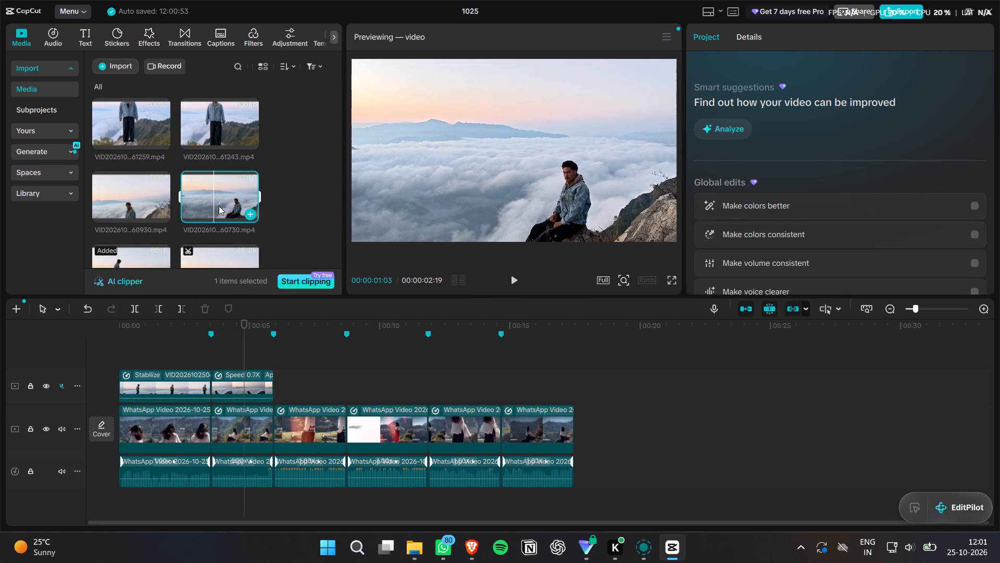
key(space)
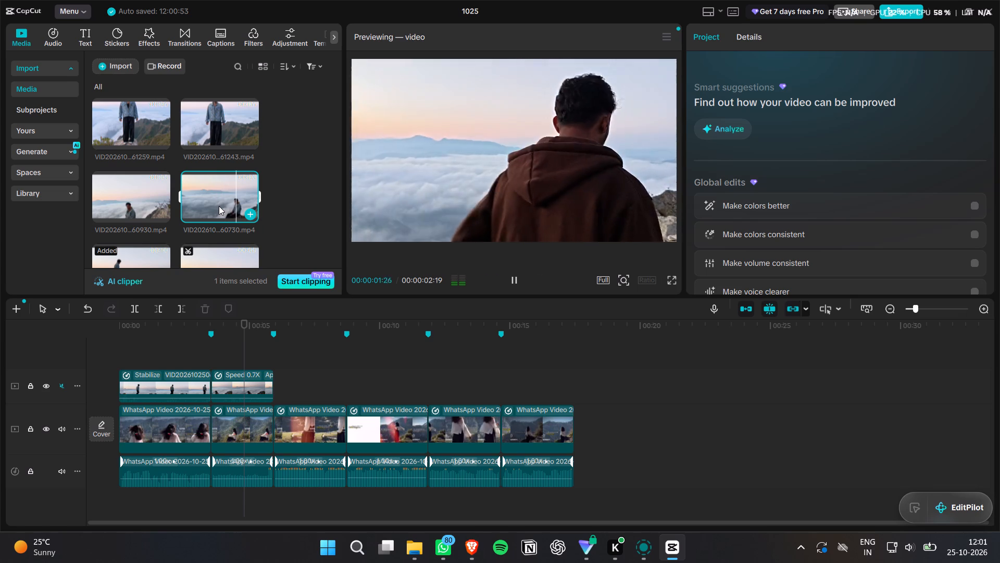
scroll(168, 212, down, 1)
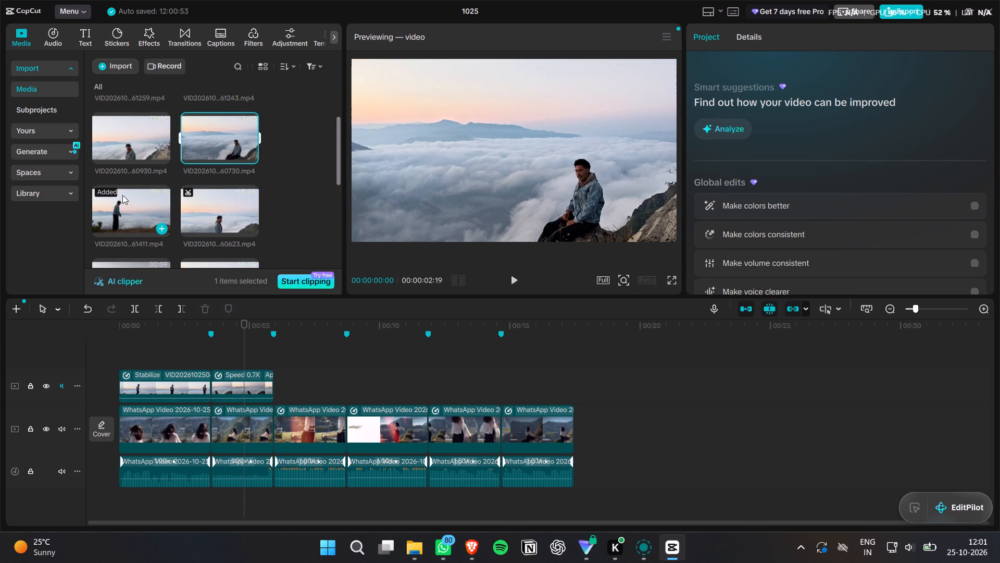
click(187, 206)
scroll(189, 205, down, 2)
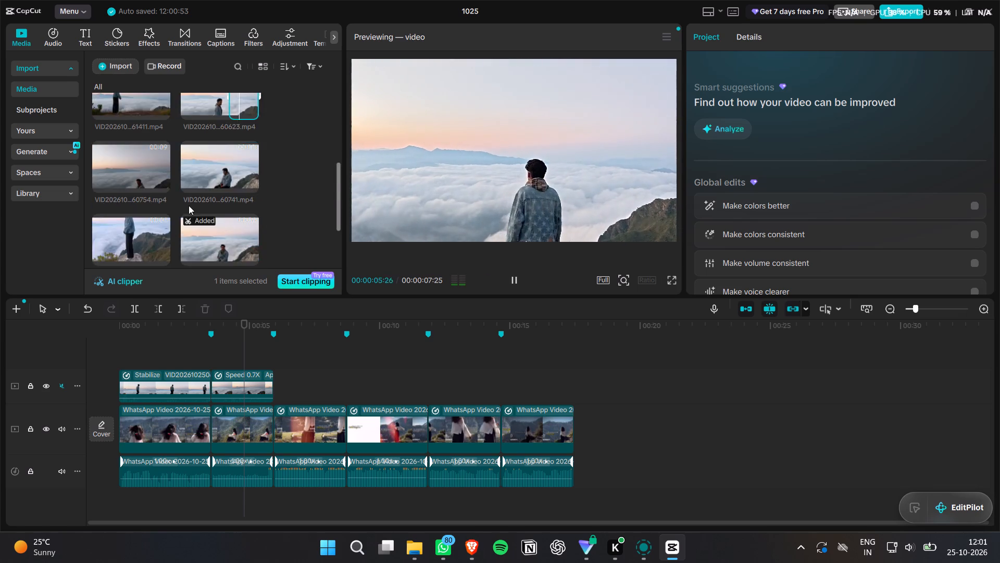
scroll(177, 204, down, 3)
click(106, 154)
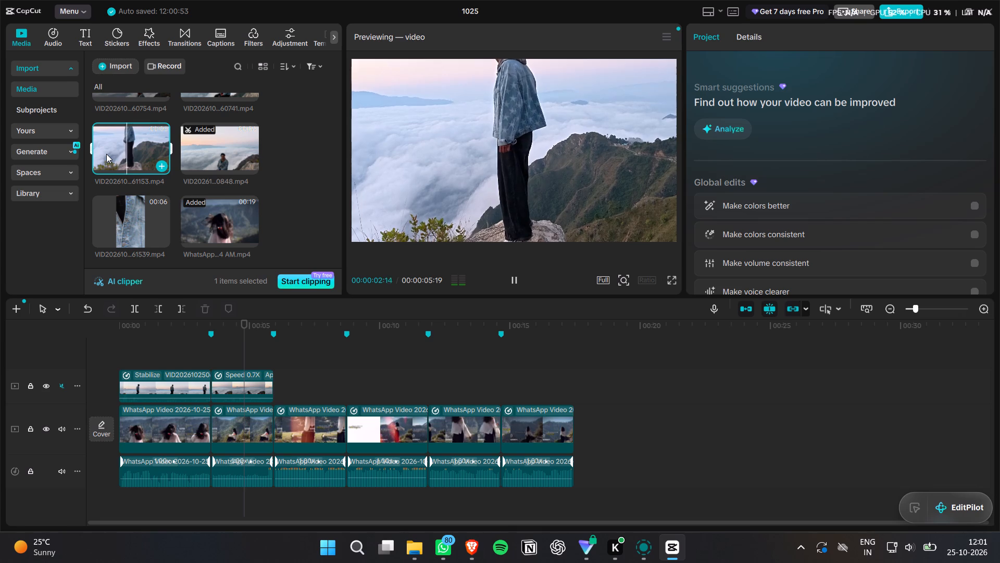
key(space)
scroll(201, 229, down, 6)
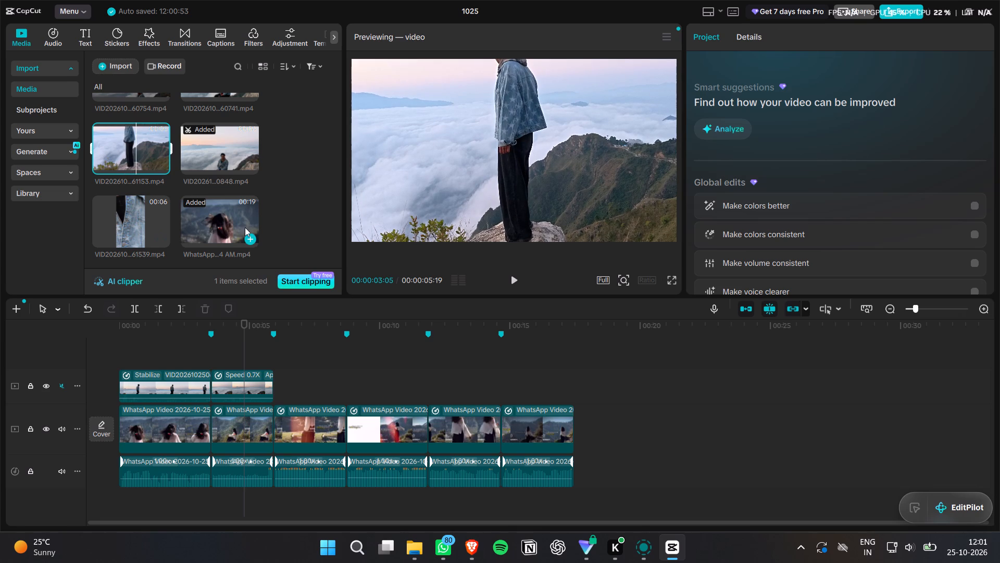
key(space)
Play the timeline from the first marker through the second mountain clip into the third reference segment.
click(214, 328)
click(213, 324)
click(211, 320)
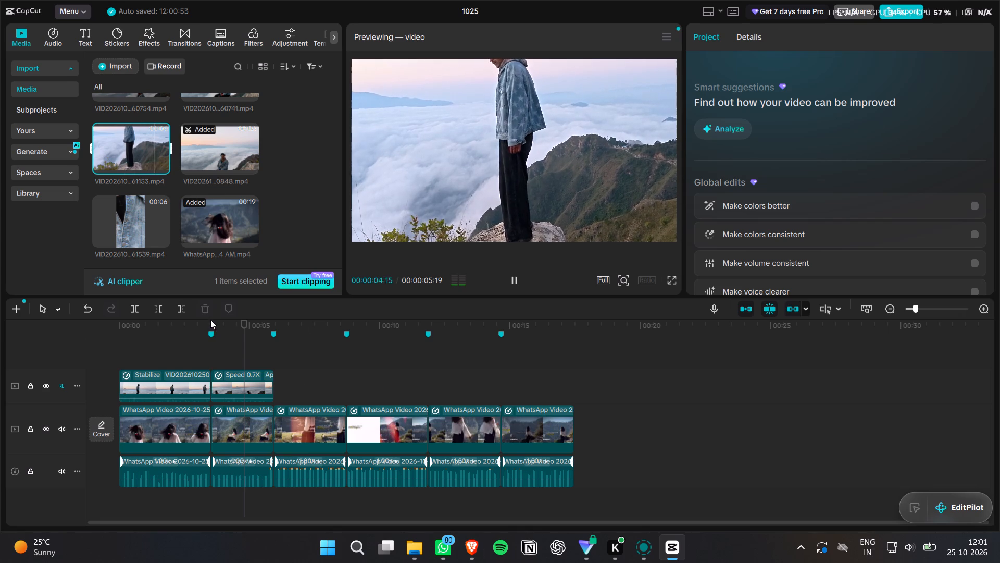
drag(210, 320, 214, 330)
drag(246, 323, 236, 323)
key(space)
click(240, 362)
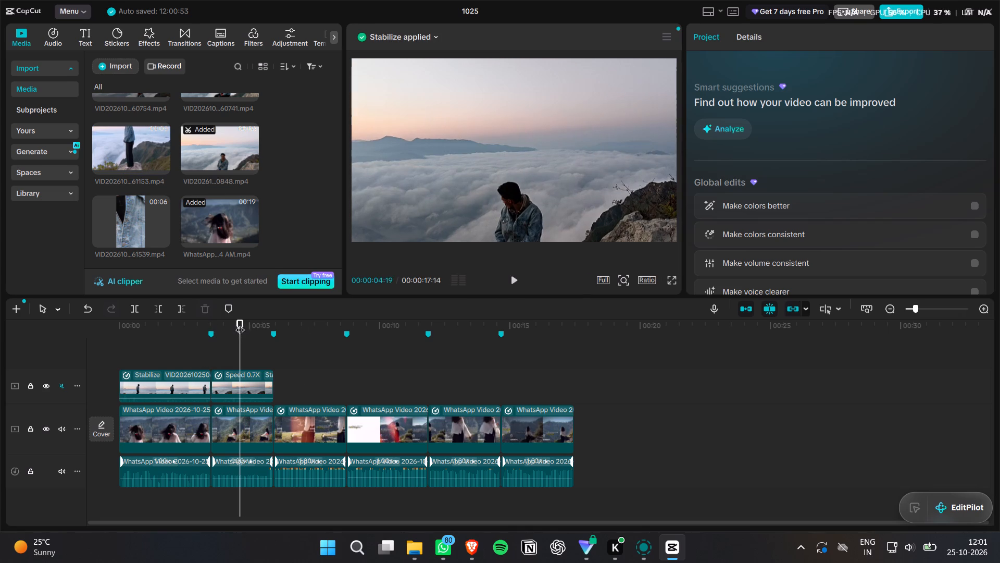
drag(240, 323, 210, 319)
key(space)
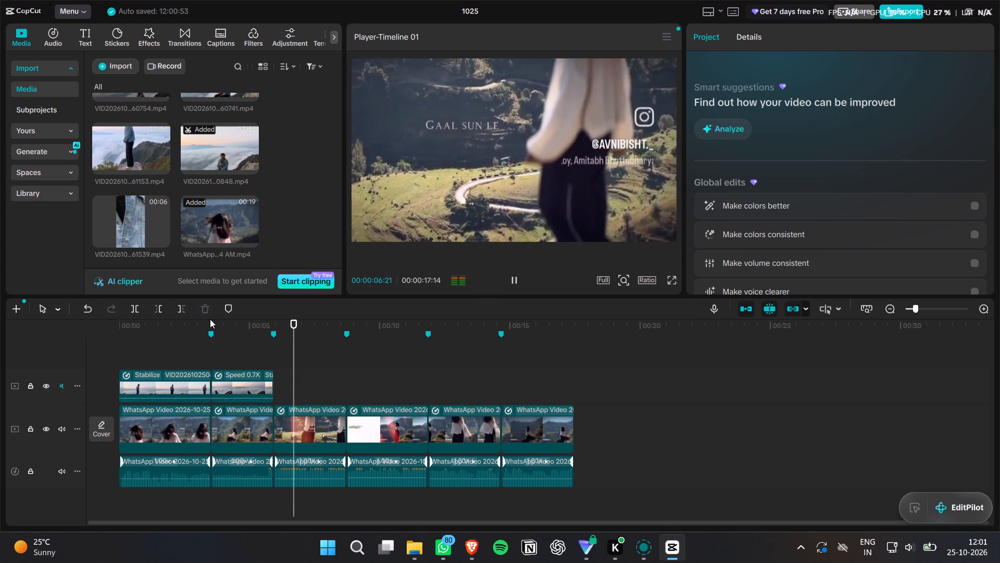
key(space)
Move the playhead to the second marker and preview the imported clips ending 61259, 61243, 60930 and 60730.
click(273, 322)
scroll(264, 205, up, 8)
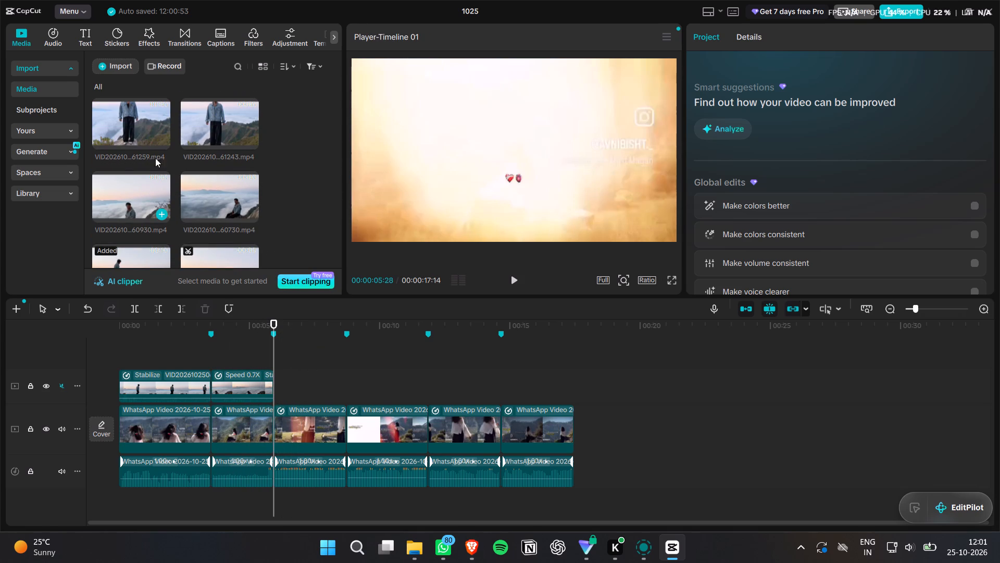
click(127, 124)
key(space)
key(space)
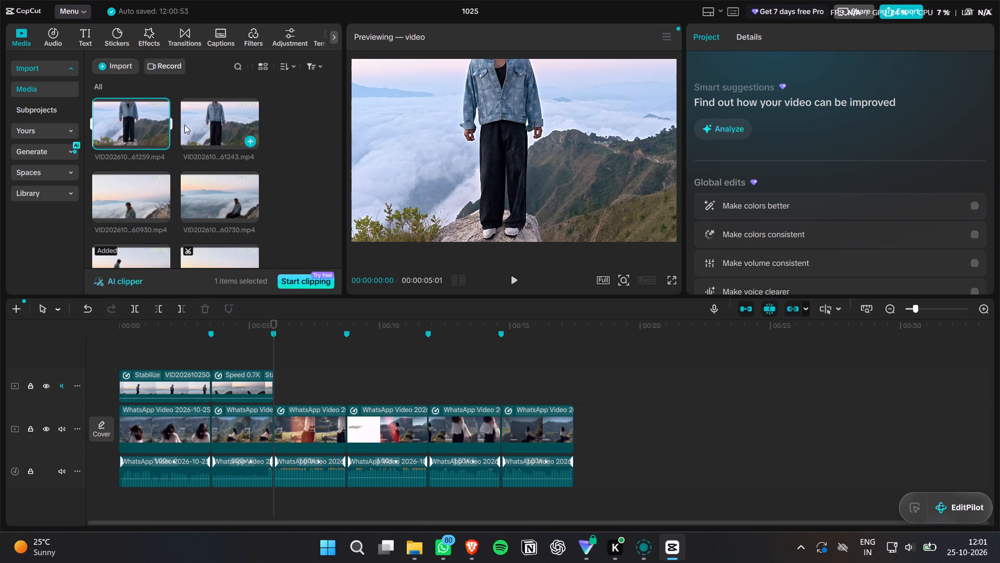
click(198, 125)
key(space)
key(space)
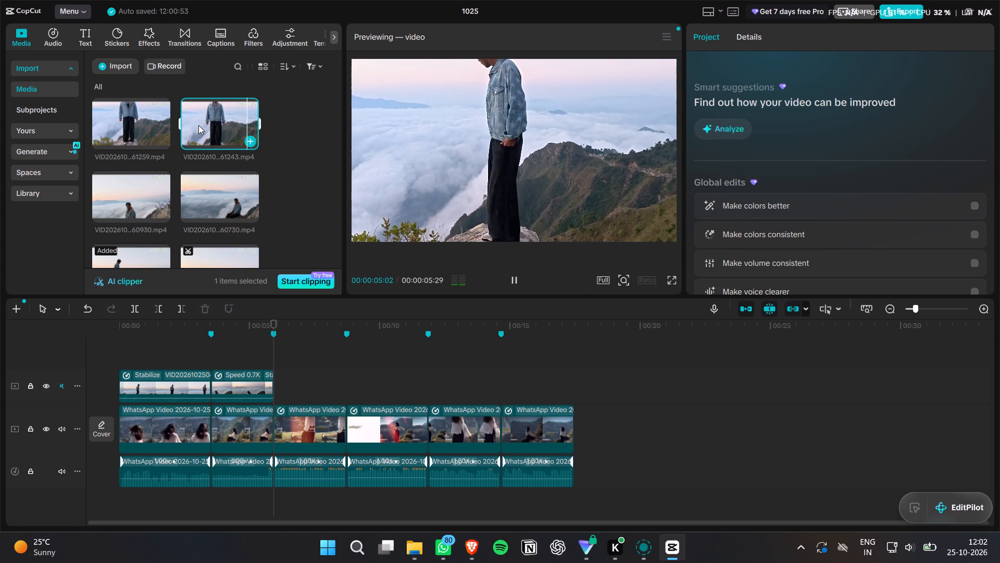
click(117, 202)
key(space)
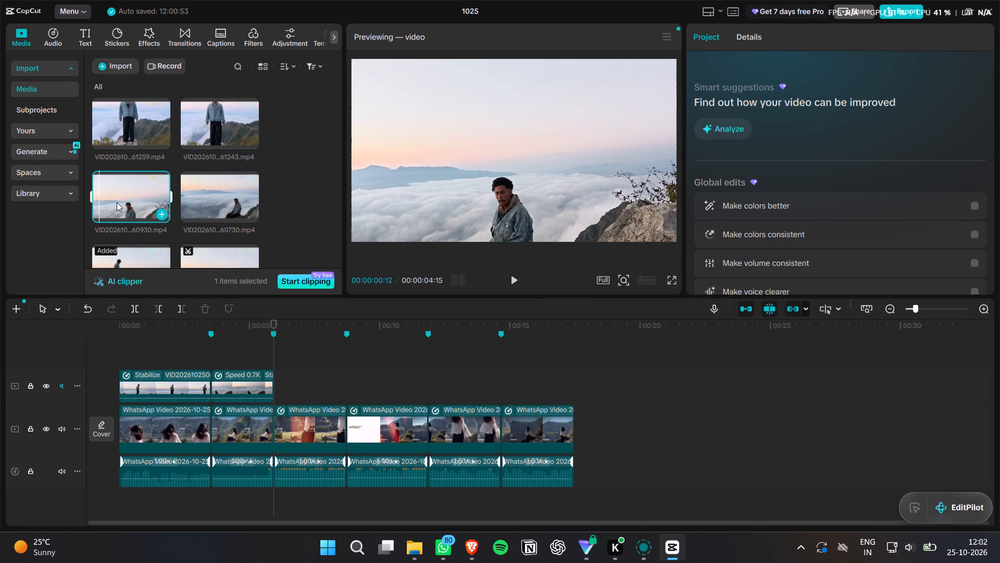
key(space)
key(space)
key(space)
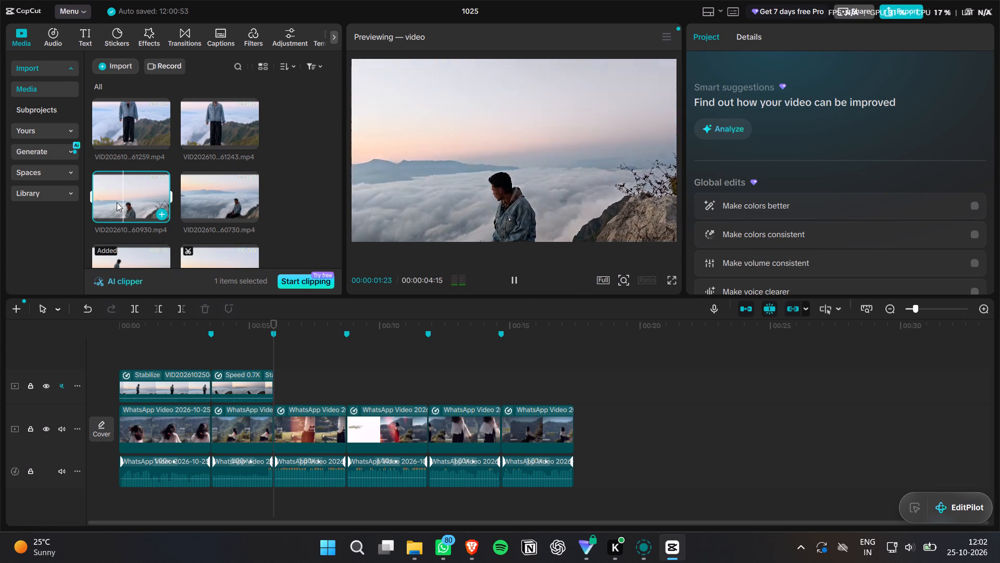
key(space)
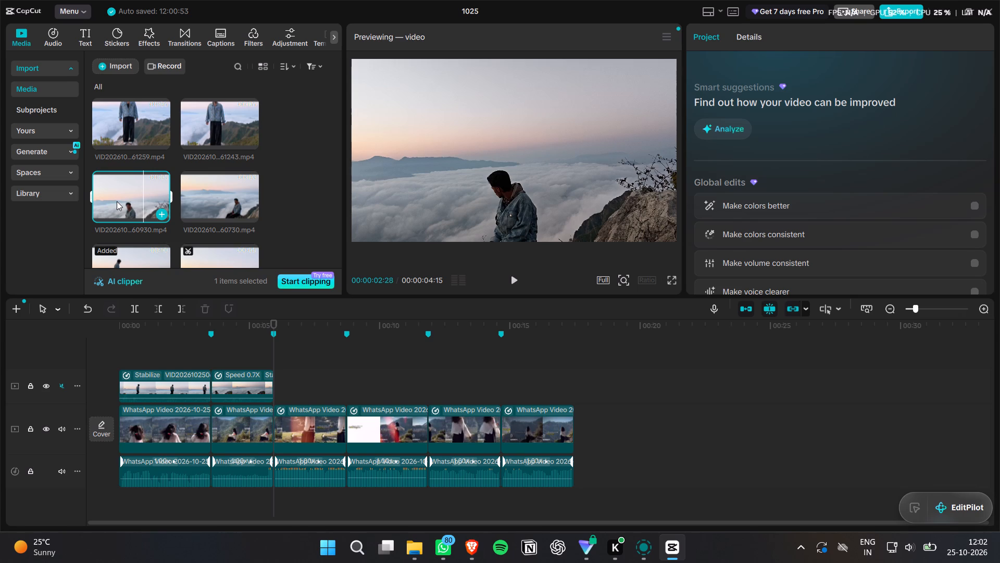
click(208, 203)
key(space)
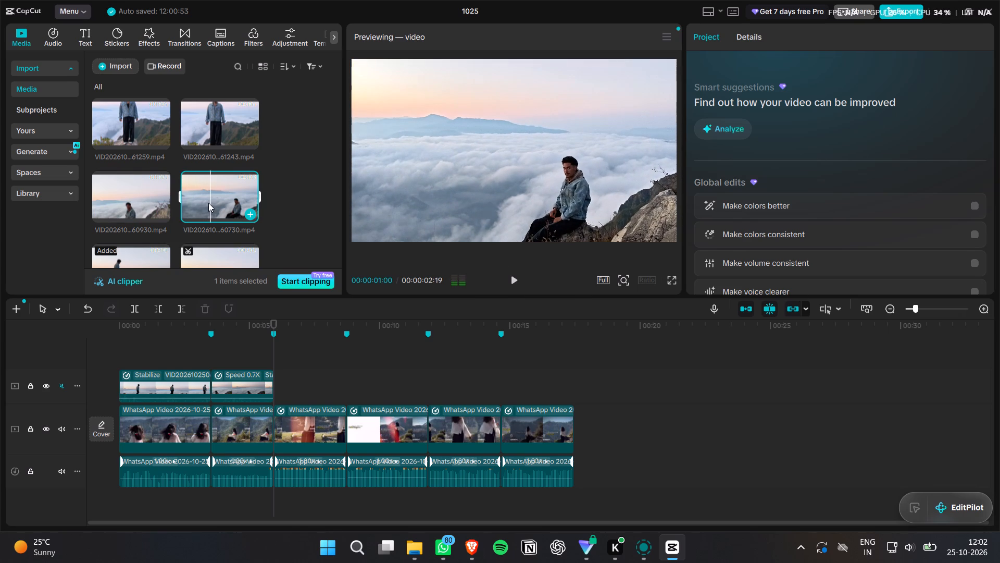
Place the clip ending 60730 on the upper track at the first marker, moving the 0848 clip along so it ends at the fourth marker.
click(181, 196)
drag(227, 190, 293, 384)
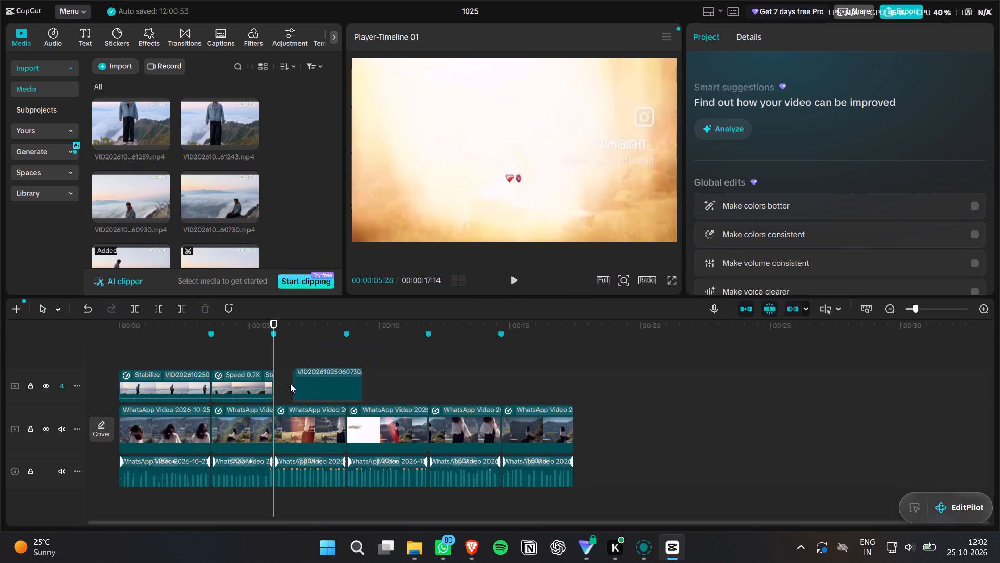
drag(235, 384, 391, 379)
drag(340, 381, 264, 383)
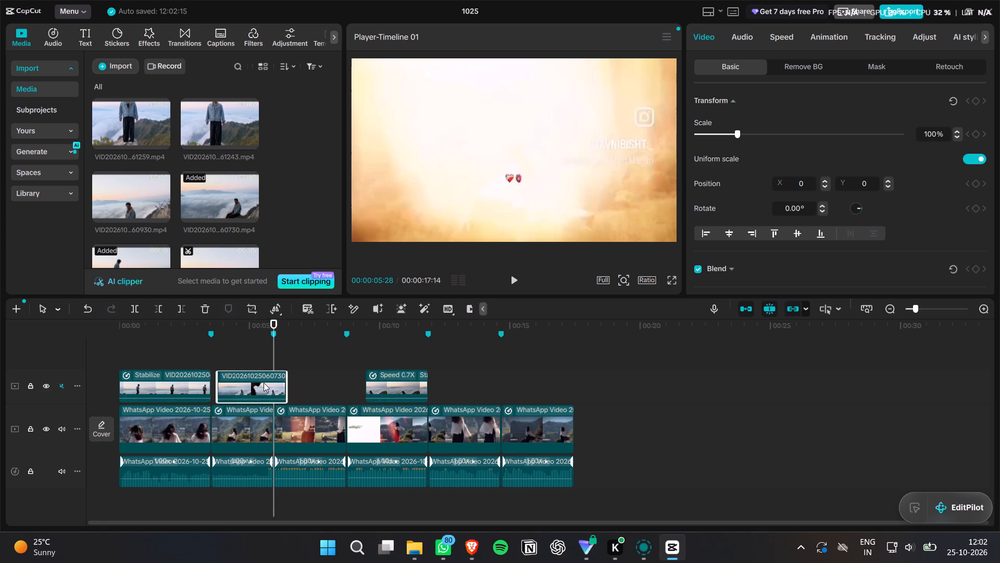
drag(243, 383, 235, 385)
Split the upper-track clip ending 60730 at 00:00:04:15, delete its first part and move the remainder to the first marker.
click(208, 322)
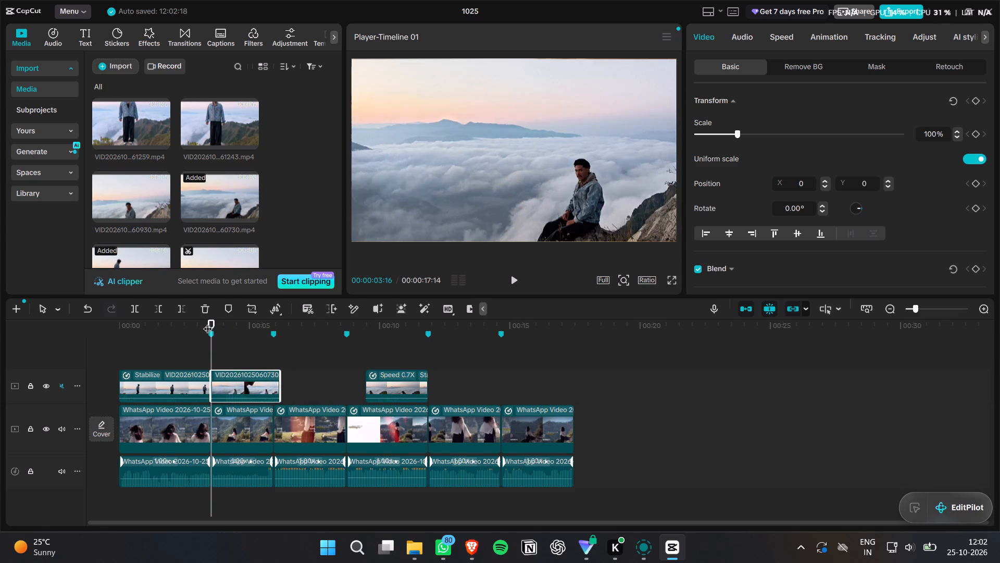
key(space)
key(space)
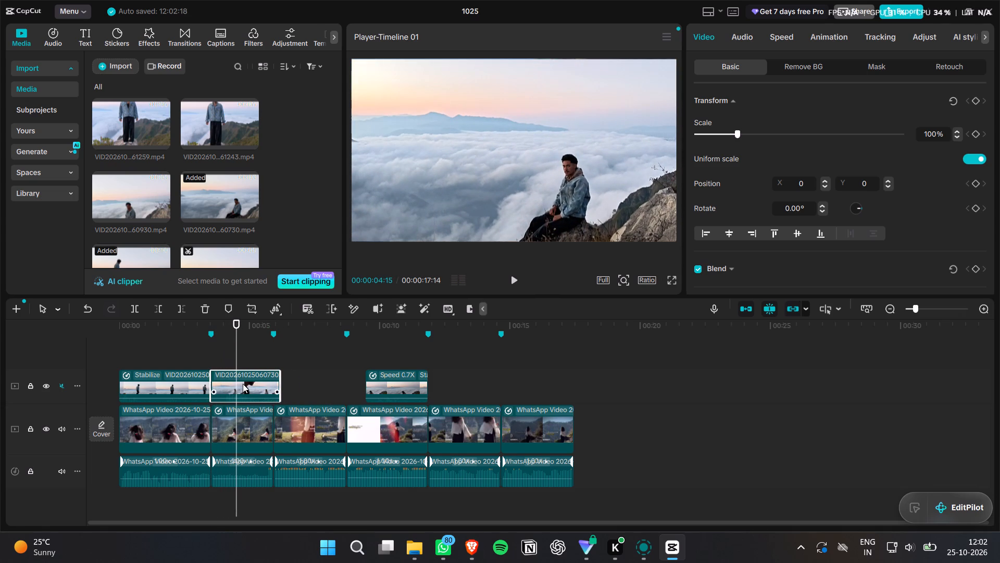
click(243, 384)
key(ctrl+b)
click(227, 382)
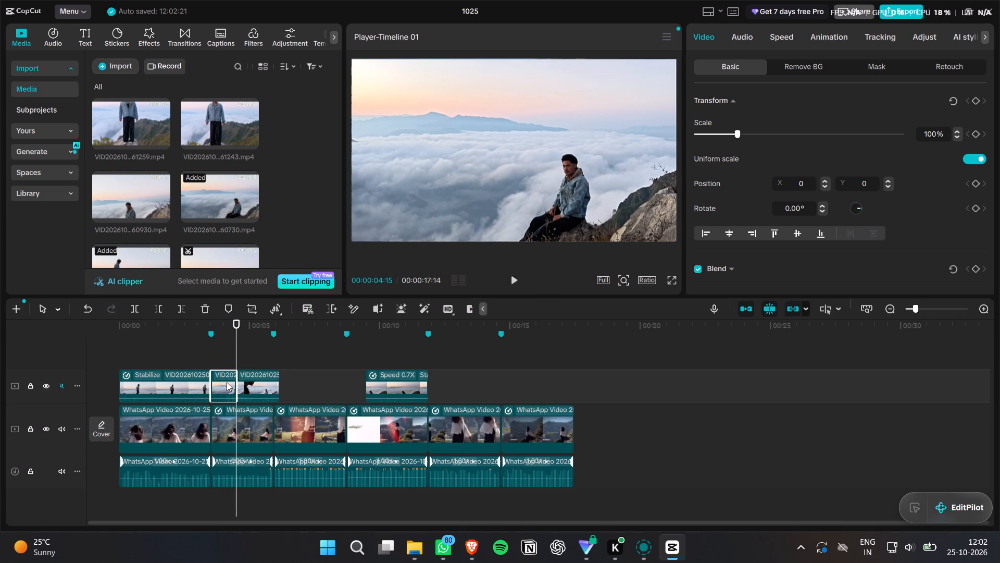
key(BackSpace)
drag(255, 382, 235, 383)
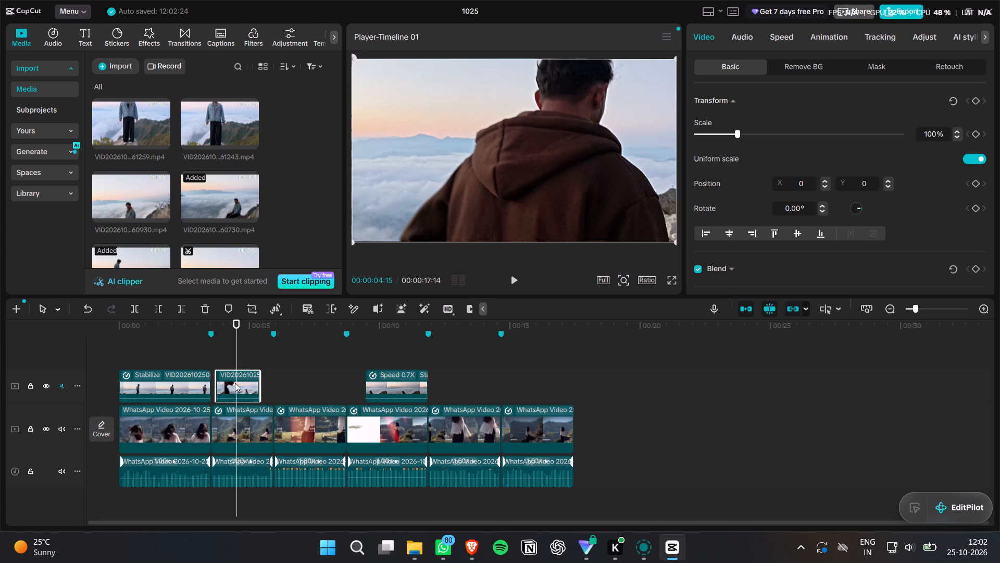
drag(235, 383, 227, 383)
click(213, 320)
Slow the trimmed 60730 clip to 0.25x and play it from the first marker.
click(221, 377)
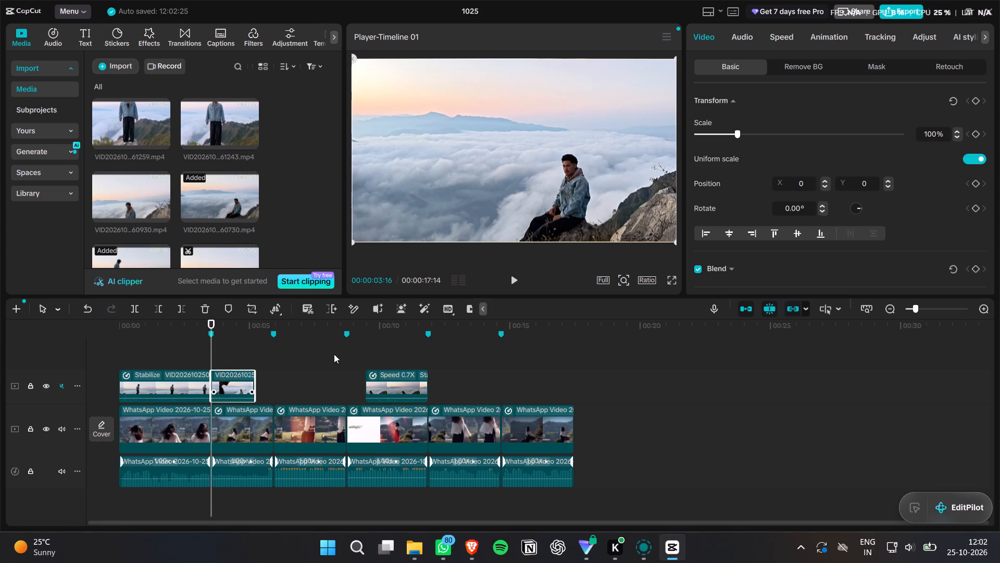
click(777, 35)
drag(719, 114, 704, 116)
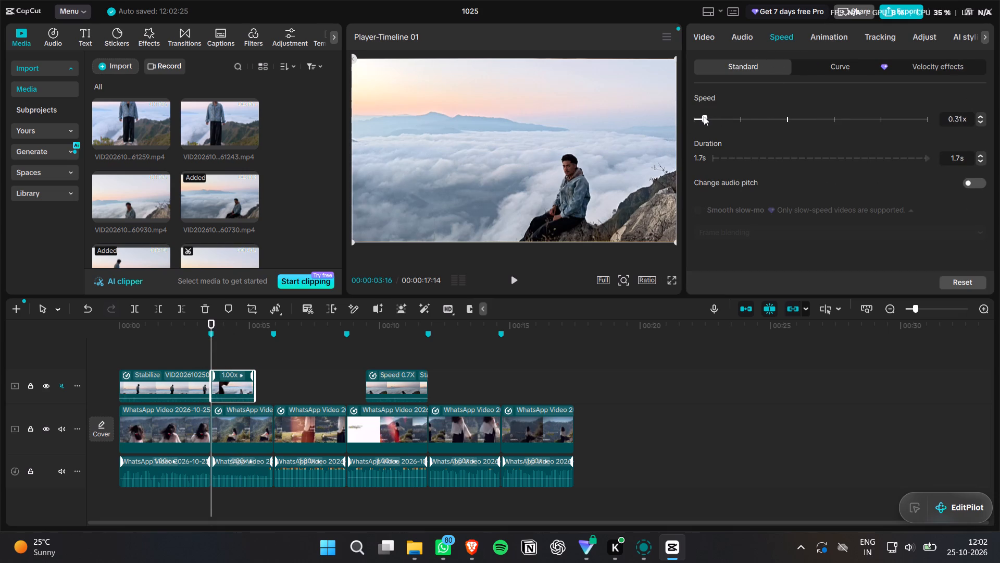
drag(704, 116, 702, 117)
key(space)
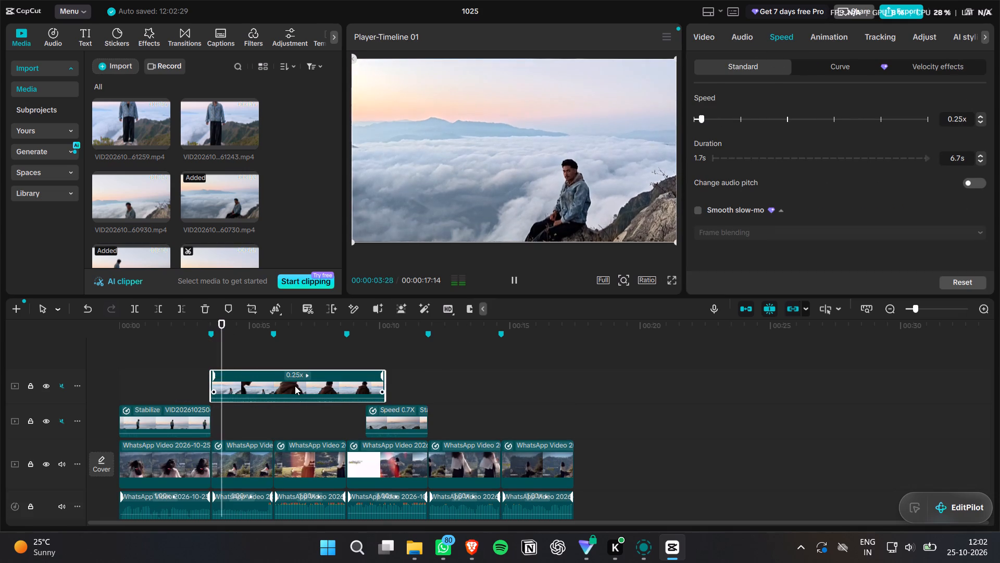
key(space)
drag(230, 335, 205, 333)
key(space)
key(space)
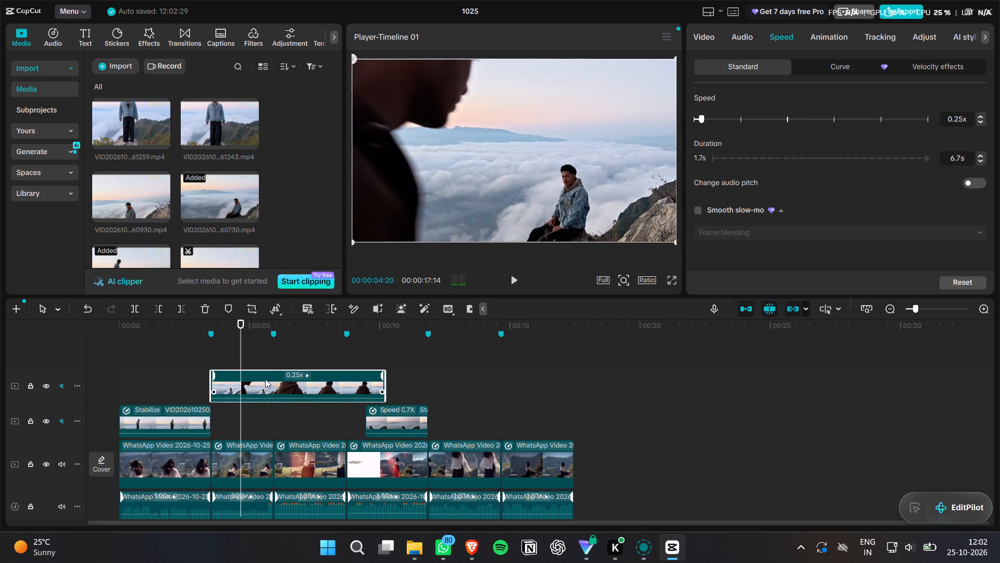
Delete the slowed 60730 clip, move the 0.7X-speed clip back to the first marker and play the sequence through it.
click(271, 386)
key(BackSpace)
drag(393, 382, 378, 383)
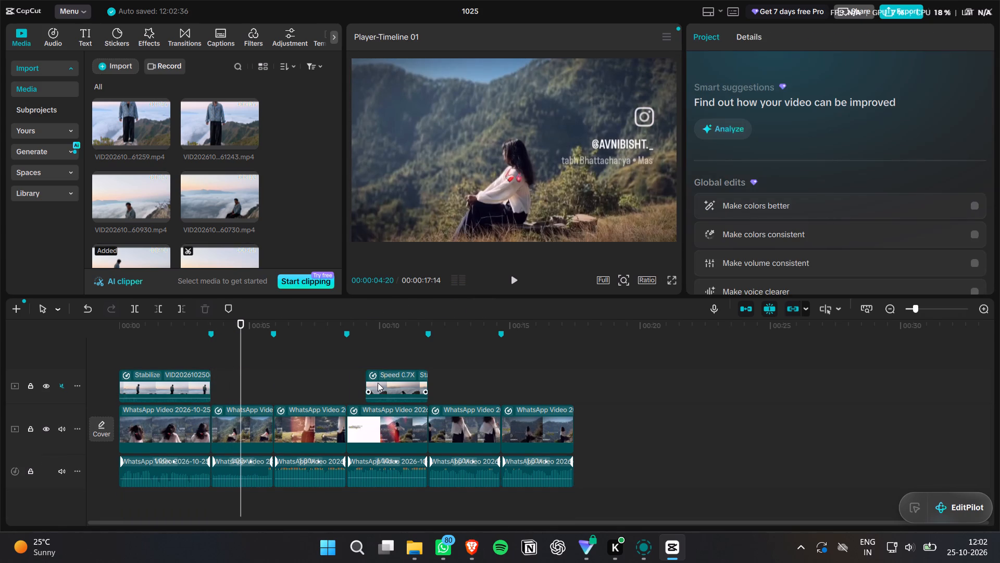
drag(378, 383, 239, 387)
click(215, 319)
key(space)
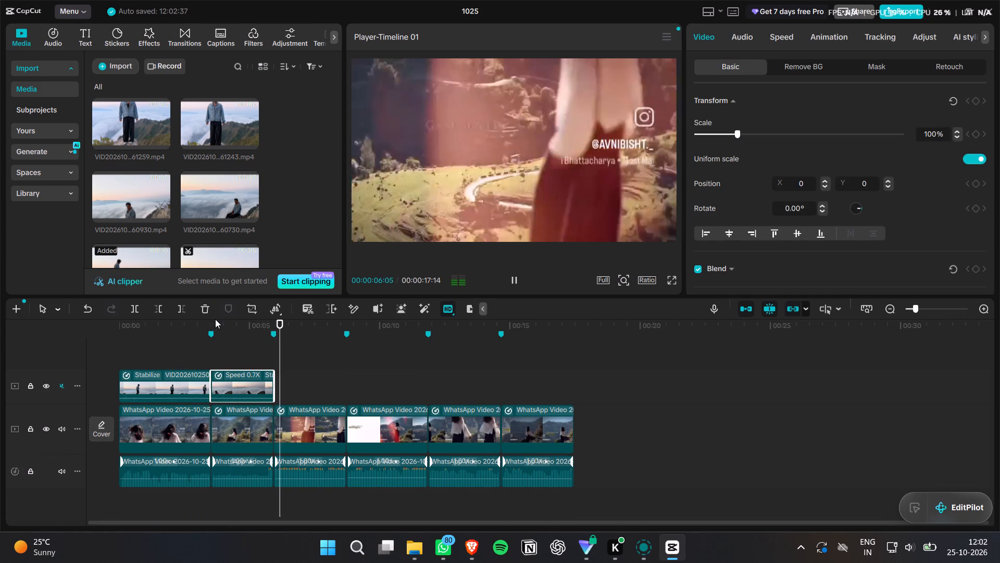
click(139, 326)
key(space)
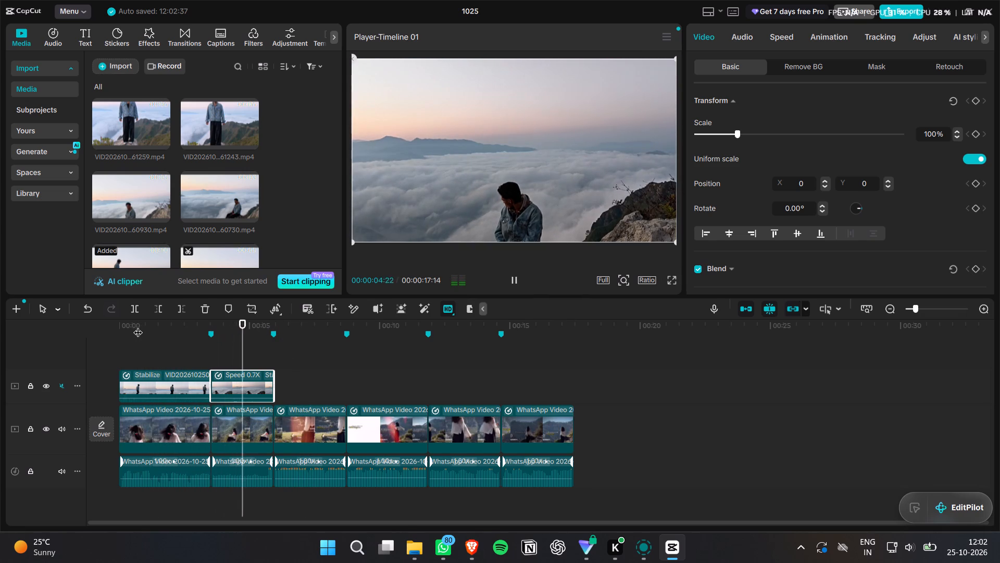
key(space)
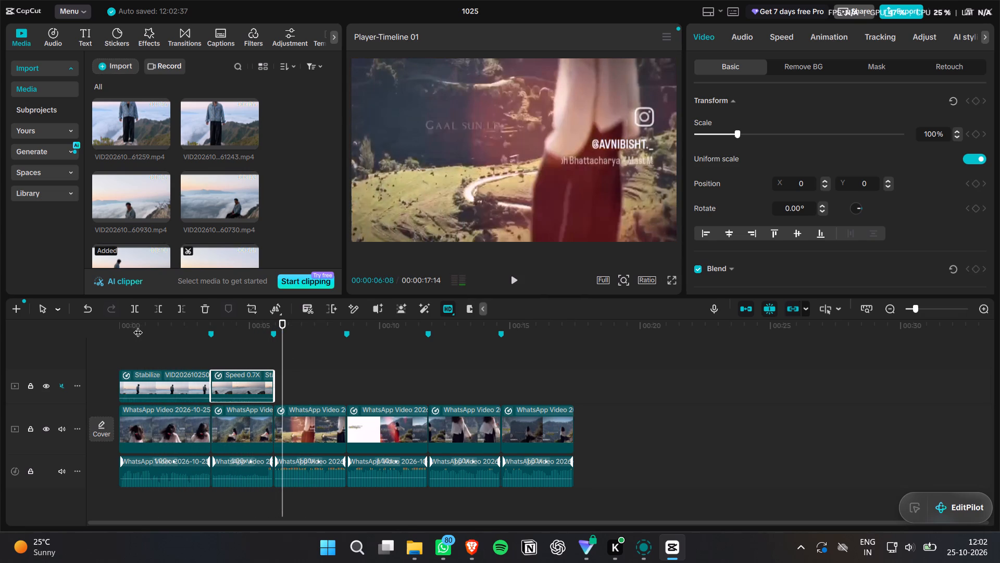
Preview the imported clips ending 60754 and 61153, and place 61153 on the upper track at the second marker.
scroll(144, 199, up, 5)
scroll(182, 170, down, 7)
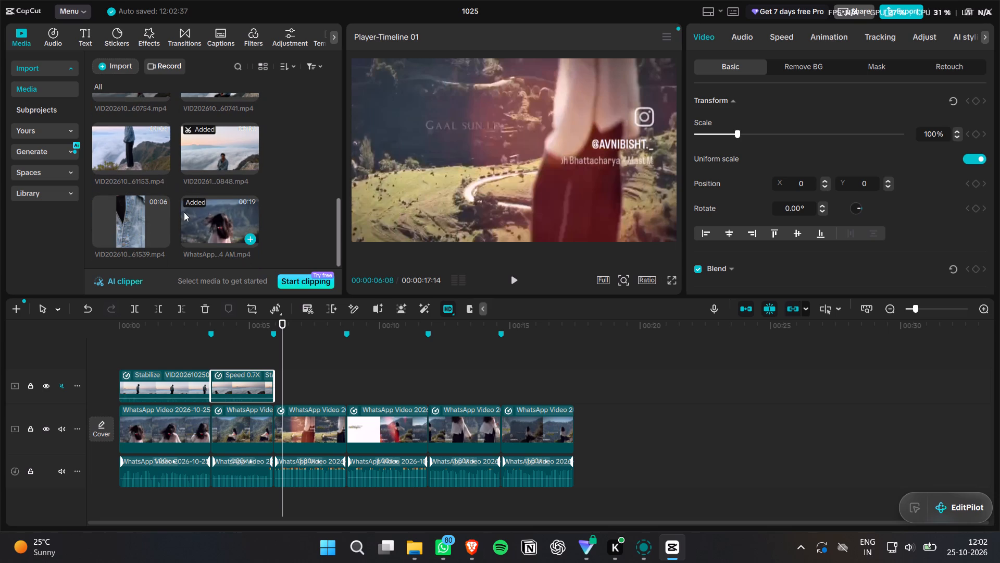
scroll(184, 212, down, 7)
scroll(209, 174, up, 1)
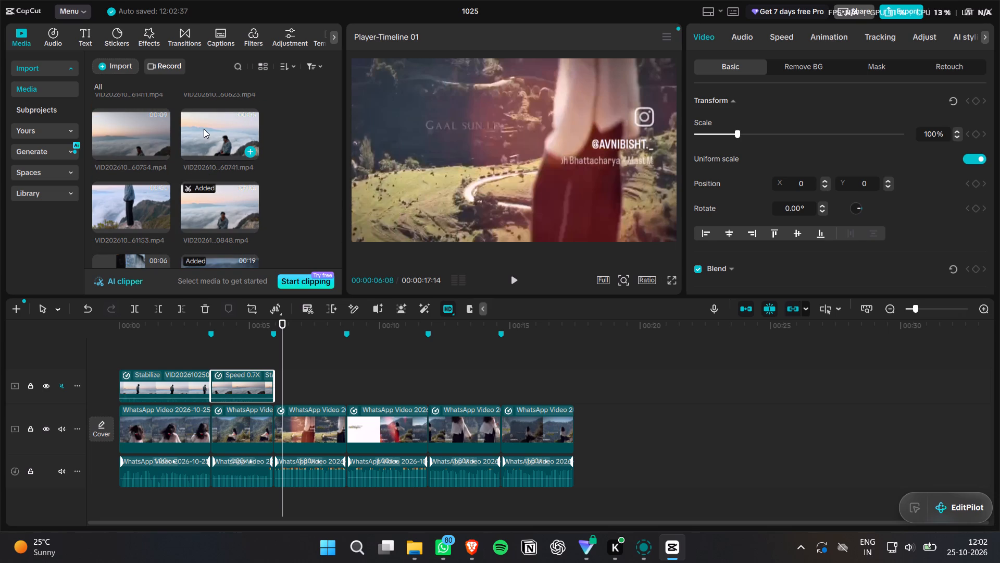
click(107, 140)
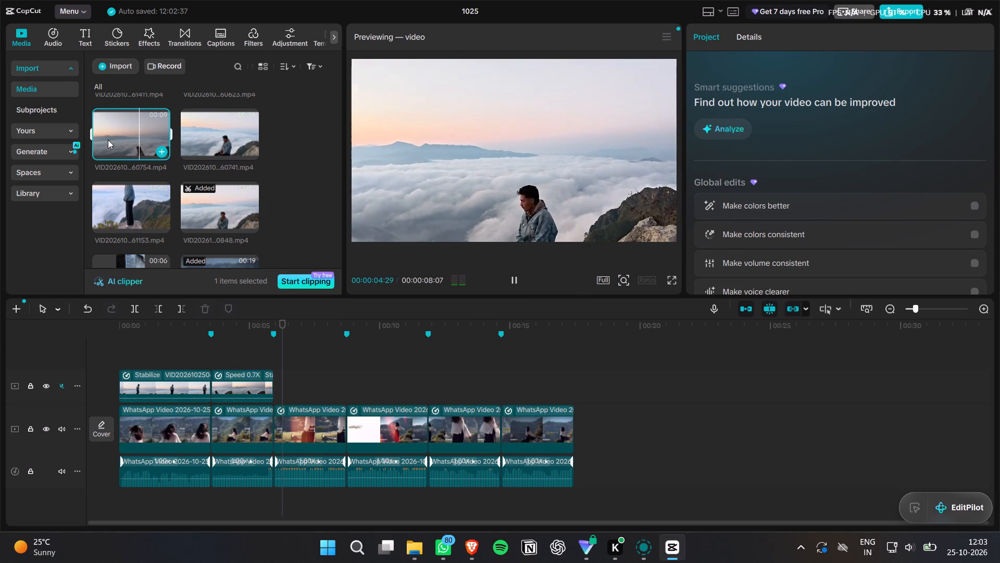
click(137, 209)
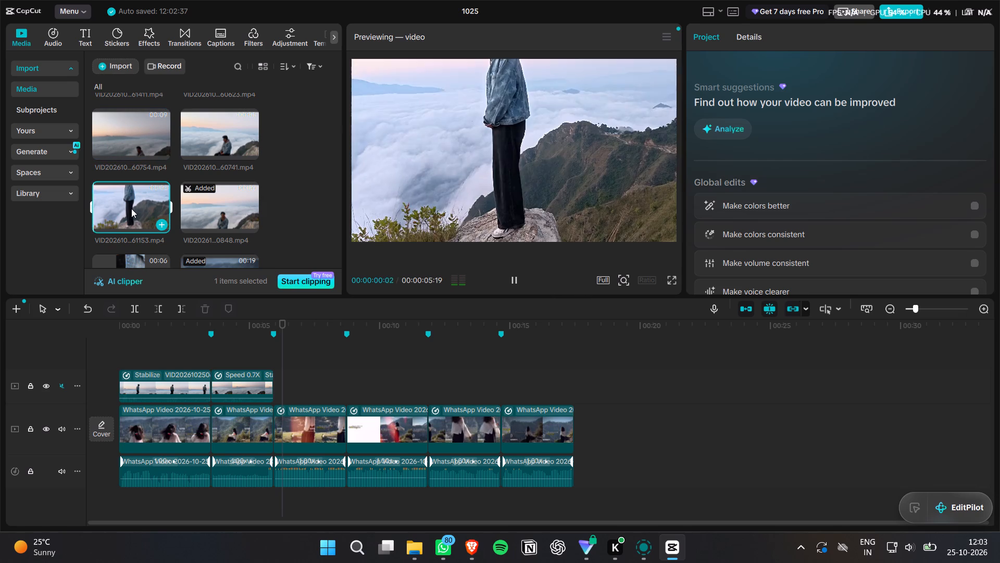
drag(131, 209, 198, 254)
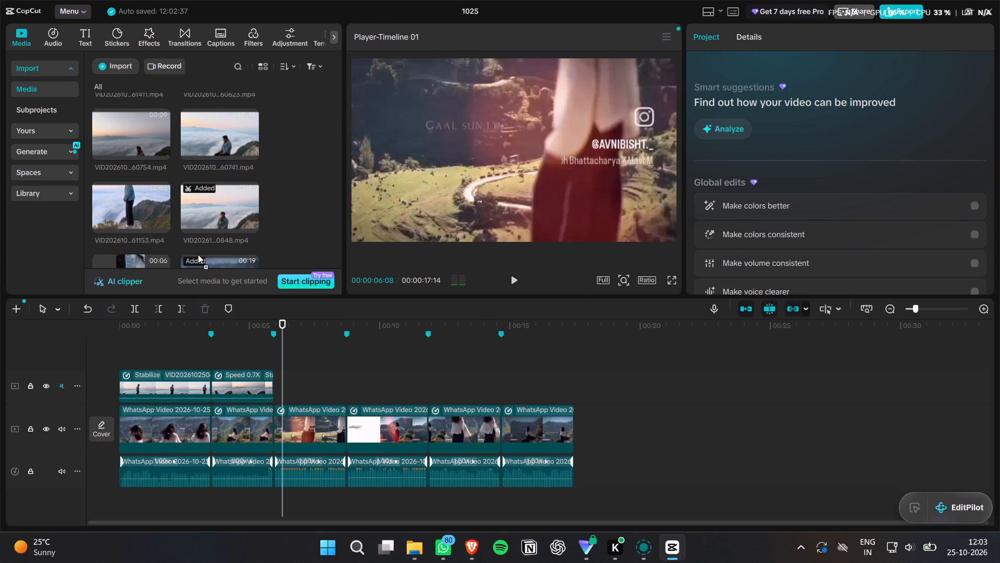
drag(198, 254, 277, 385)
Split the 61153 clip at 00:00:07:11, delete its first part and move the remainder back to the second marker.
click(272, 327)
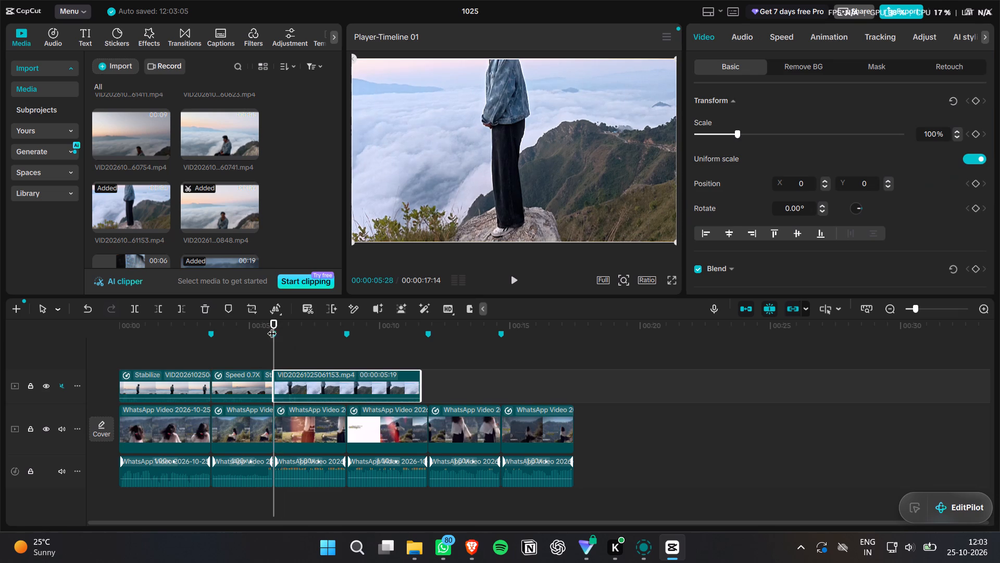
key(space)
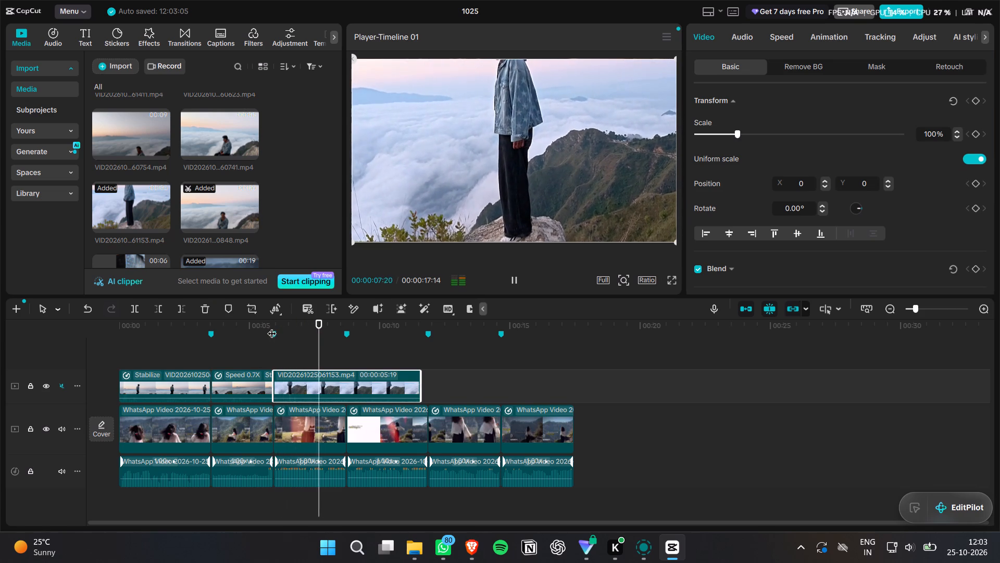
key(space)
key(space)
key(space)
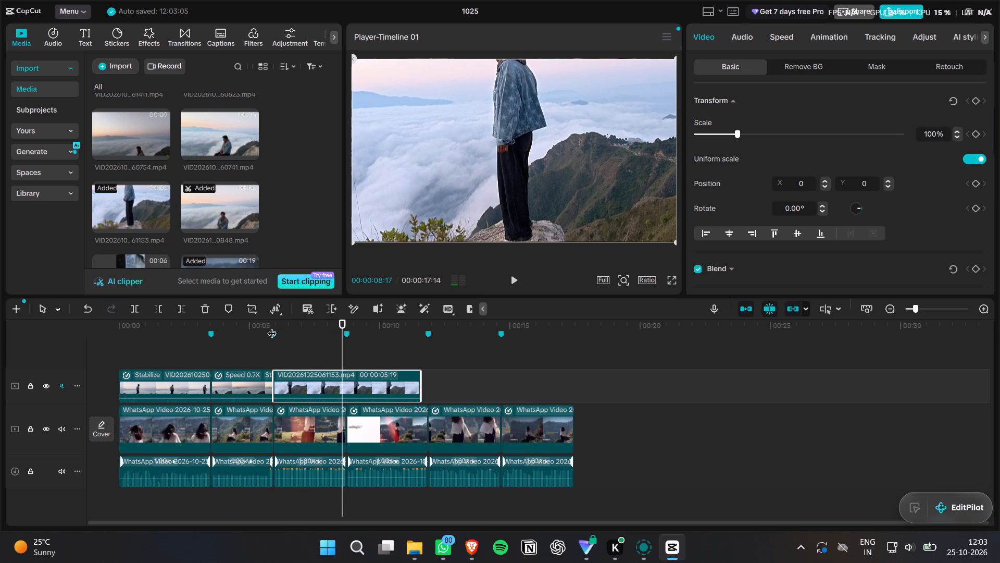
click(310, 327)
key(ctrl+b)
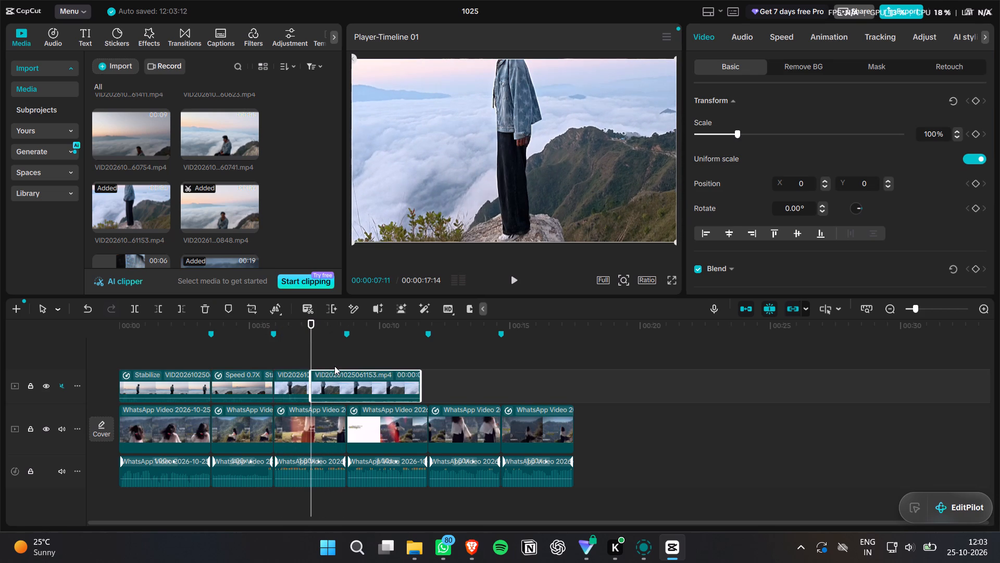
click(296, 383)
key(BackSpace)
drag(354, 382, 336, 382)
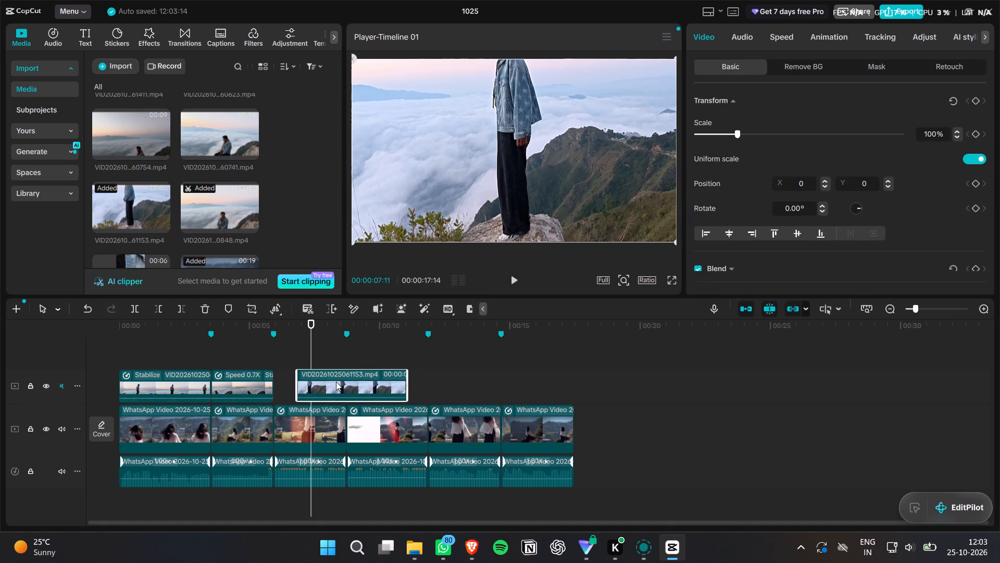
drag(336, 382, 319, 382)
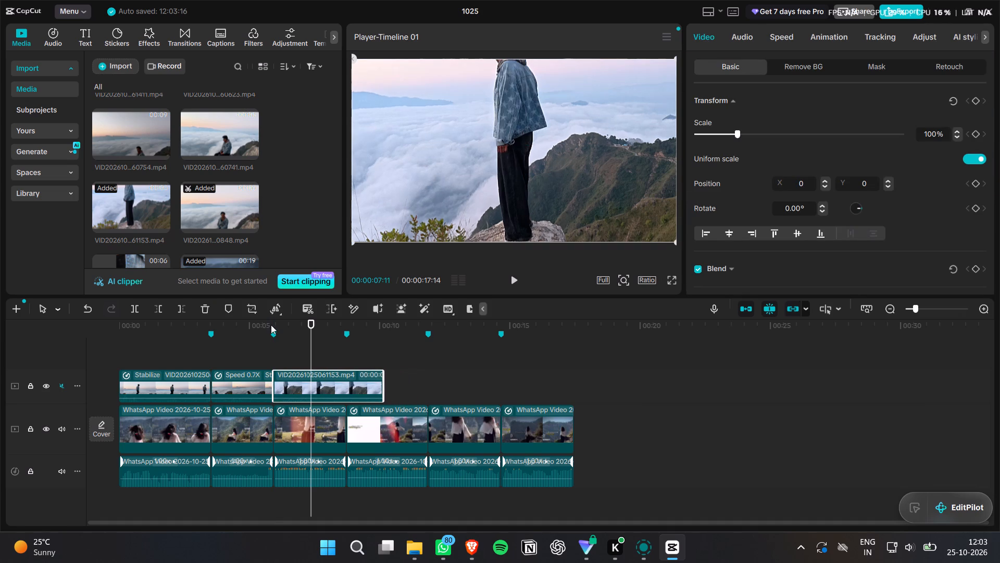
Slow the trimmed 61153 clip to 0.50x and play it from the second marker.
click(276, 322)
key(space)
key(space)
click(348, 388)
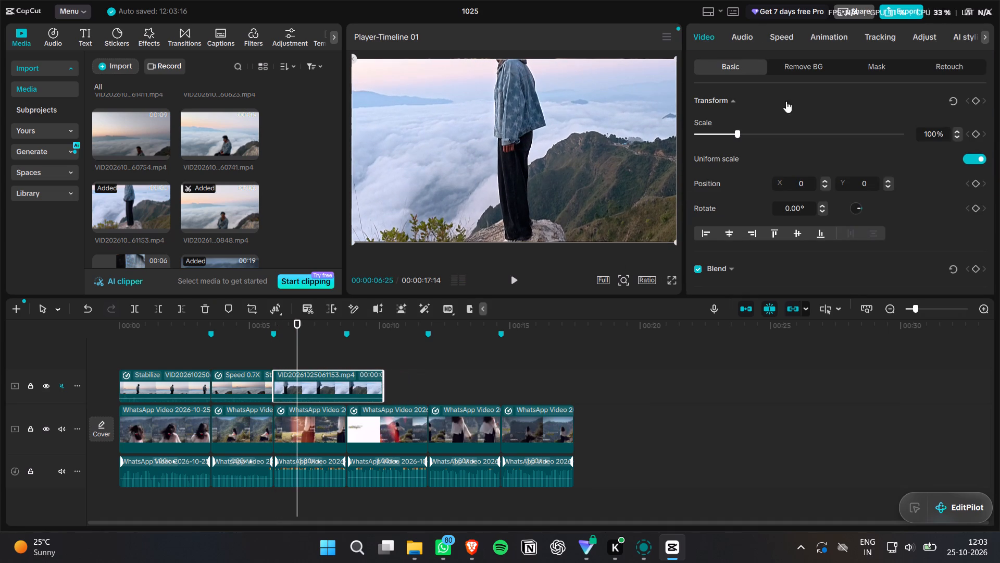
click(754, 36)
click(805, 47)
click(787, 39)
click(779, 39)
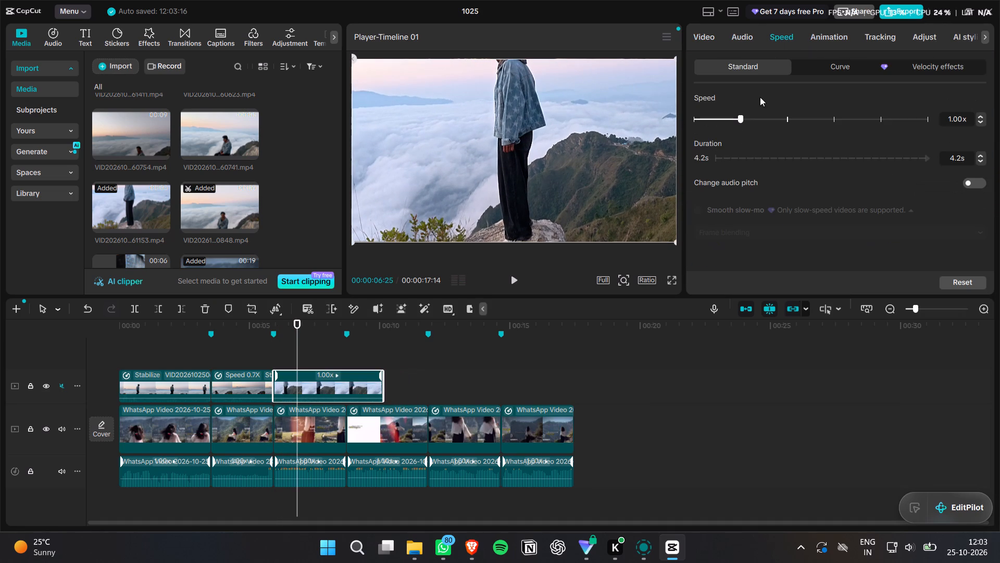
click(715, 117)
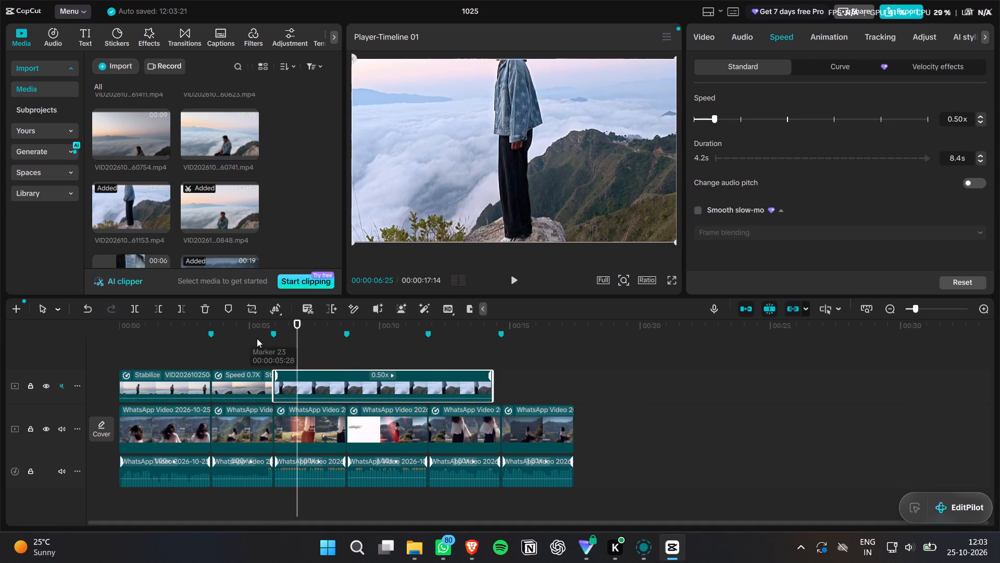
click(276, 317)
click(273, 323)
key(space)
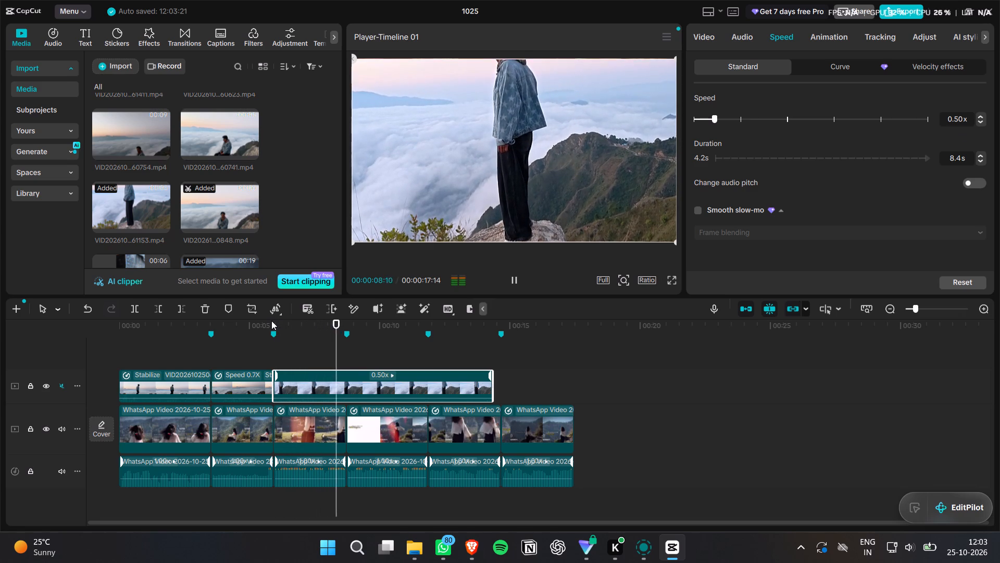
key(space)
Split the slowed 61153 clip at the third marker and delete the part beyond it.
click(345, 323)
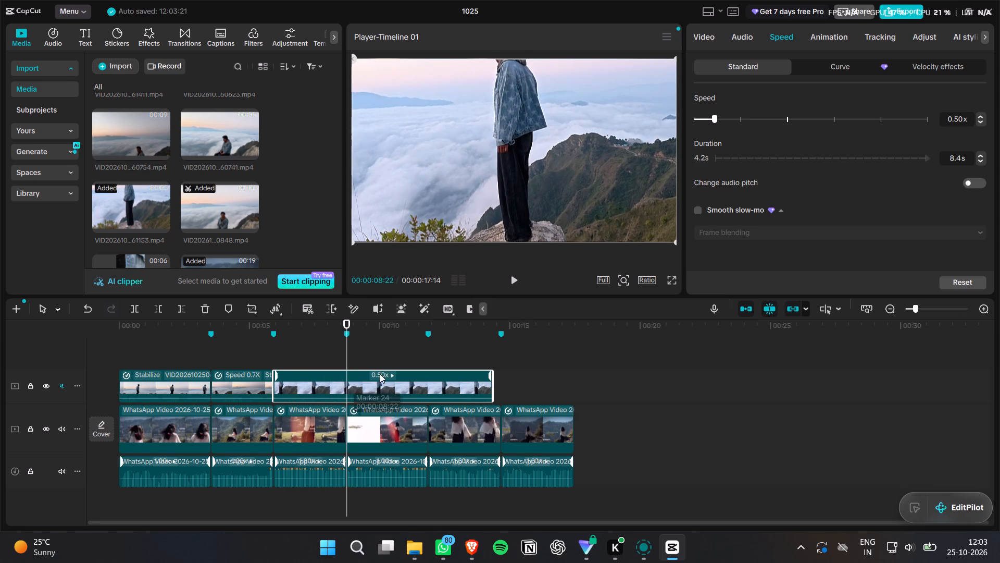
click(381, 375)
double_click(372, 386)
key(ctrl+b)
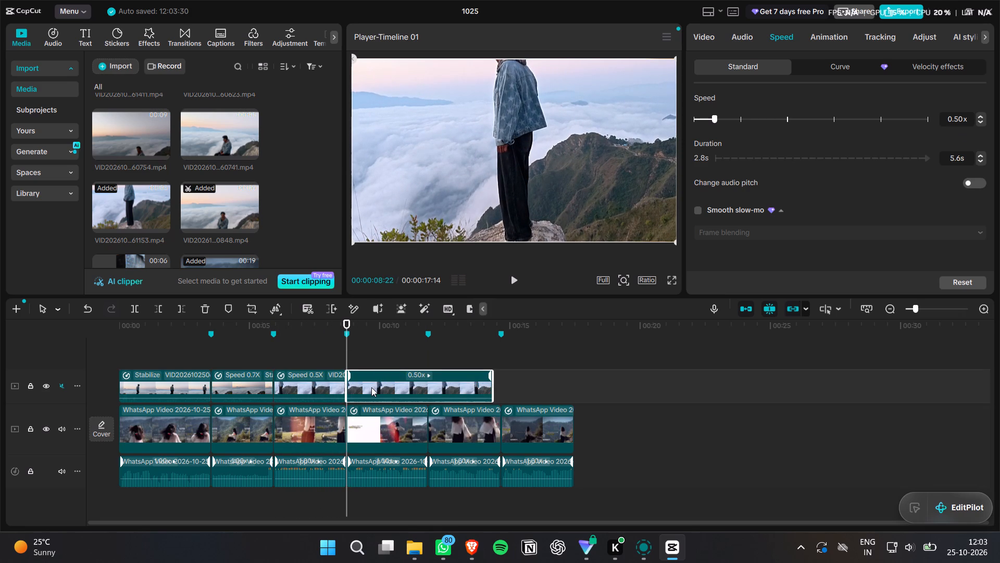
click(378, 388)
key(BackSpace)
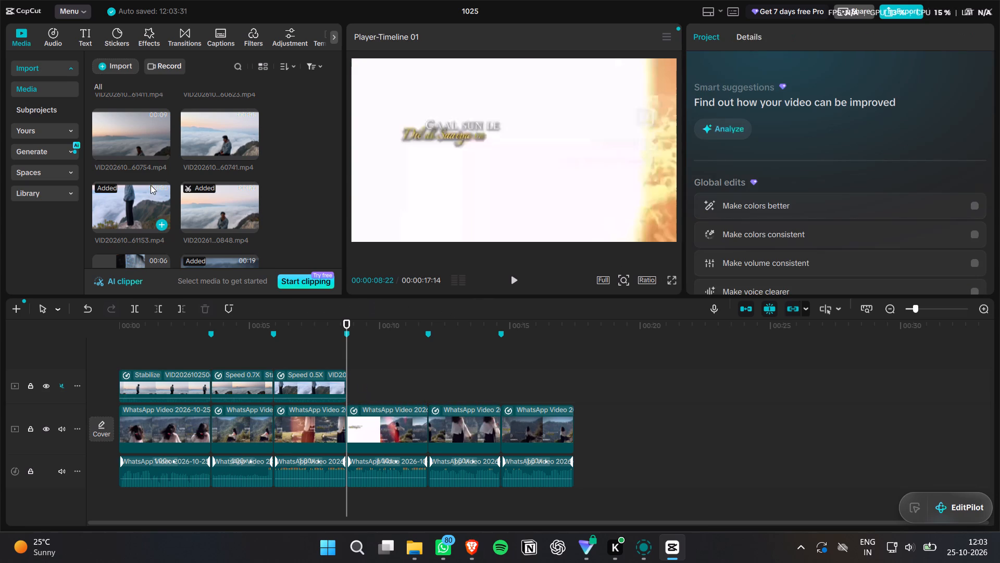
Browse the imported media and preview the clips ending 0848 and 60741 as candidates for the fourth segment.
scroll(151, 177, down, 6)
scroll(152, 175, up, 14)
scroll(169, 206, down, 16)
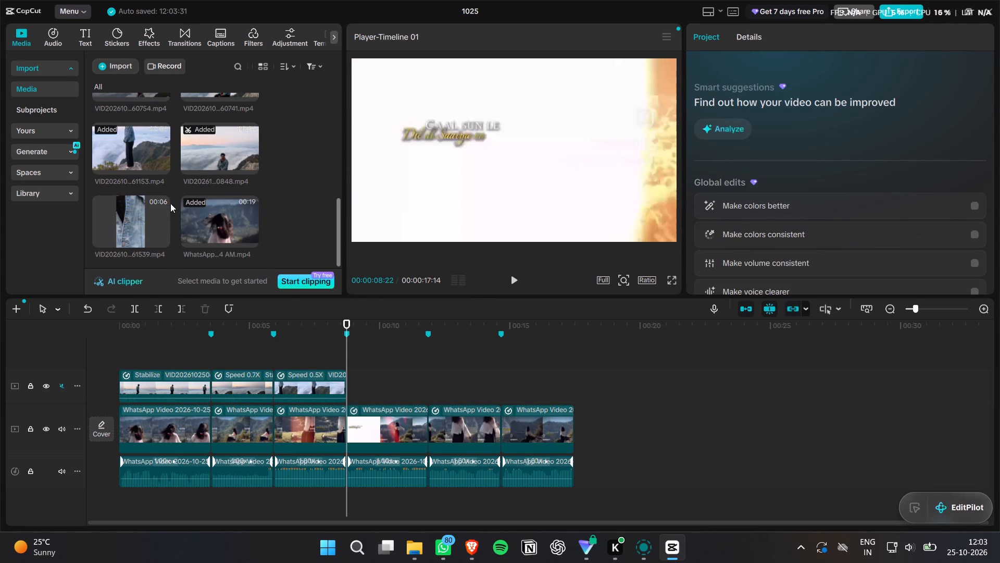
scroll(204, 167, up, 1)
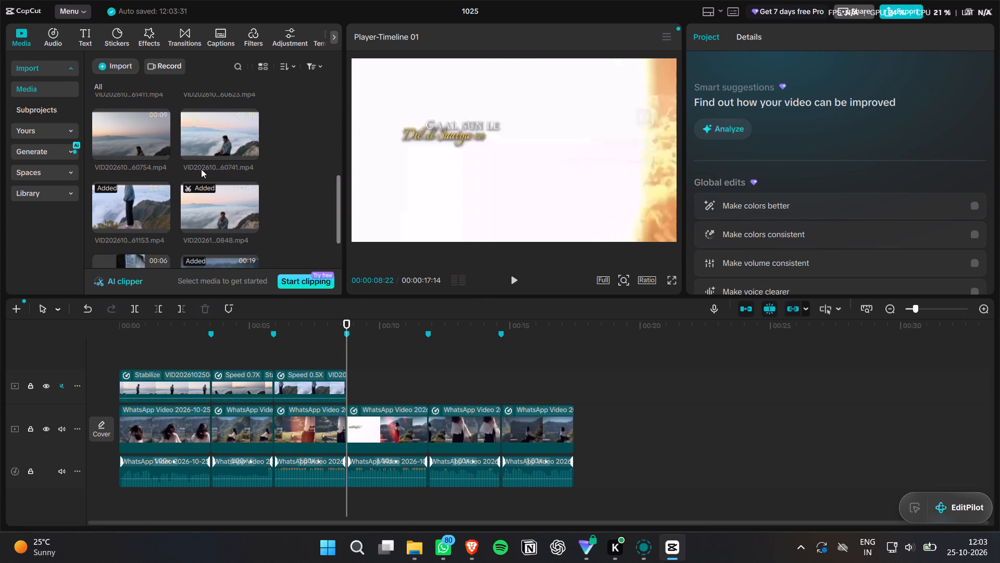
click(231, 213)
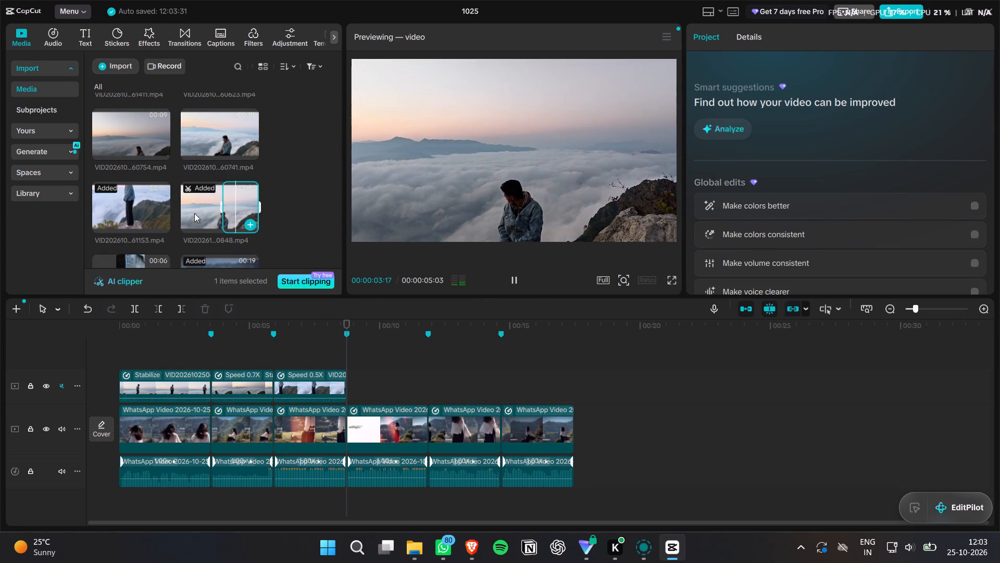
click(183, 213)
click(199, 139)
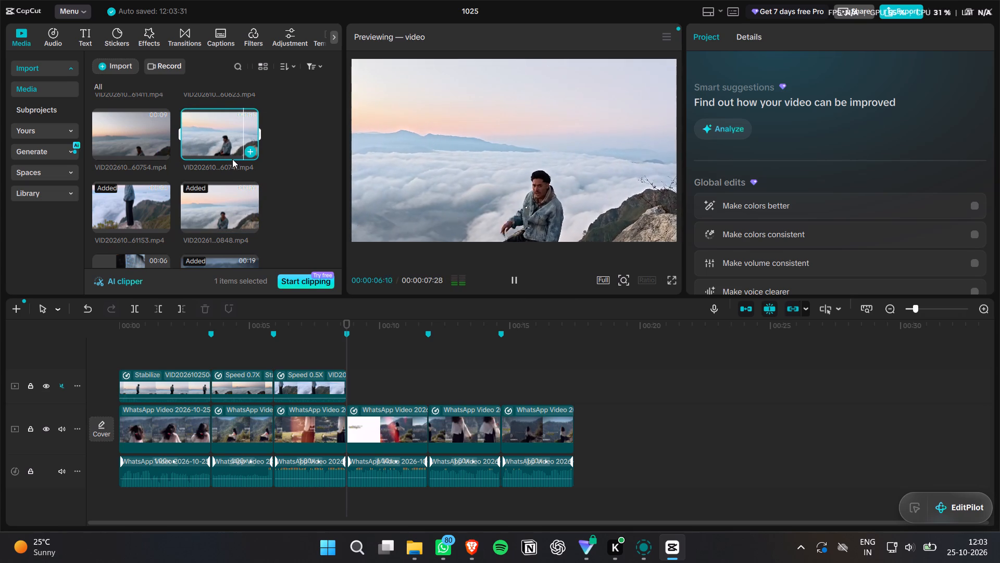
click(191, 135)
key(space)
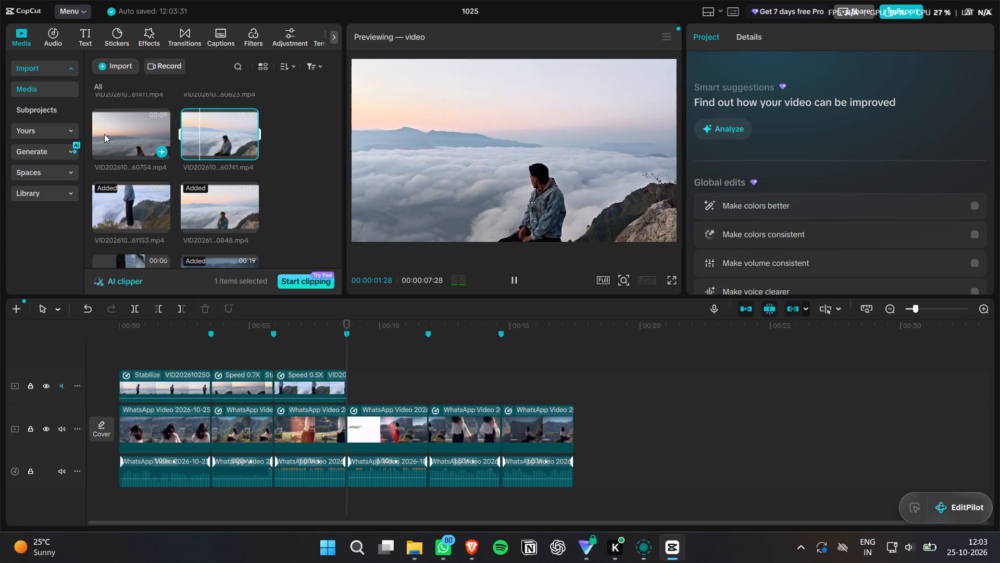
Preview the clips ending 60754, 60623 and 61411 as candidates for the fourth segment.
click(104, 134)
scroll(149, 148, up, 2)
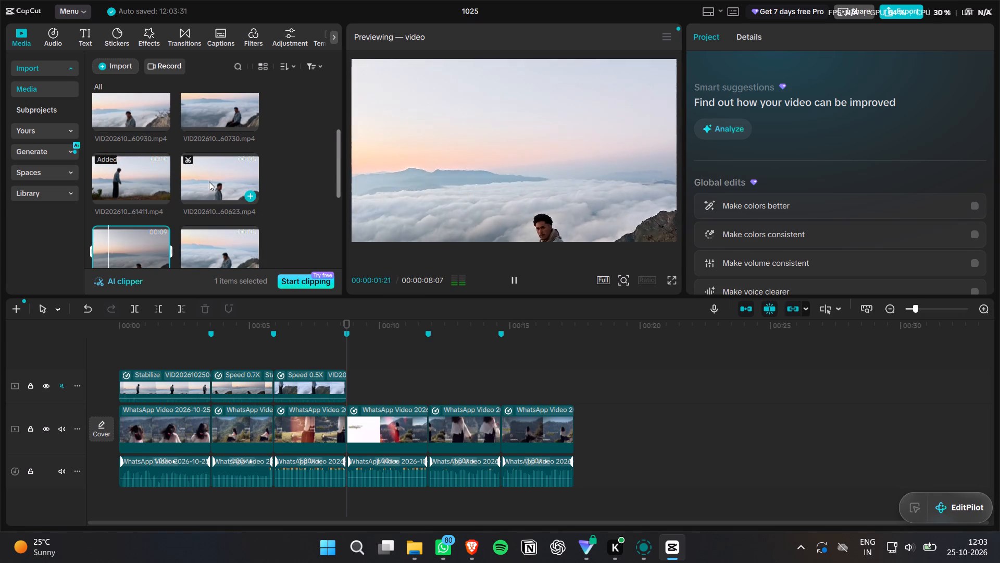
click(209, 181)
click(126, 179)
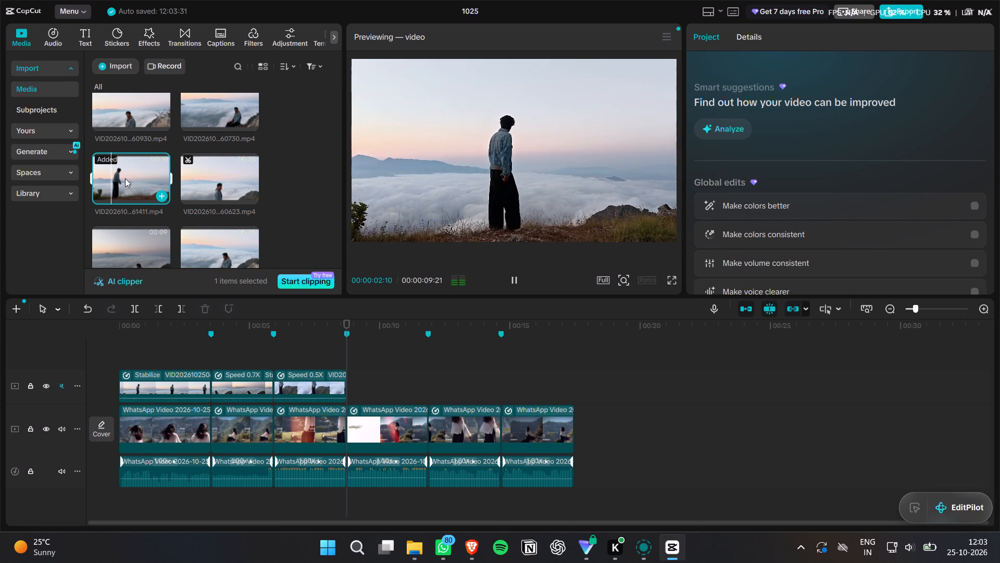
key(space)
key(space)
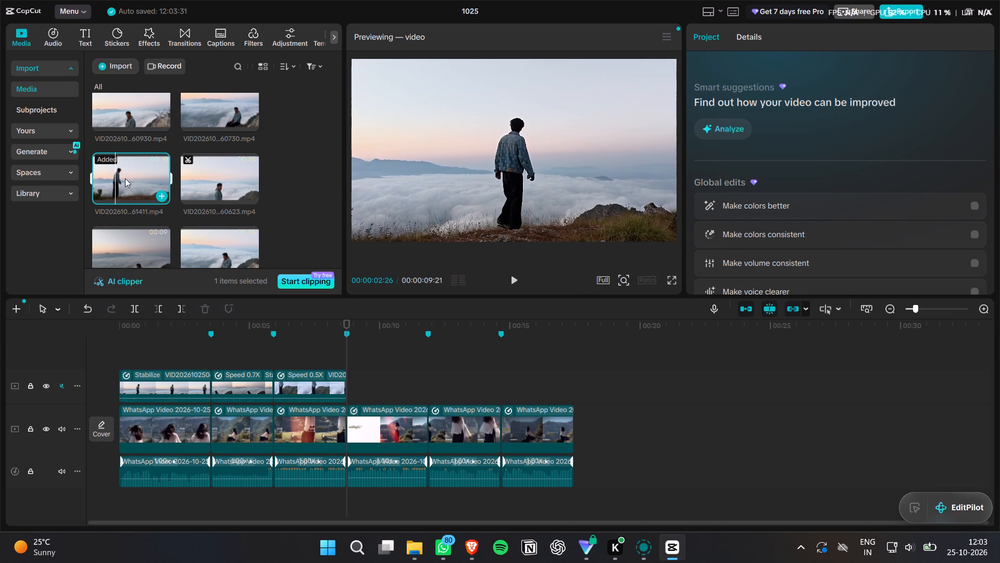
key(space)
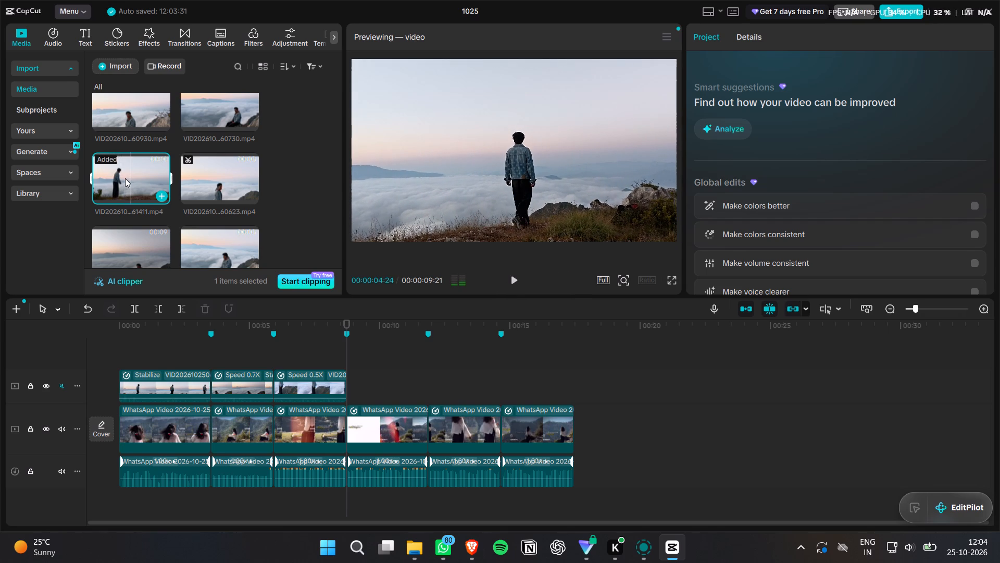
Add the clip ending 61411 to the upper video track just after the third marker.
click(125, 178)
drag(134, 175, 365, 340)
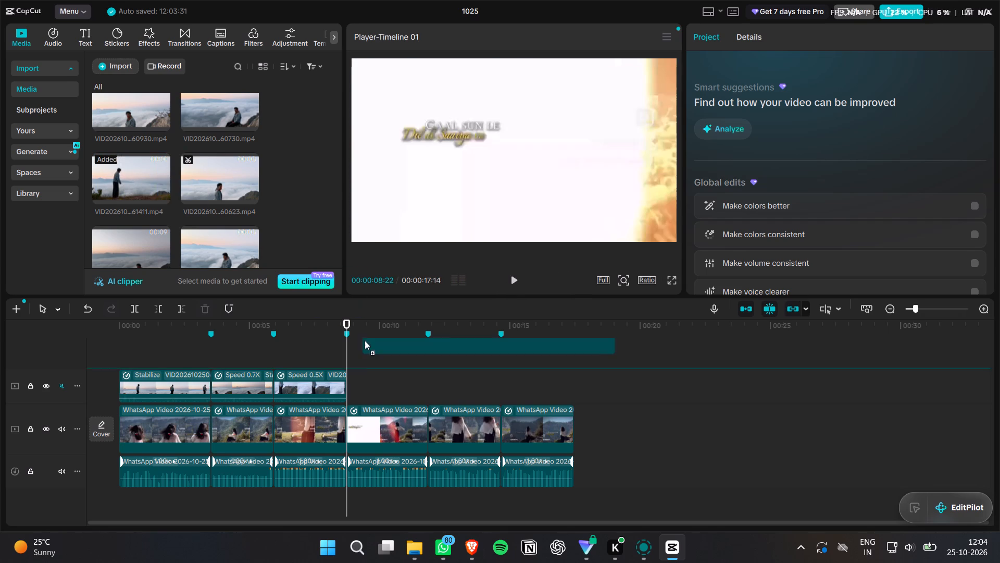
drag(365, 340, 352, 386)
Split the 61411 clip at 00:00:13:29, delete its first part and move the remainder back to the third marker.
click(472, 325)
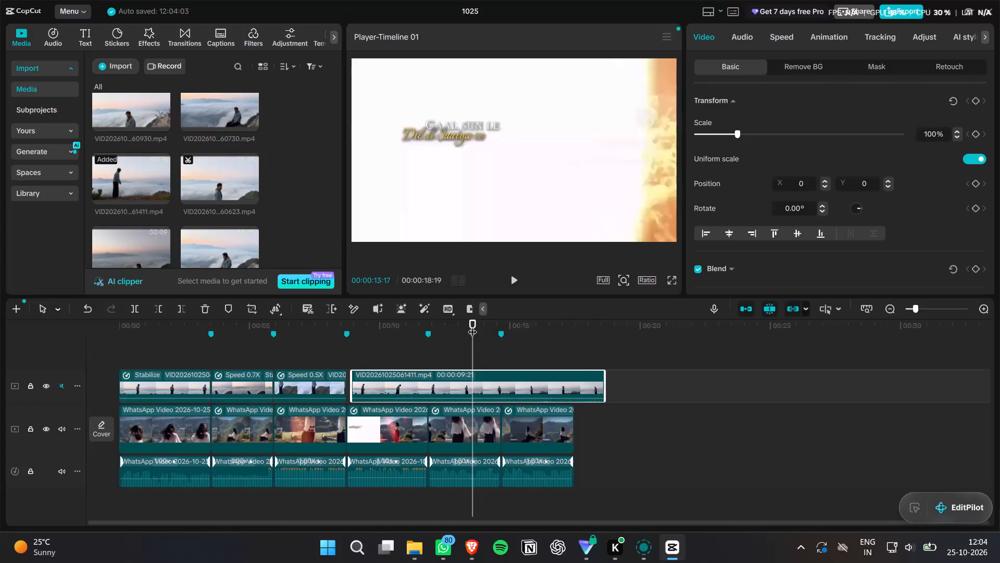
key(space)
key(space)
click(524, 388)
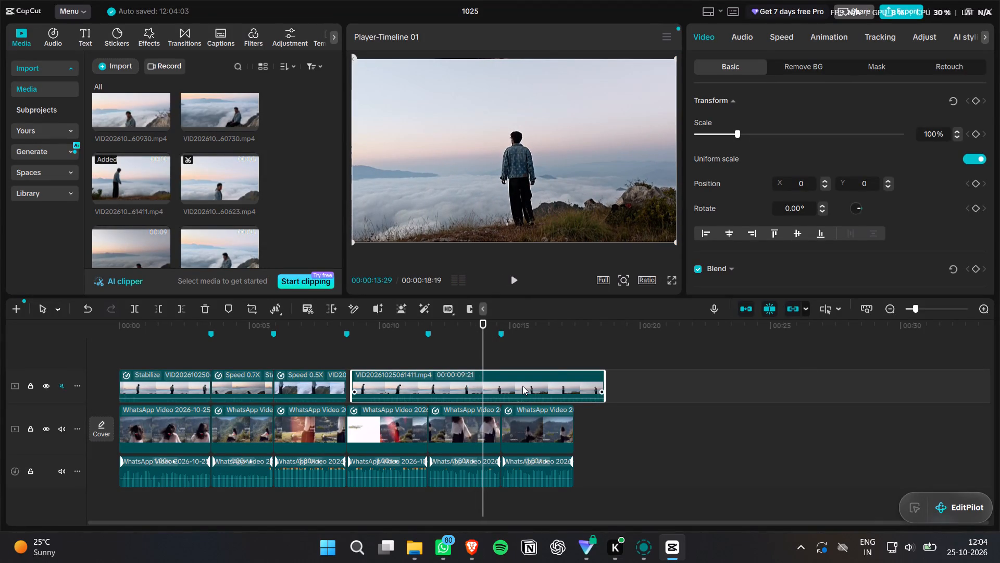
key(ctrl+b)
click(430, 388)
key(BackSpace)
drag(550, 387, 469, 388)
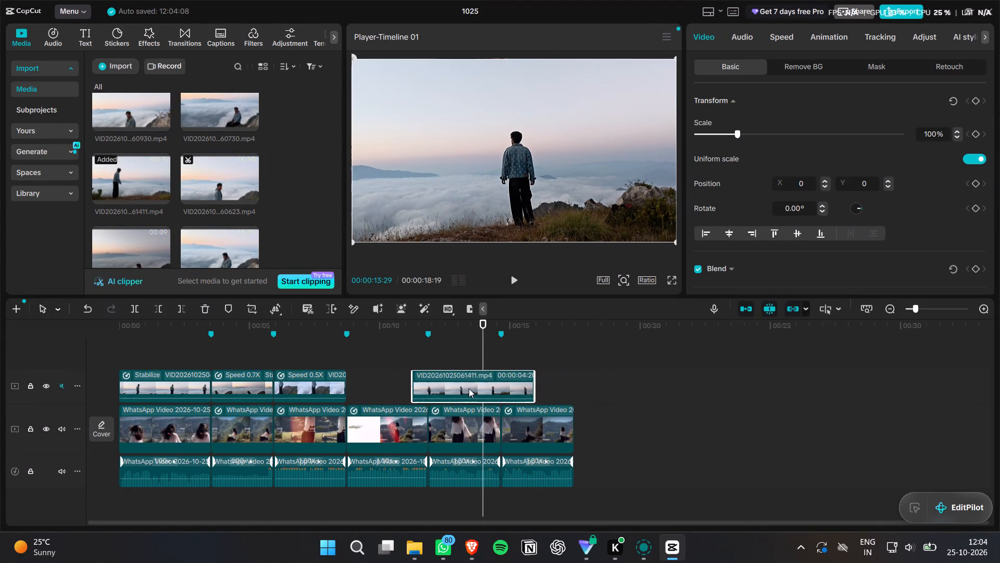
drag(469, 388, 415, 390)
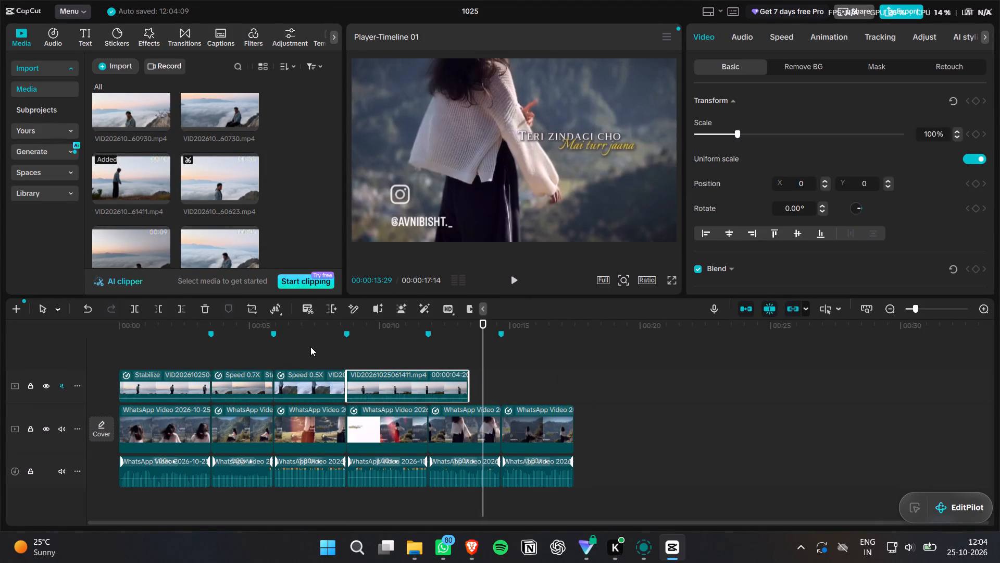
Replace the 0.7x clip after the first marker with the 0.5x 61153 clip, trimming its end to the second marker.
click(237, 320)
key(space)
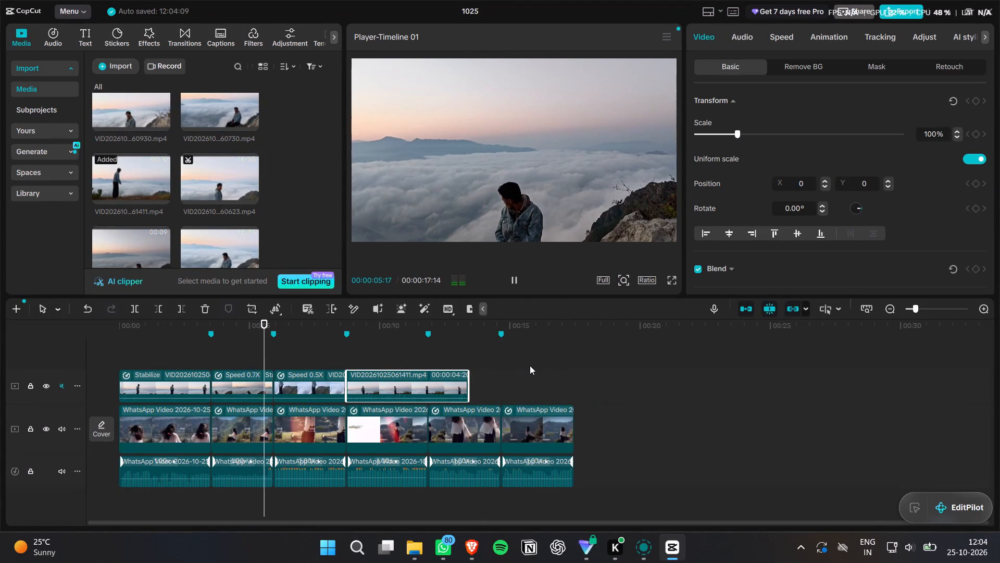
key(space)
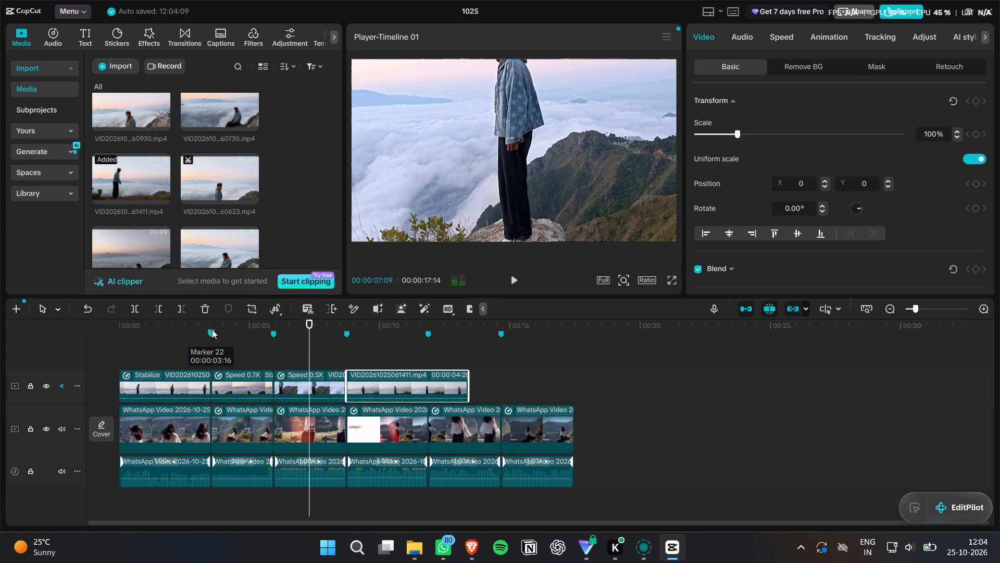
click(215, 313)
click(239, 390)
key(BackSpace)
drag(301, 387, 293, 387)
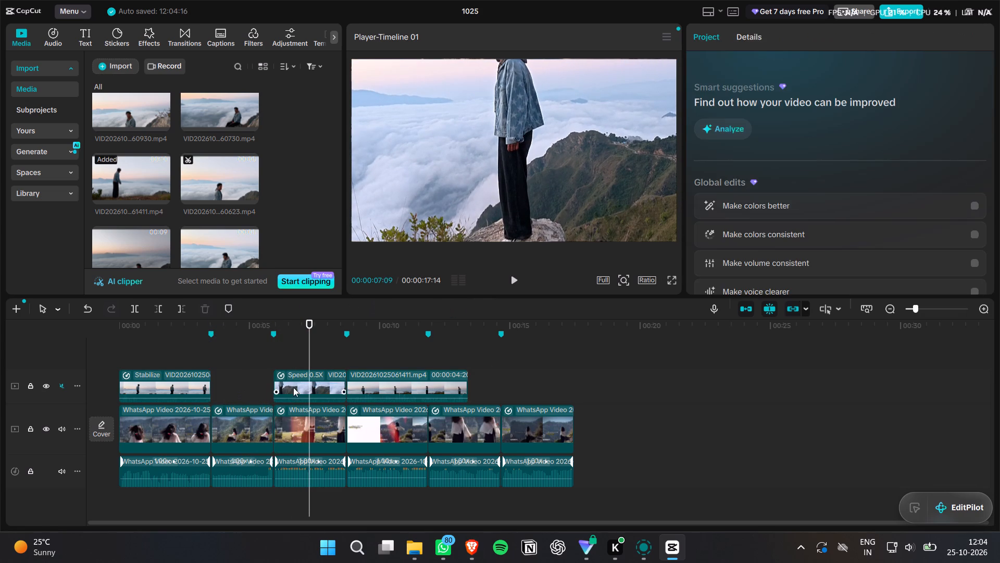
drag(293, 387, 242, 389)
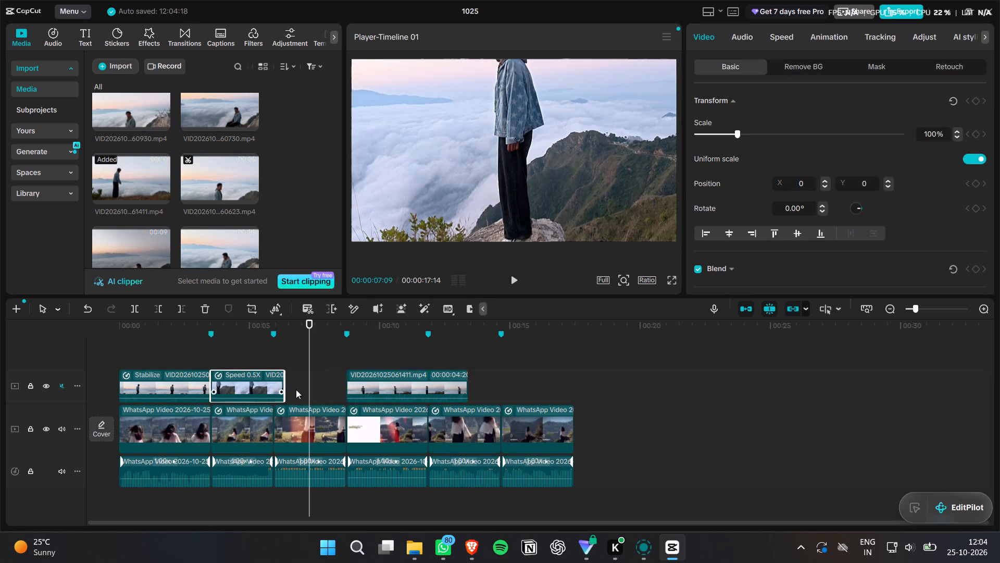
drag(284, 382, 270, 380)
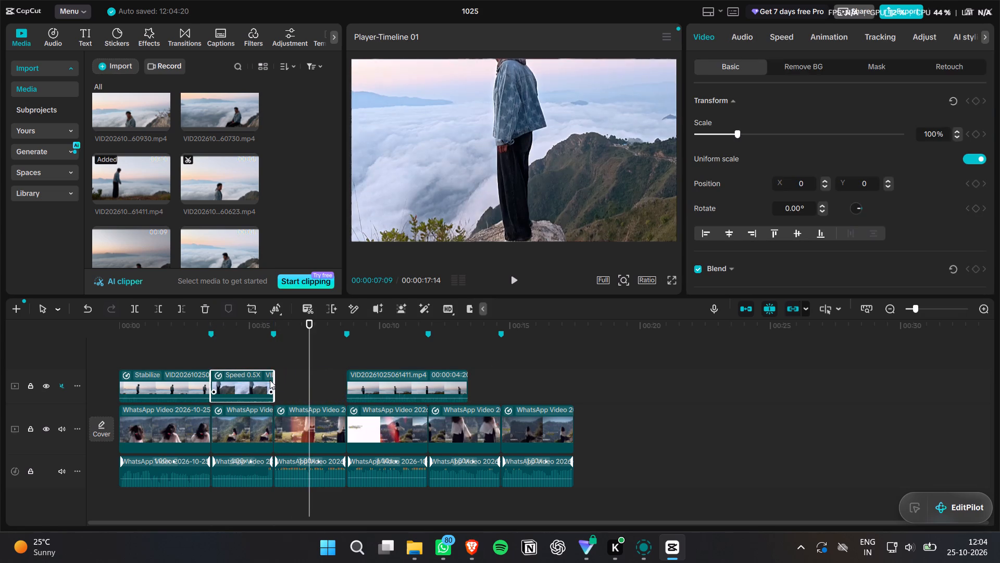
Move the 61411 clip back to the second marker and play it from there.
drag(385, 384, 314, 382)
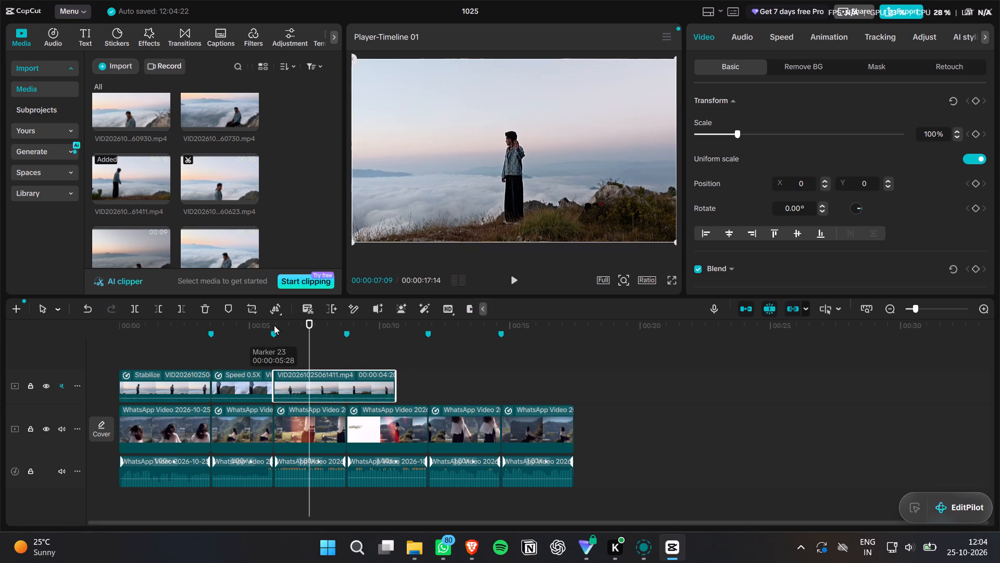
click(274, 324)
key(space)
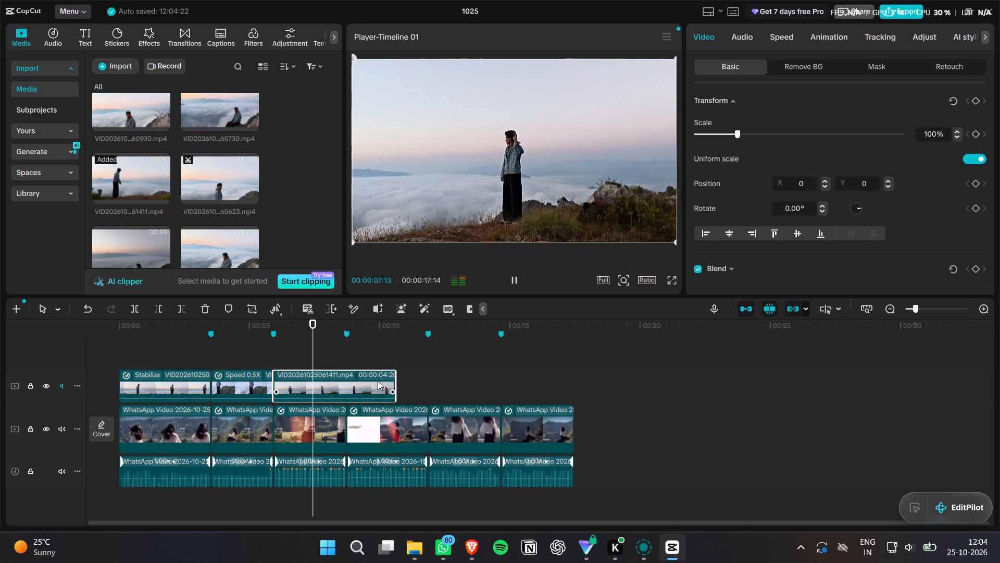
key(space)
click(273, 320)
key(space)
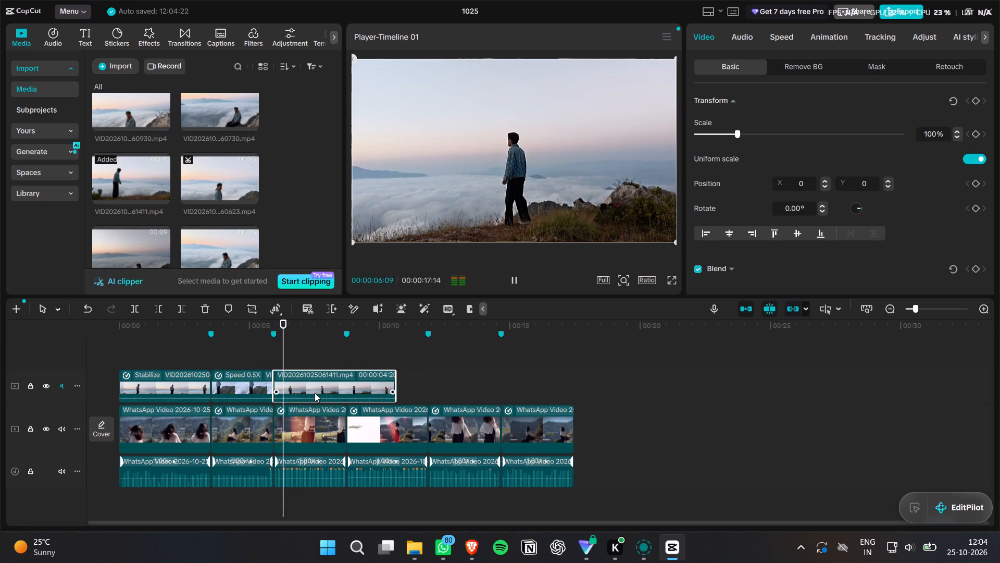
key(space)
Slow the 61411 clip to 0.56x and then 0.46x, playing it from the second marker after each change.
click(320, 388)
click(773, 30)
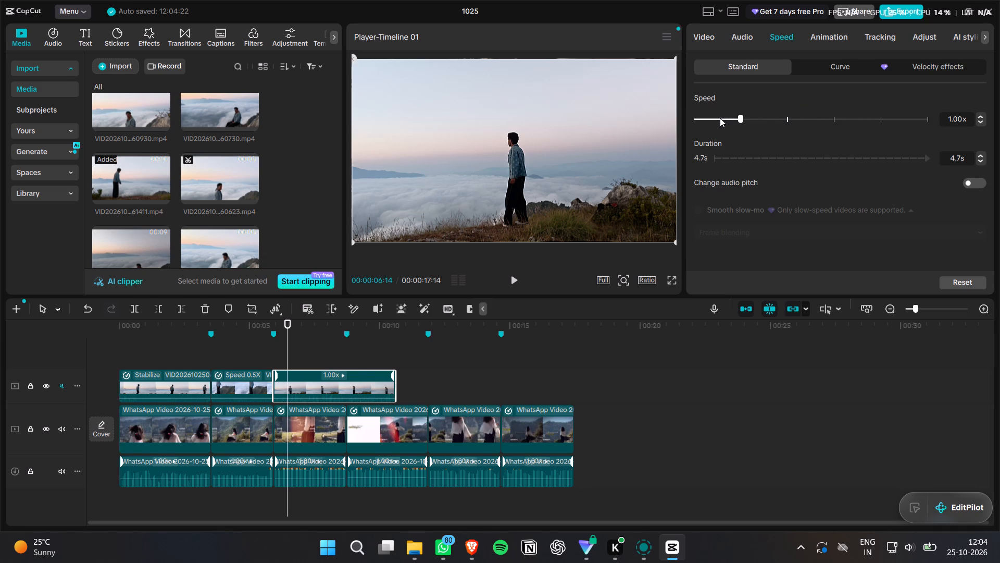
click(718, 118)
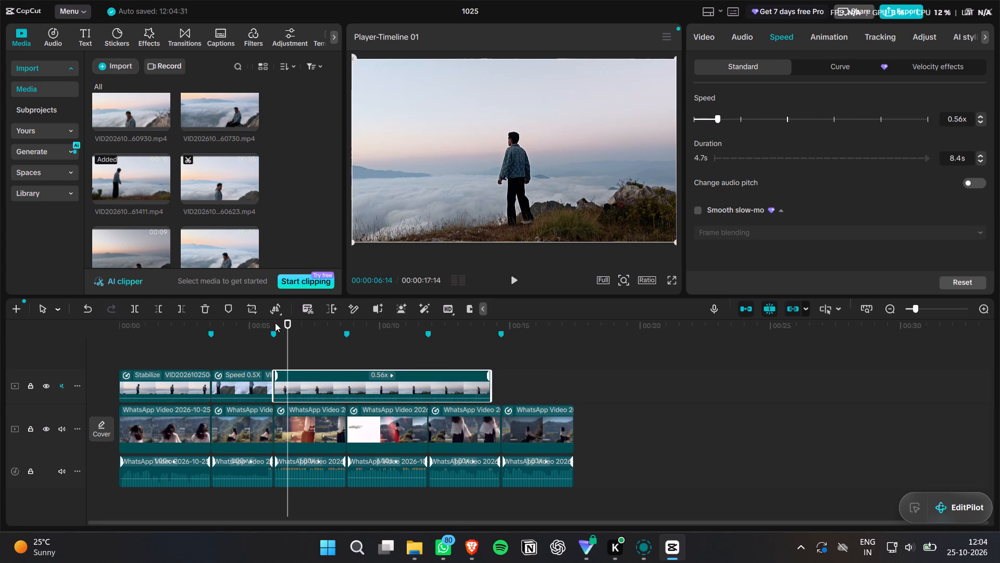
click(275, 320)
key(space)
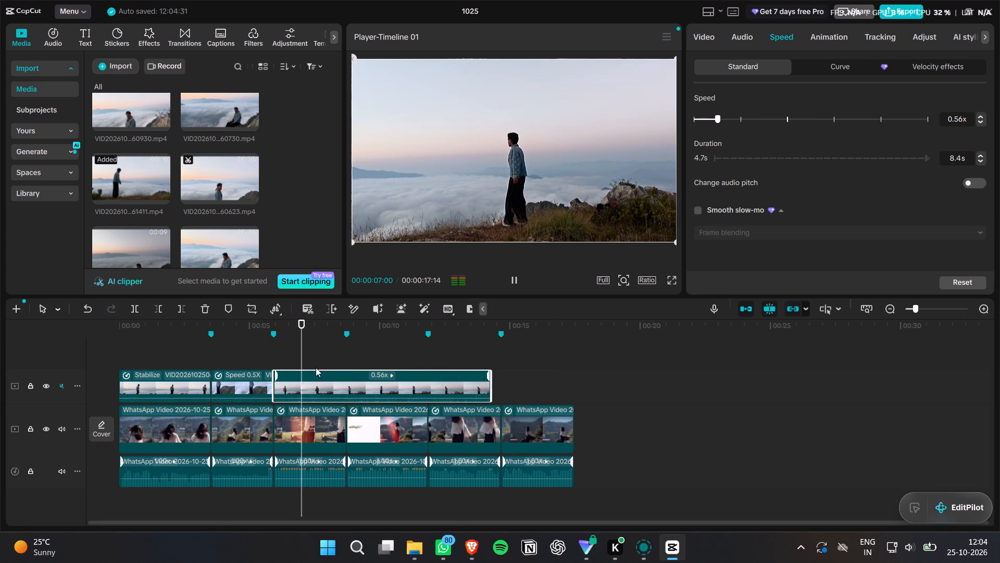
key(space)
click(980, 124)
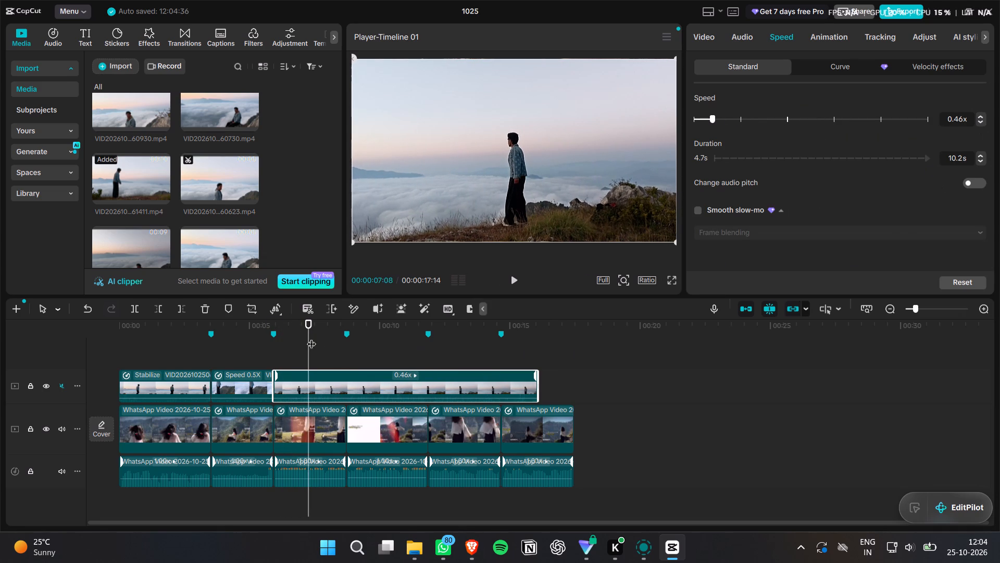
click(276, 320)
key(space)
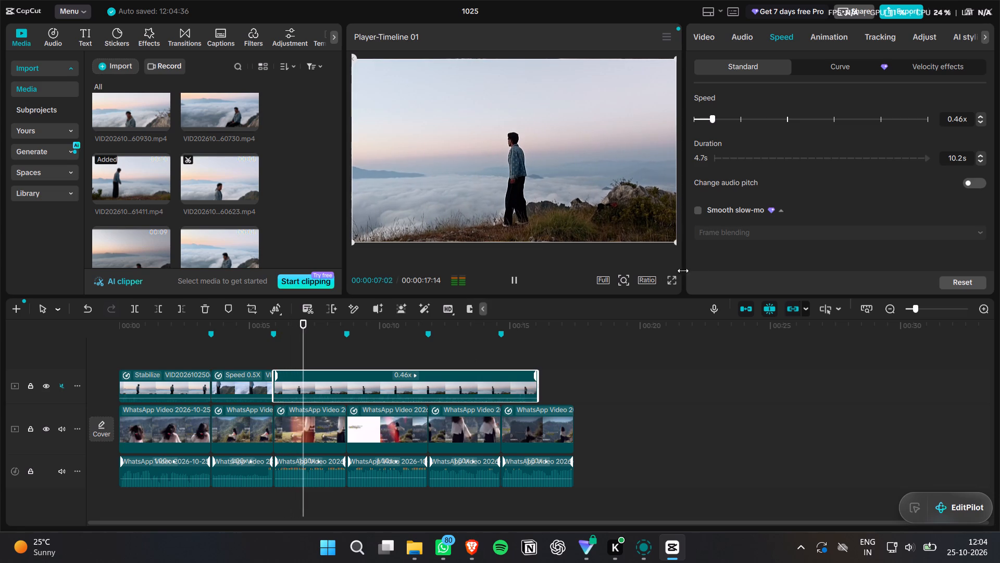
key(space)
Enable Smooth slow-mo with Optical flow on the 61153 clip.
click(244, 385)
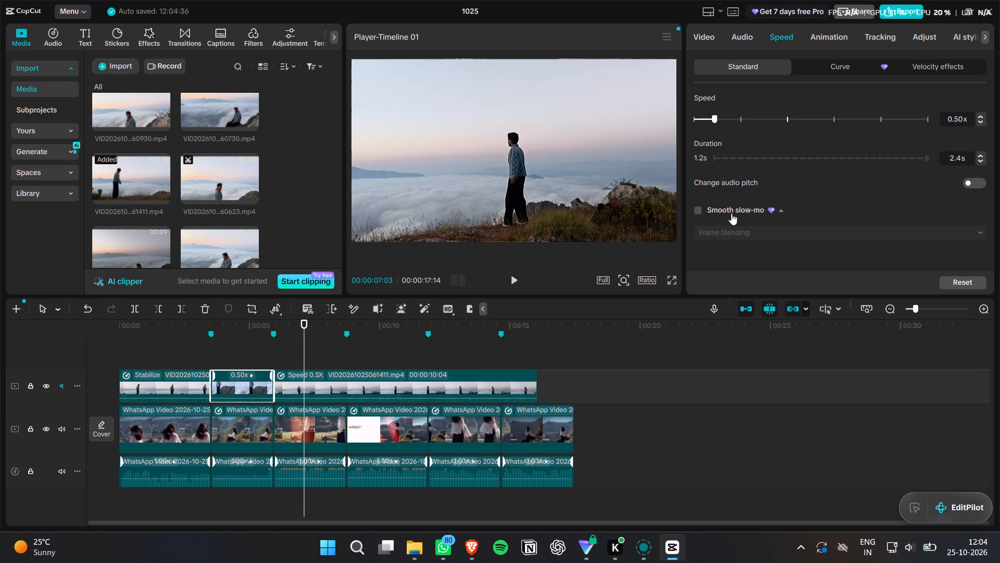
click(698, 210)
click(738, 229)
click(737, 285)
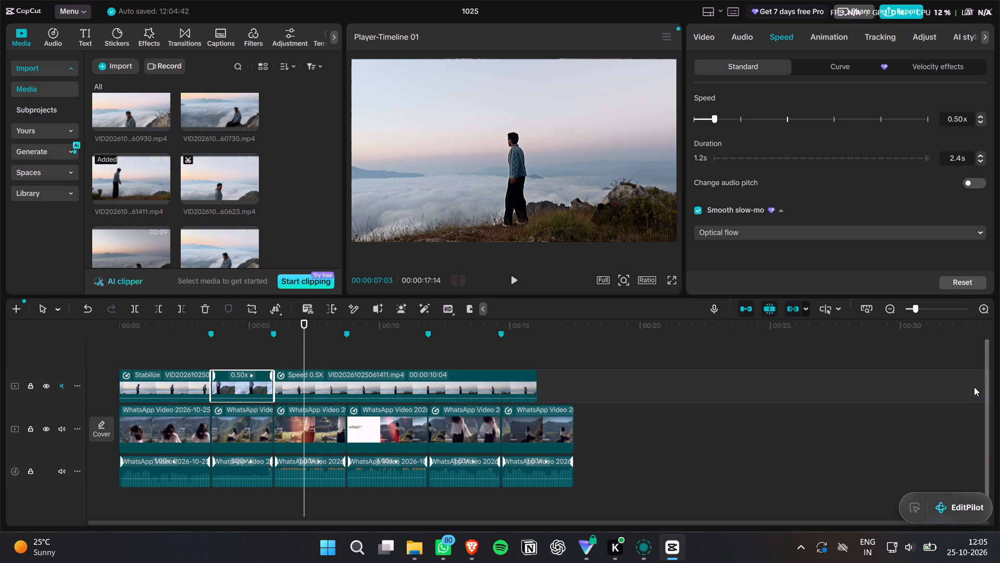
Play the edit from the first marker and again from the second marker to review the 61153 and 61411 clips.
click(276, 324)
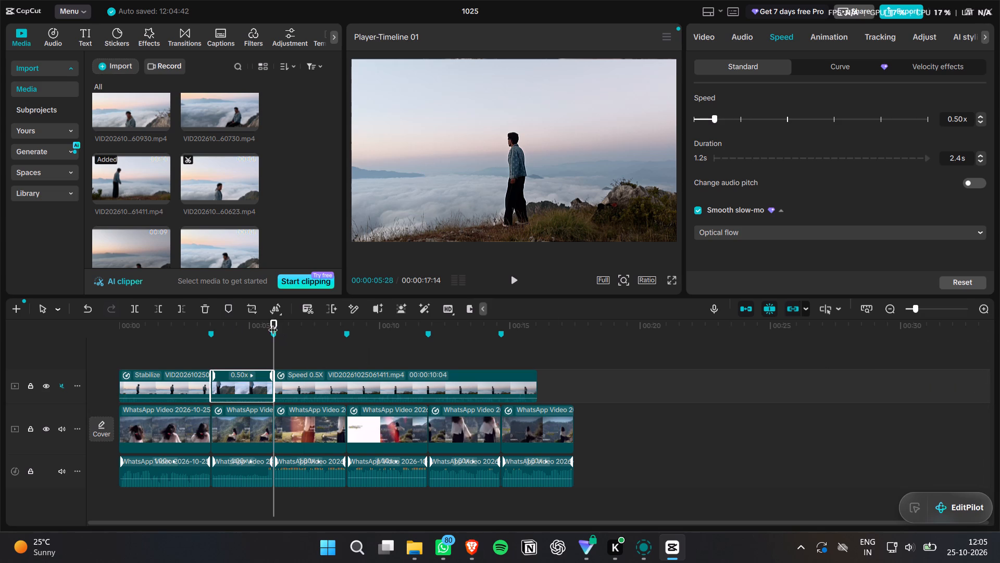
click(211, 322)
key(space)
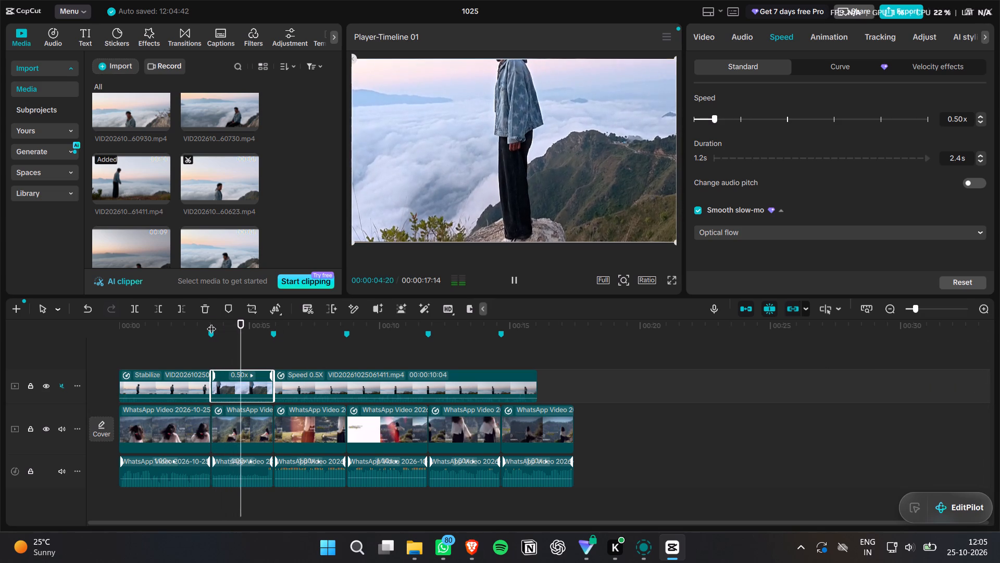
key(space)
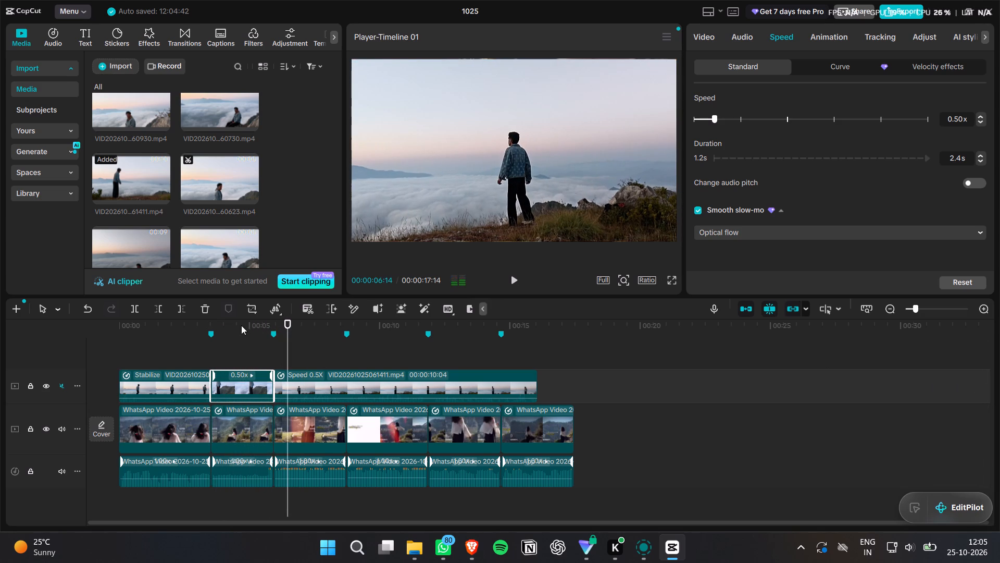
click(273, 325)
click(231, 376)
click(235, 399)
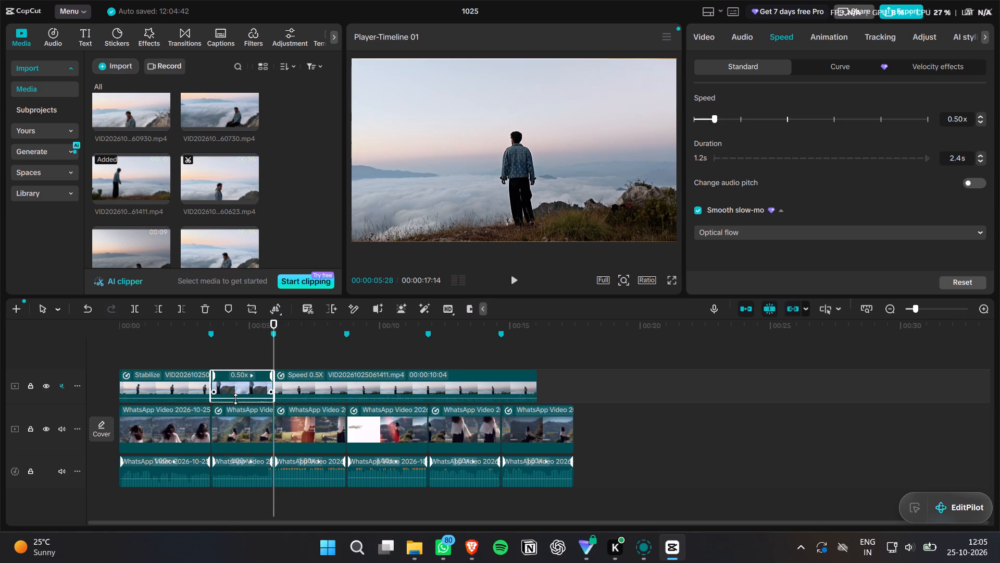
key(space)
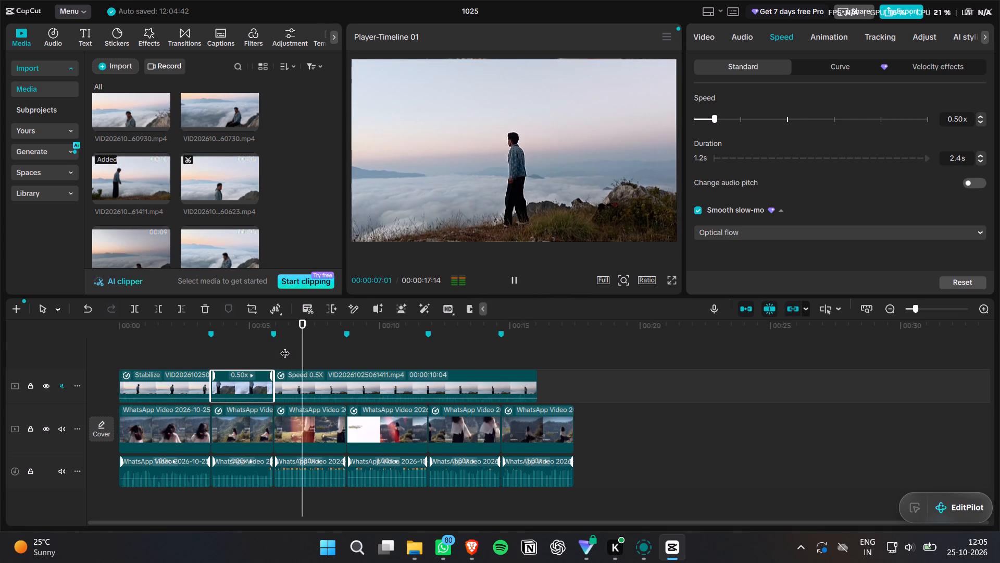
key(space)
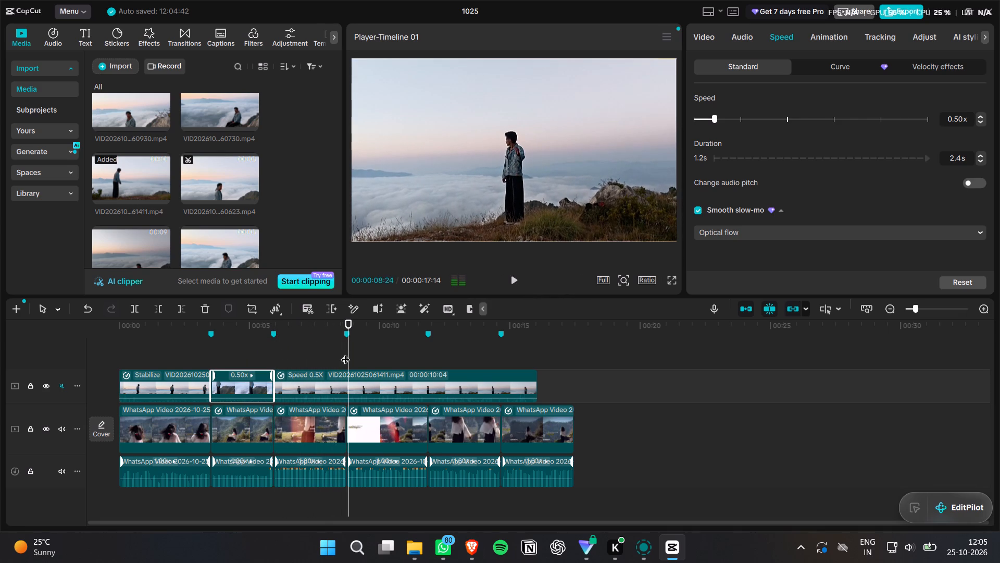
Split the 61411 clip at 00:00:08:24, delete the part beyond it and trim its end to the third marker.
click(366, 385)
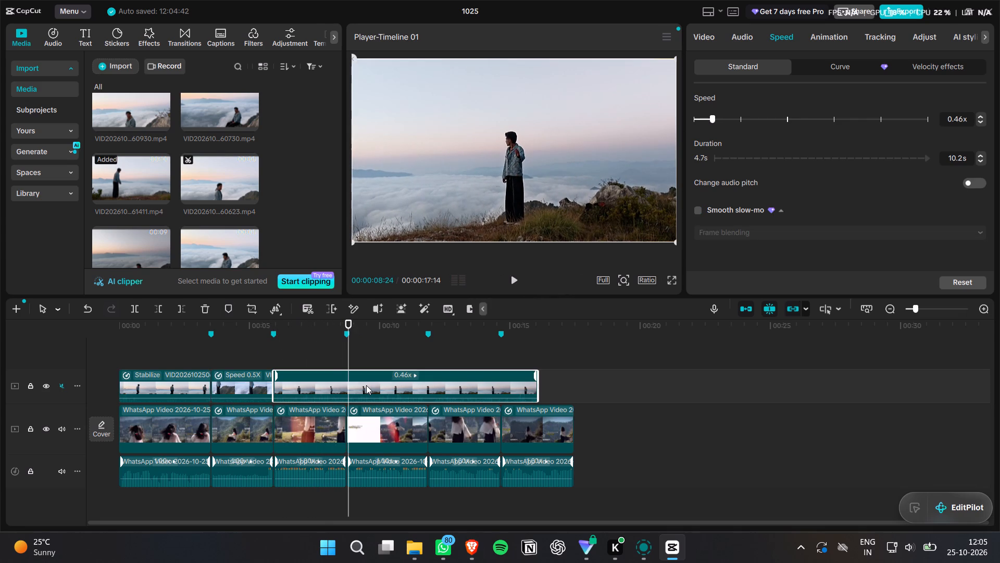
key(ctrl+b)
click(385, 384)
key(BackSpace)
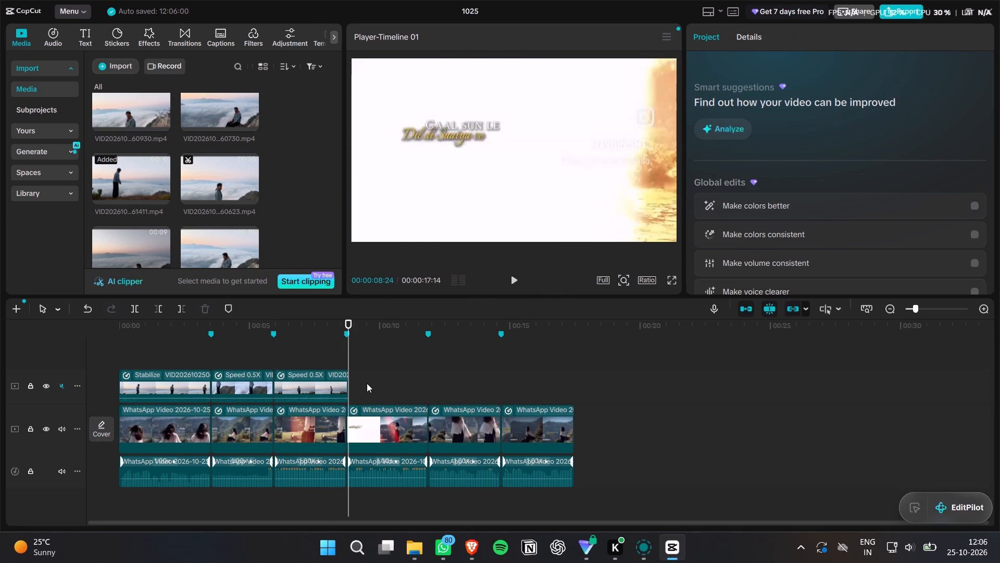
ctrl+scroll(367, 382, up, 19)
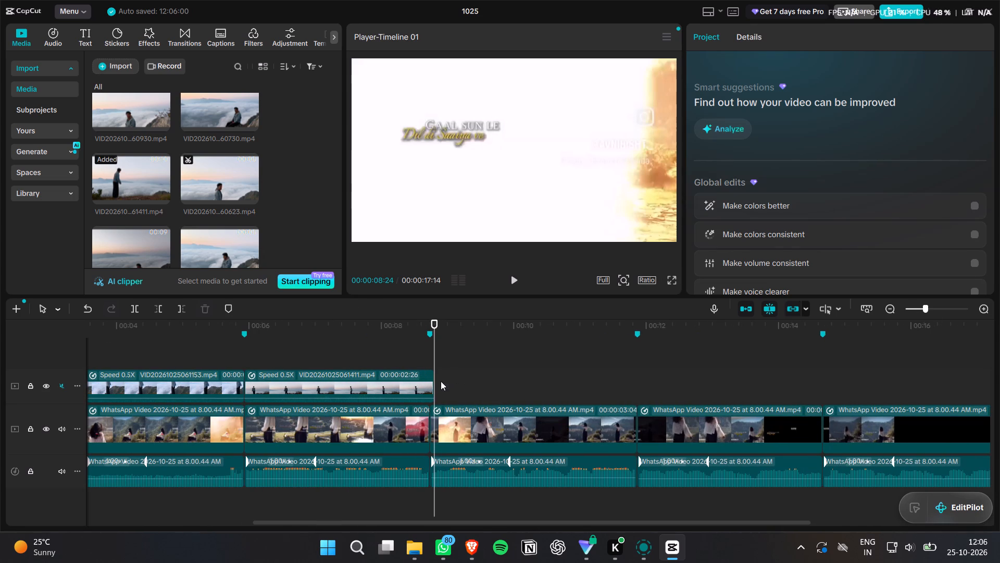
drag(431, 381, 423, 383)
Play the edit from before the second marker and again from the third marker to review the 61411 clip and following reference segment.
drag(227, 325, 217, 325)
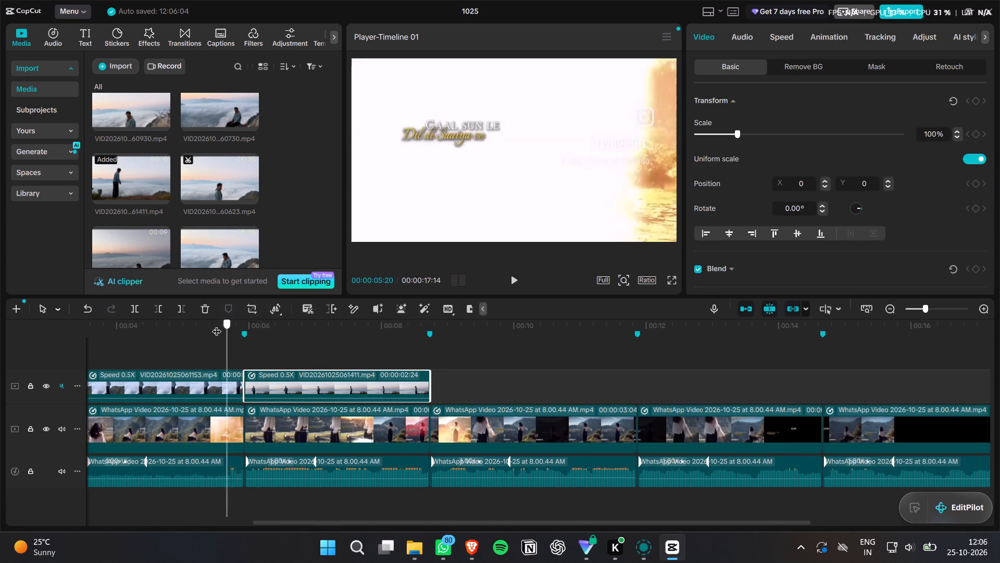
drag(217, 325, 207, 325)
key(space)
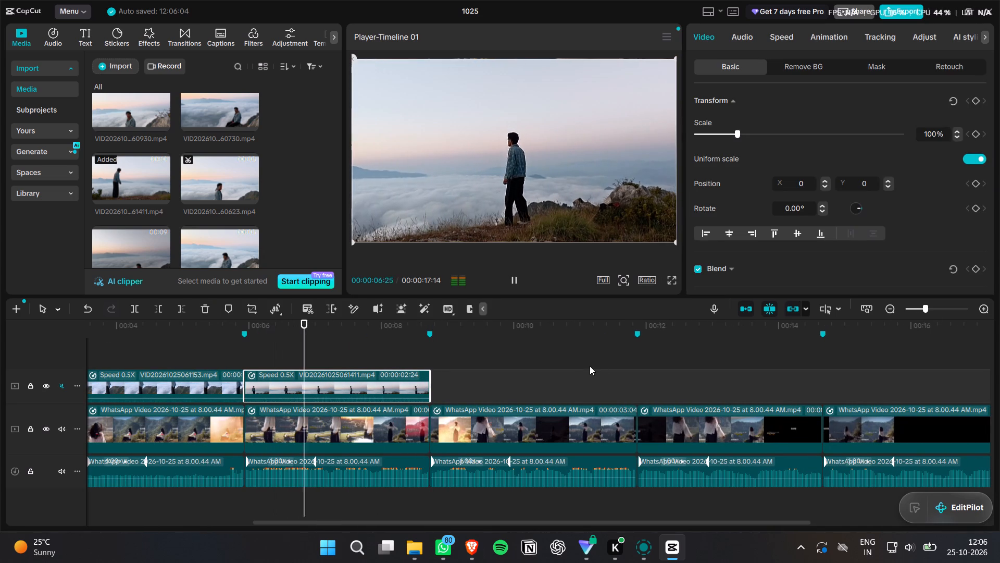
key(space)
click(184, 331)
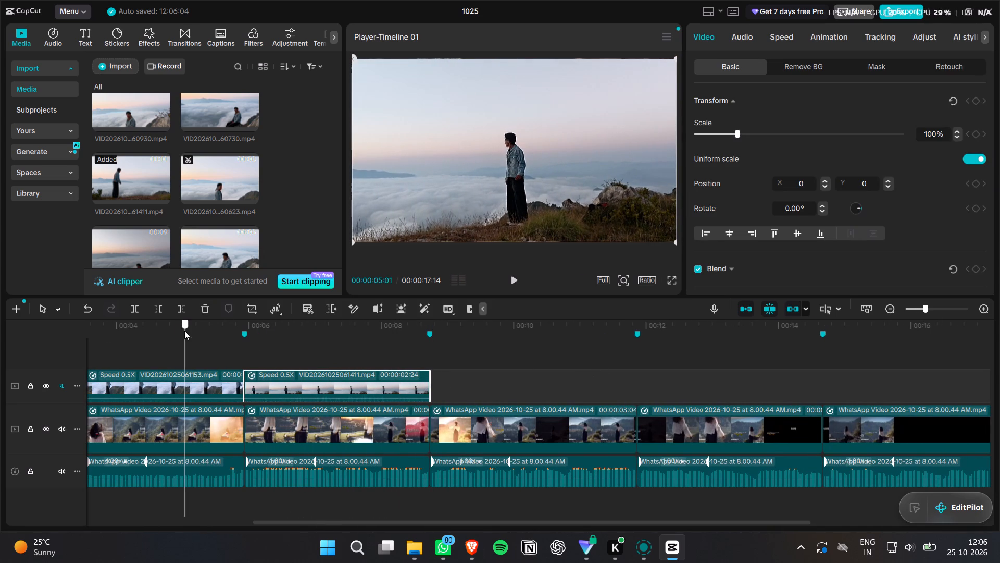
key(space)
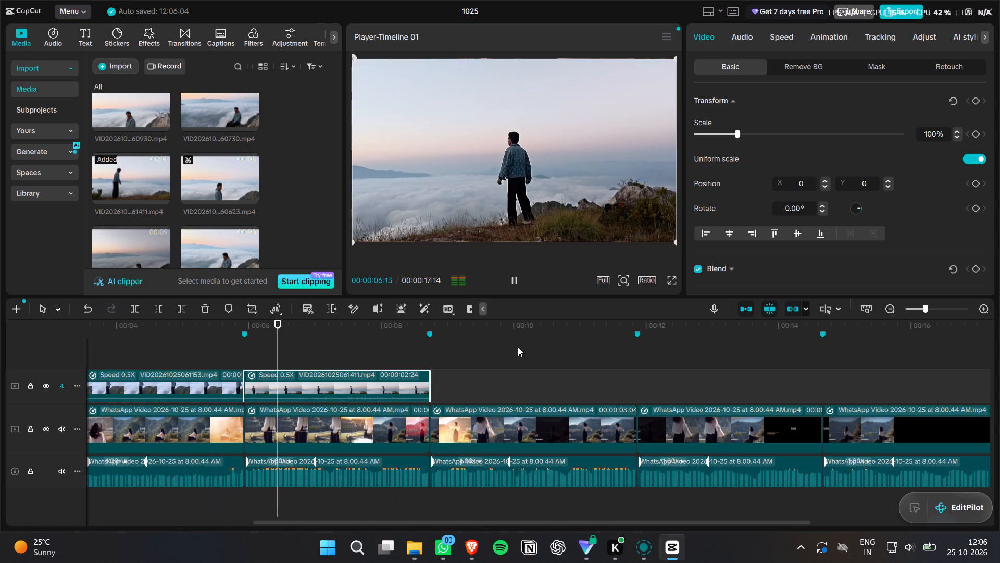
alt+scroll(505, 351, down, 5)
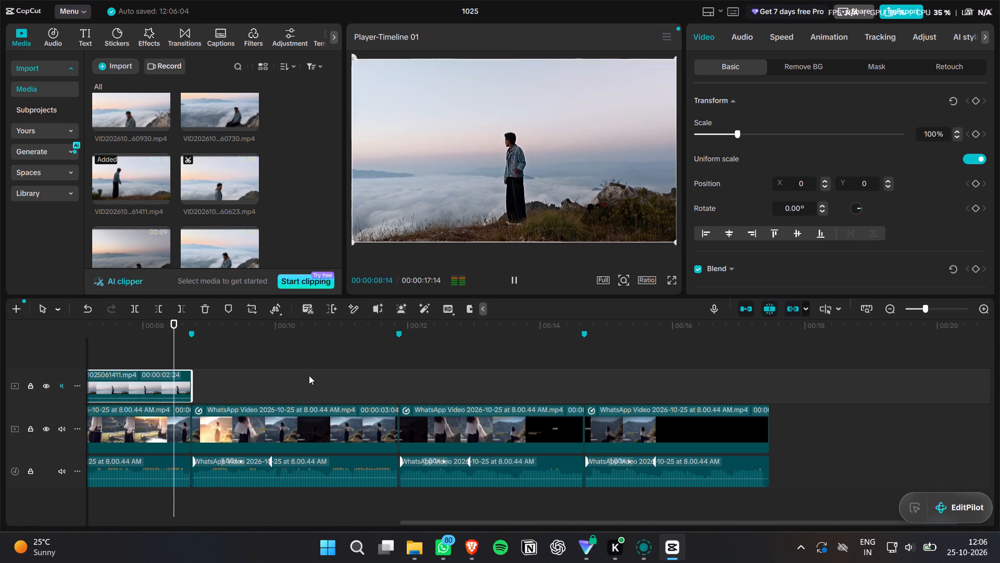
ctrl+scroll(307, 367, up, 3)
ctrl+scroll(307, 367, down, 8)
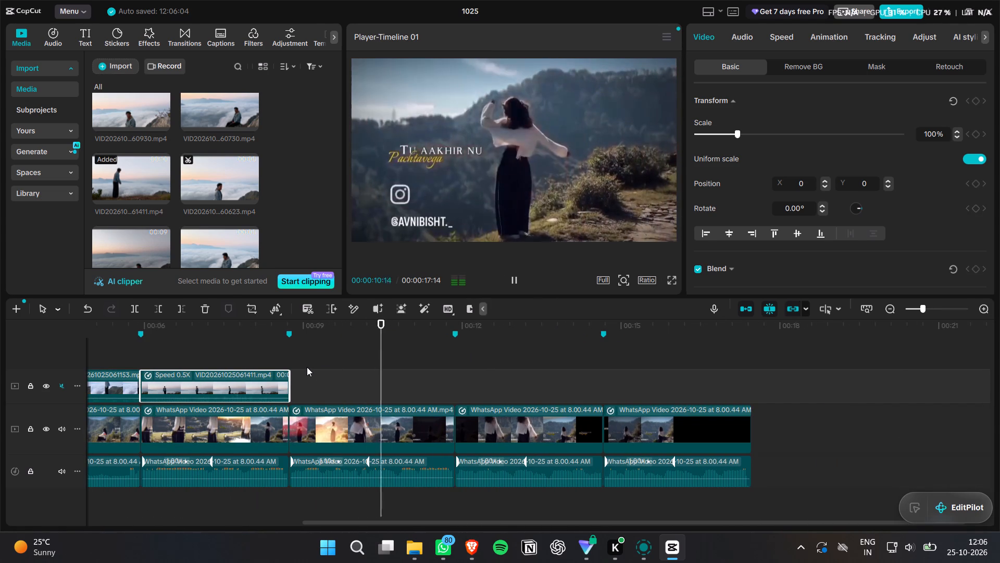
key(space)
click(288, 325)
key(space)
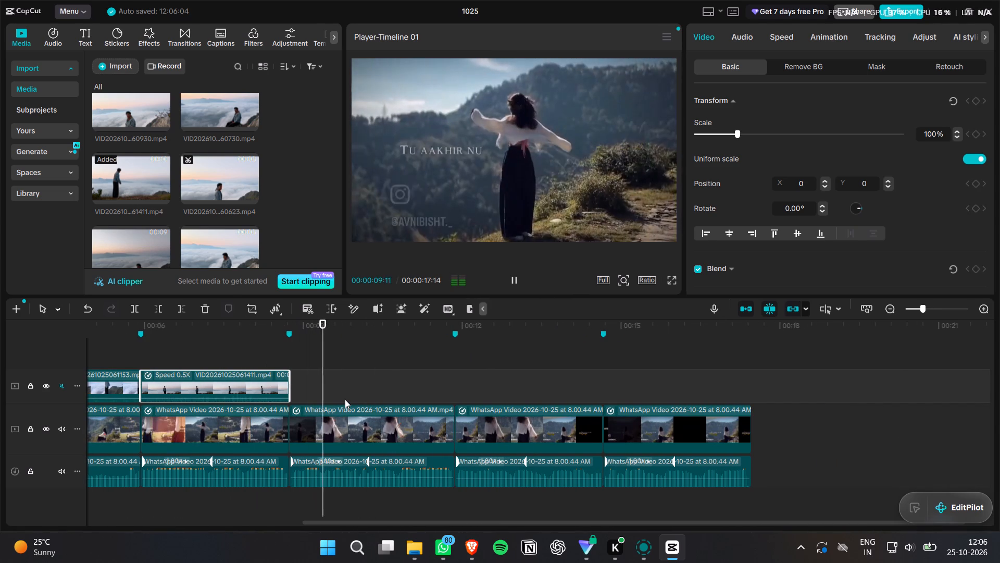
key(space)
Preview the 61259, 60930, 60730 and 60754 clips in the media library as candidates for the segment after the third marker.
scroll(153, 215, up, 8)
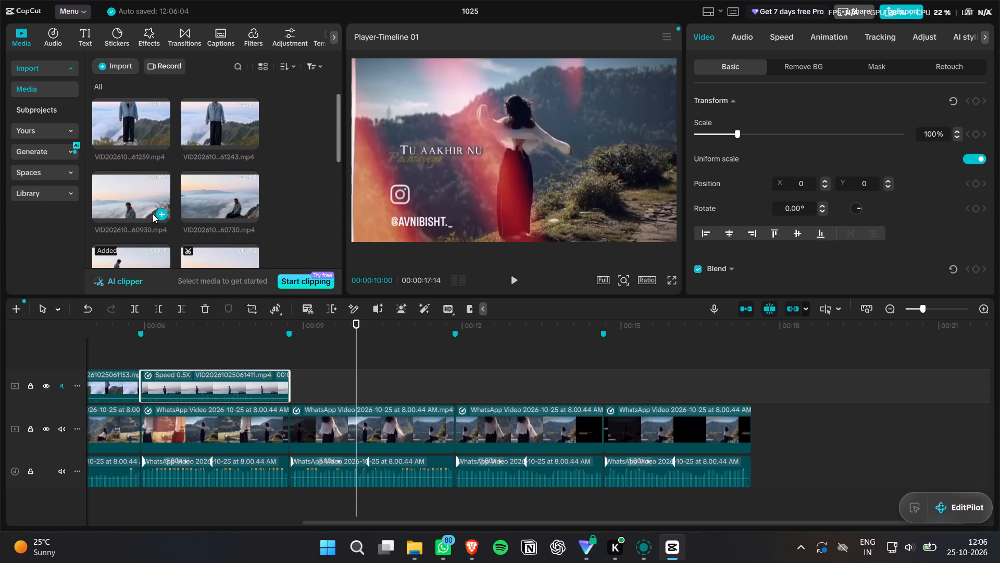
click(127, 134)
key(space)
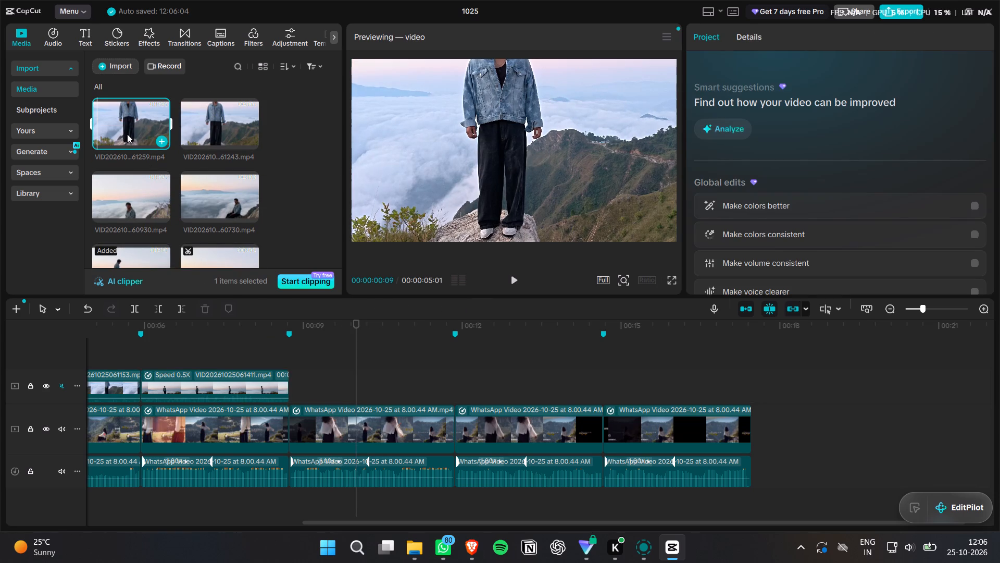
key(space)
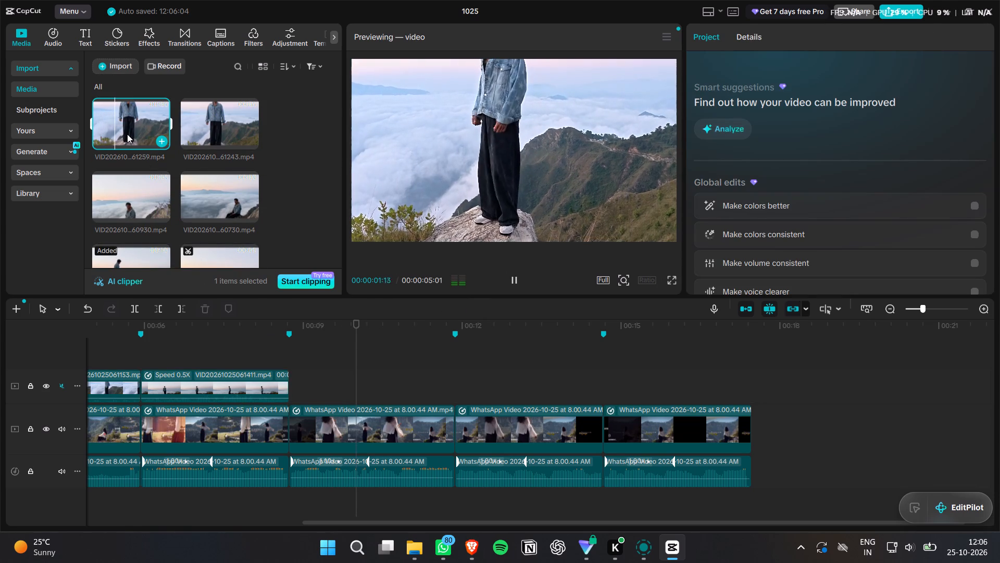
click(123, 192)
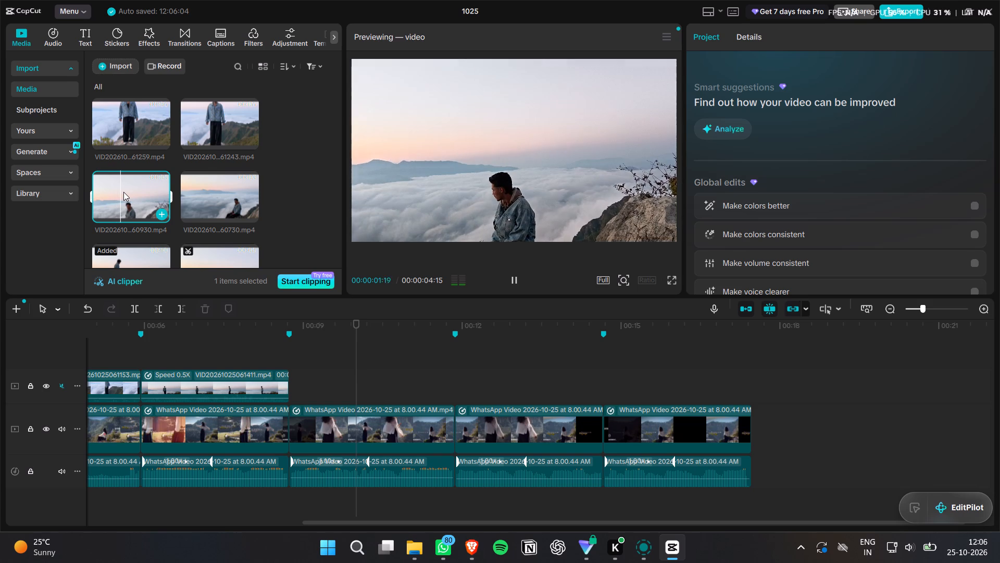
key(space)
key(space)
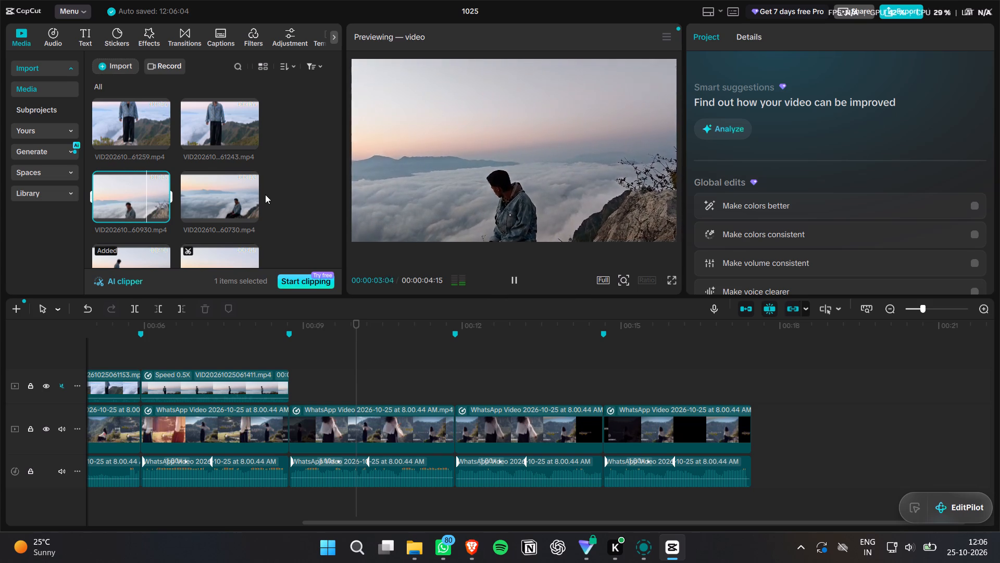
click(265, 194)
click(218, 191)
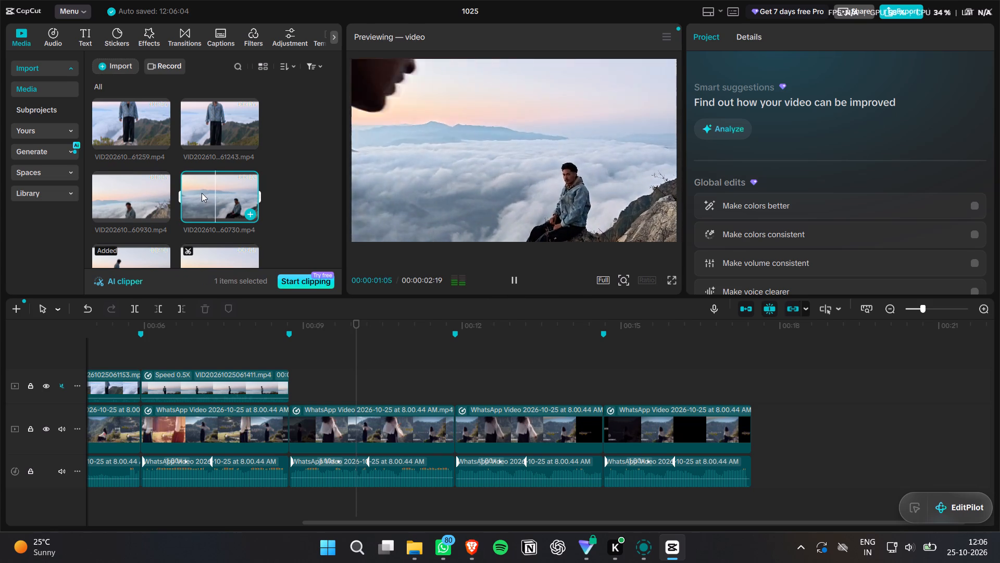
scroll(202, 193, down, 2)
click(129, 222)
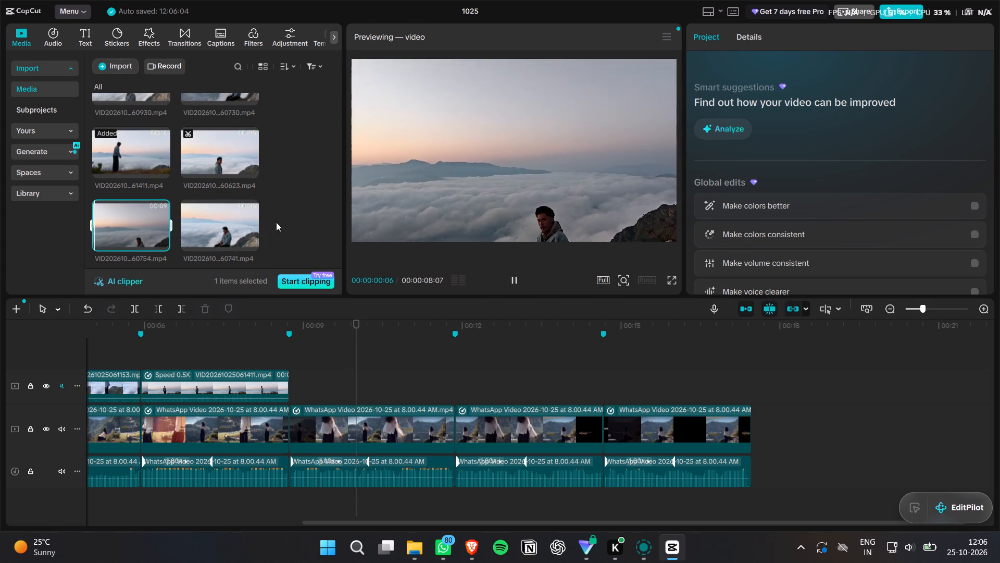
Preview the 60741 clip, place it on the upper video track at the third marker, and play it in the edit.
click(201, 228)
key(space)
drag(201, 228, 210, 237)
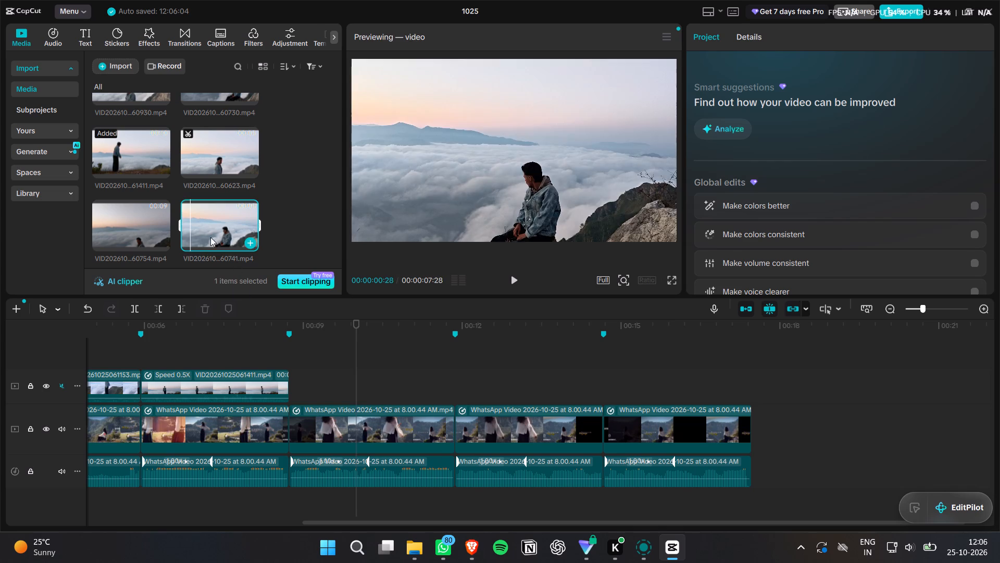
drag(210, 237, 292, 395)
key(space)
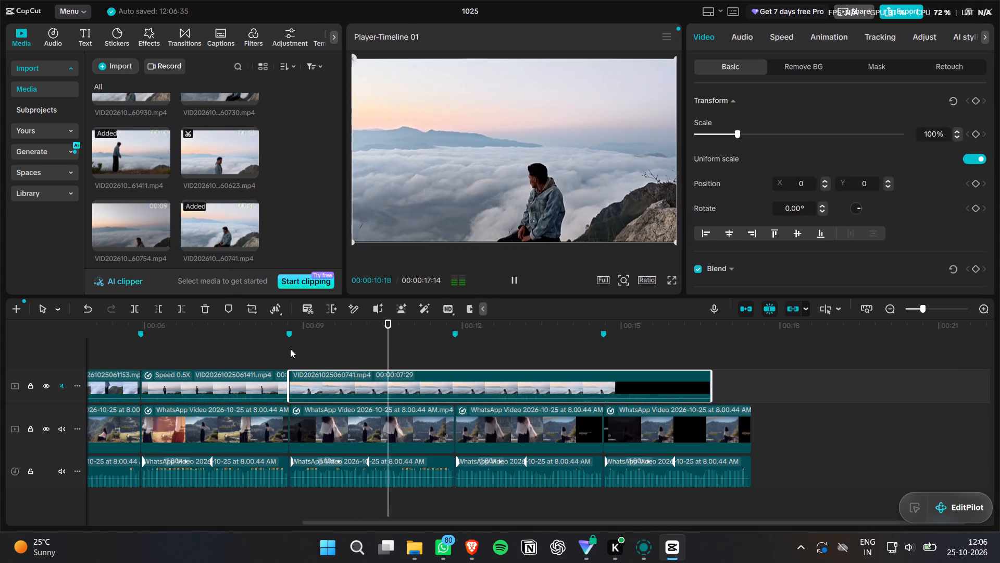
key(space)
click(291, 326)
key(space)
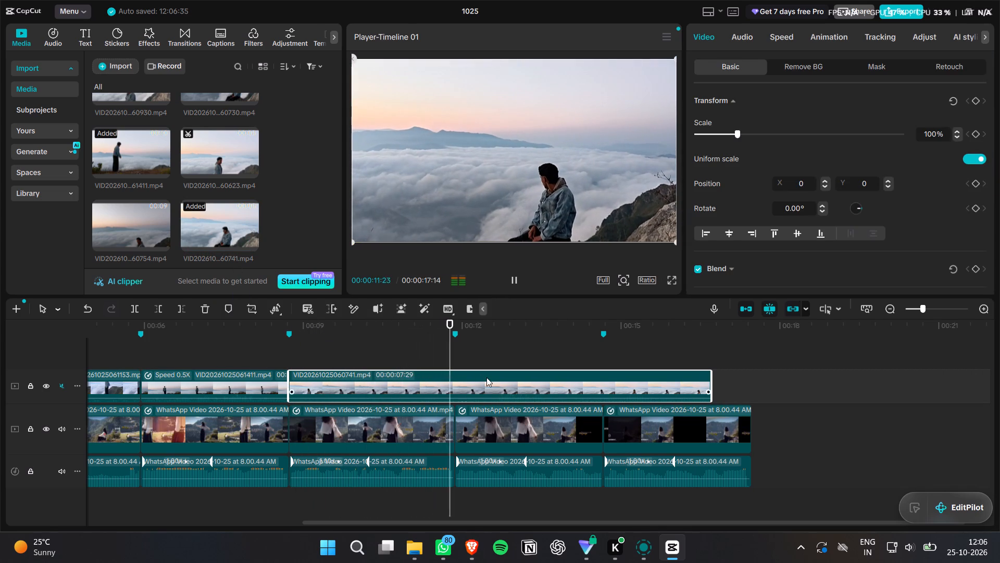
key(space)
Split the 60741 clip at the fourth marker, 00:00:11:26, and delete the part beyond it.
click(458, 317)
click(458, 317)
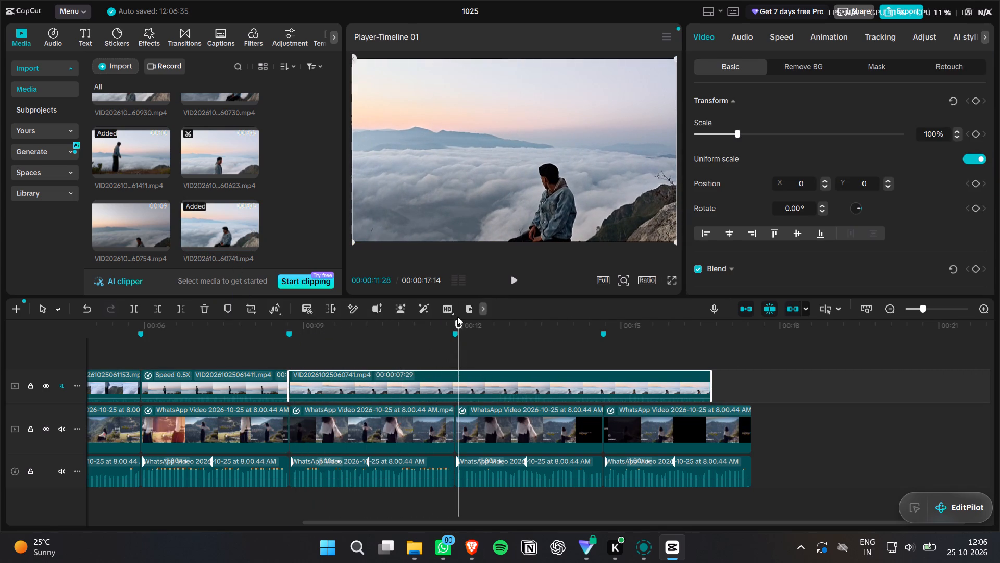
click(458, 319)
click(474, 388)
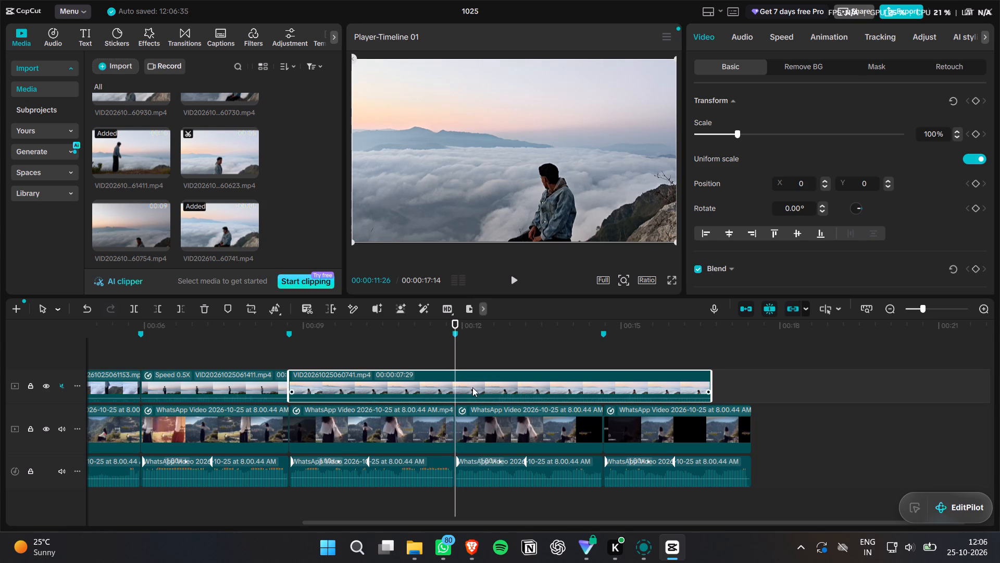
key(ctrl+b)
click(491, 388)
key(BackSpace)
Play the edit from around the third marker to review the trimmed 60741 clip and the reference segment following it.
click(285, 325)
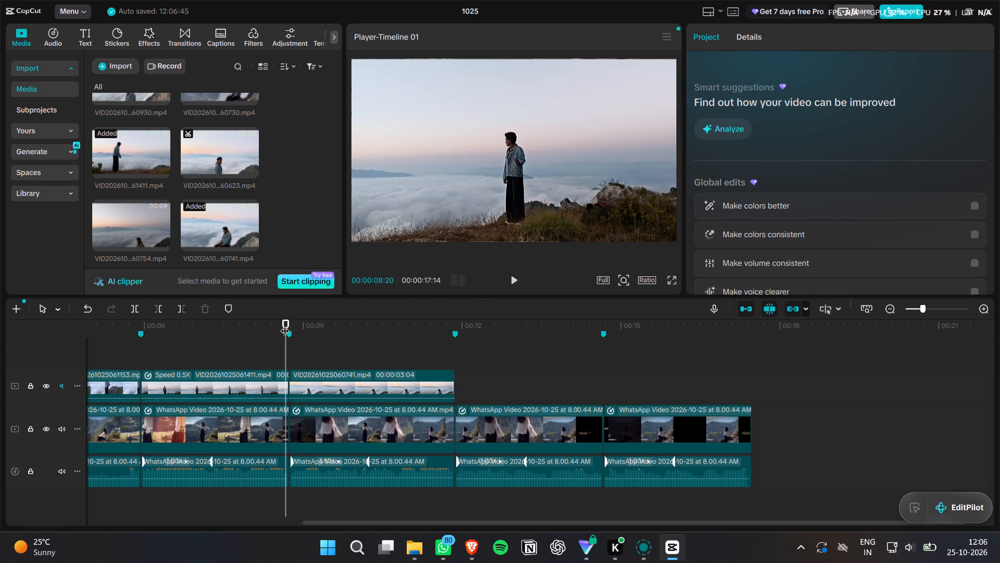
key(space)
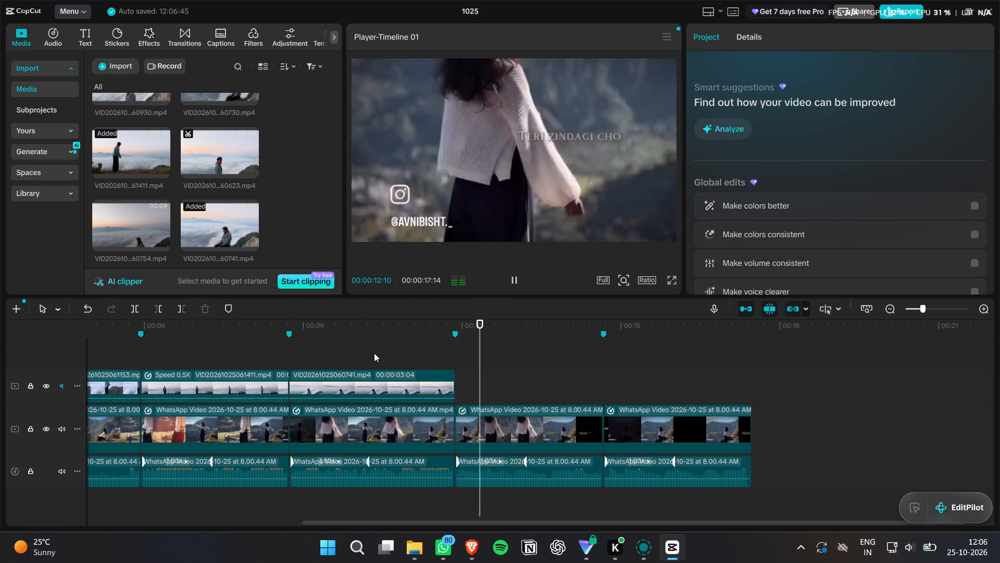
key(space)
click(296, 325)
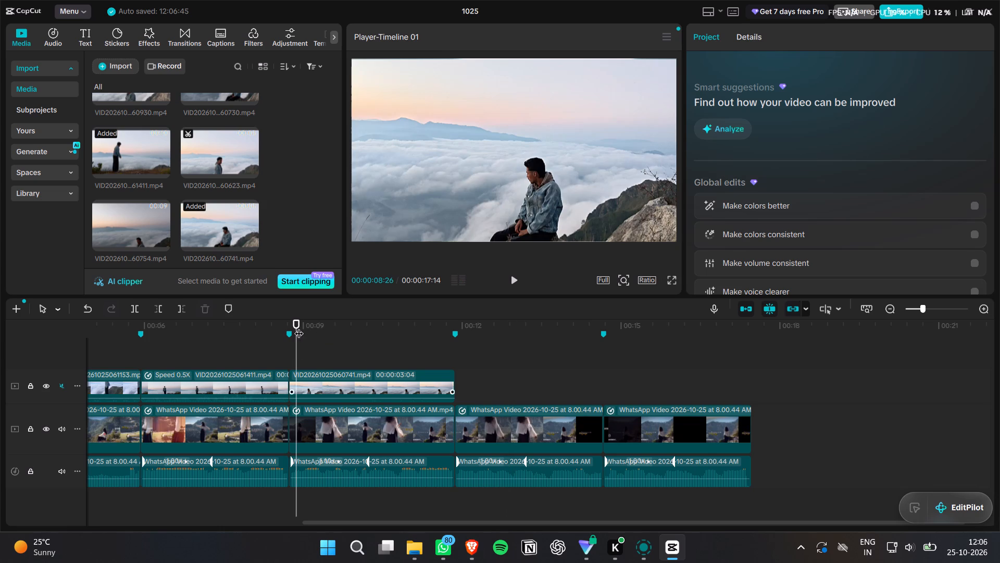
click(289, 320)
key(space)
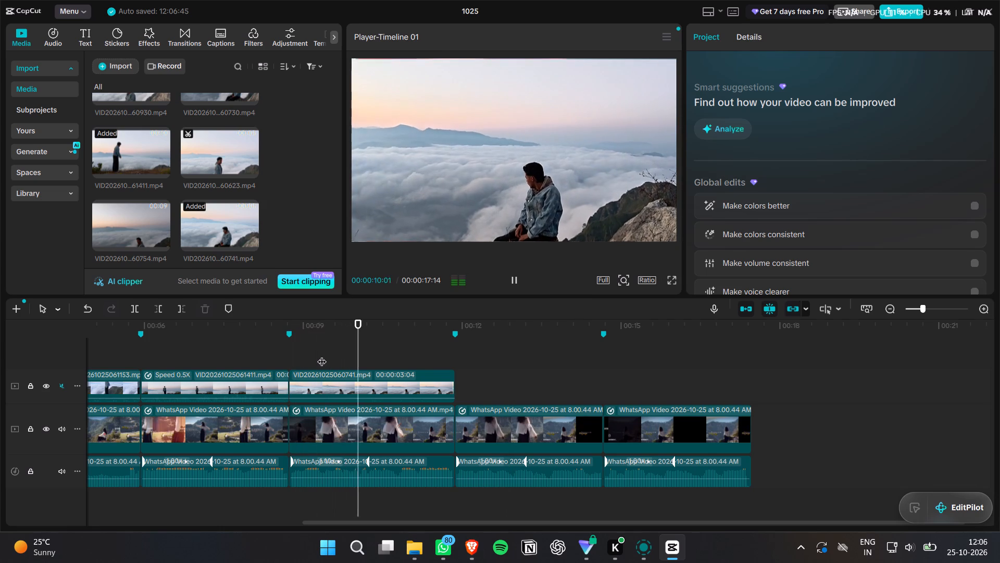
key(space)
Set the 60741 clip's speed to 0.50x and play the slowed clip from the third marker.
click(341, 383)
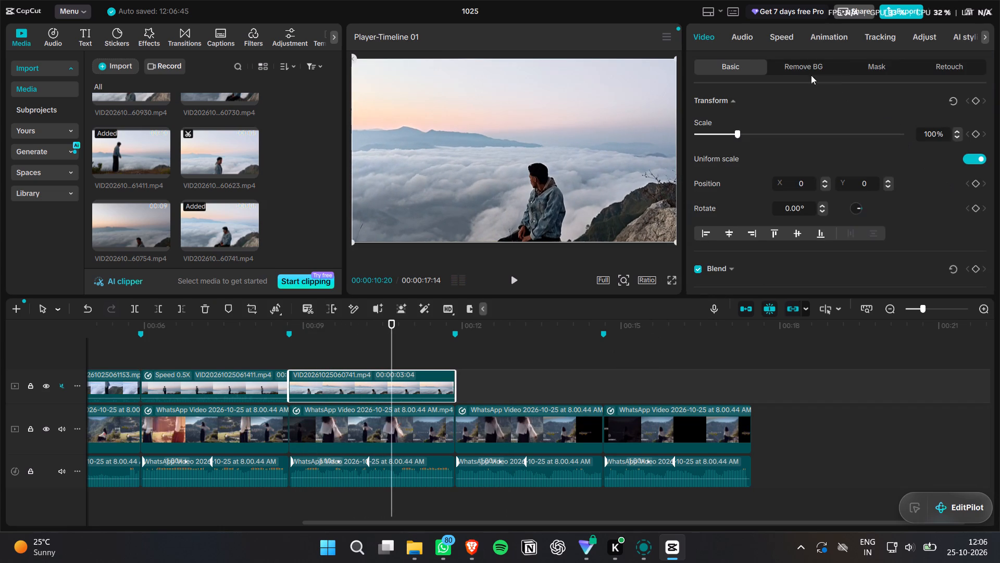
click(777, 29)
click(715, 118)
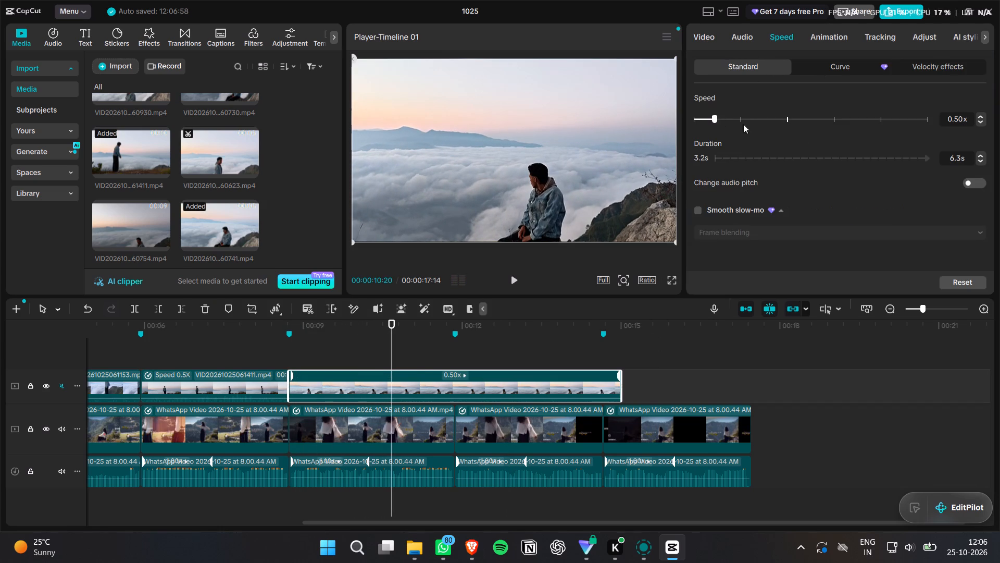
click(293, 317)
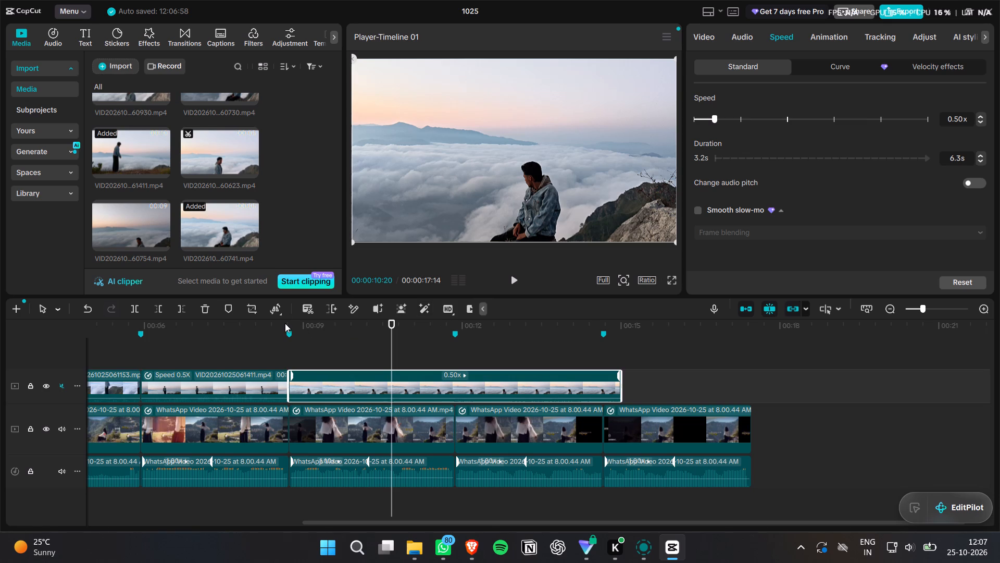
click(285, 323)
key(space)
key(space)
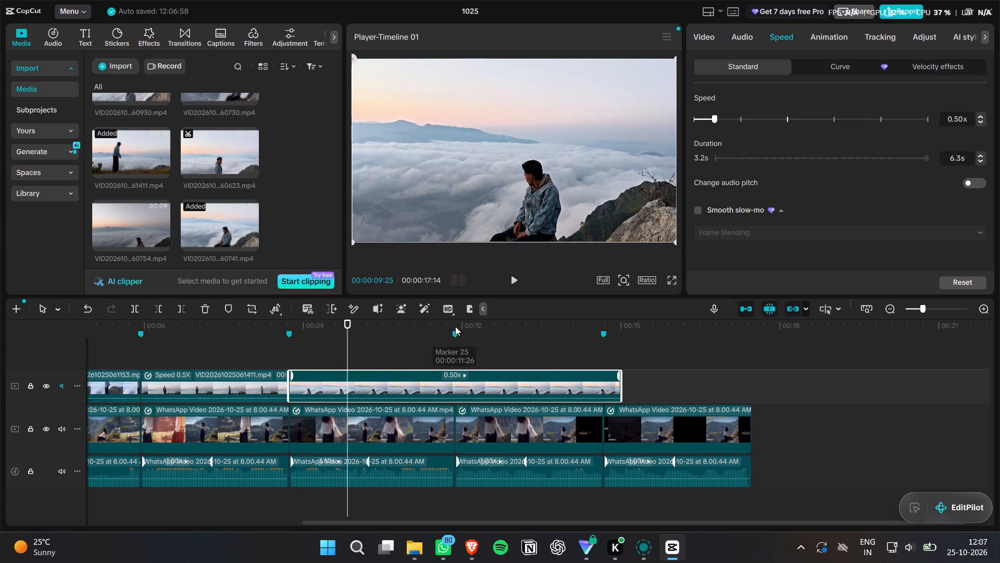
Split the 60741 clip at the fourth marker (00:00:11:26) and delete the part beyond it.
click(455, 326)
click(468, 394)
key(ctrl+b)
click(477, 389)
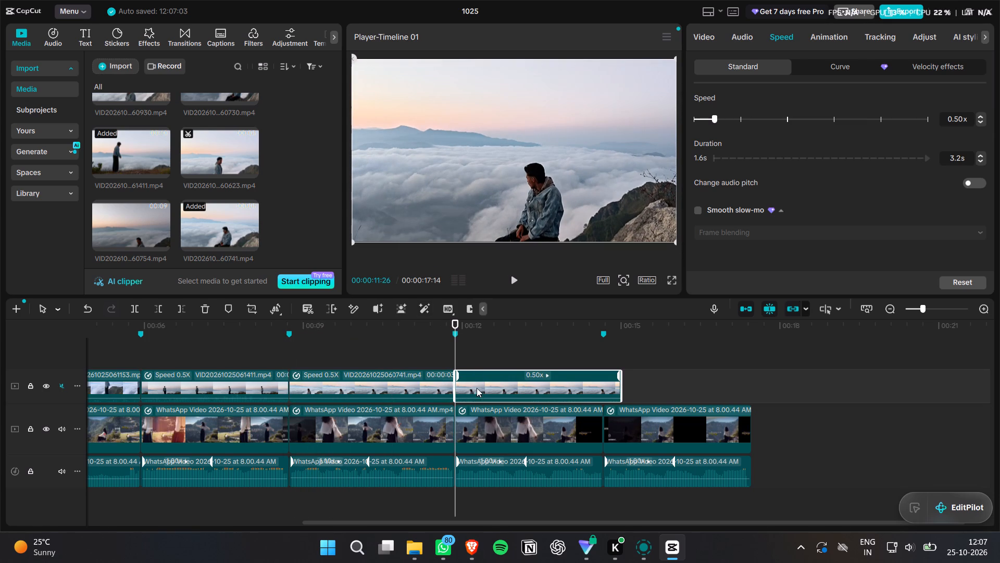
key(BackSpace)
Play the 60741 clip from the third marker and preview the 0848 and 61243 clips in the media library.
click(290, 322)
key(space)
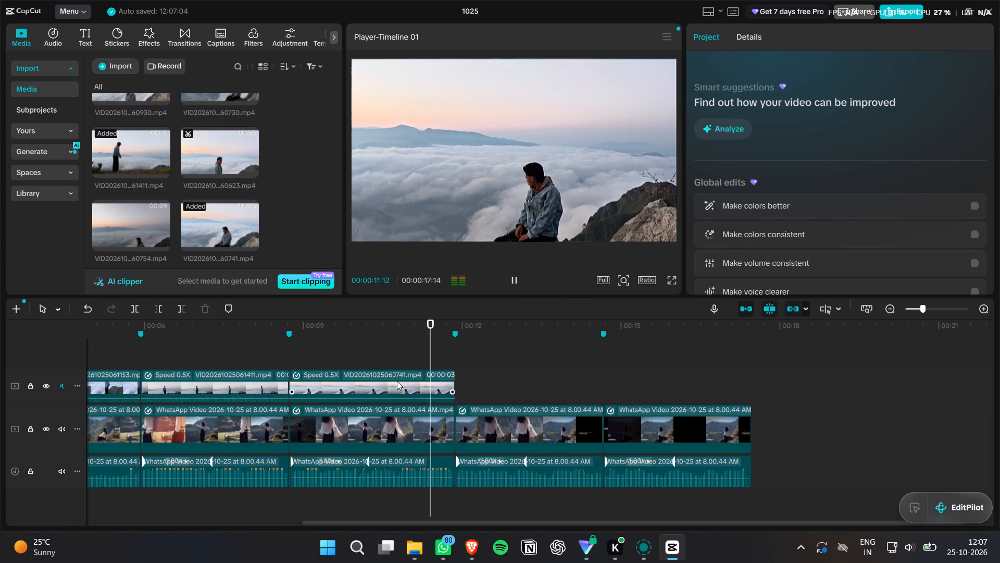
key(space)
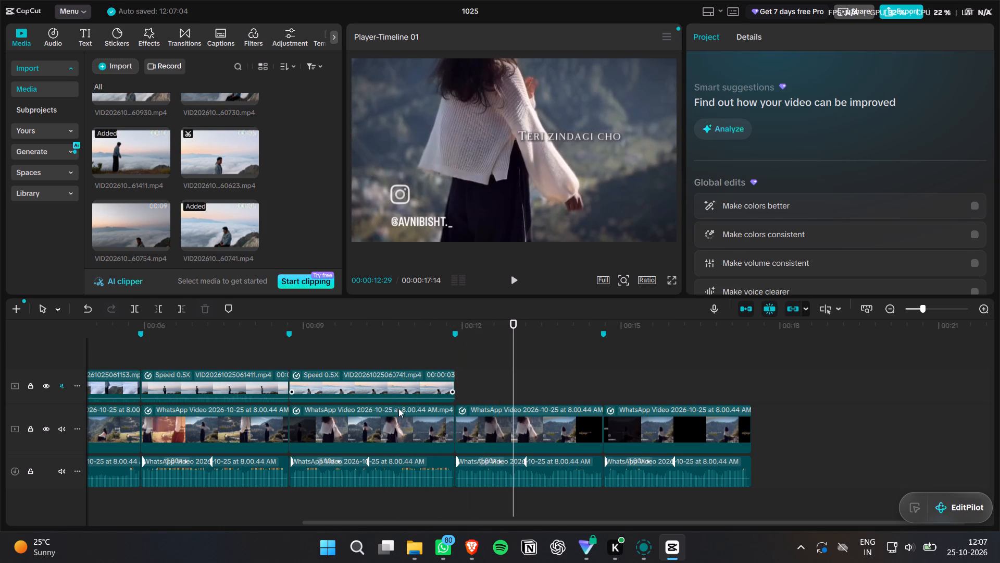
scroll(221, 213, down, 4)
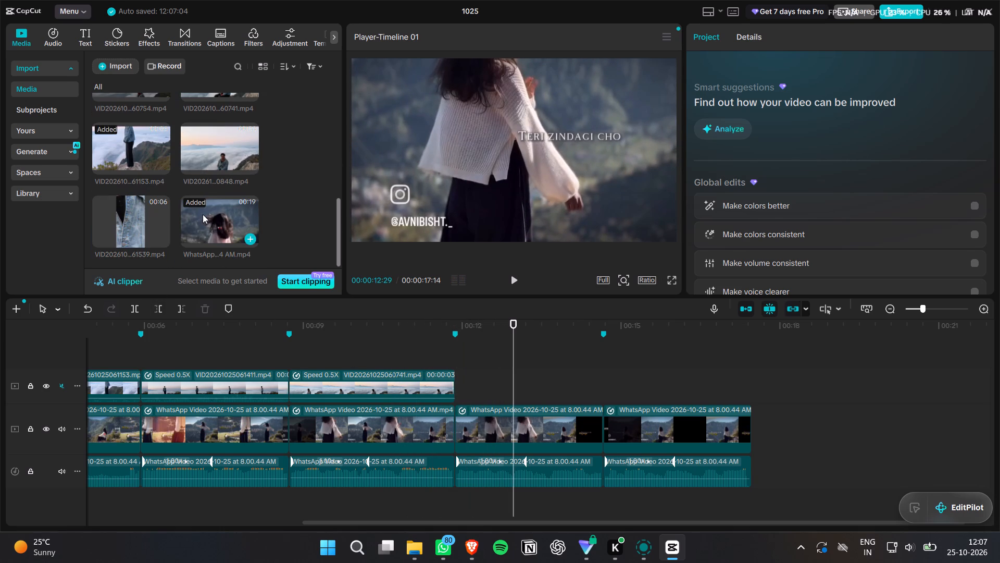
click(213, 157)
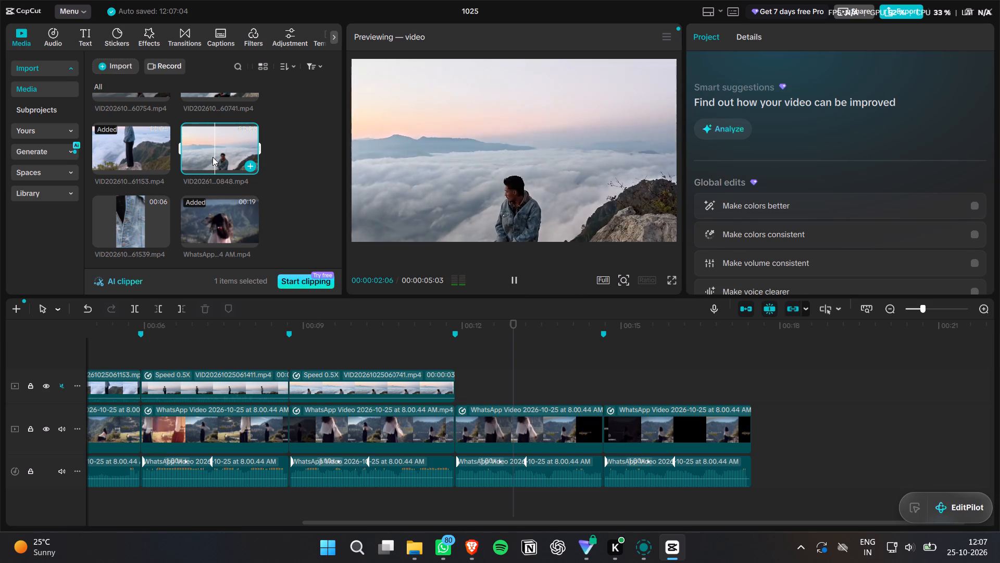
scroll(213, 157, up, 13)
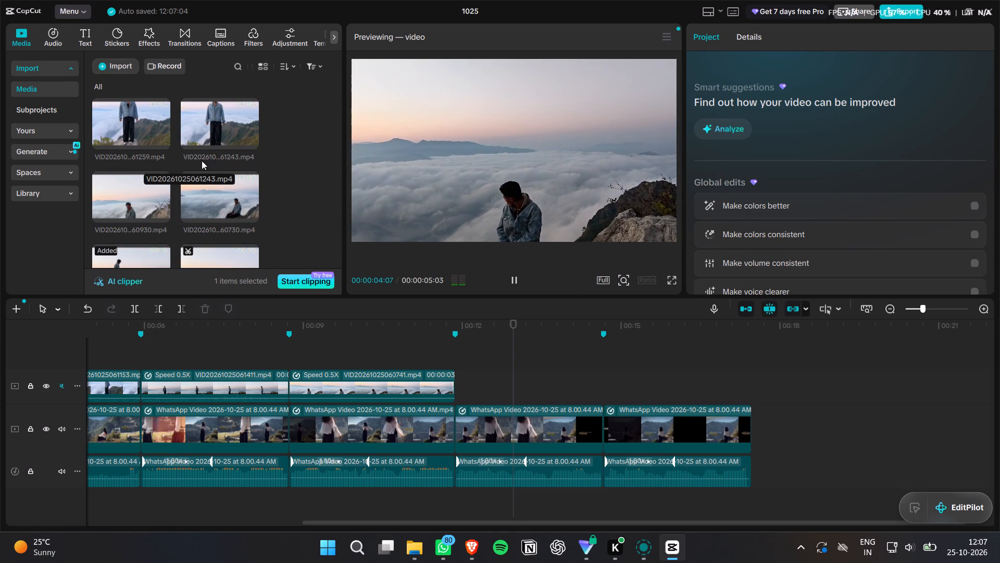
click(211, 120)
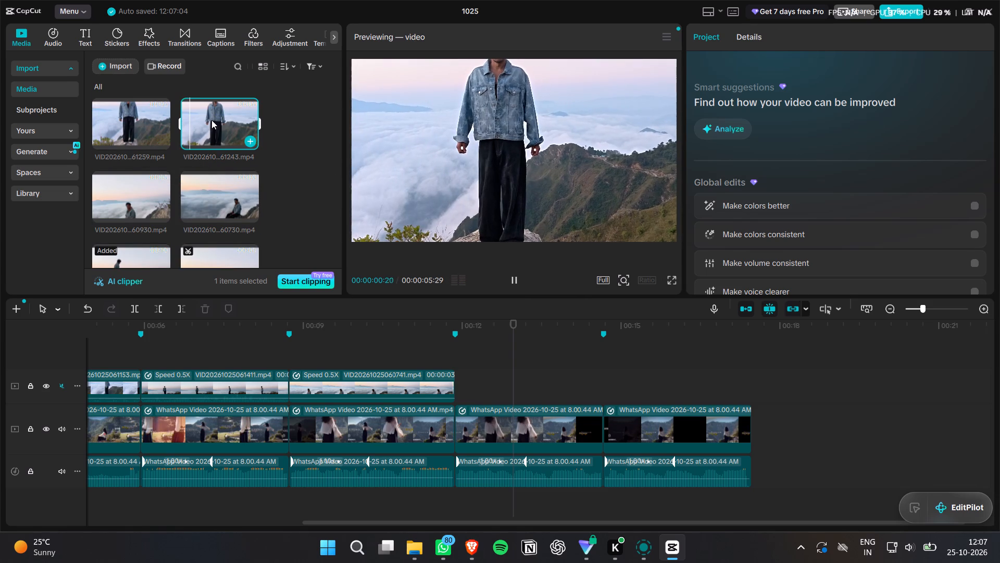
Preview the 61243 clip in the media library and trim its start to about 00:00:03:26.
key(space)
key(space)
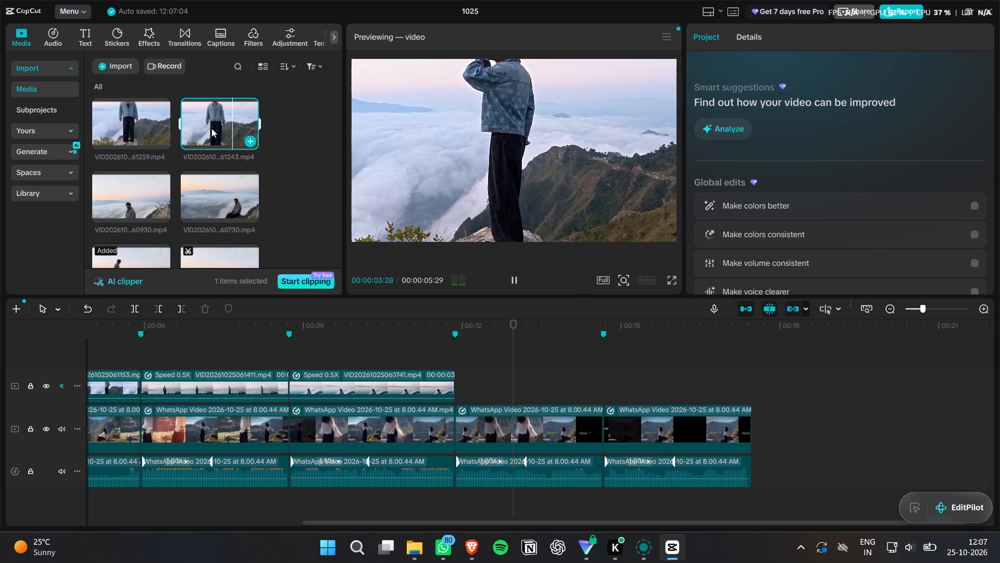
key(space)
key(Left)
key(Left)
key(Left)
key(Left)
key(Left)
key(Left)
key(Left)
key(Left)
key(Left)
key(Left)
key(Left)
key(Left)
key(Left)
key(Left)
key(Left)
key(Left)
key(Left)
key(Left)
key(Left)
key(Left)
key(Left)
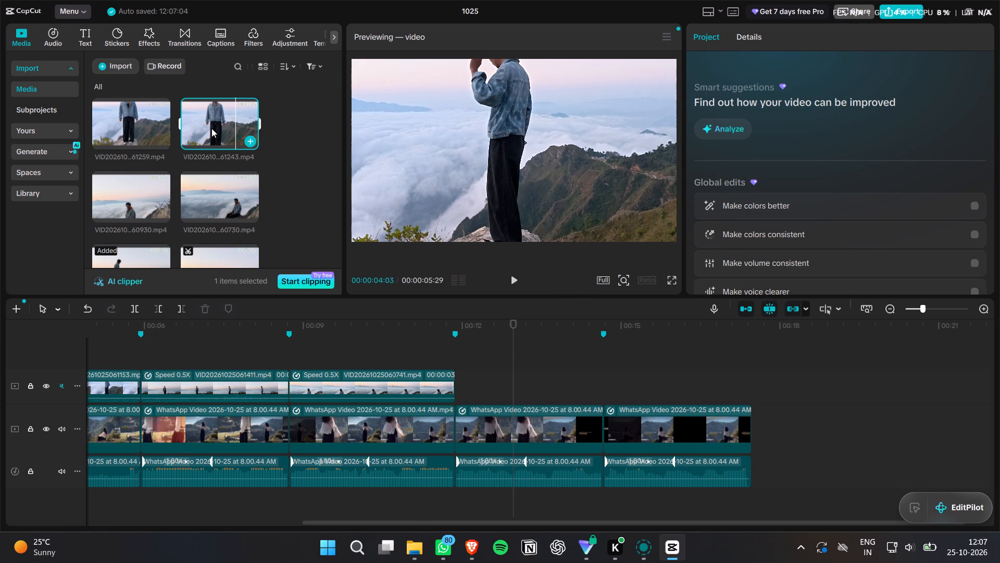
key(Left)
key(Left)
key(Left)
key(Left)
key(Left)
key(Left)
key(Left)
key(Left)
key(Left)
key(Left)
key(Left)
key(Left)
key(Left)
key(Left)
key(Left)
key(Left)
key(Left)
key(Left)
key(Left)
key(Left)
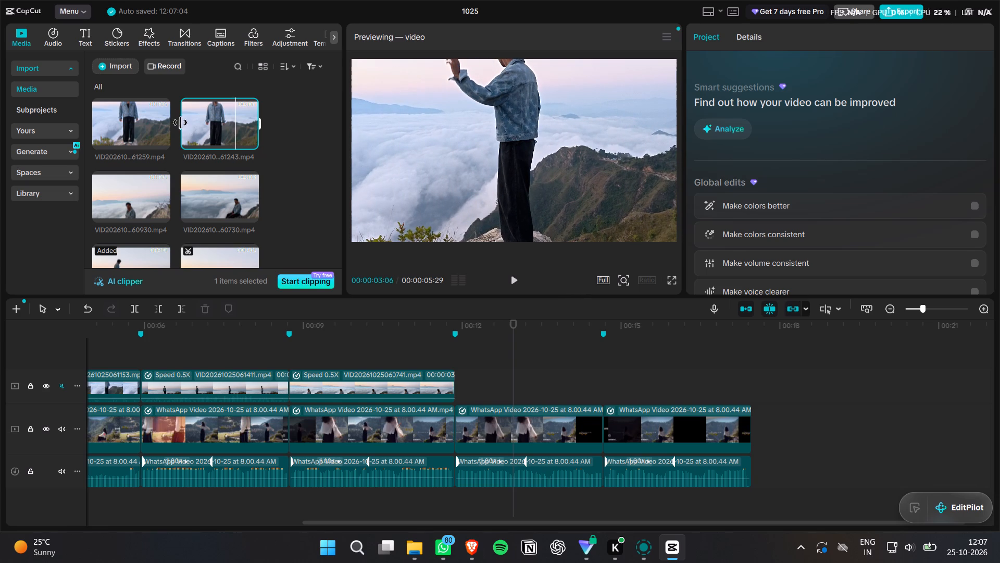
drag(180, 123, 231, 127)
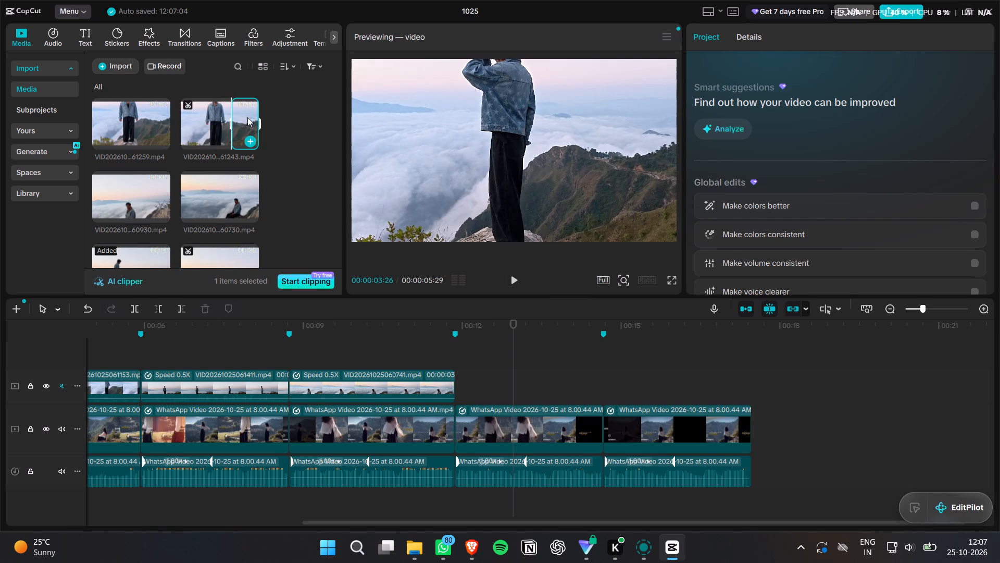
Add the trimmed 61243 clip to the timeline and put it after the third marker, moving the 60741 clip to a higher track past the fifth marker.
drag(246, 117, 462, 375)
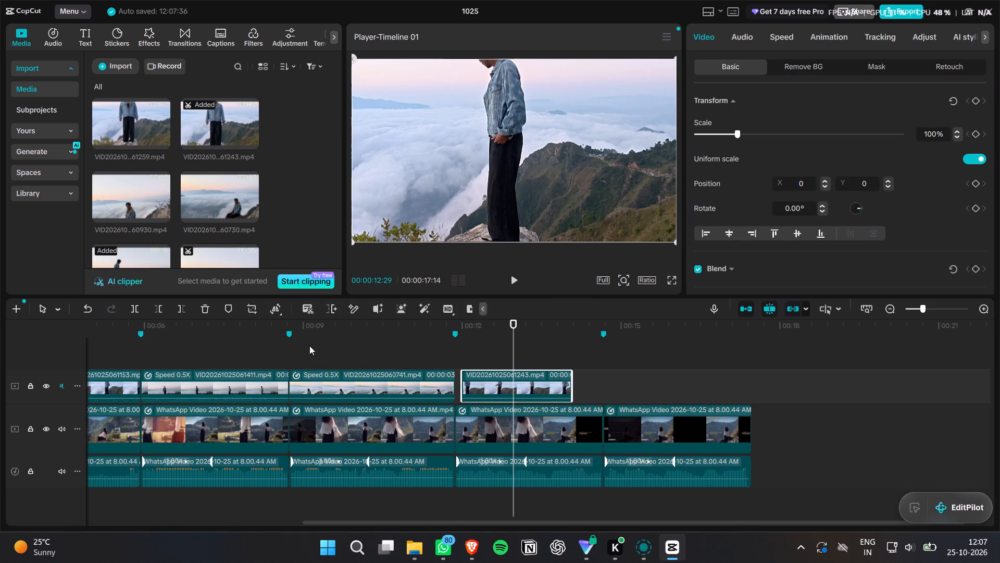
drag(394, 375, 767, 362)
drag(520, 419, 437, 418)
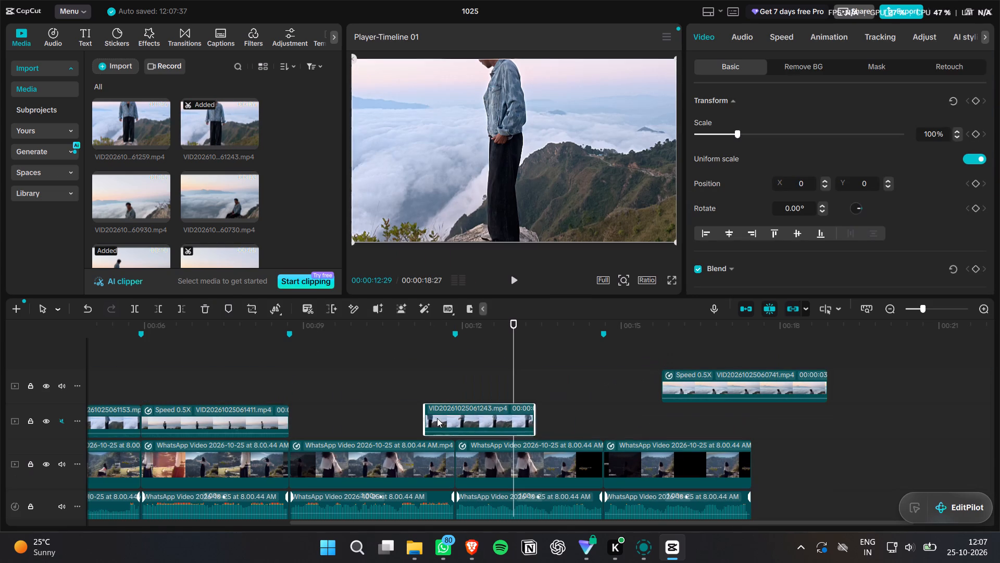
drag(437, 418, 353, 419)
Slow the 61243 clip on the timeline to 0.45x speed.
click(281, 323)
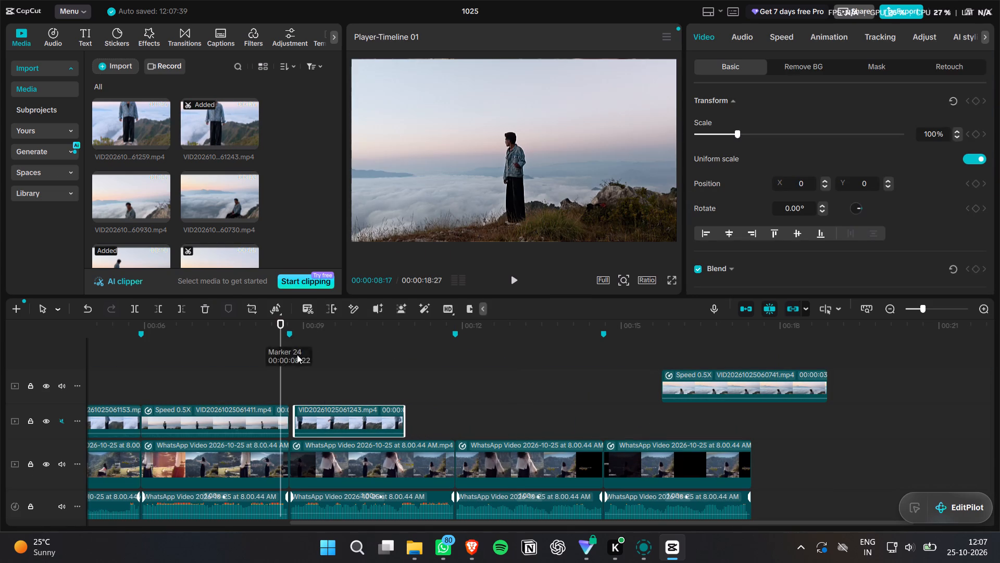
click(332, 416)
click(777, 32)
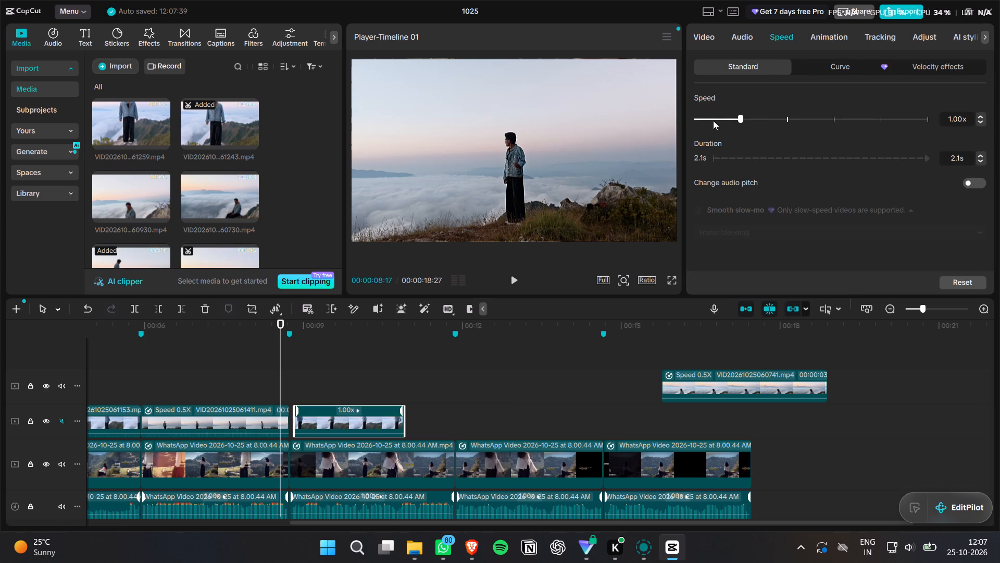
click(712, 119)
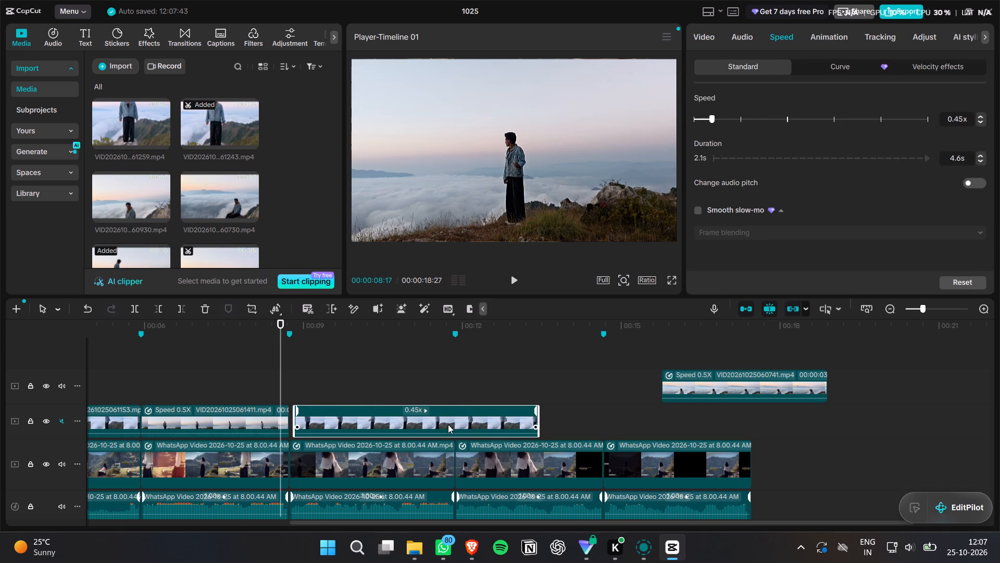
Align the start of the slowed 61243 clip with the third marker, directly after the 61411 clip on the same track.
drag(448, 424, 437, 426)
click(437, 426)
drag(377, 392, 385, 391)
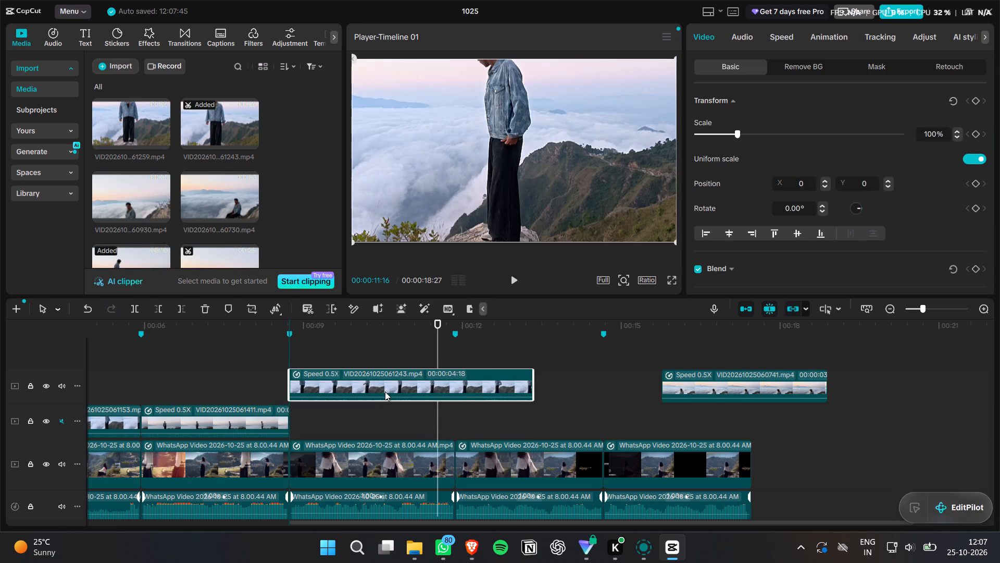
drag(385, 391, 390, 412)
drag(360, 419, 358, 420)
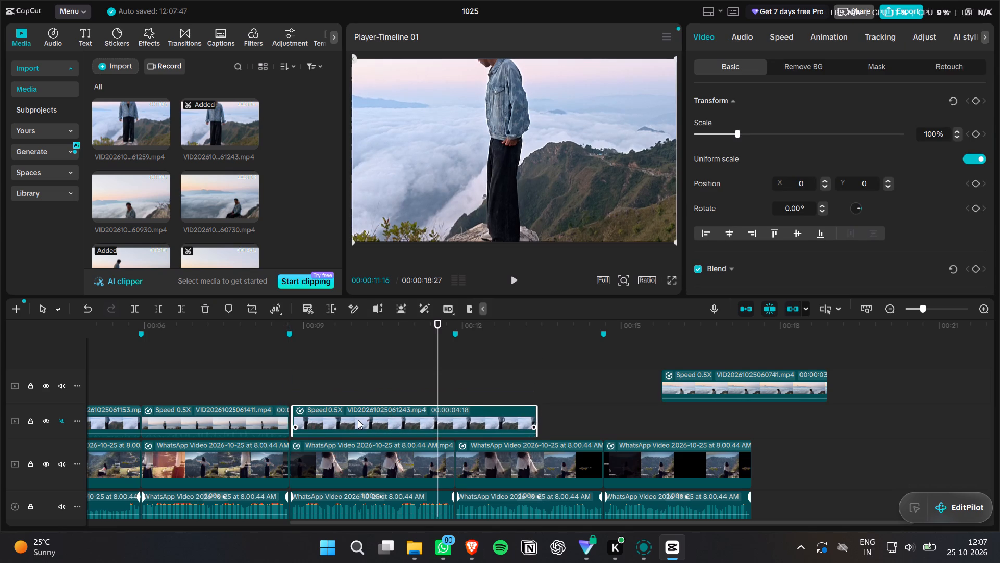
drag(358, 420, 354, 420)
Play the edit from just before the third marker to review the 61243 clip.
click(283, 322)
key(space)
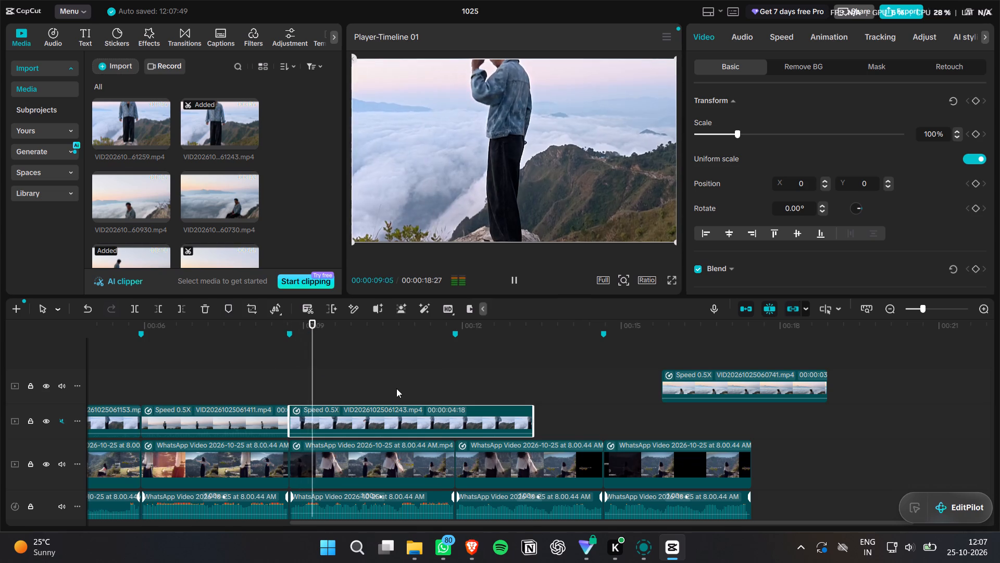
Set the 61243 clip's speed to 0.15x and then 0.25x, playing it from the third marker after each change.
key(space)
click(328, 422)
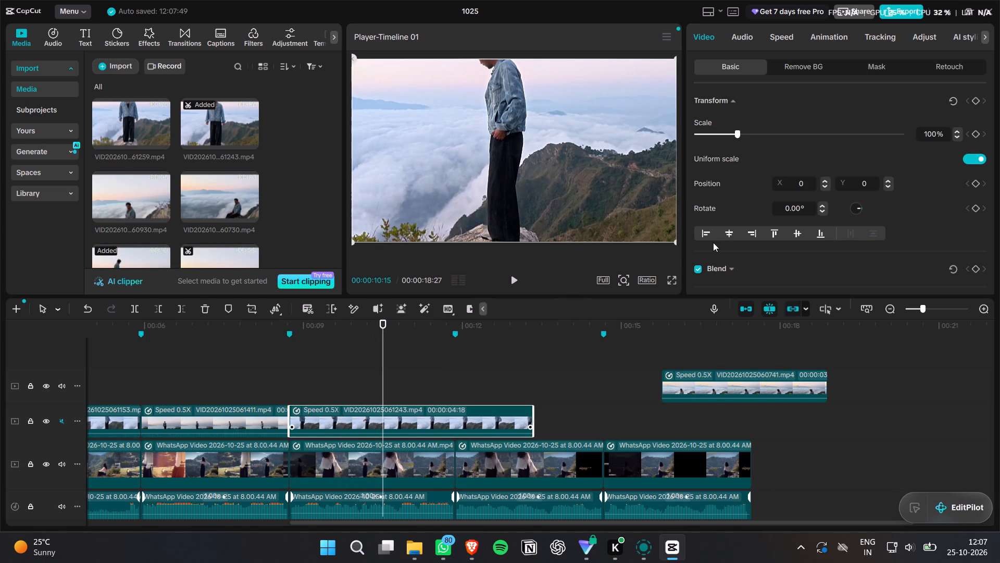
click(784, 40)
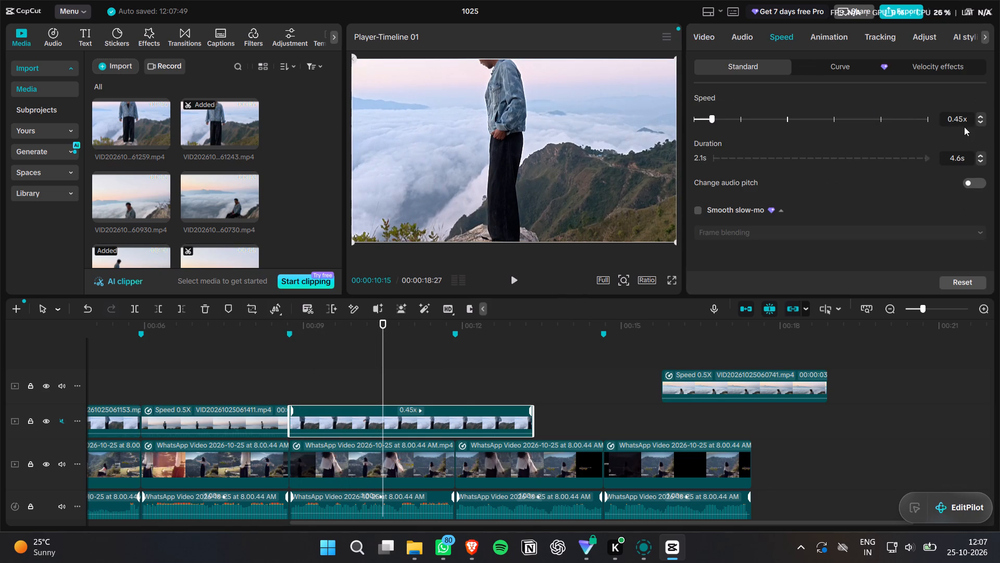
triple_click(977, 121)
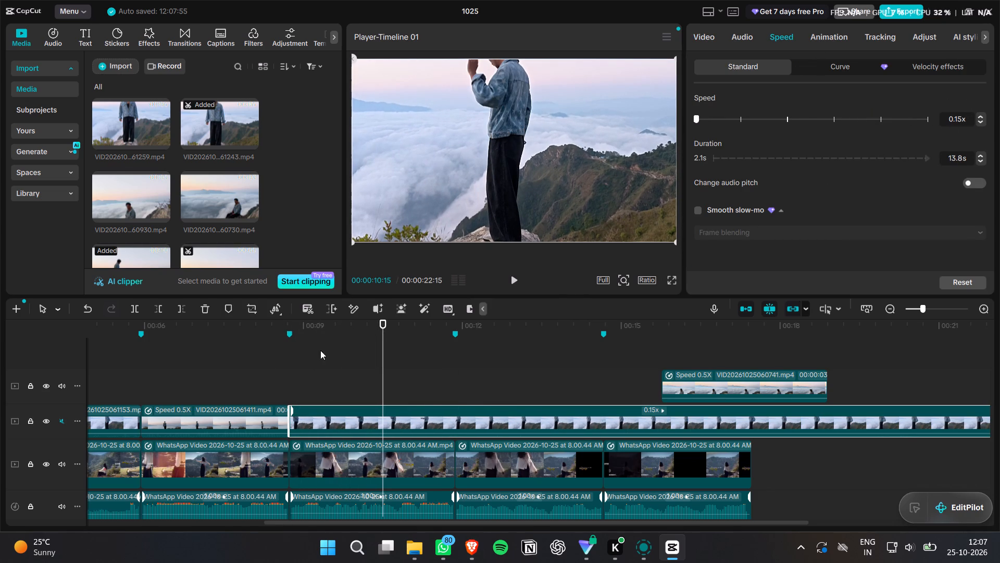
click(292, 323)
key(space)
key(space)
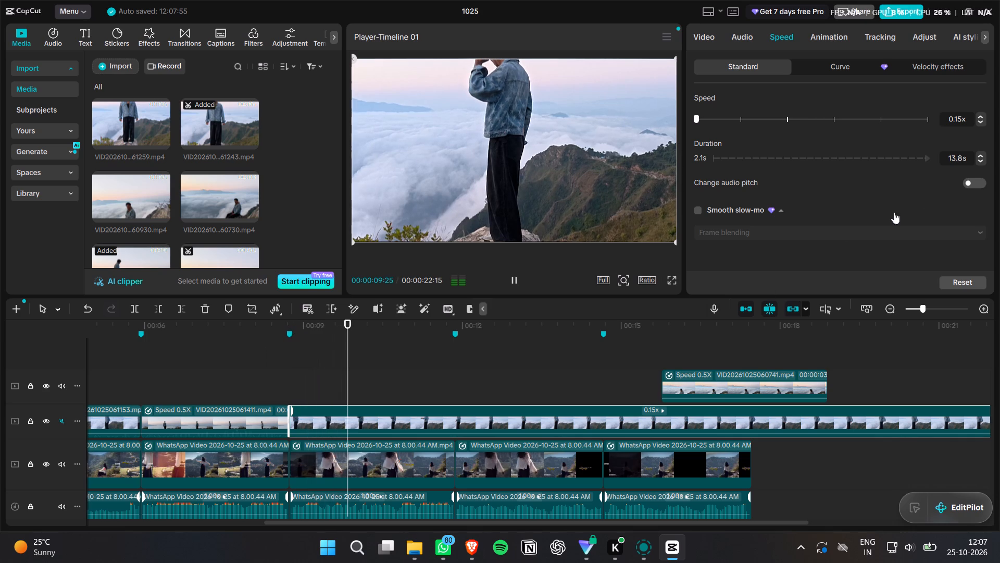
double_click(979, 112)
click(293, 319)
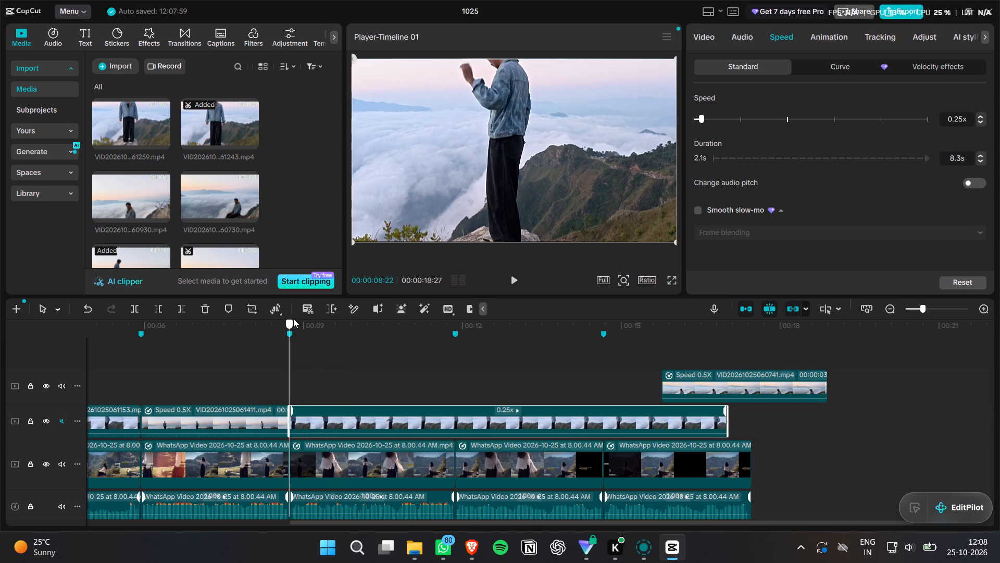
key(space)
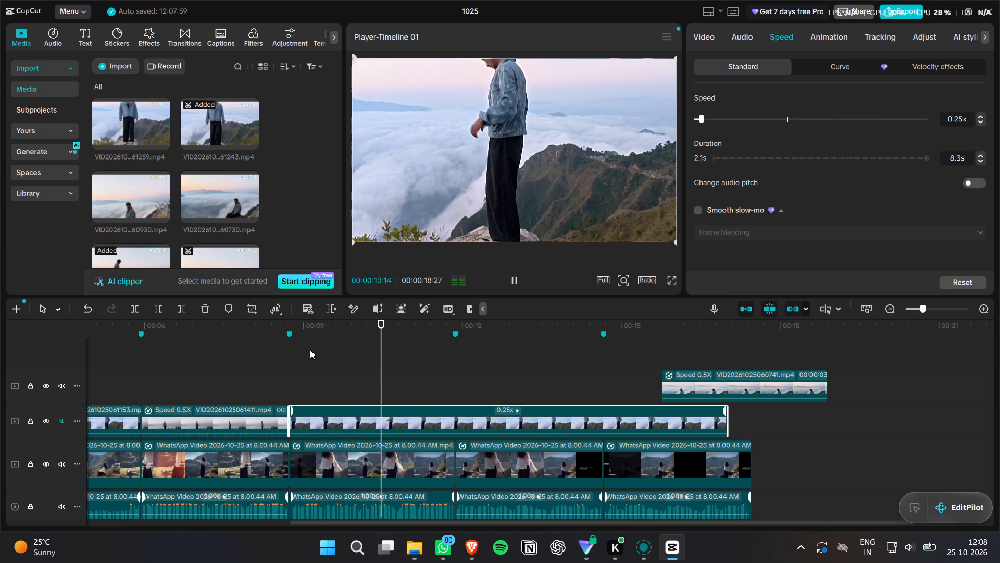
key(space)
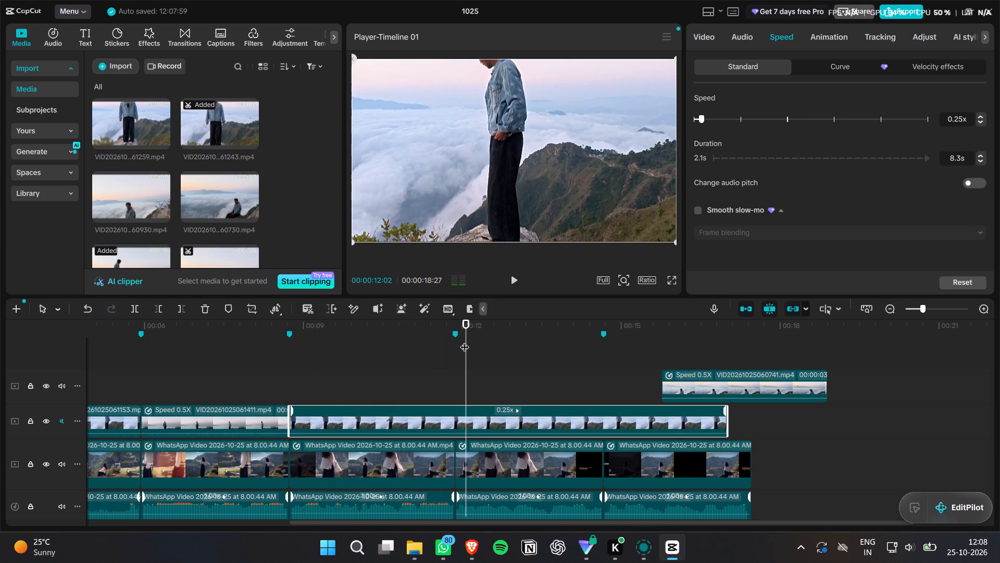
Split the 61243 clip at the fourth marker (00:00:11:26) and delete the part beyond it.
click(456, 324)
click(472, 411)
key(ctrl+b)
click(487, 413)
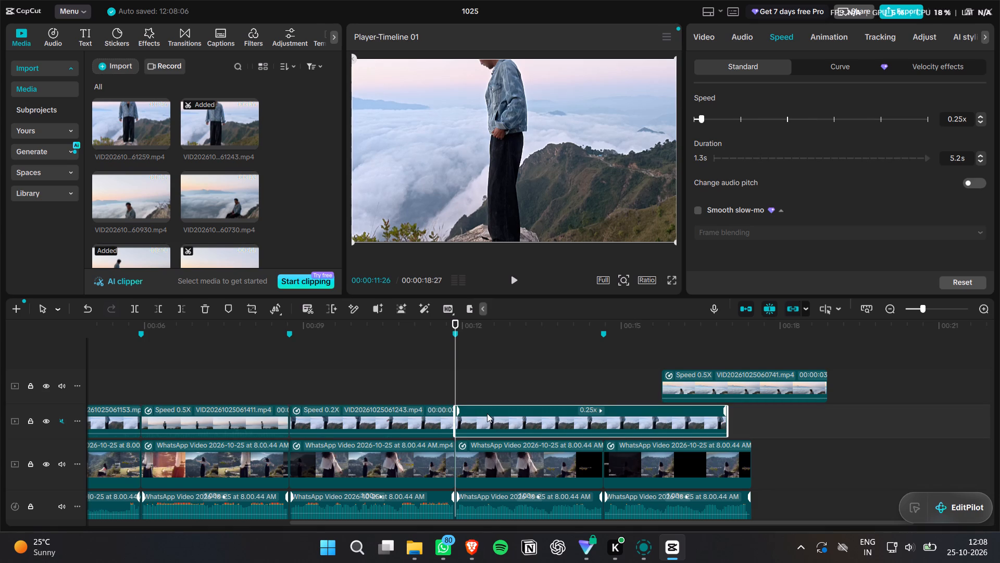
key(BackSpace)
Move the 60741 clip directly after the 61243 clip at the fourth marker and trim its end to the fifth marker.
drag(716, 390, 522, 422)
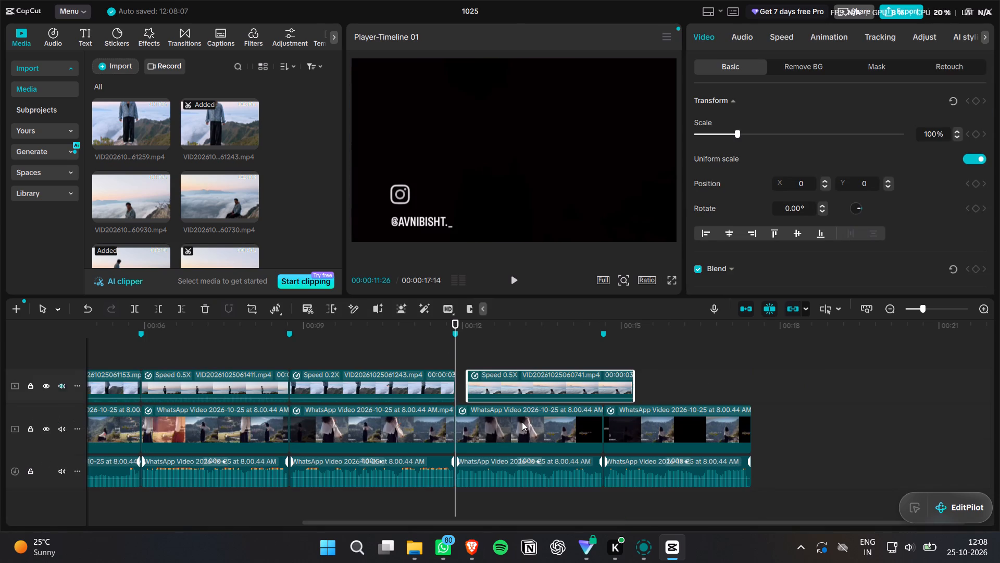
key(space)
key(space)
drag(536, 391, 527, 391)
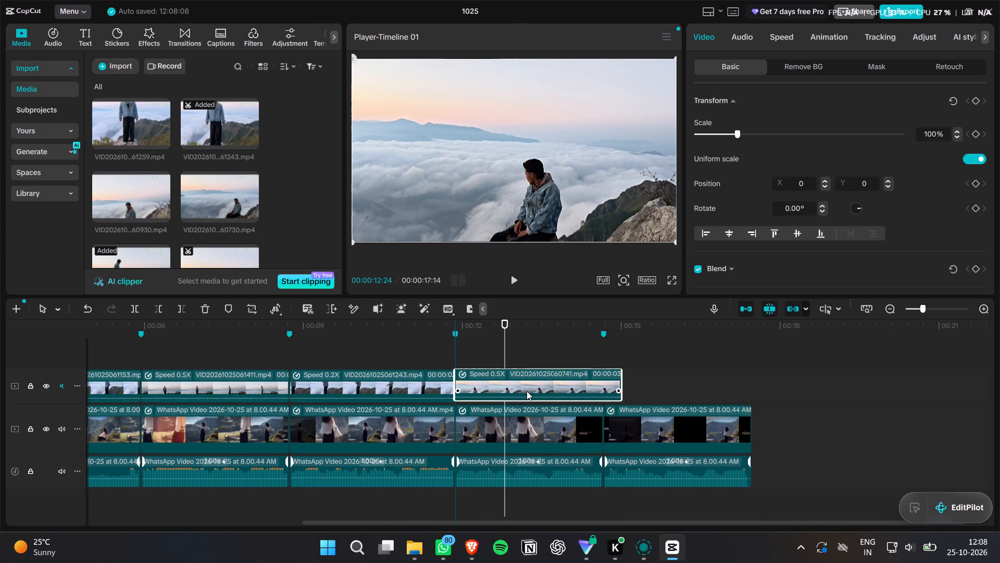
drag(527, 391, 524, 391)
key(space)
key(space)
drag(622, 382, 606, 382)
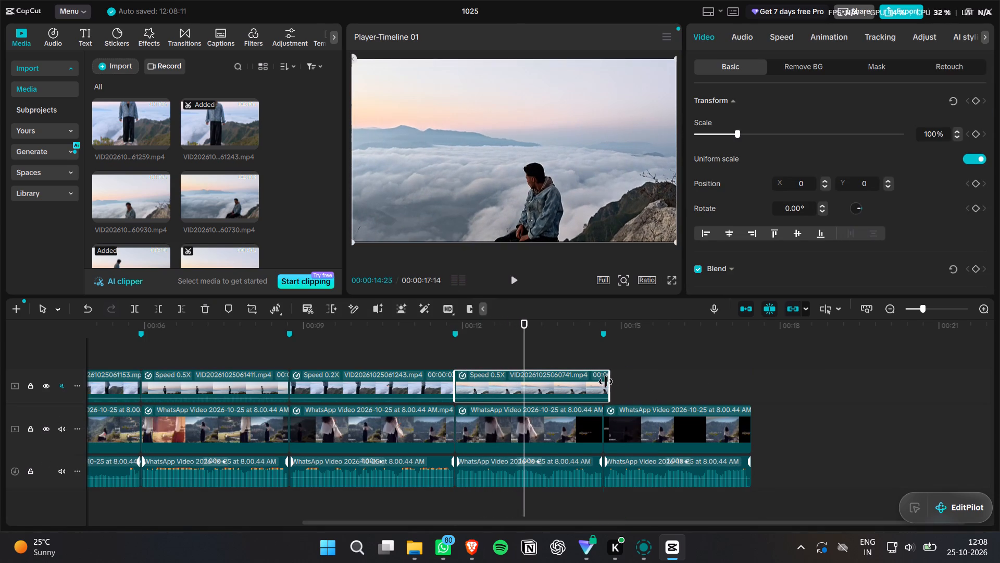
drag(606, 382, 604, 382)
Play the 61243 clip from the third marker and enable Smooth slow-mo with Optical flow on it.
click(286, 323)
key(space)
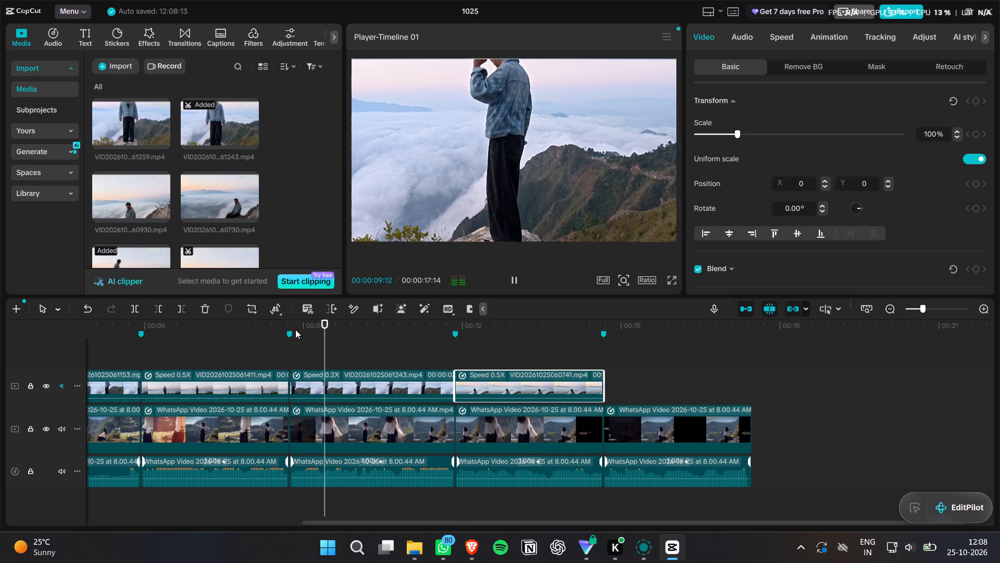
key(space)
click(344, 382)
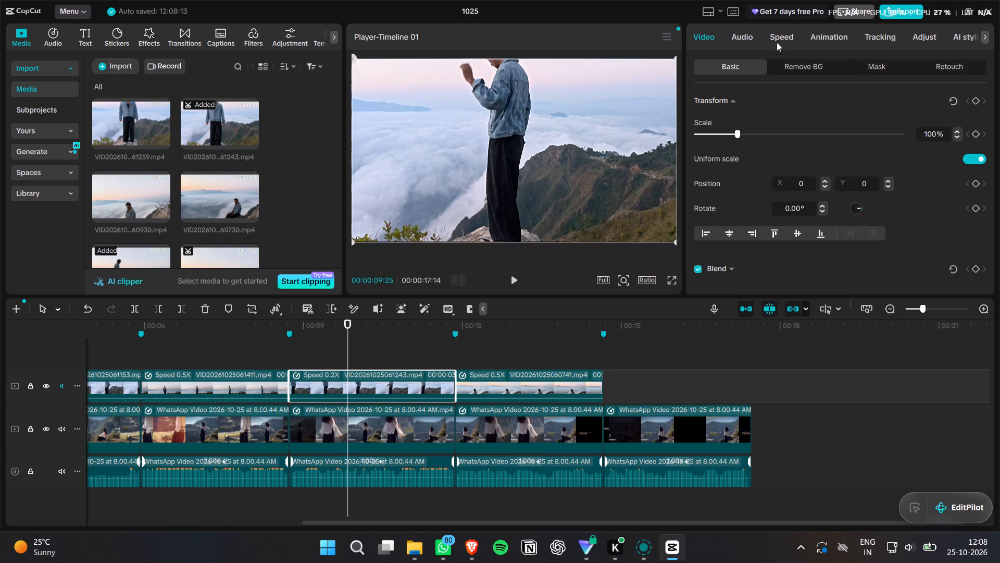
click(774, 38)
click(697, 212)
click(711, 228)
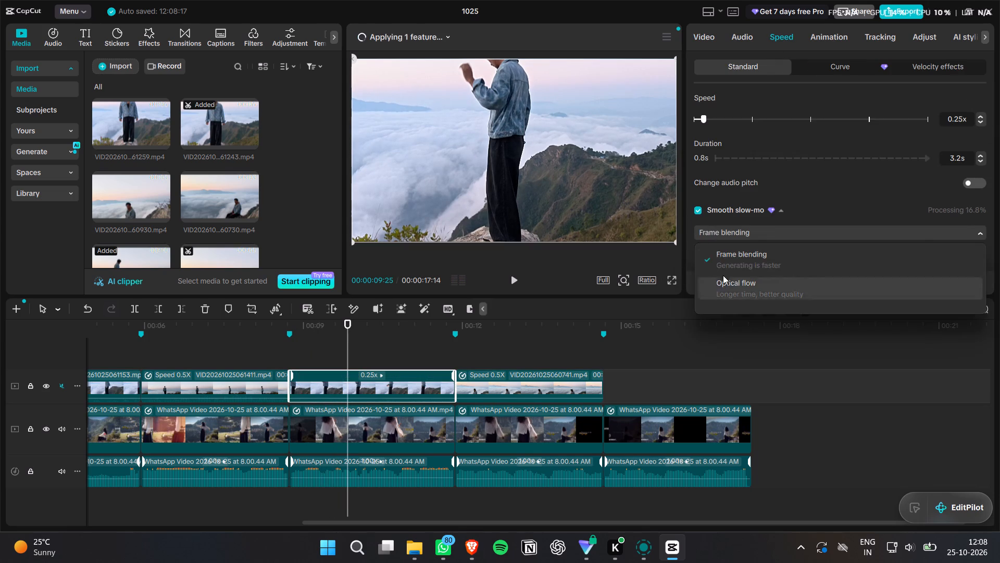
click(723, 277)
Select the 61411 clip between the second and third markers with its speed settings shown.
click(270, 387)
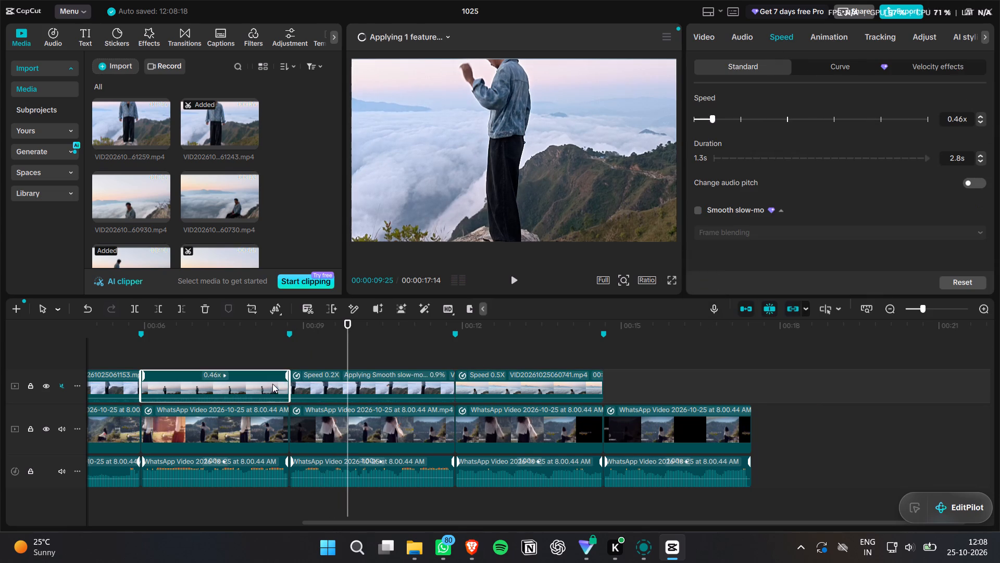
Enable Smooth slow-mo with Optical flow on the selected 61411 clip between the second and third markers.
click(695, 209)
click(707, 234)
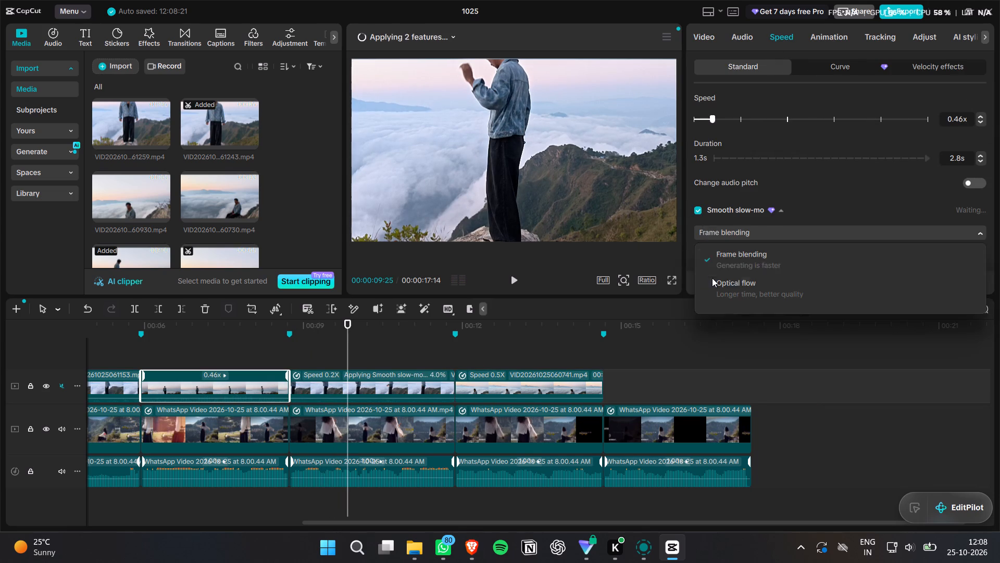
click(716, 288)
Enable Smooth slow-mo with Optical flow on the 60741 clip between the fourth and fifth markers.
click(116, 387)
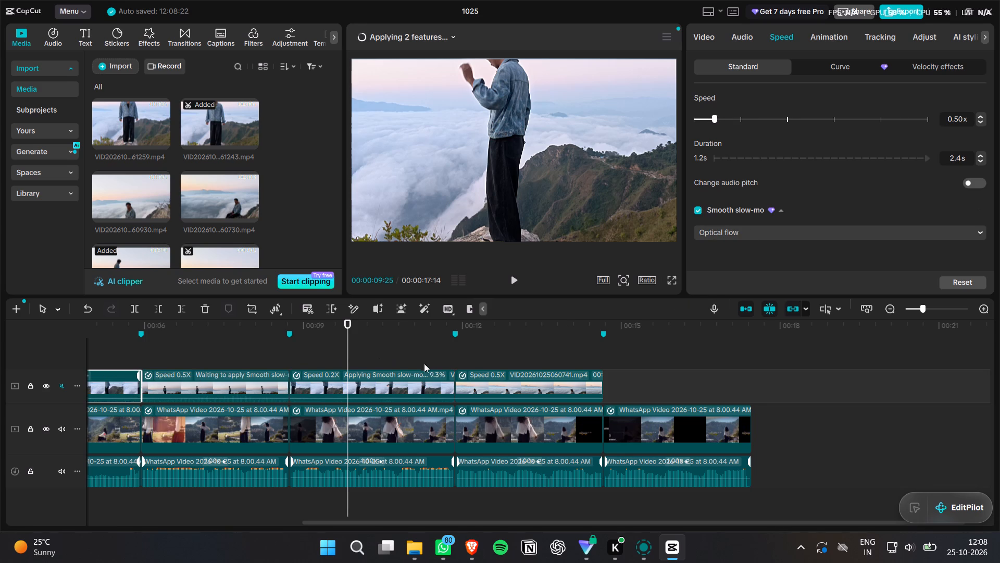
click(502, 391)
click(697, 209)
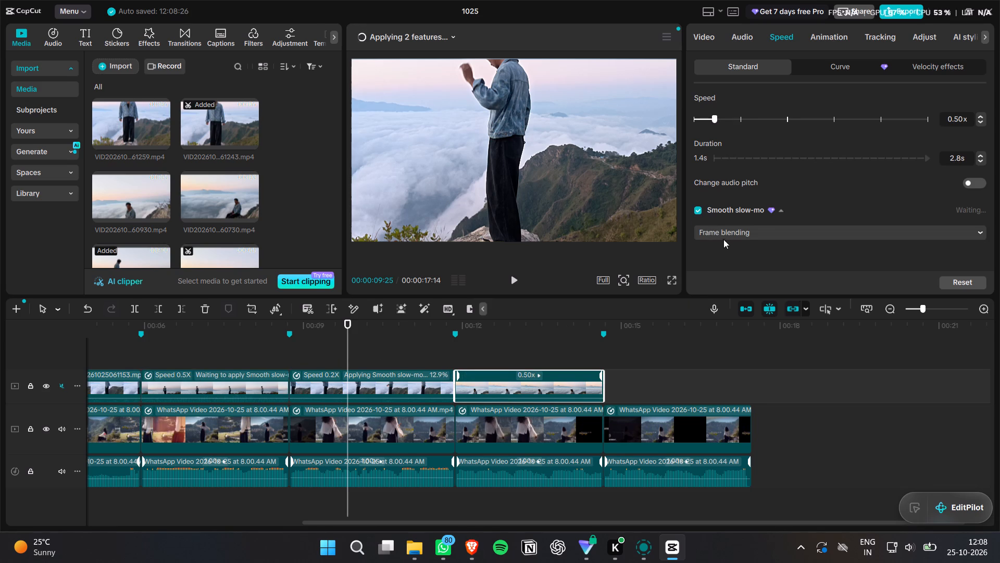
click(722, 232)
click(730, 286)
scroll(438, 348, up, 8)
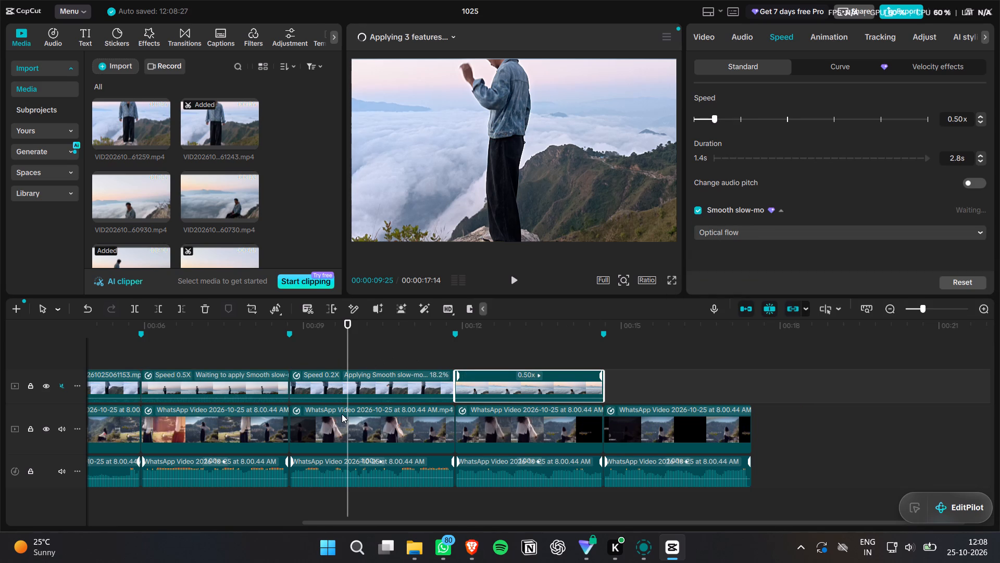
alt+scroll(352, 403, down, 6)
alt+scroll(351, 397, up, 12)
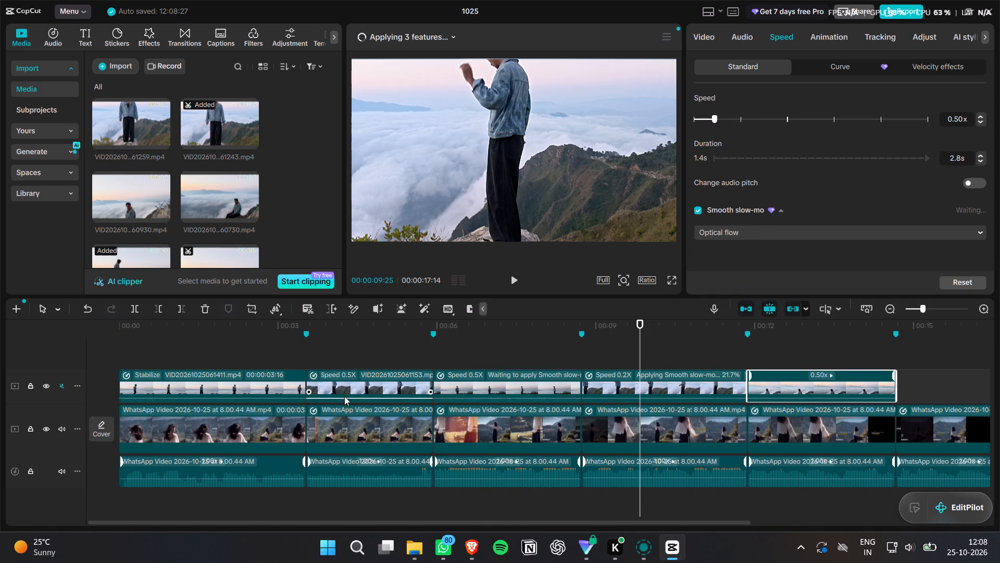
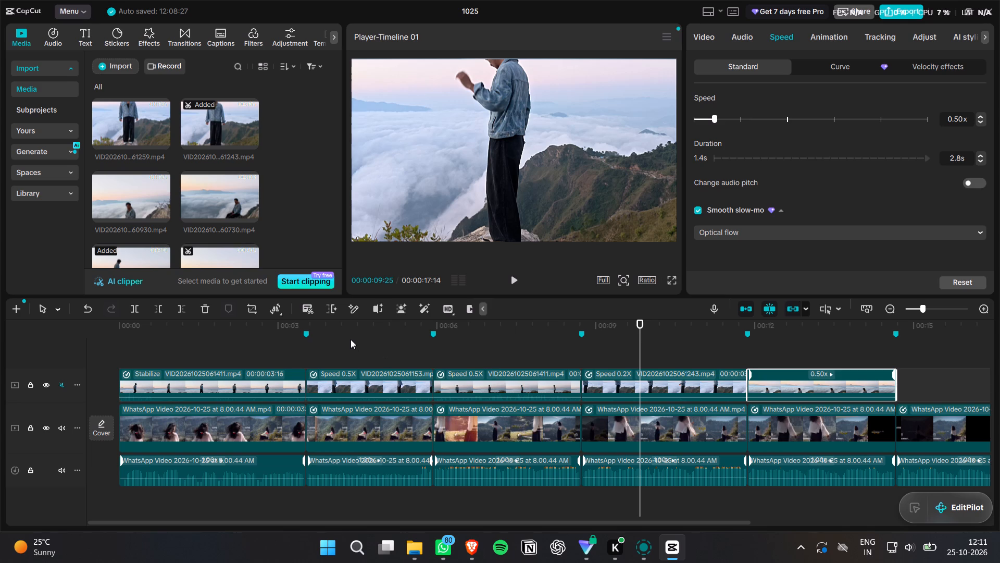
Play the edit from the start of the timeline through the last WhatsApp reference segment to review the replaced clips.
drag(289, 325, 27, 337)
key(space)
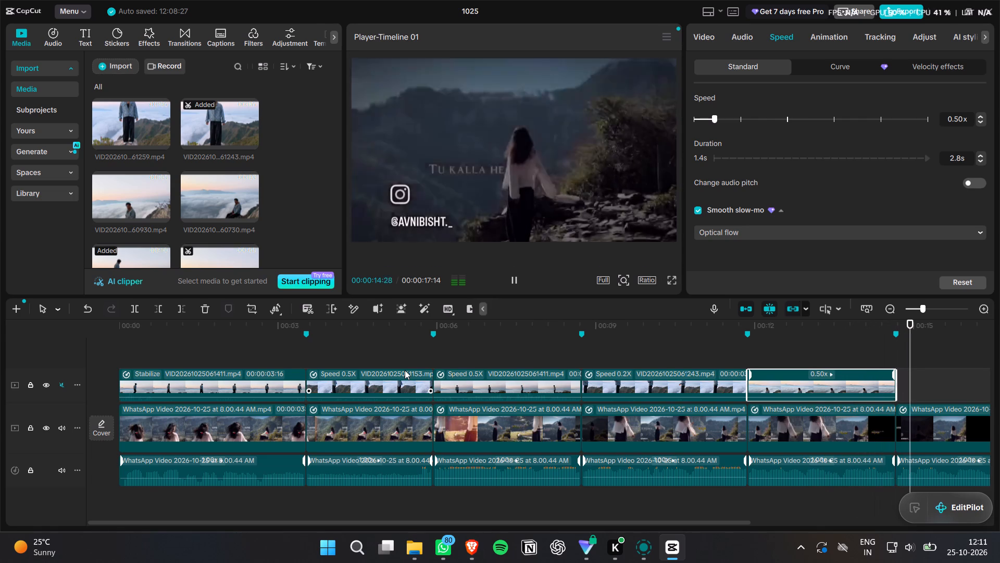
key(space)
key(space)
ctrl+scroll(658, 439, down, 1)
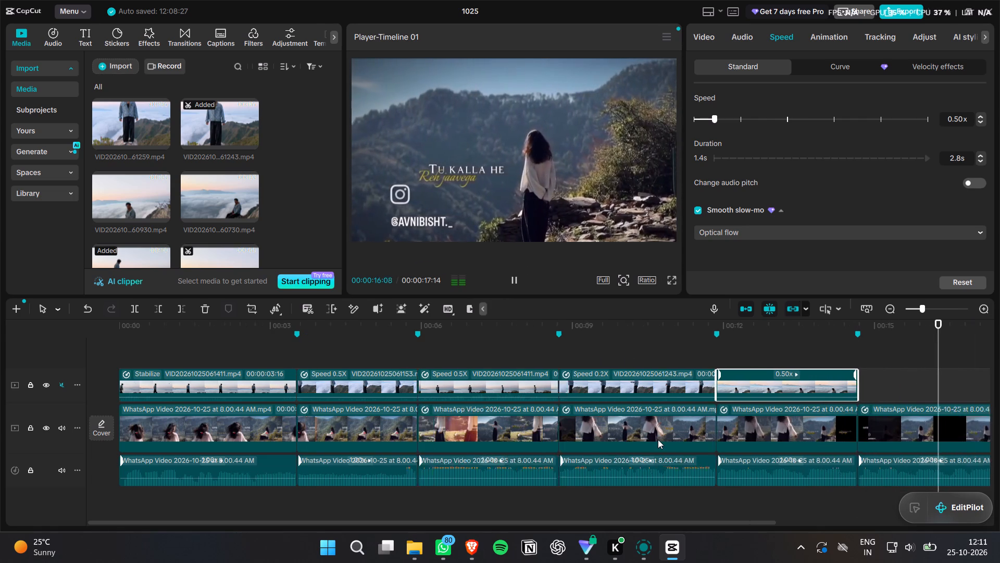
ctrl+scroll(658, 439, down, 2)
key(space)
Place the playhead at the fifth marker (00:00:14:20) and preview the 61411 clip from the imported media.
click(785, 330)
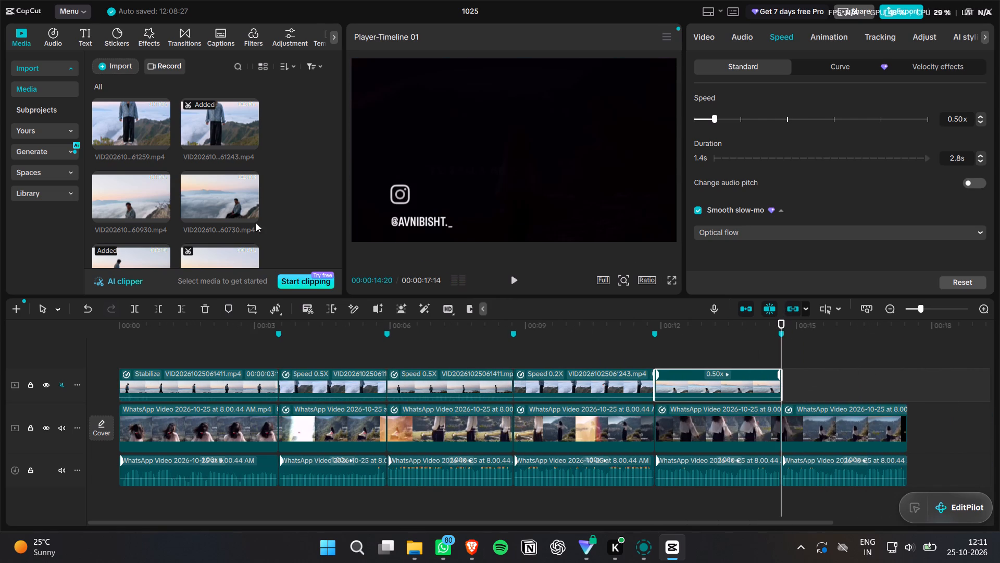
scroll(136, 186, down, 8)
scroll(132, 160, up, 1)
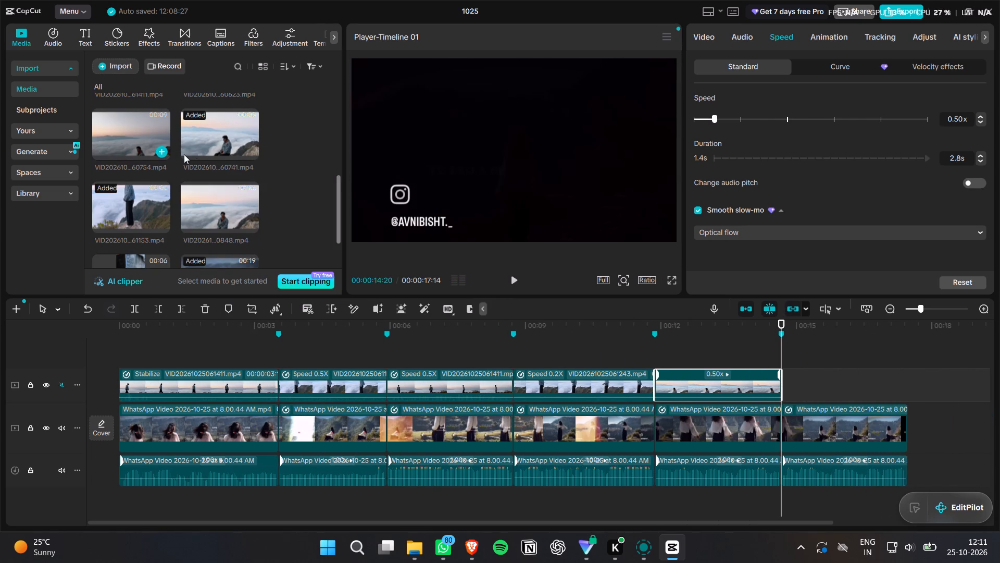
scroll(197, 142, up, 1)
click(117, 126)
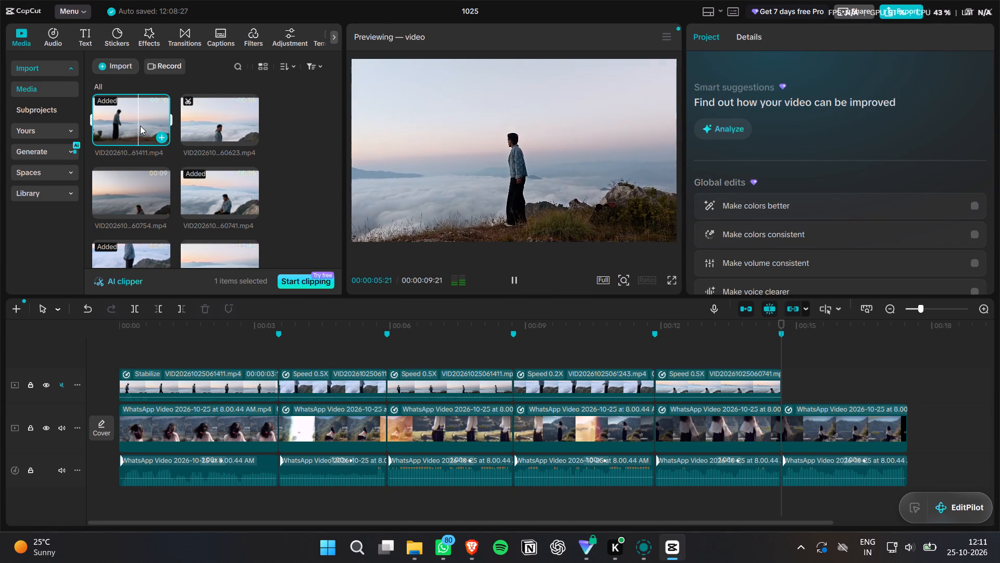
Trim the 61411 source to about its last 2.5 seconds, place it at the fifth marker after the 60741 clip and play it.
key(space)
key(space)
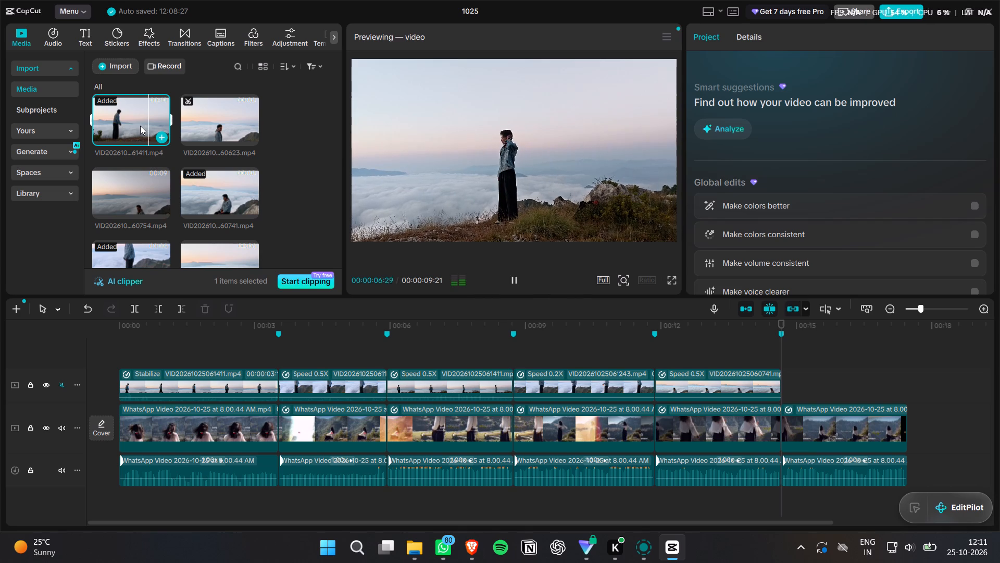
key(space)
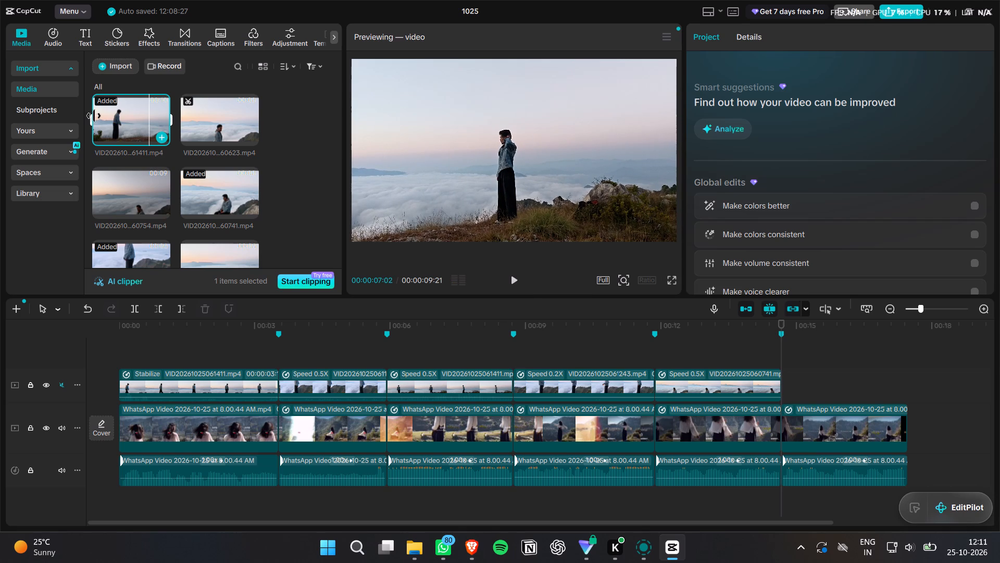
drag(92, 116, 153, 120)
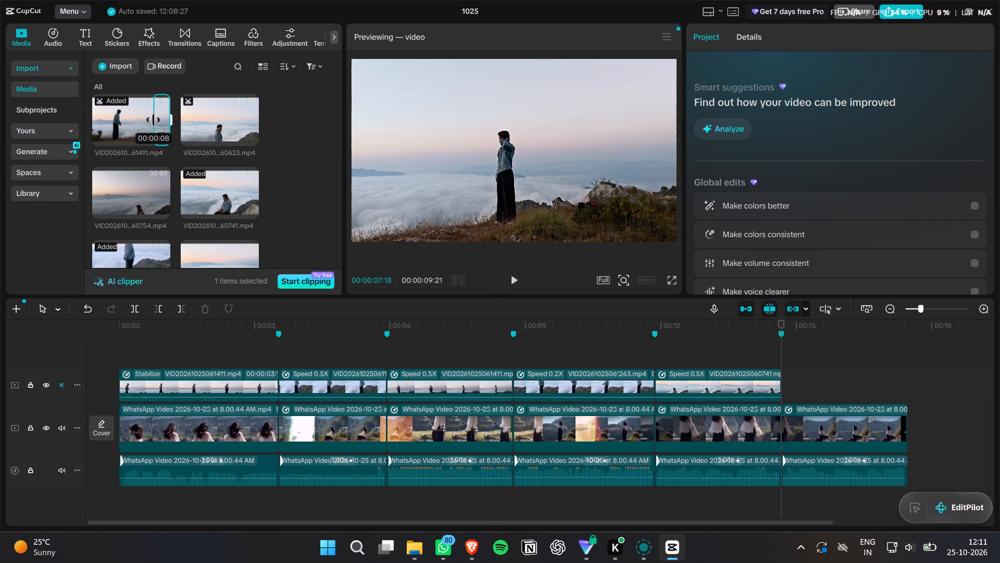
drag(153, 120, 151, 119)
drag(157, 116, 520, 267)
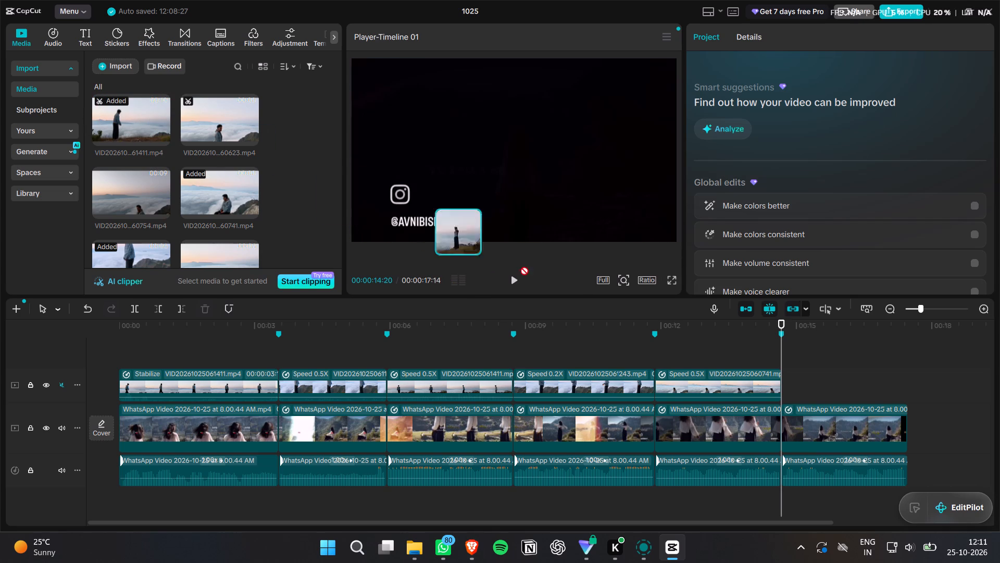
drag(520, 267, 781, 382)
key(space)
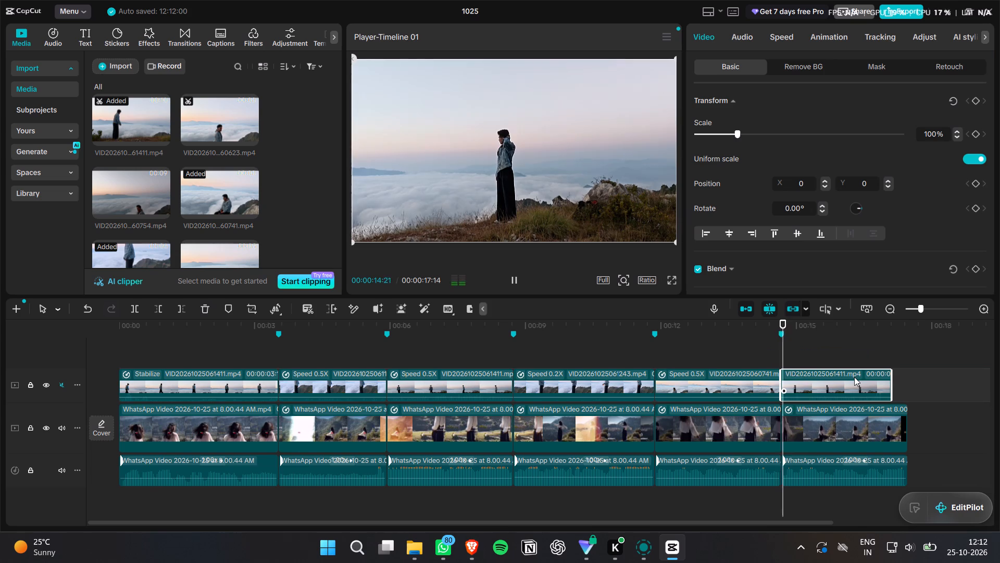
key(space)
key(space)
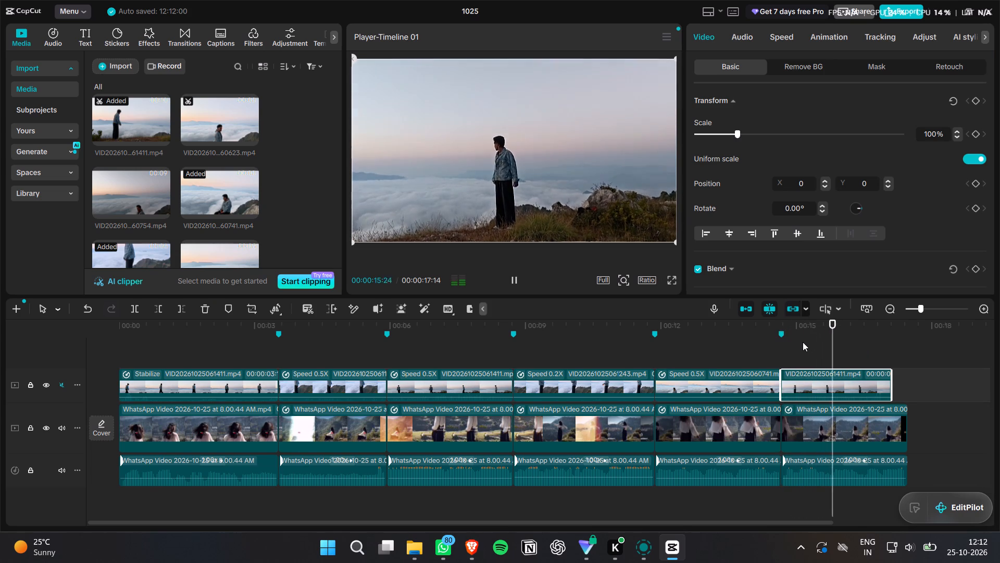
key(space)
Slow the 61411 clip that starts at the fifth marker to about 0.3x speed, playing it back to check the motion.
click(784, 323)
click(823, 382)
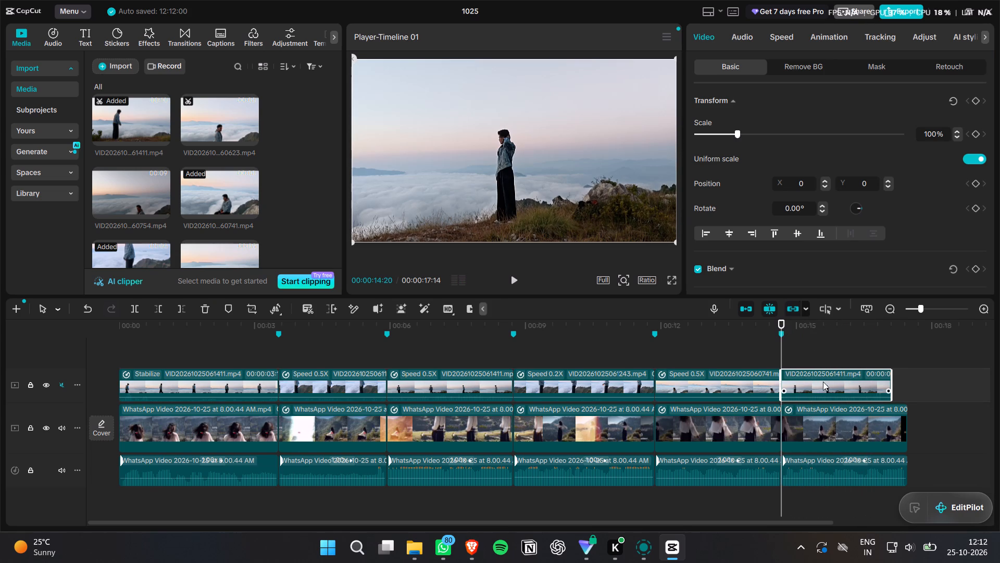
click(779, 35)
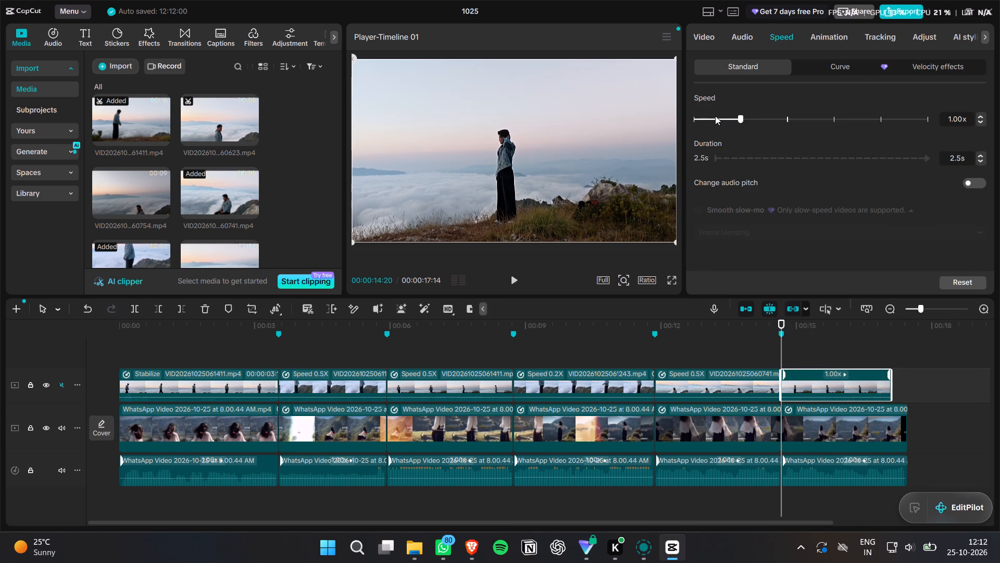
click(715, 116)
click(981, 121)
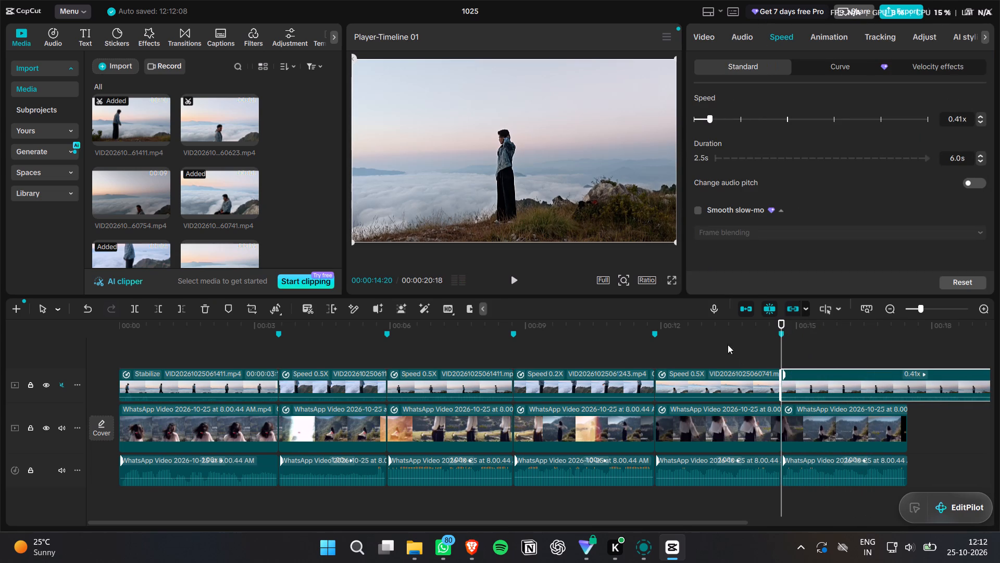
key(space)
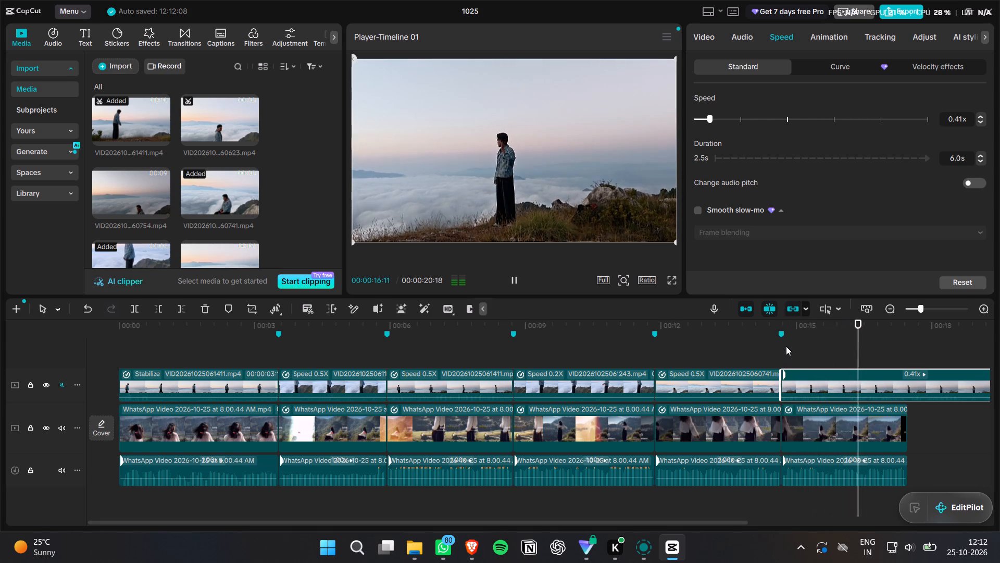
key(space)
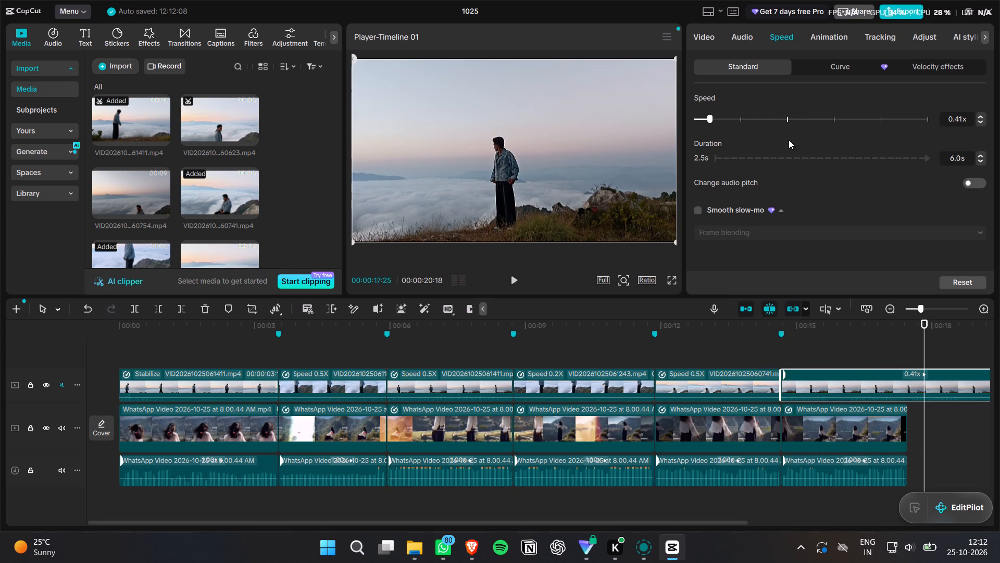
double_click(981, 119)
click(984, 121)
click(778, 324)
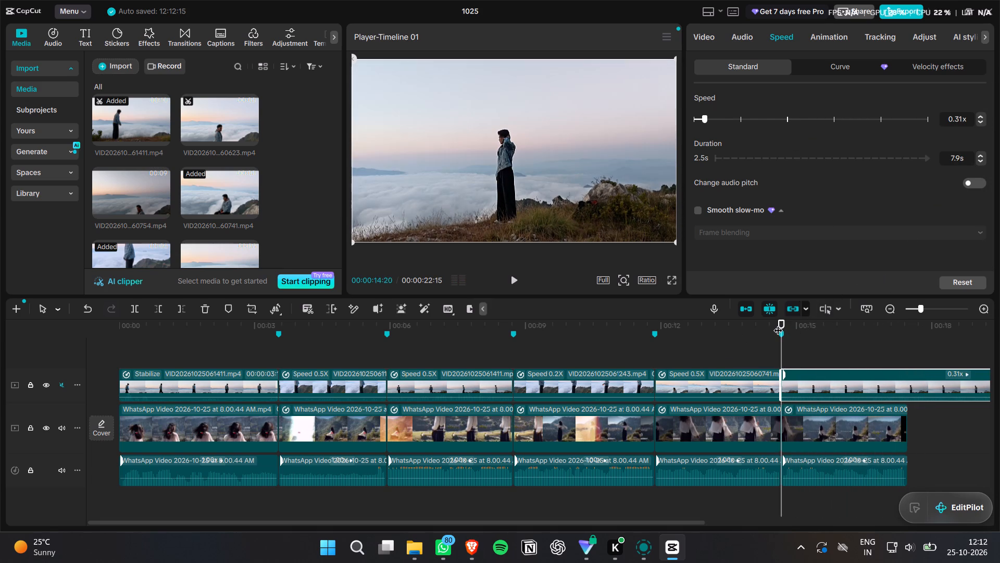
Split the slowed 61411 clip after the fifth marker at 00:00:17:14, where the reference video ends, and delete the remainder.
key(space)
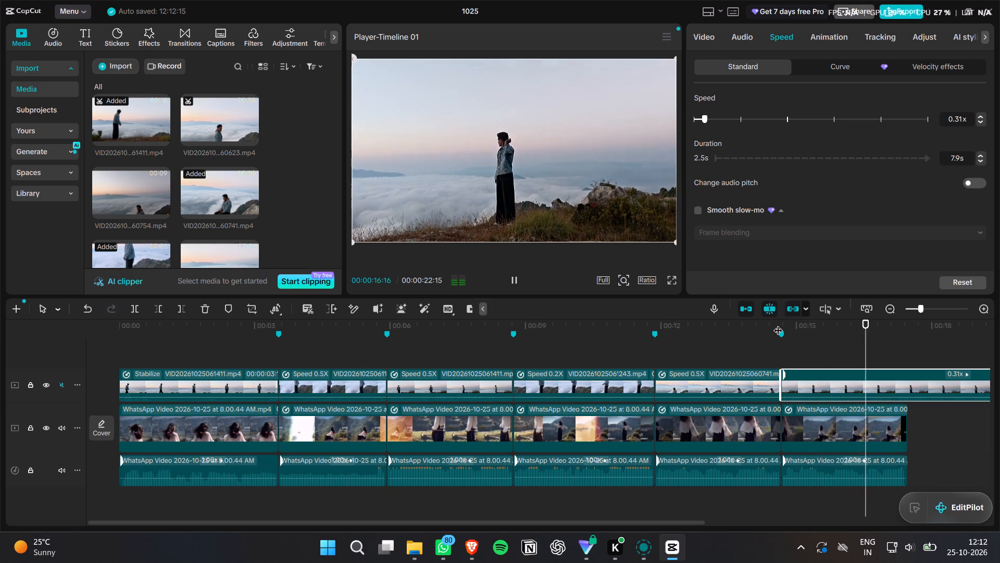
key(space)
click(904, 325)
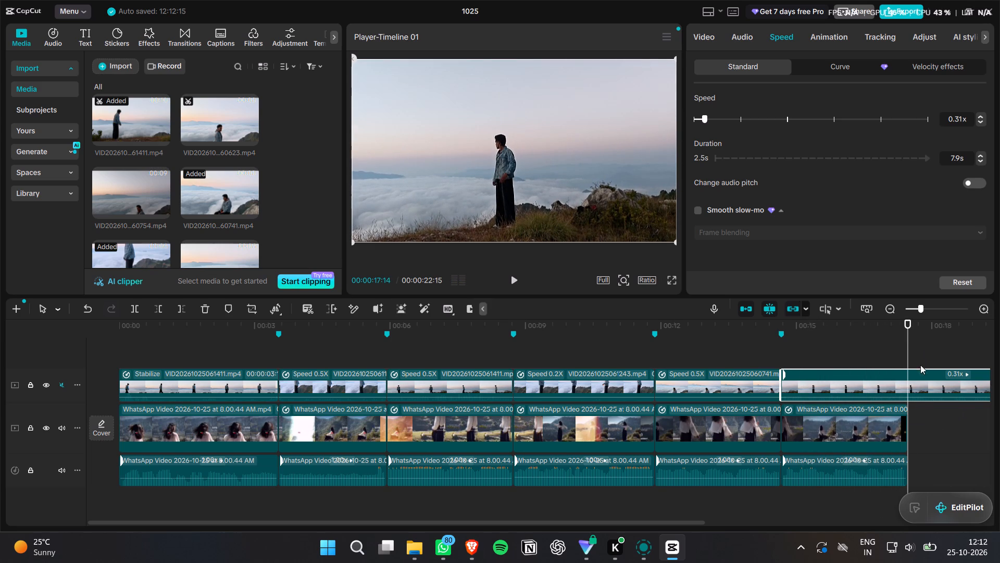
click(925, 380)
key(ctrl+b)
click(928, 381)
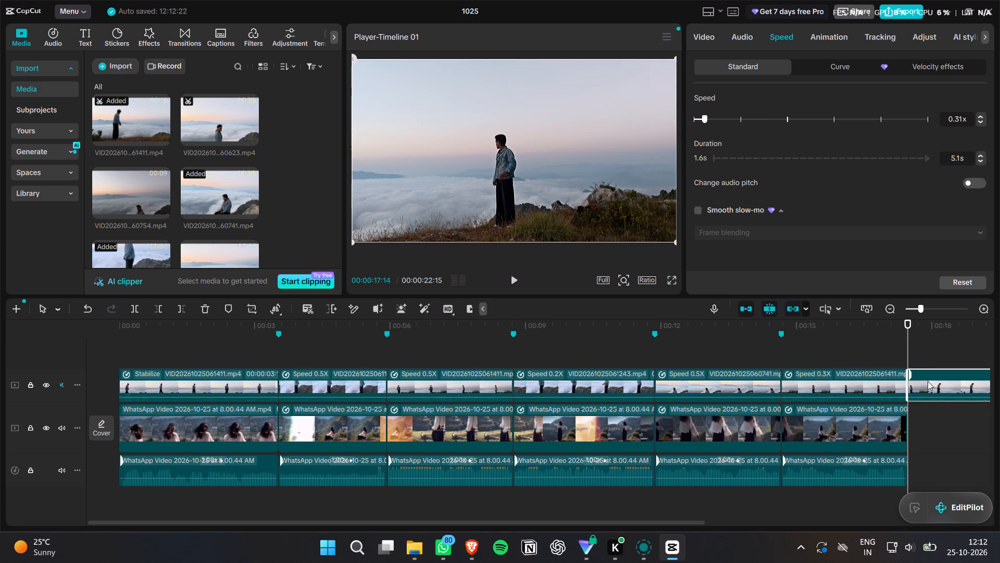
key(BackSpace)
Play the edited timeline from the start into the second clip to review the opening cuts.
drag(262, 326, 123, 326)
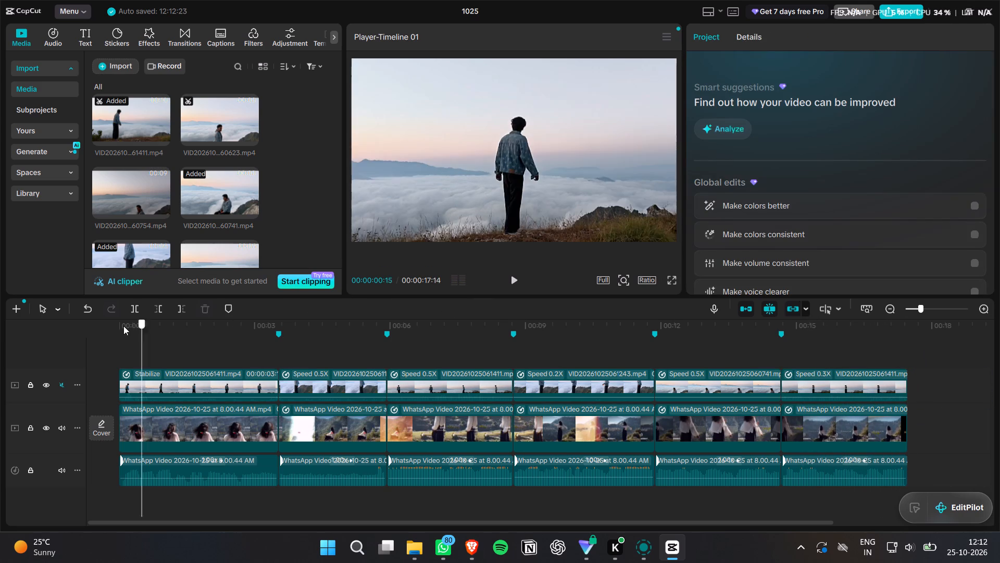
drag(123, 326, 47, 331)
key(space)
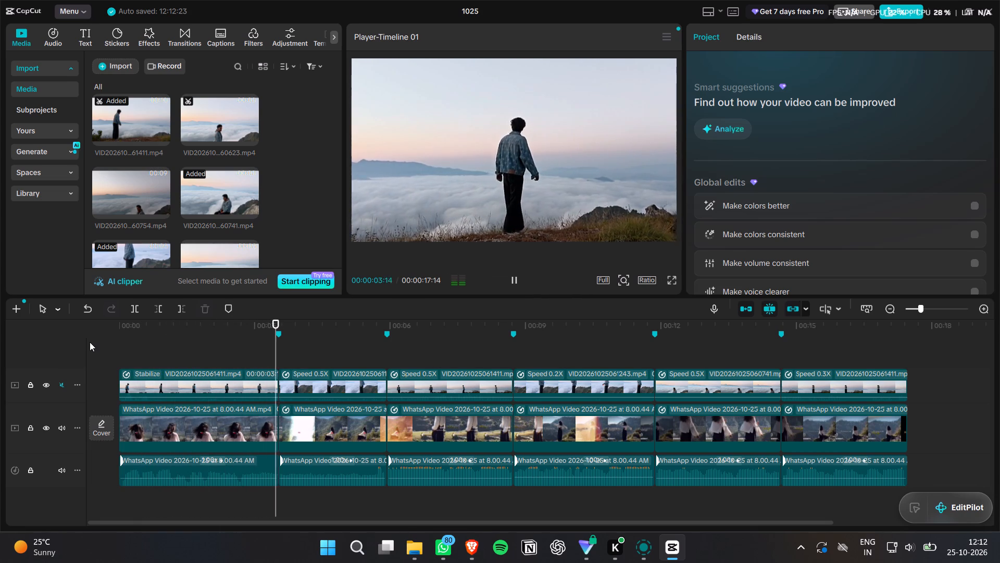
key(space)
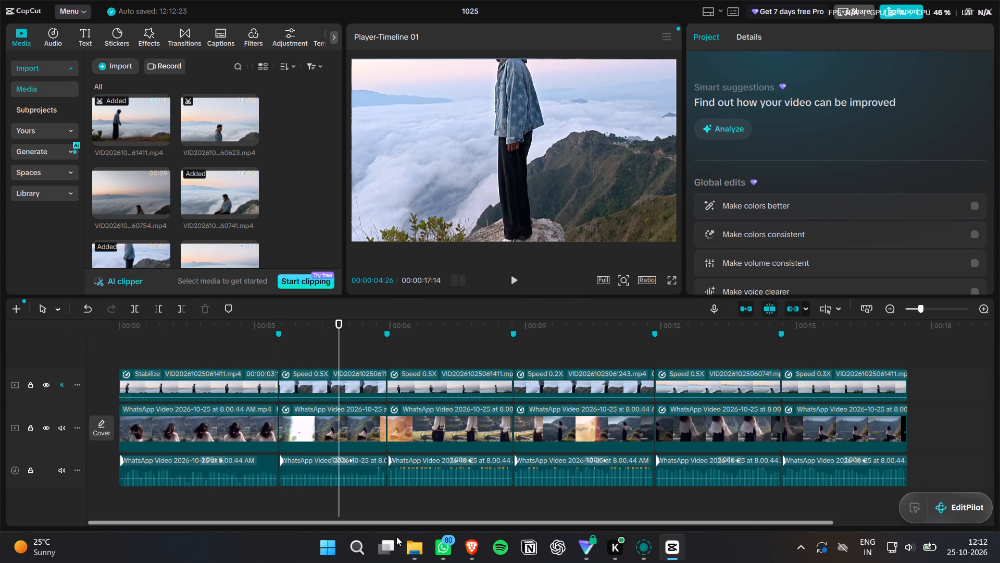
Open the WhatsApp reference video from File Explorer in Media Player and watch its first few seconds.
click(417, 549)
double_click(206, 135)
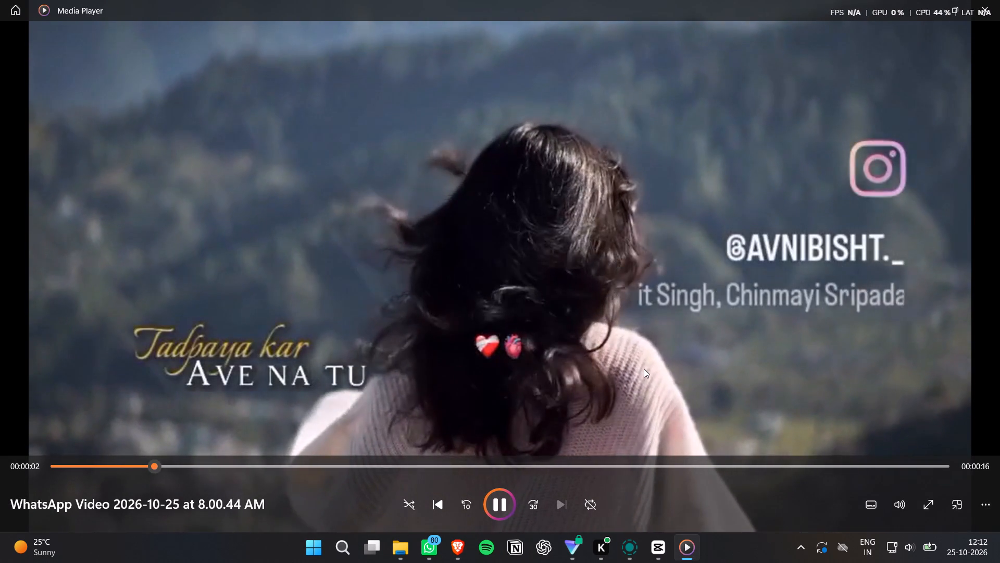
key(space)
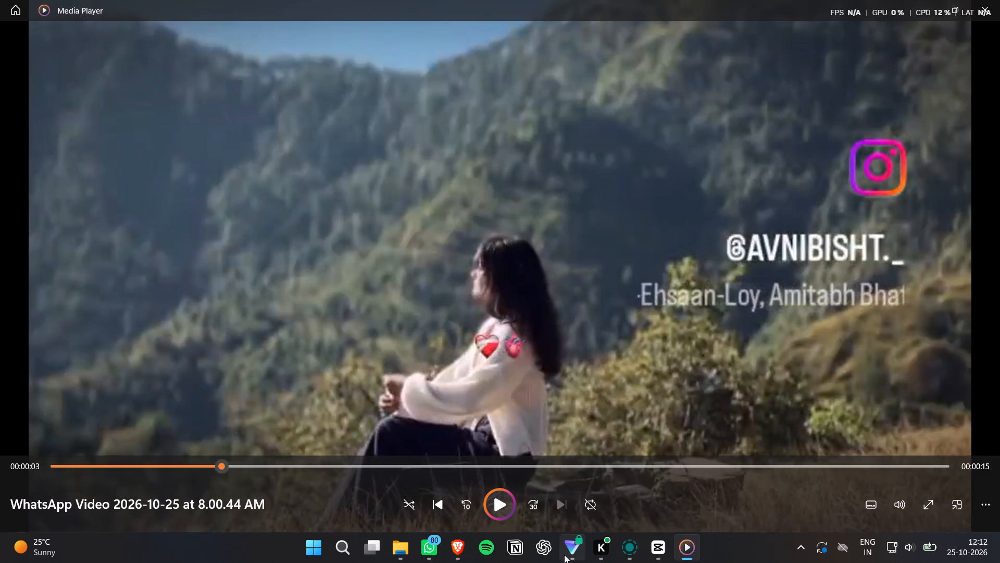
Back in CapCut, preview the 4K filter and browse the Featured filters for a look for the clips.
click(652, 552)
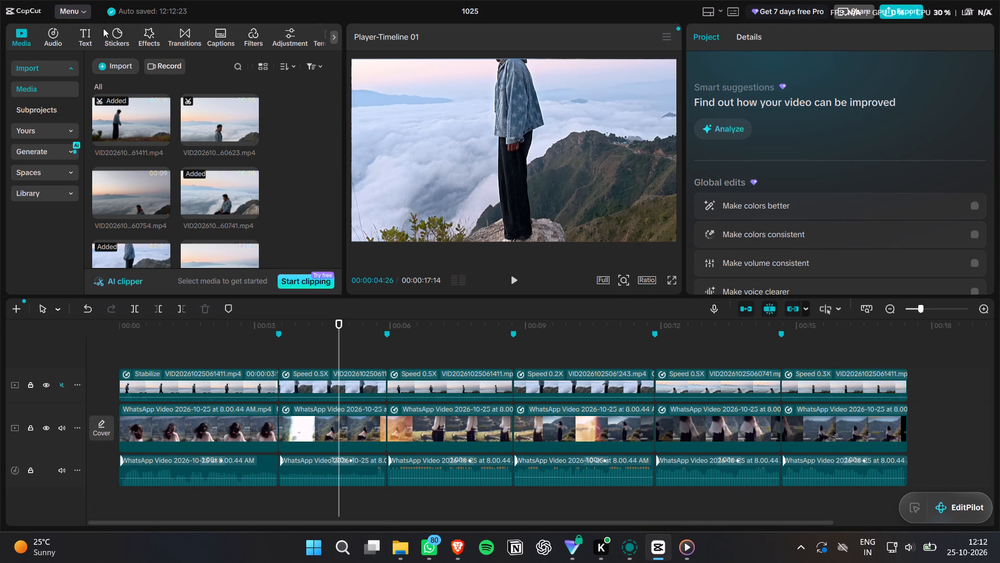
click(247, 36)
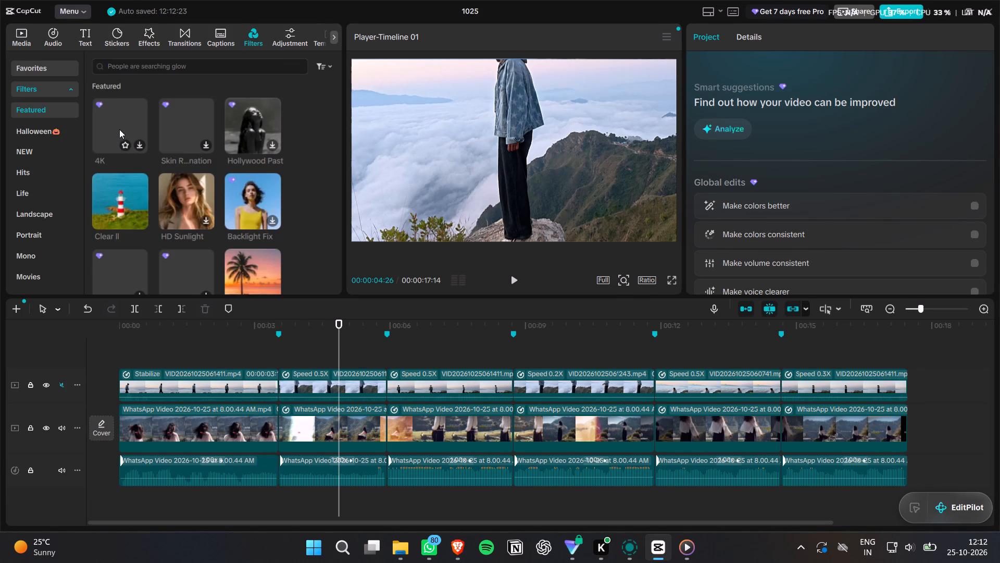
click(121, 122)
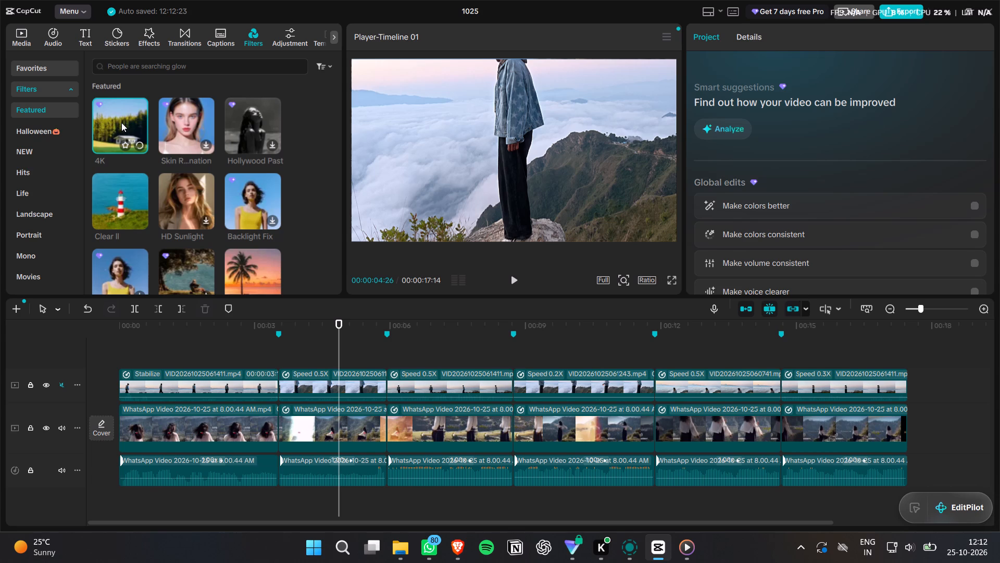
scroll(167, 179, down, 1)
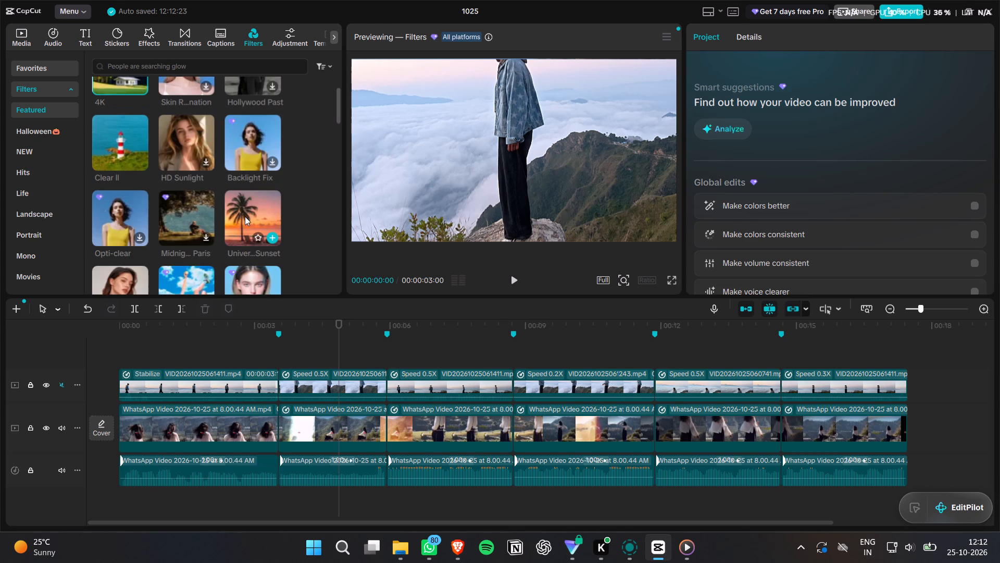
Preview the palm-tree sunset filter and the 4K filter, and browse the other Featured filters.
click(244, 215)
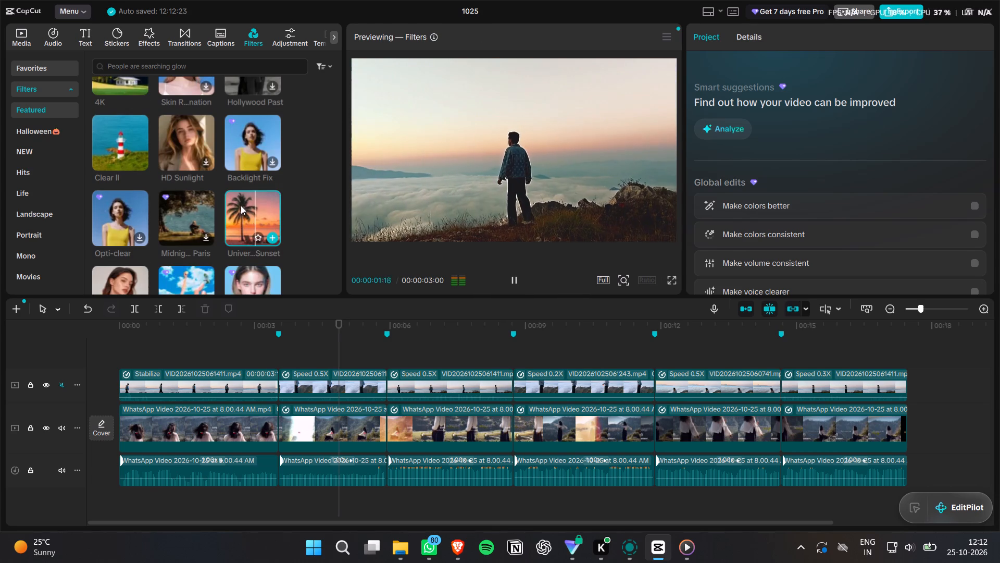
scroll(154, 115, up, 2)
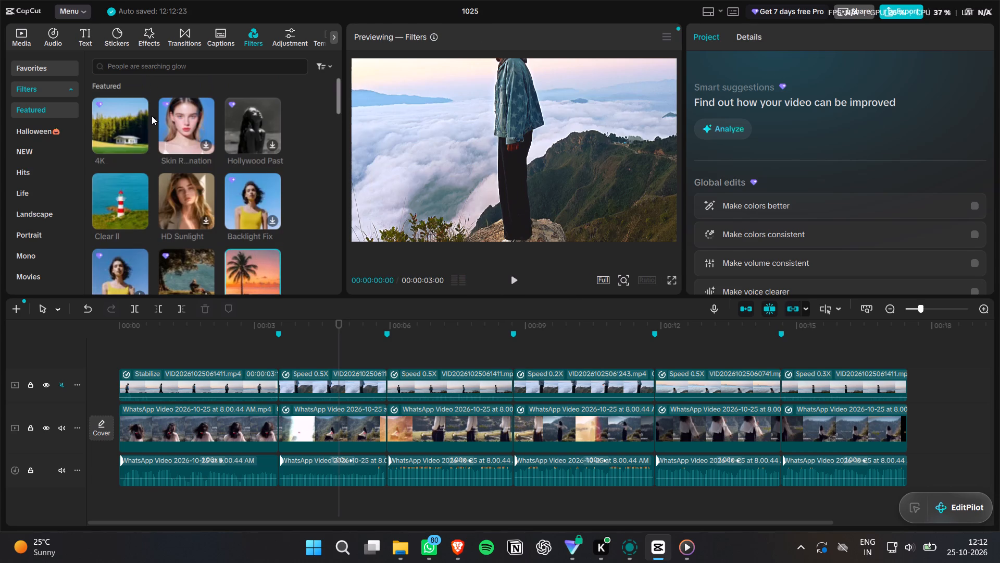
click(129, 129)
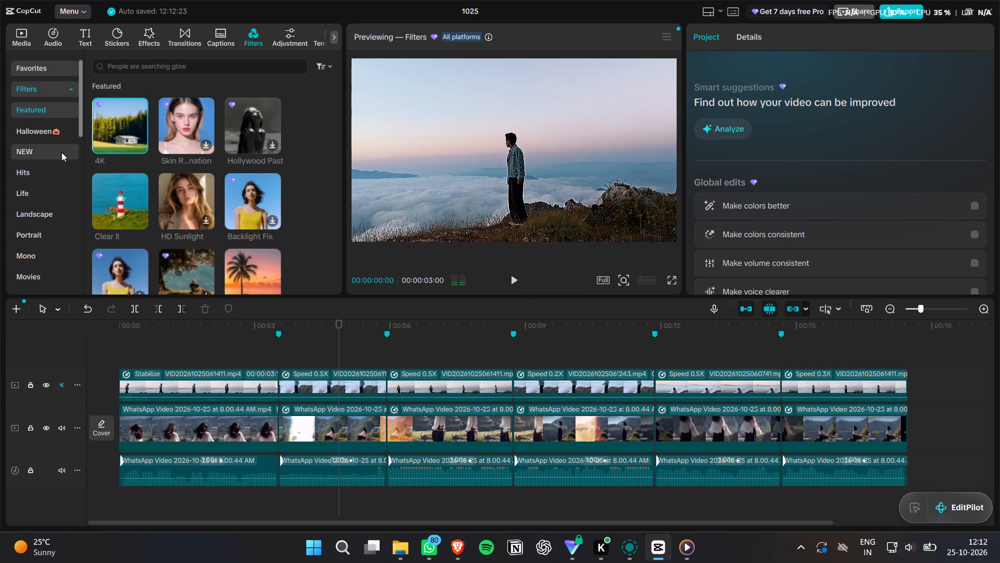
scroll(195, 155, down, 4)
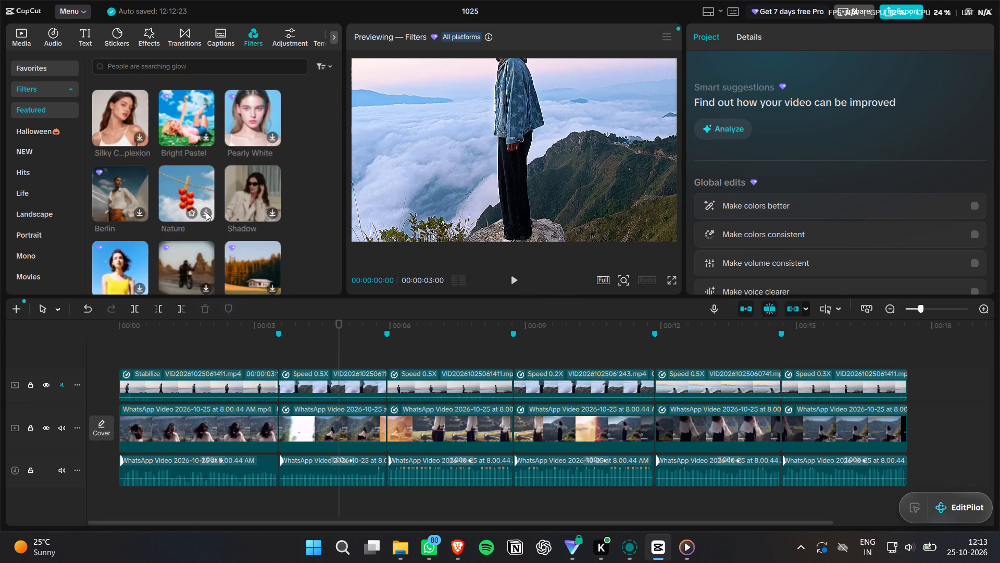
scroll(275, 245, down, 1)
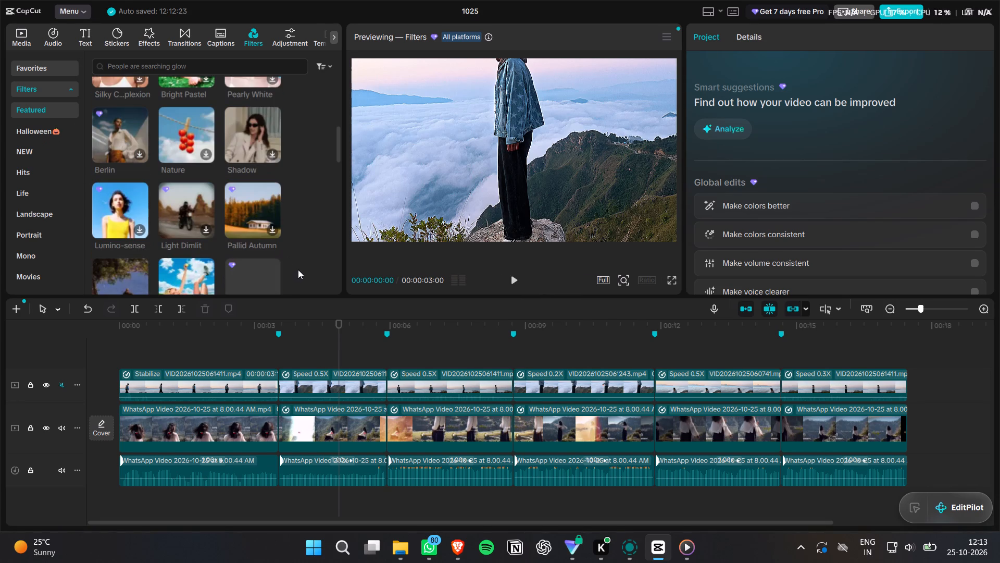
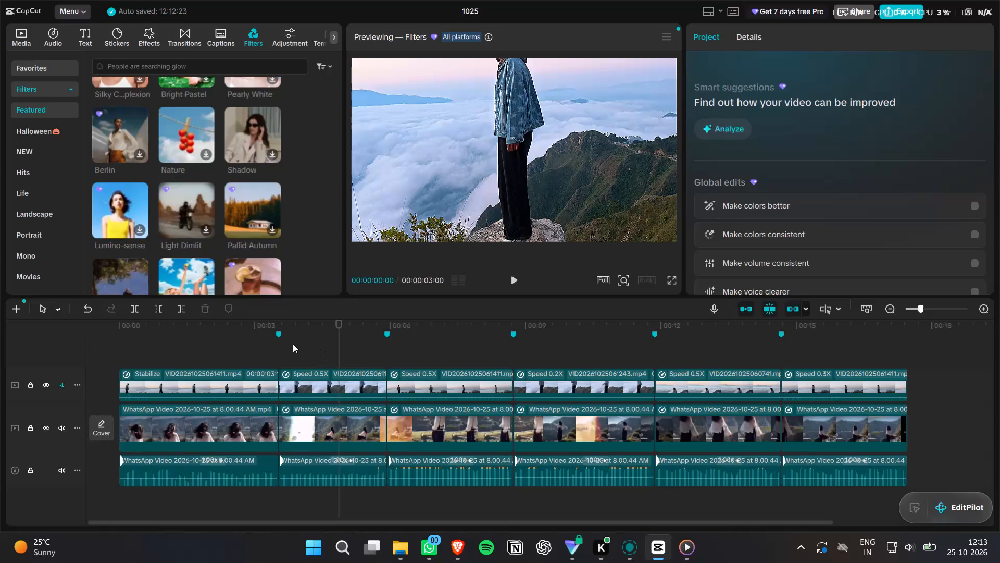
Preview the Nature filter, then play the start of the edit without any filter.
click(181, 146)
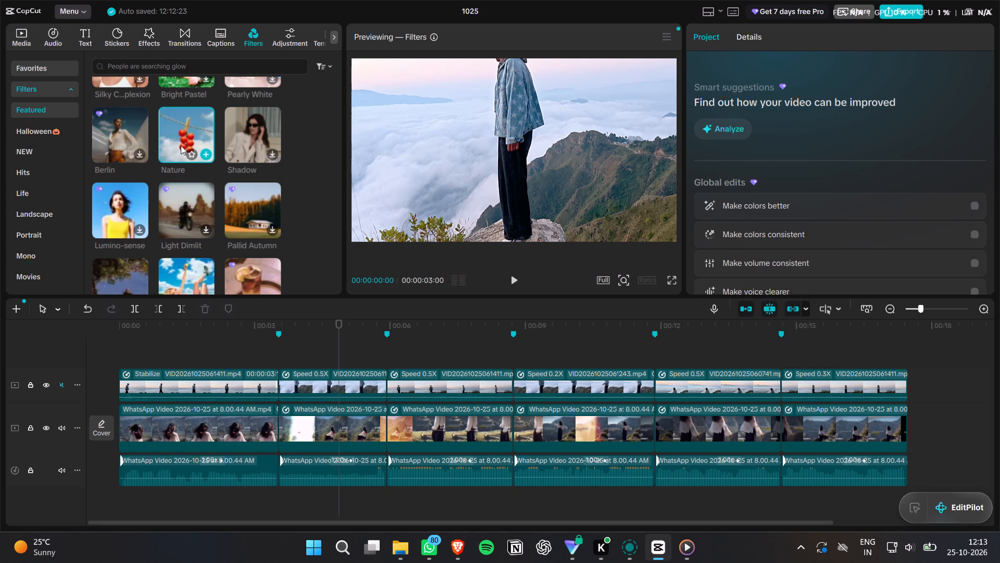
click(178, 327)
click(177, 323)
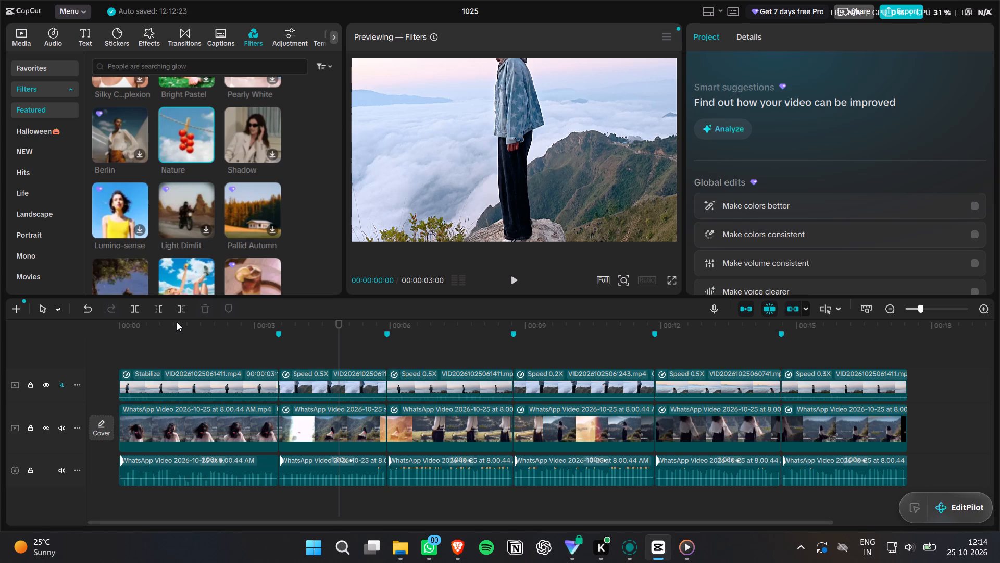
click(177, 322)
drag(218, 320, 213, 320)
click(331, 327)
click(192, 144)
click(299, 333)
key(space)
click(318, 242)
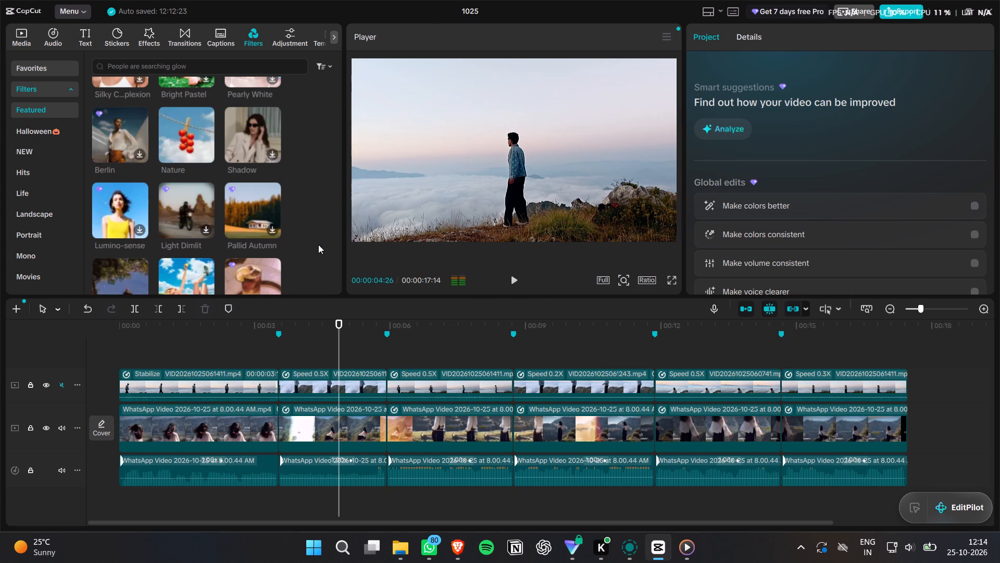
drag(340, 324, 49, 328)
key(space)
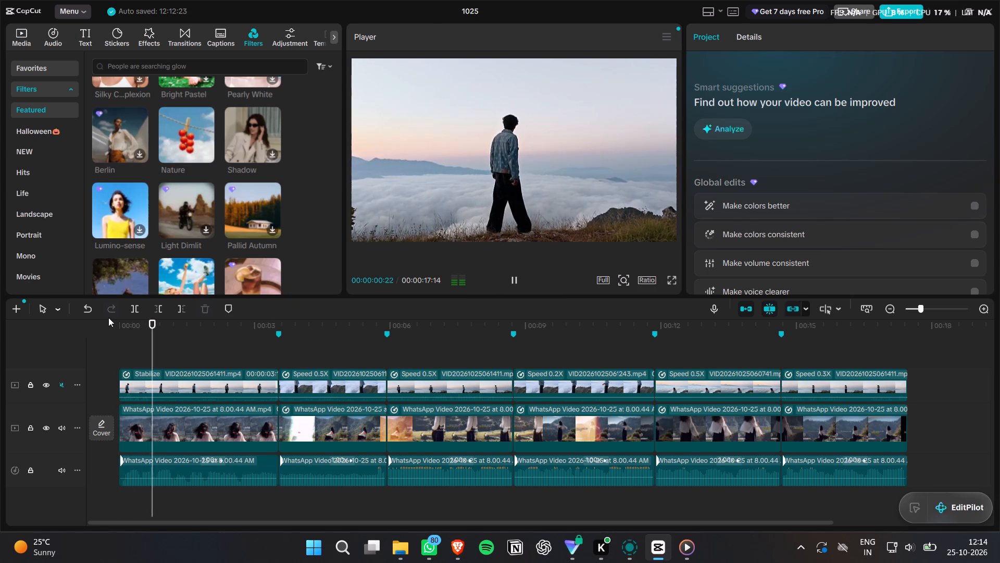
key(space)
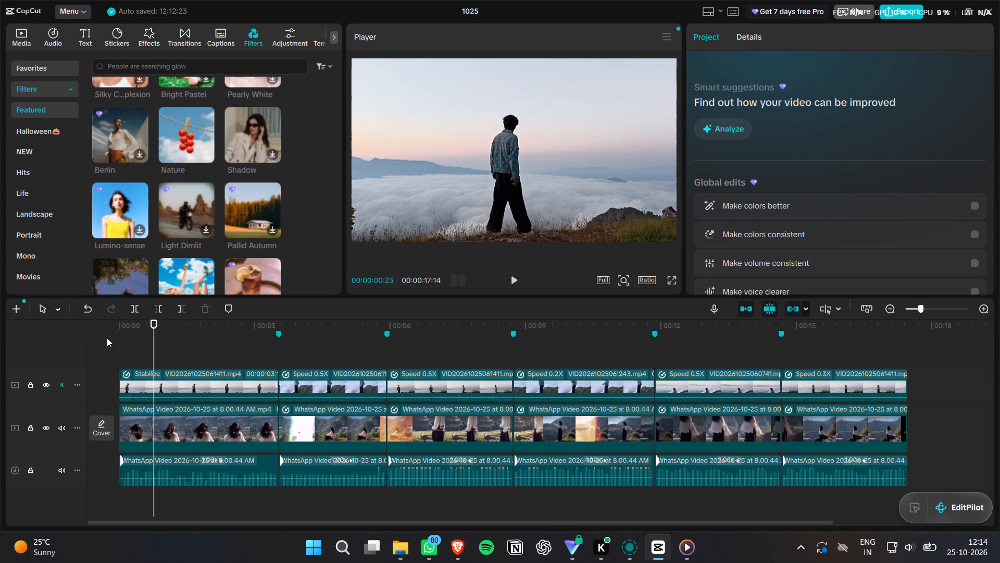
Search the filters for "orange" and lay Golden Sunset above the clips across the full length of the edit.
click(157, 67)
key(o)
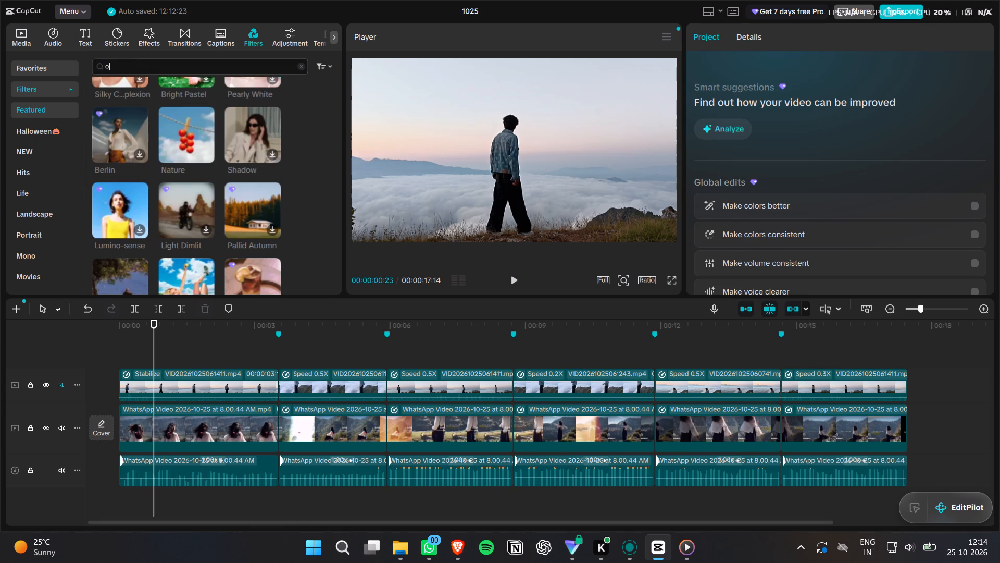
text(range)
key(space)
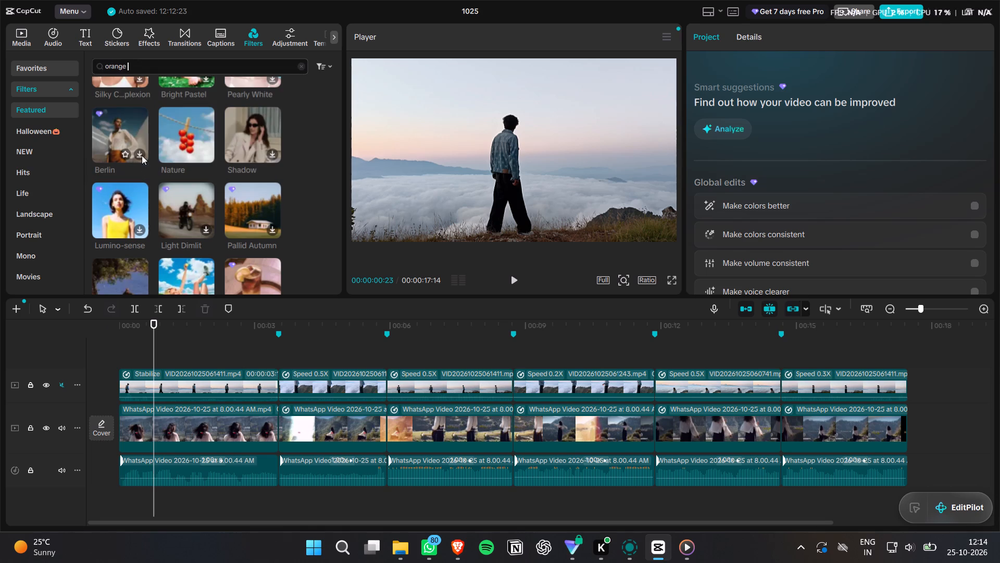
scroll(143, 164, up, 8)
key(Return)
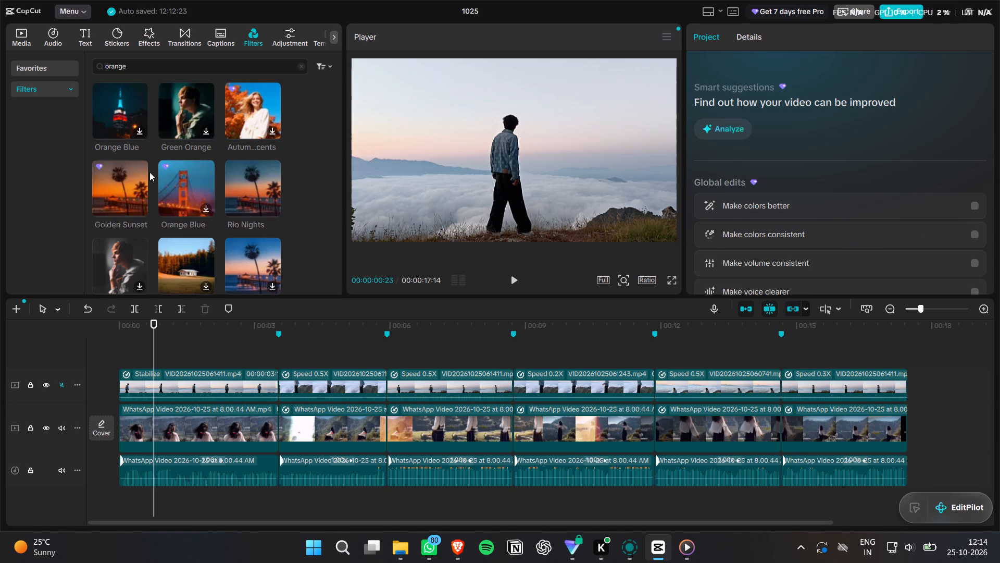
click(118, 190)
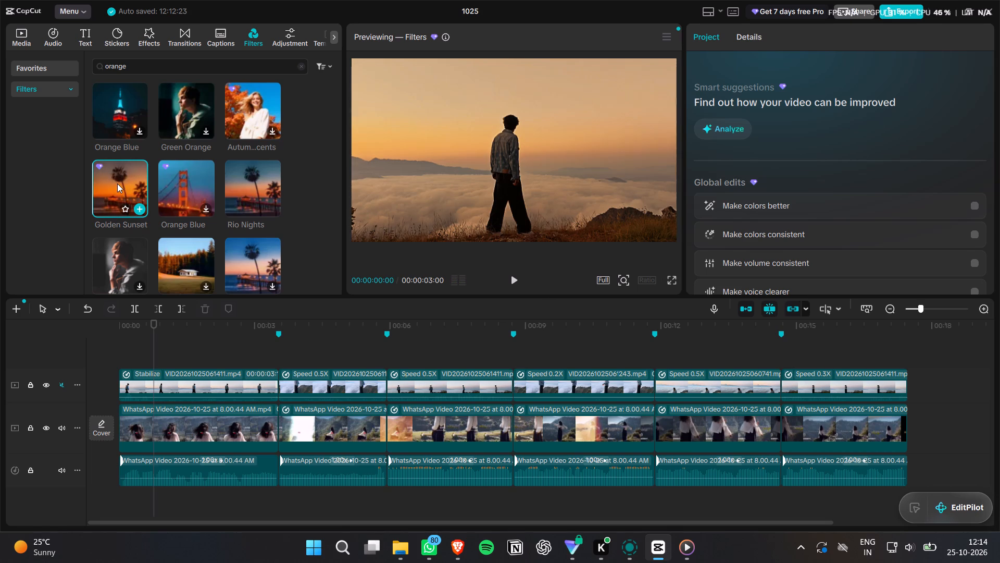
drag(117, 183, 121, 359)
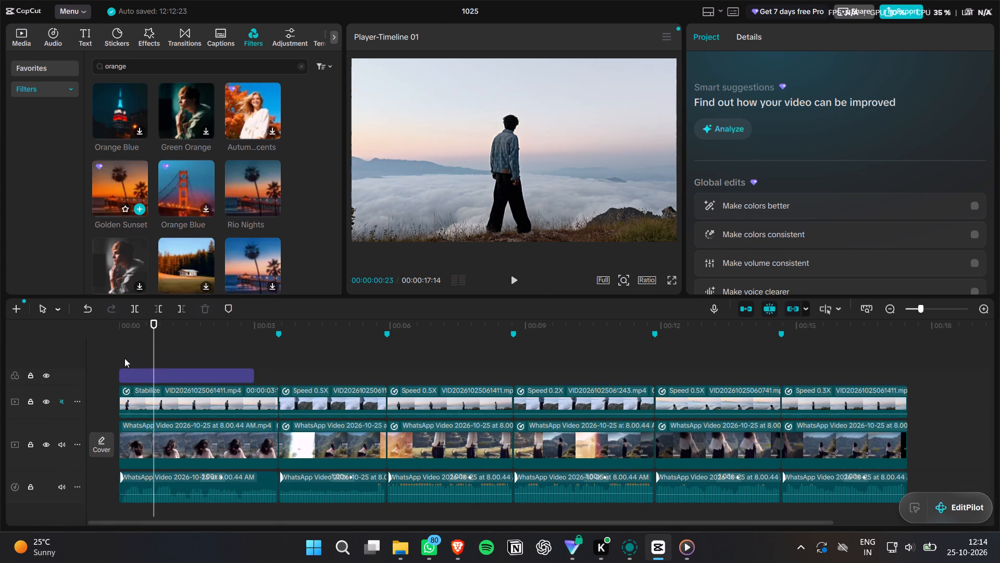
drag(256, 374, 910, 376)
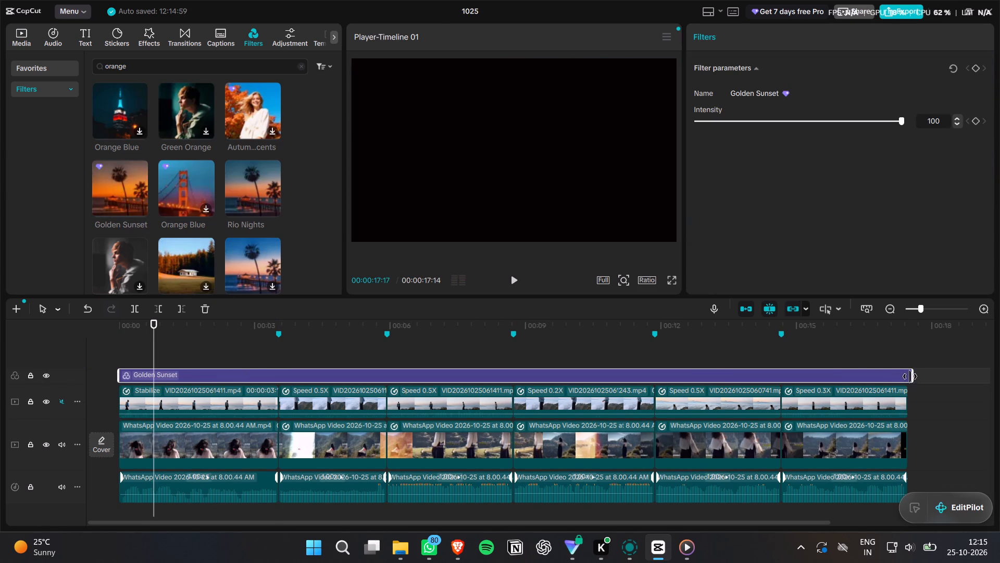
drag(910, 376, 905, 376)
Lower the Golden Sunset filter's intensity to about 50.
click(783, 121)
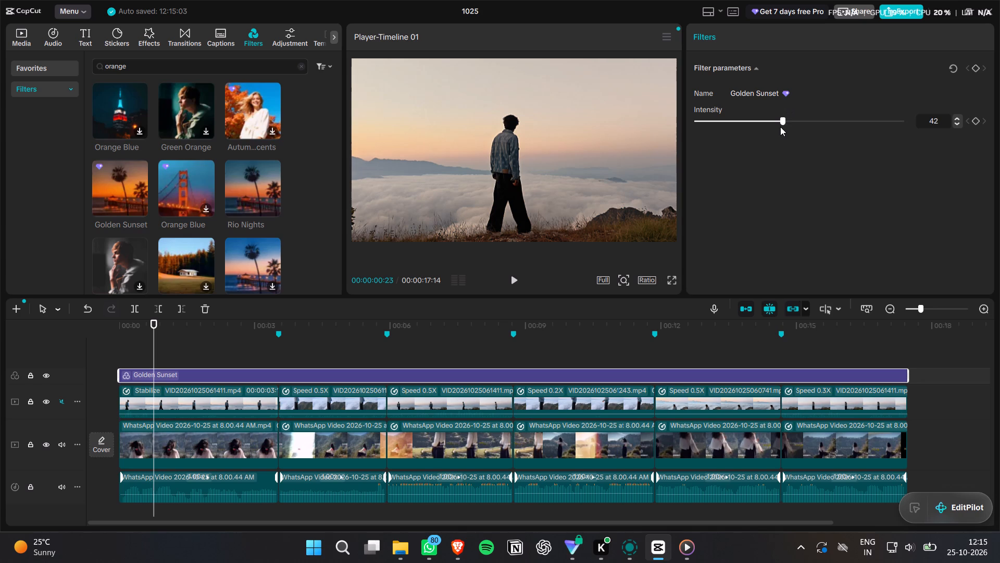
triple_click(957, 118)
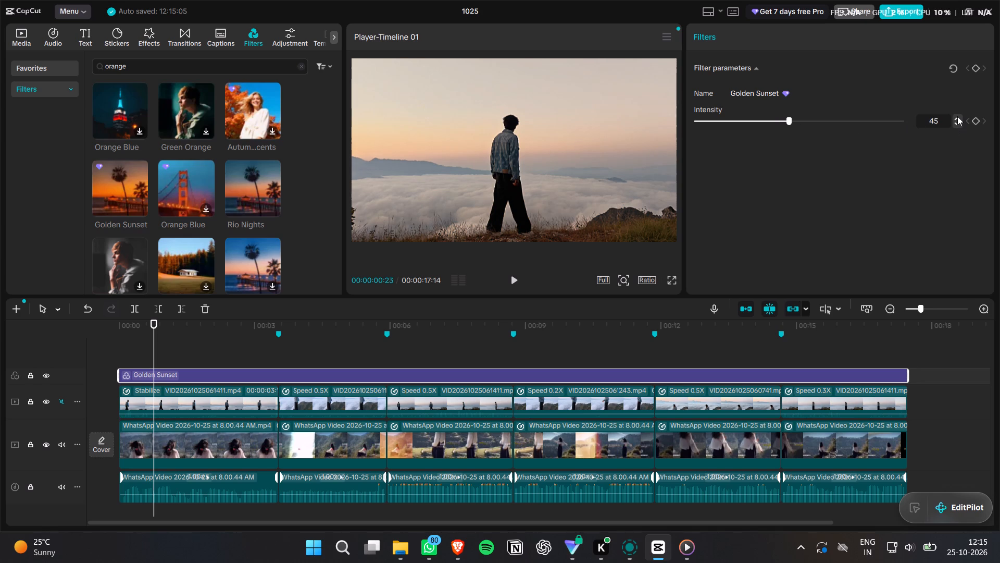
triple_click(957, 116)
triple_click(957, 116)
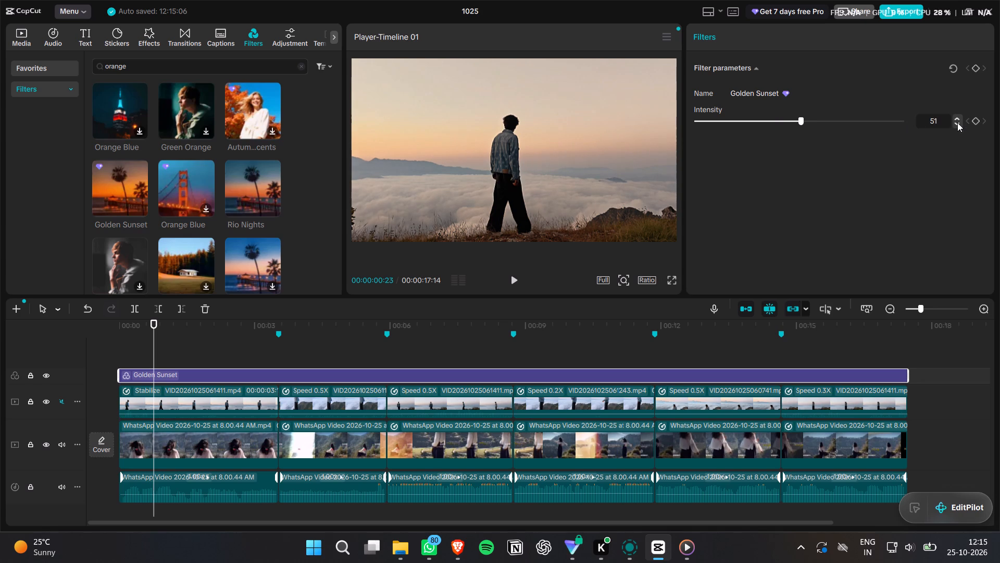
click(957, 123)
Preview the Rio Nights, both Orange Blue, Green Orange and autumn accents filters for comparison.
click(246, 190)
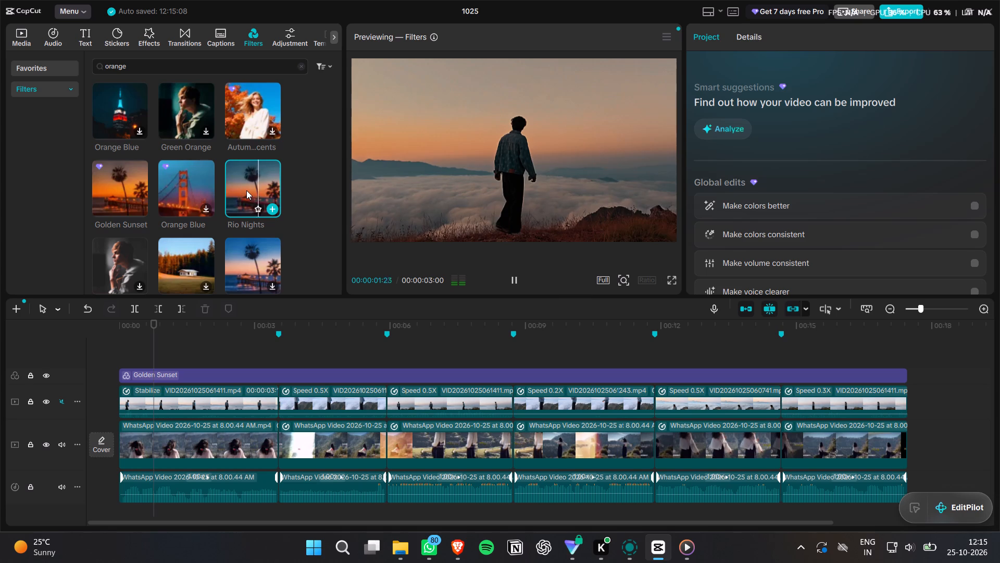
click(192, 179)
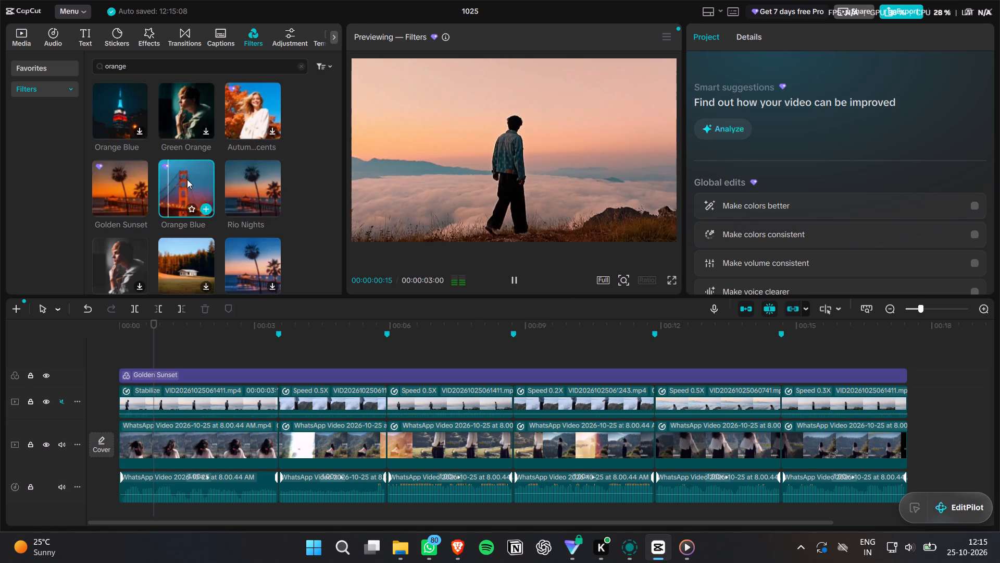
click(192, 118)
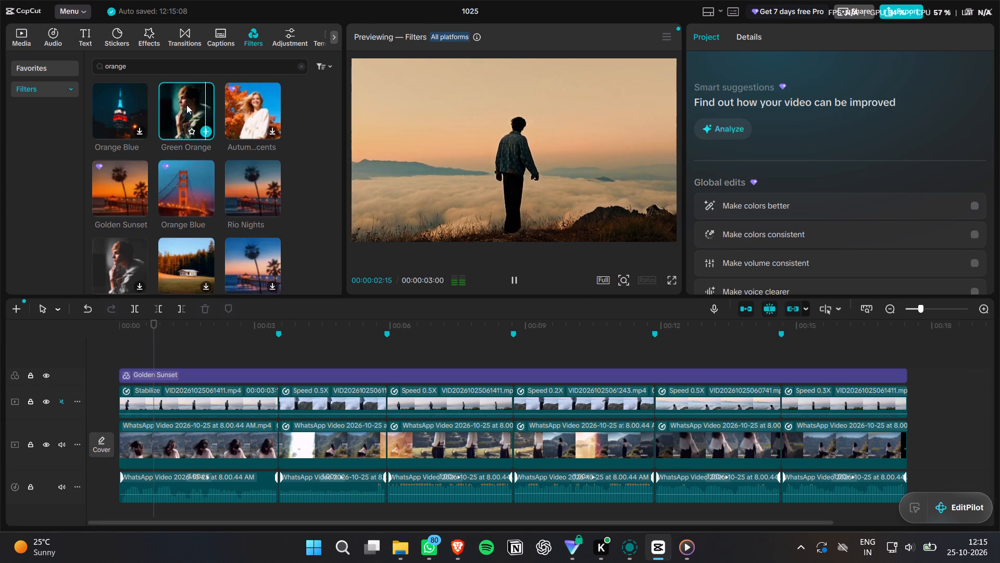
click(116, 89)
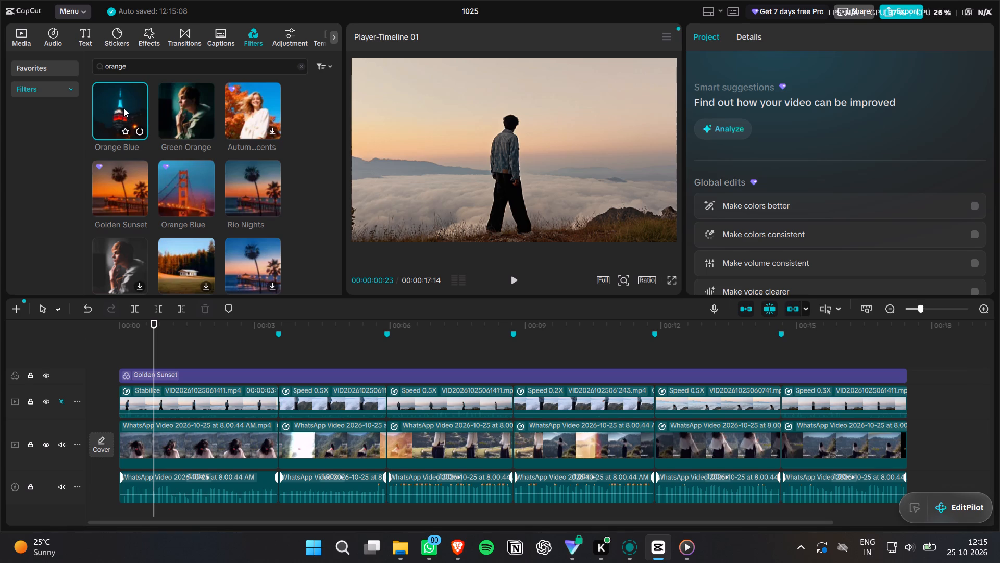
click(253, 99)
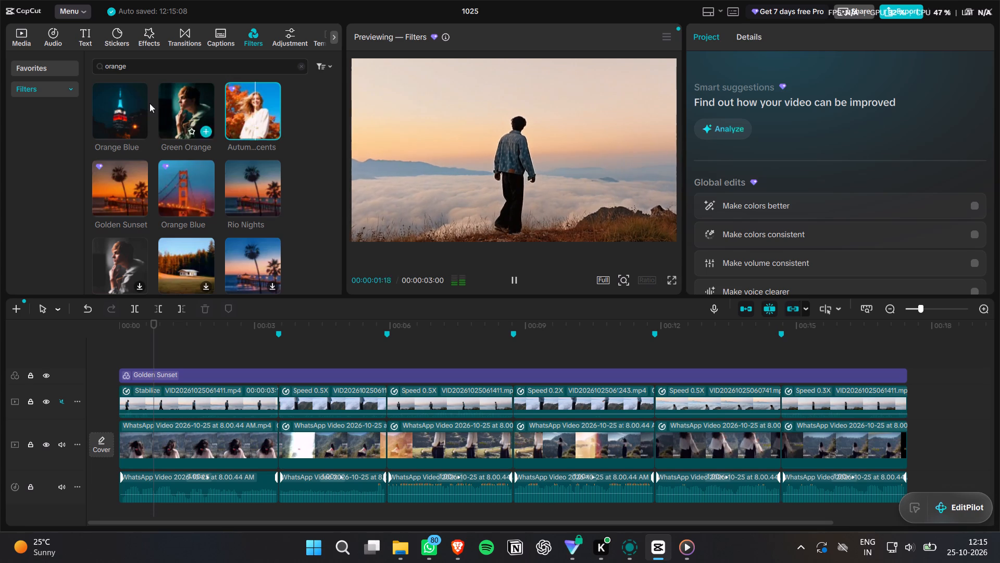
Add the Orange Blue filter with the tower thumbnail above Golden Sunset and extend it back to the timeline's start.
click(121, 107)
drag(123, 102, 344, 214)
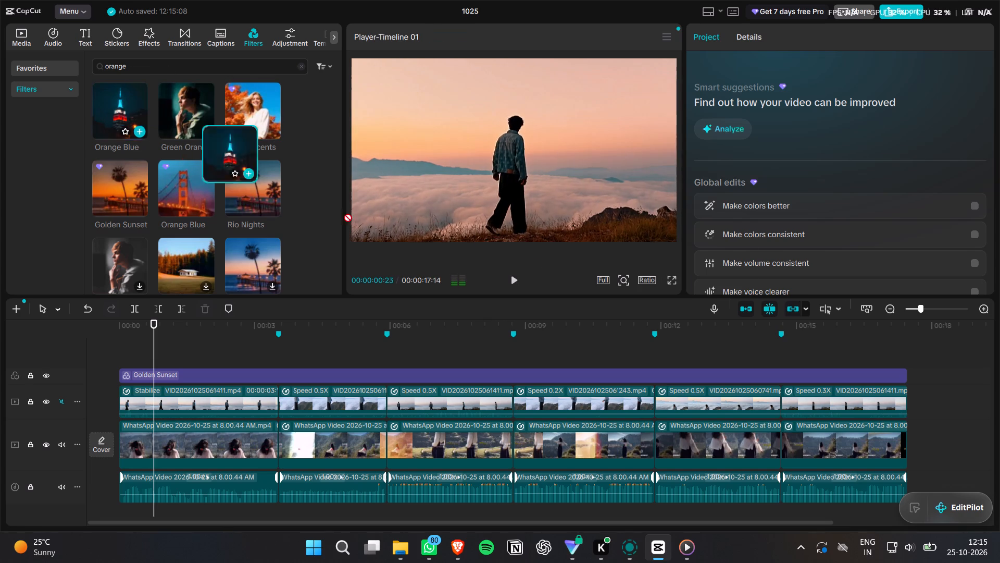
drag(344, 214, 782, 354)
drag(780, 372, 114, 394)
Set the Orange Blue filter's intensity to 60 while playing back the combined look.
key(space)
drag(845, 113, 824, 132)
click(819, 121)
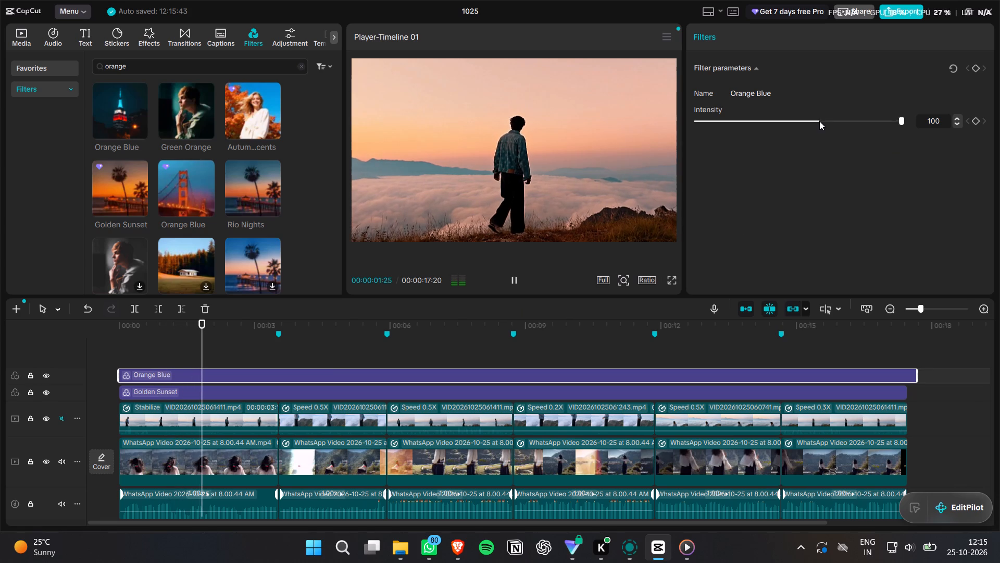
key(space)
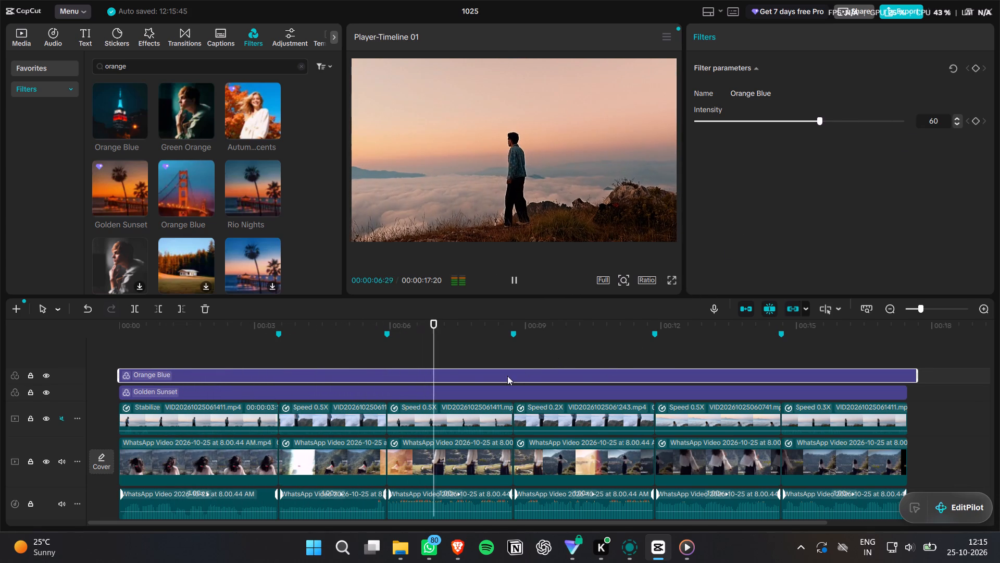
key(space)
Turn on Stabilize at the Recommended level for the second through sixth mountain clips.
click(349, 417)
scroll(749, 193, down, 6)
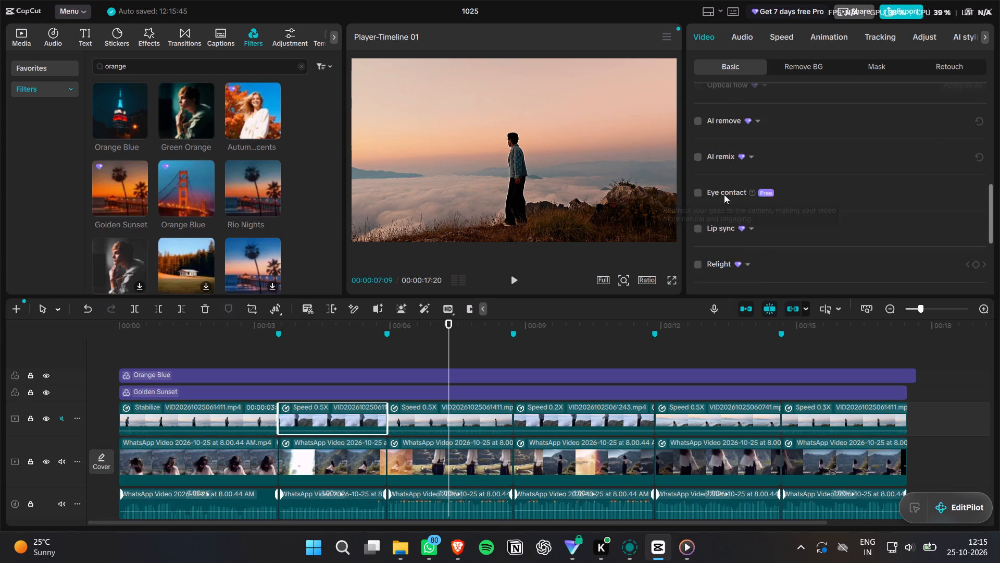
scroll(724, 192, up, 3)
click(698, 130)
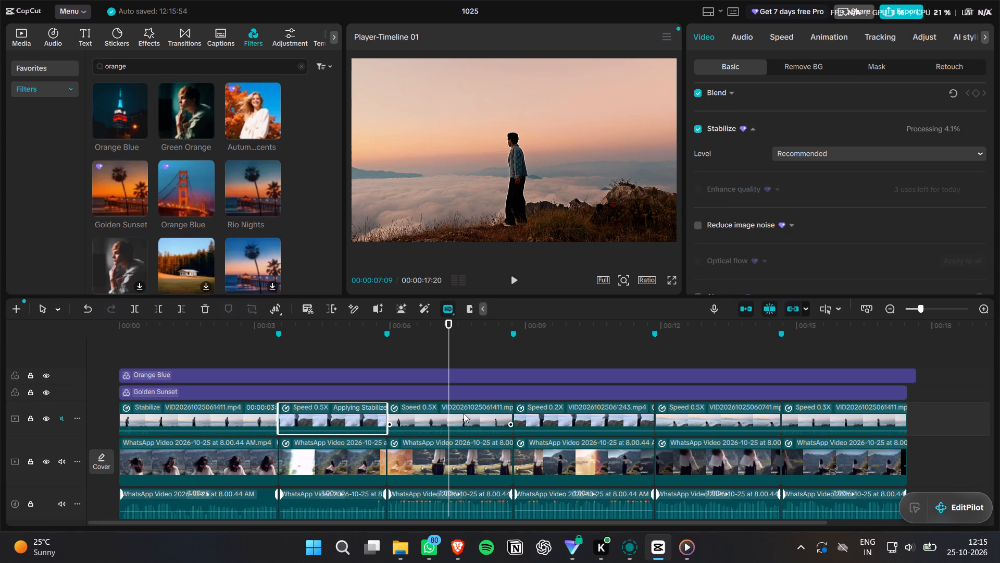
click(457, 419)
click(699, 125)
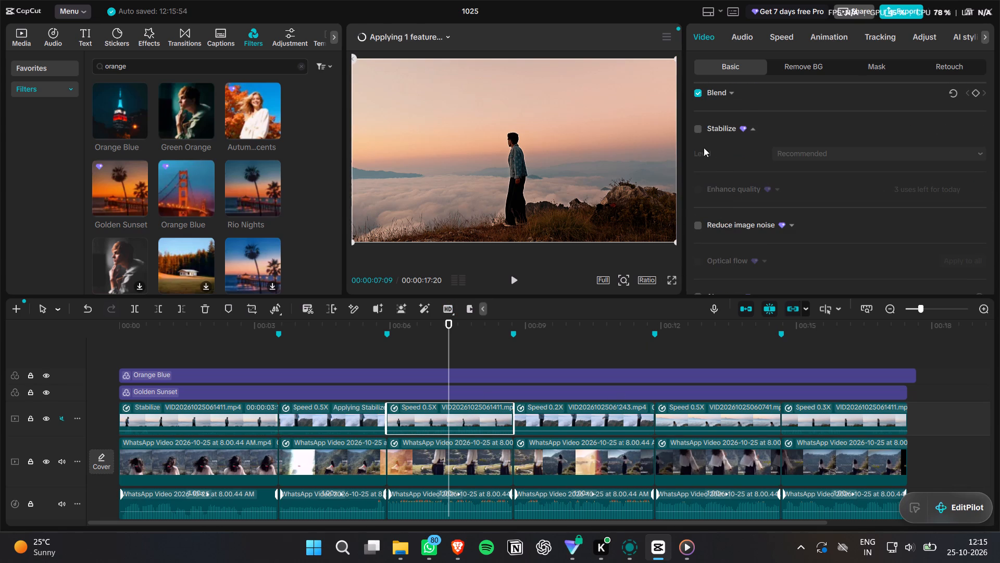
click(700, 128)
click(583, 413)
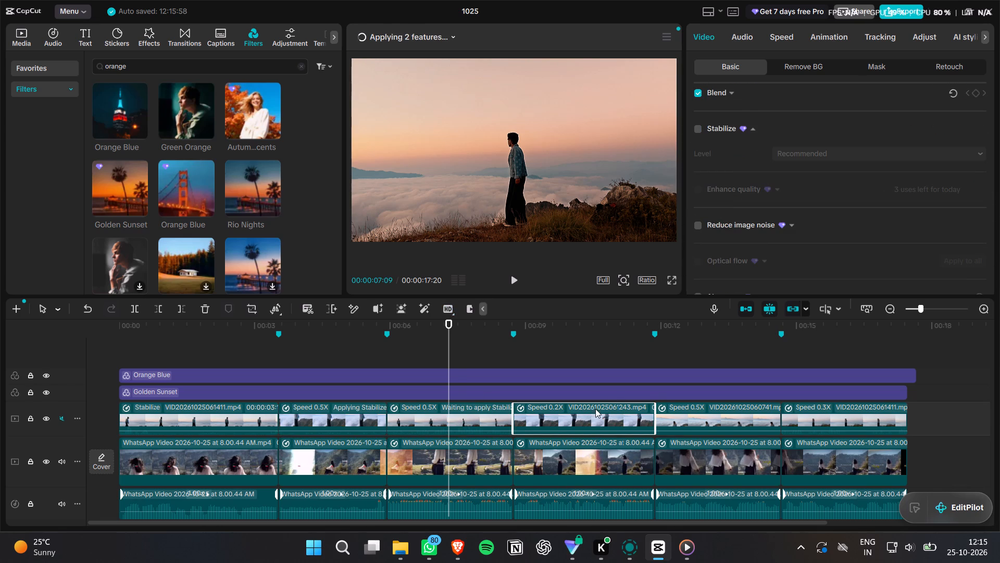
click(697, 125)
click(698, 414)
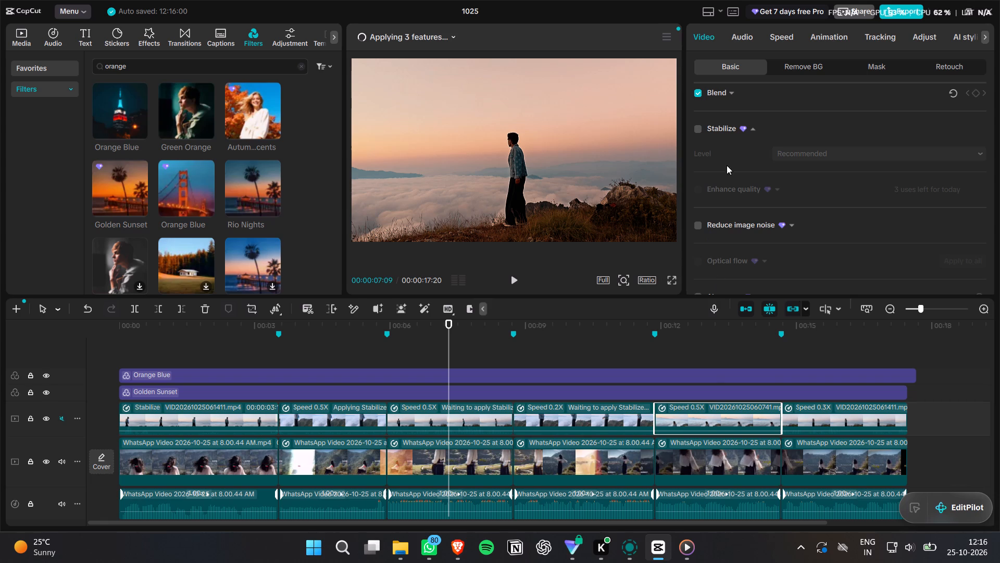
click(697, 128)
click(829, 411)
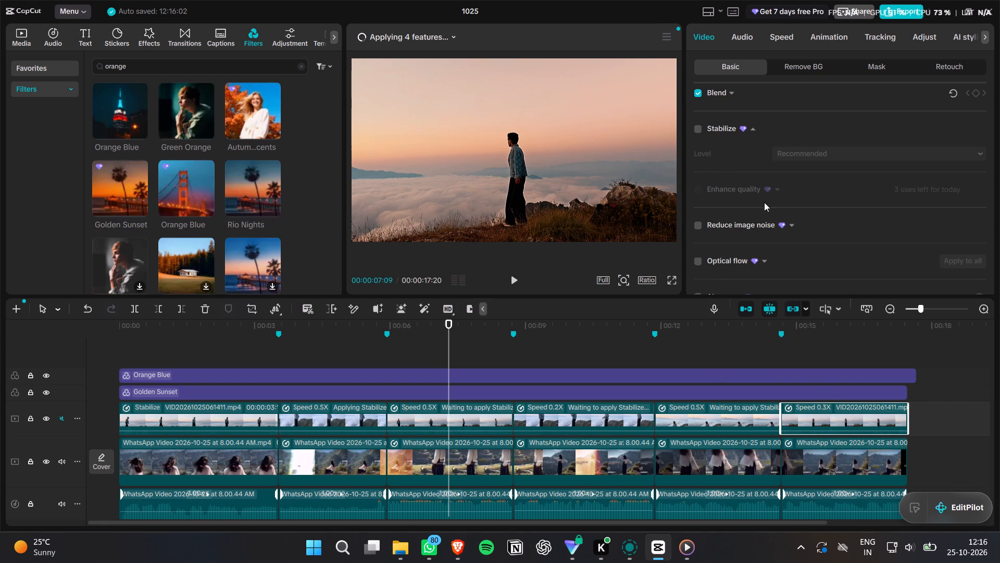
click(700, 131)
Play the opening up to the 1-second mark and add a 100% scale keyframe there on the first 61411 clip.
drag(268, 320, 65, 335)
key(space)
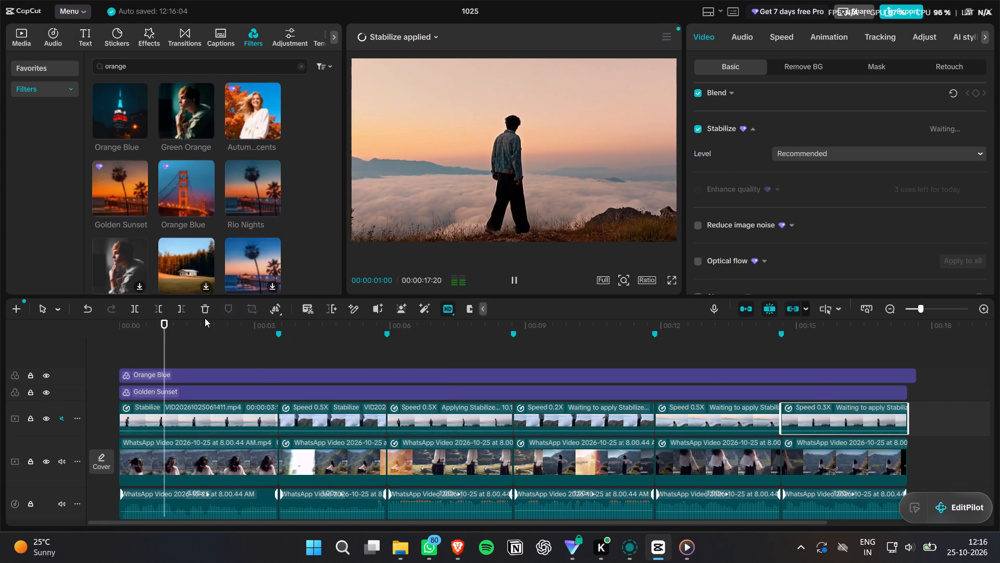
key(space)
drag(176, 331, 57, 331)
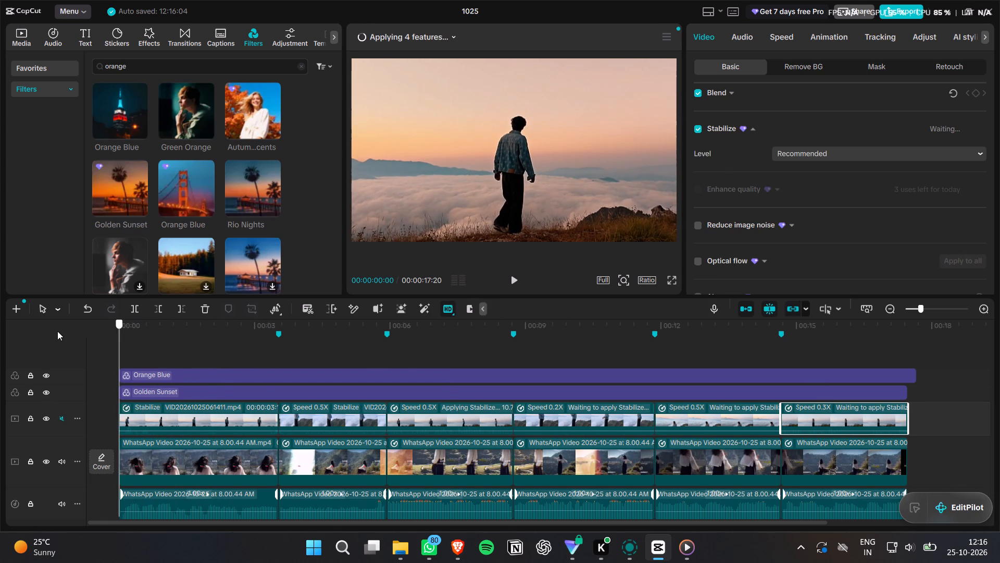
drag(57, 331, 56, 331)
key(space)
key(space)
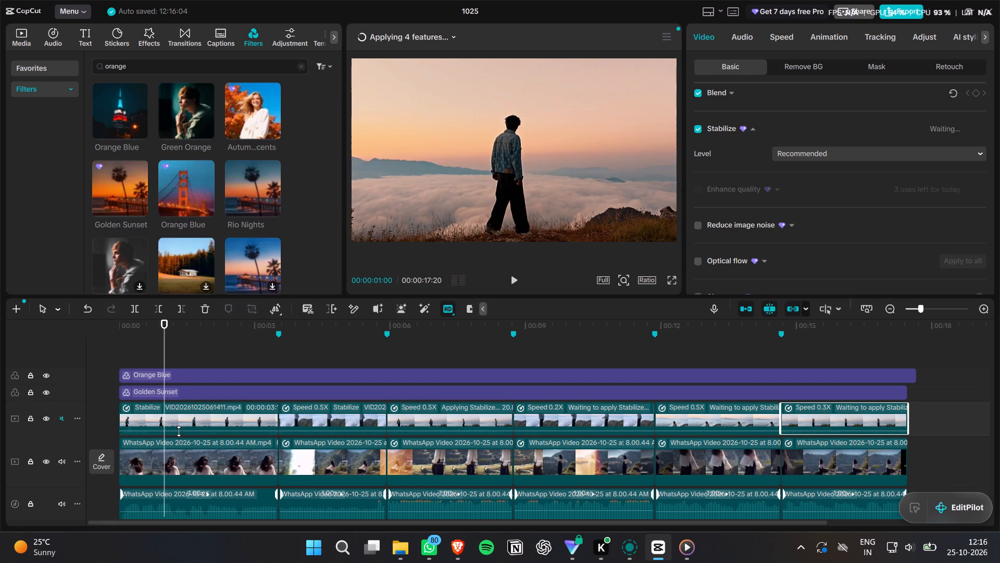
click(179, 423)
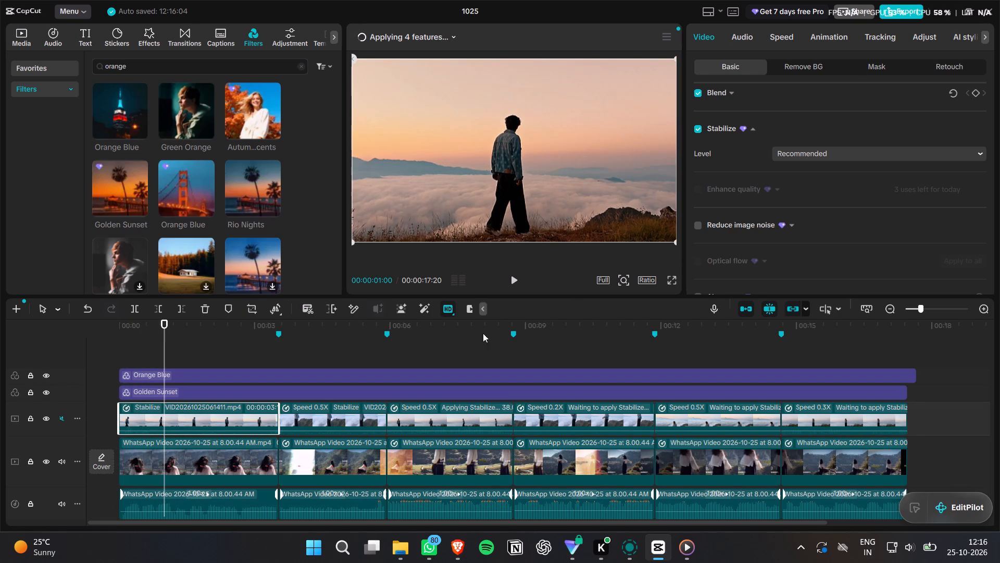
scroll(795, 237, up, 7)
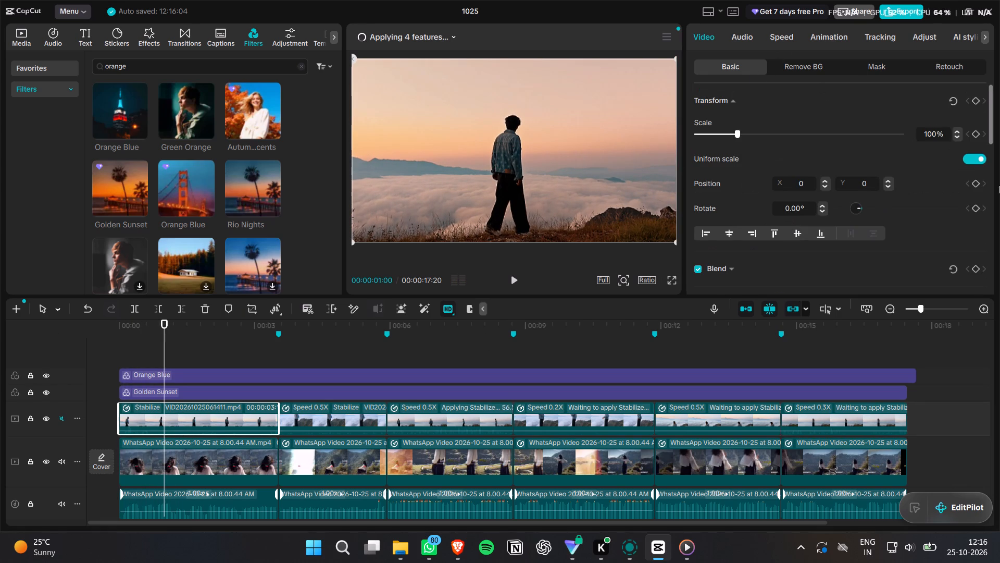
click(975, 134)
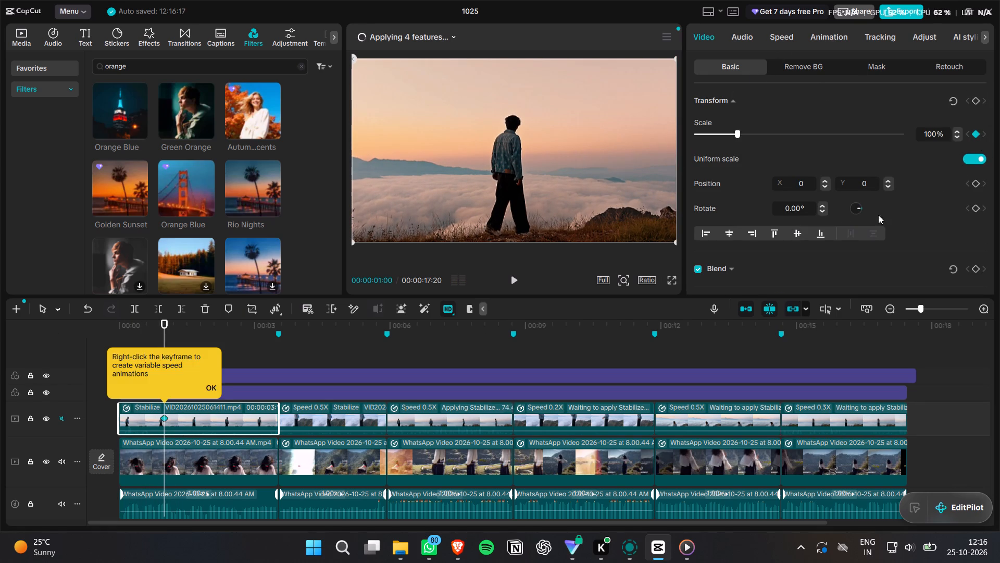
Raise the scale of the 1-second keyframe on the first mountain clip to 105% and play back the opening.
click(211, 388)
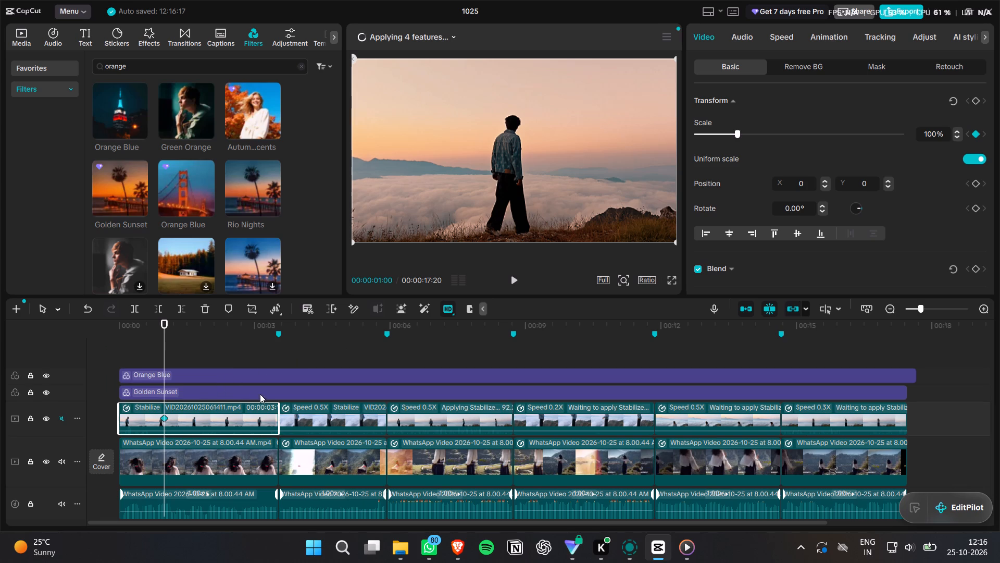
click(202, 417)
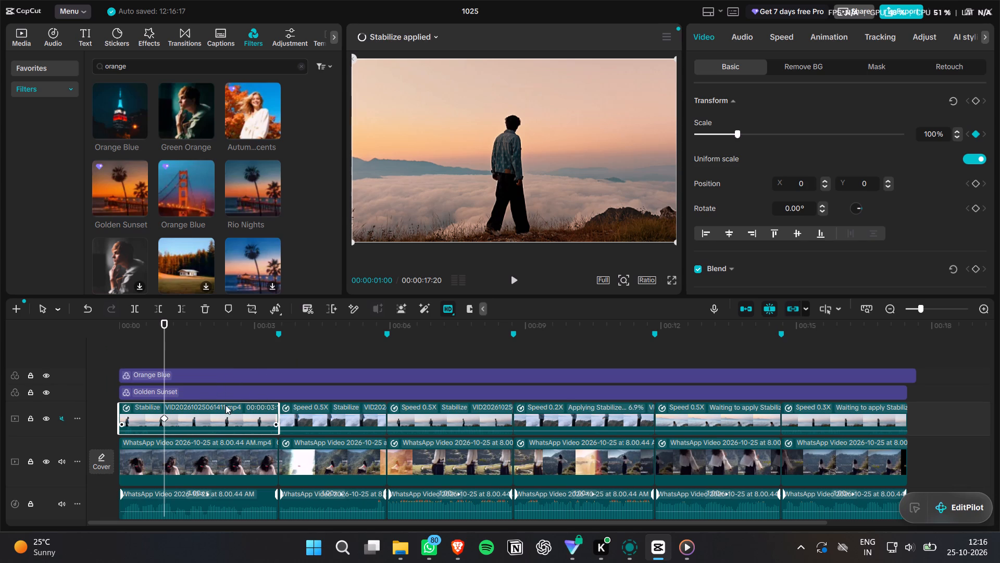
click(218, 415)
click(166, 417)
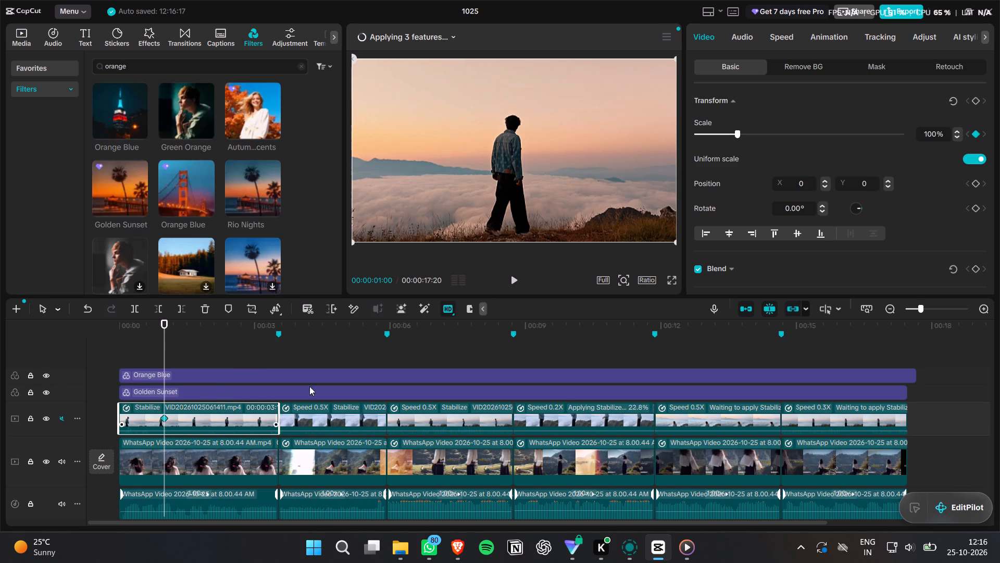
triple_click(958, 130)
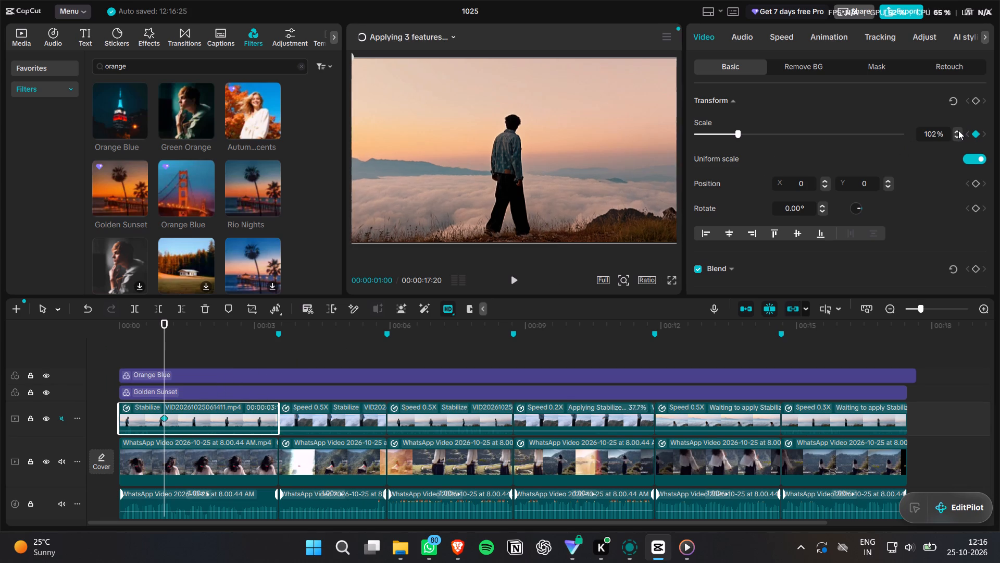
double_click(958, 130)
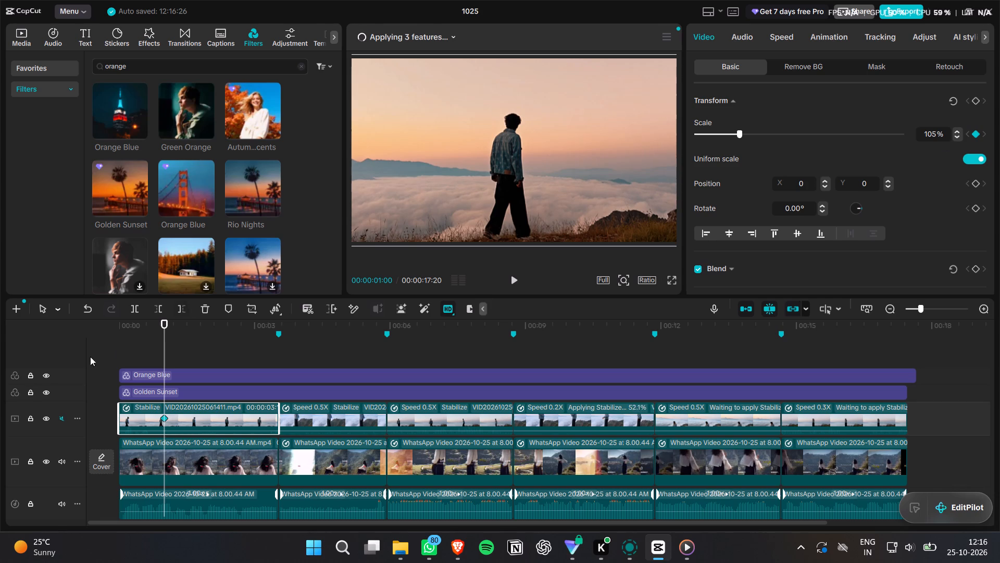
drag(129, 325, 92, 330)
key(space)
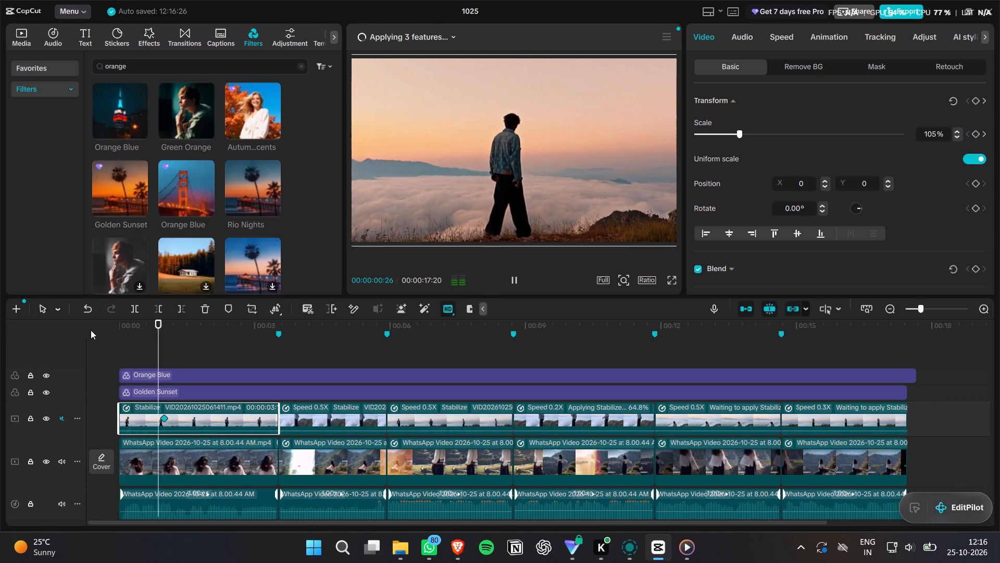
key(space)
drag(127, 324, 108, 328)
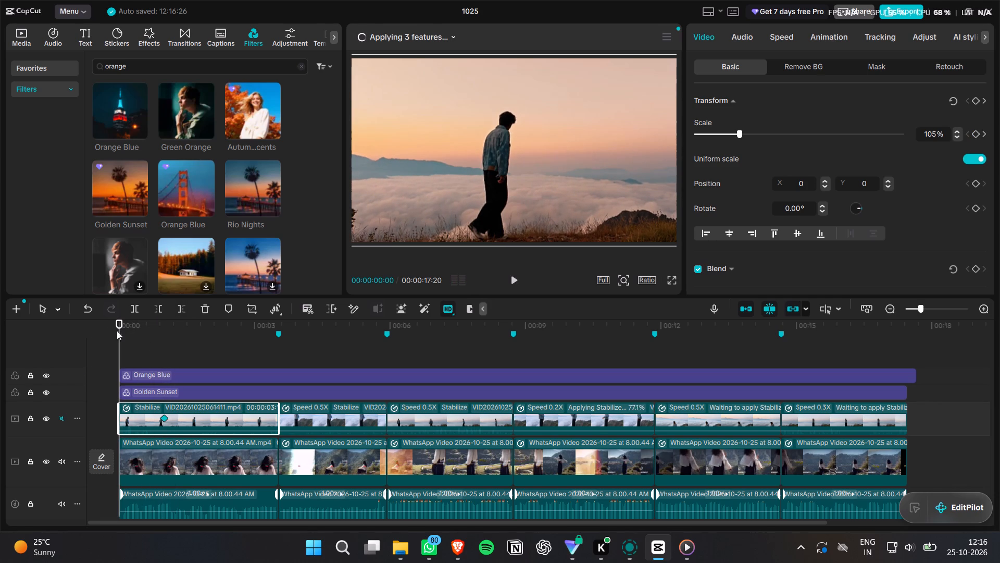
Add a 100% scale keyframe at the very start of the first mountain clip and play back the zoom.
click(160, 330)
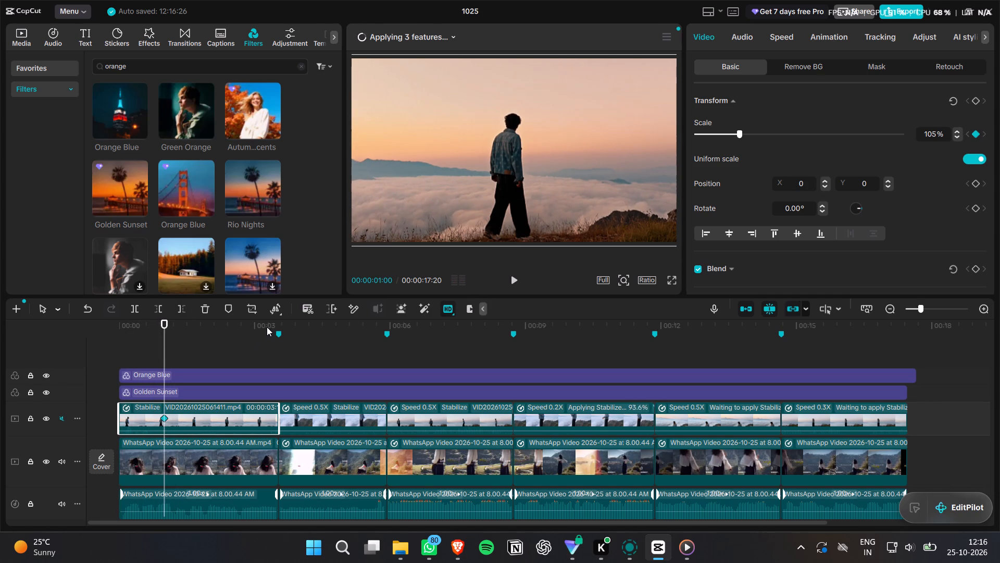
click(123, 326)
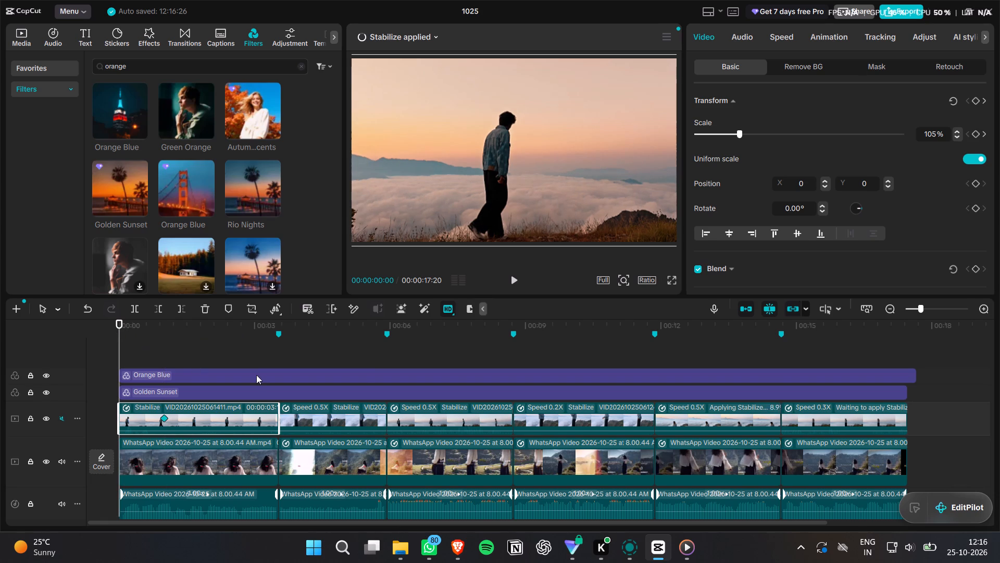
click(974, 134)
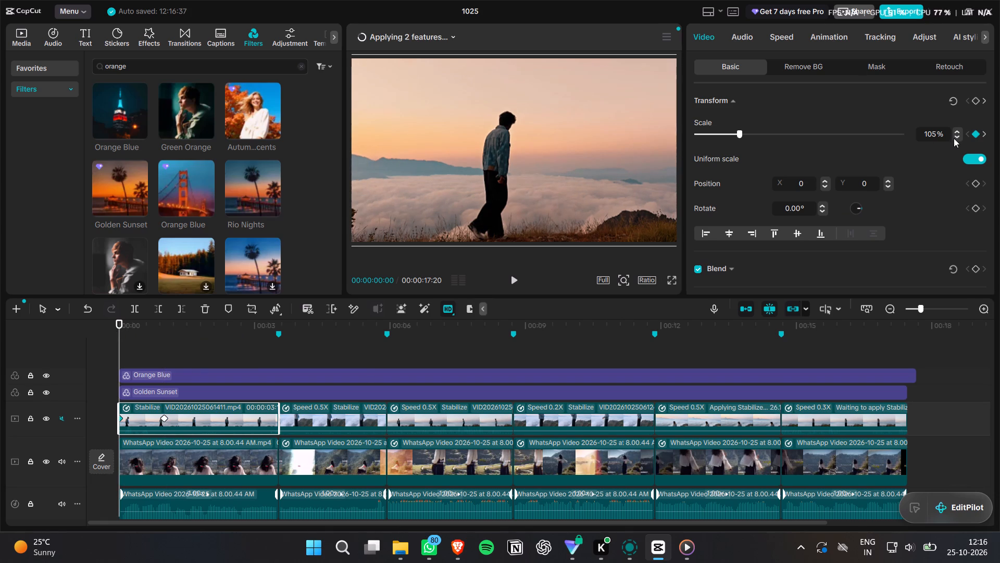
triple_click(954, 138)
click(954, 138)
click(954, 138)
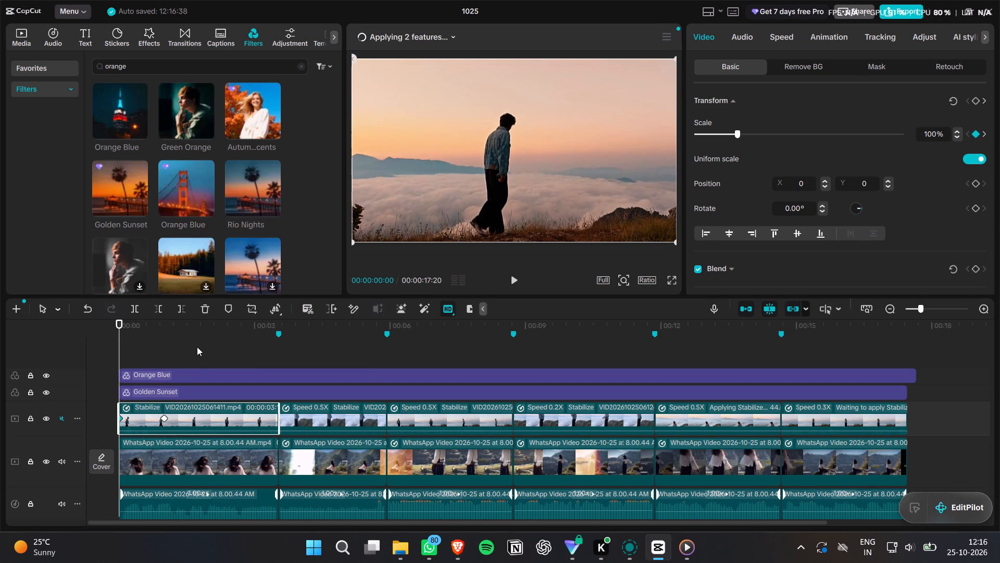
key(space)
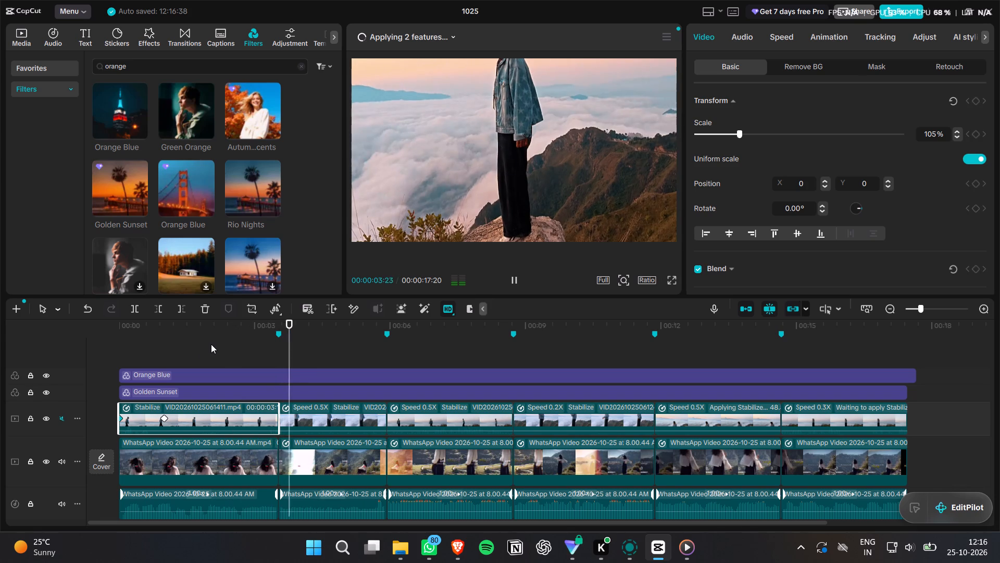
key(space)
drag(156, 334, 55, 329)
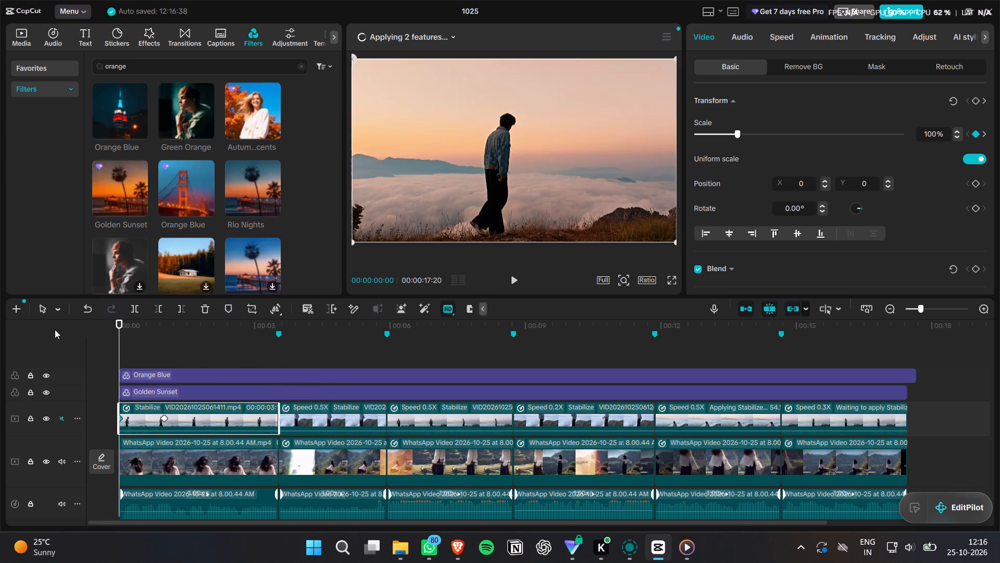
key(space)
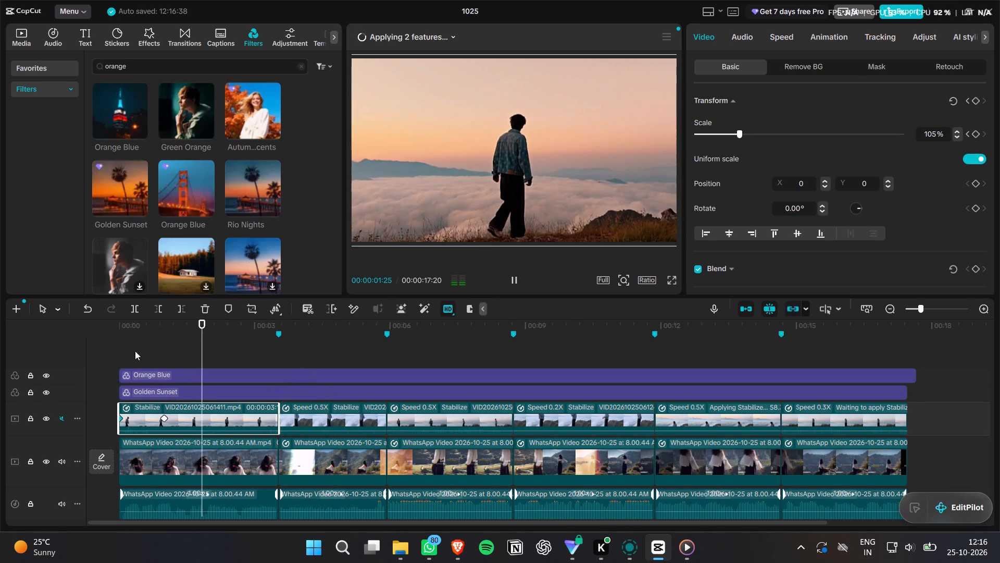
key(space)
Add a scale keyframe at the end of the first mountain clip, set it to 108%, and replay the clip from the start.
click(162, 330)
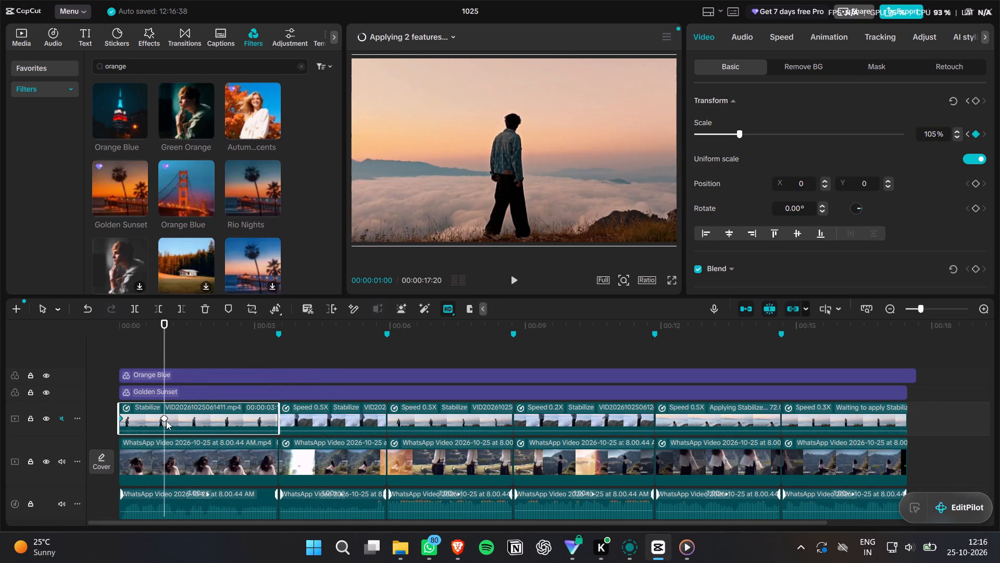
click(273, 323)
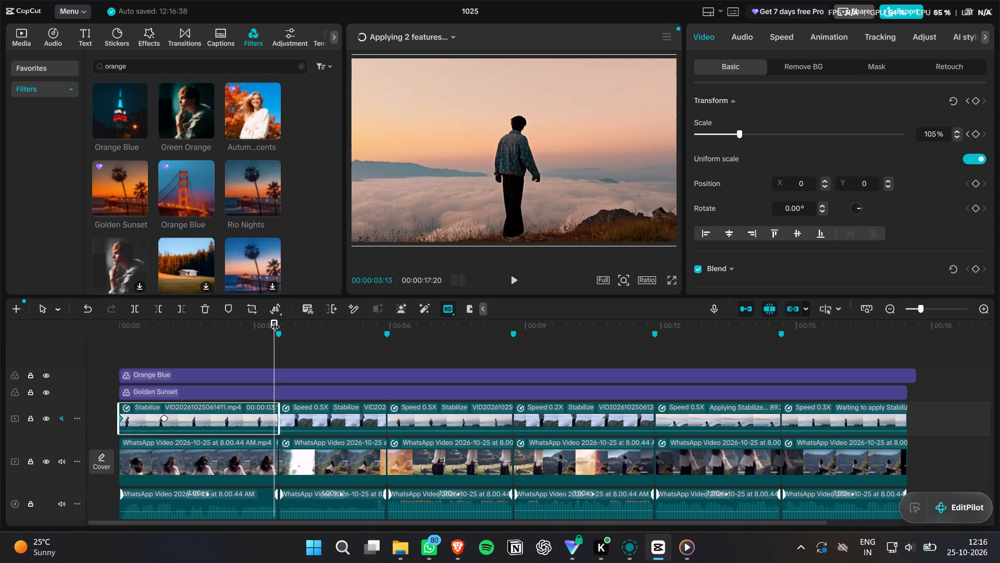
drag(274, 320, 279, 320)
click(977, 135)
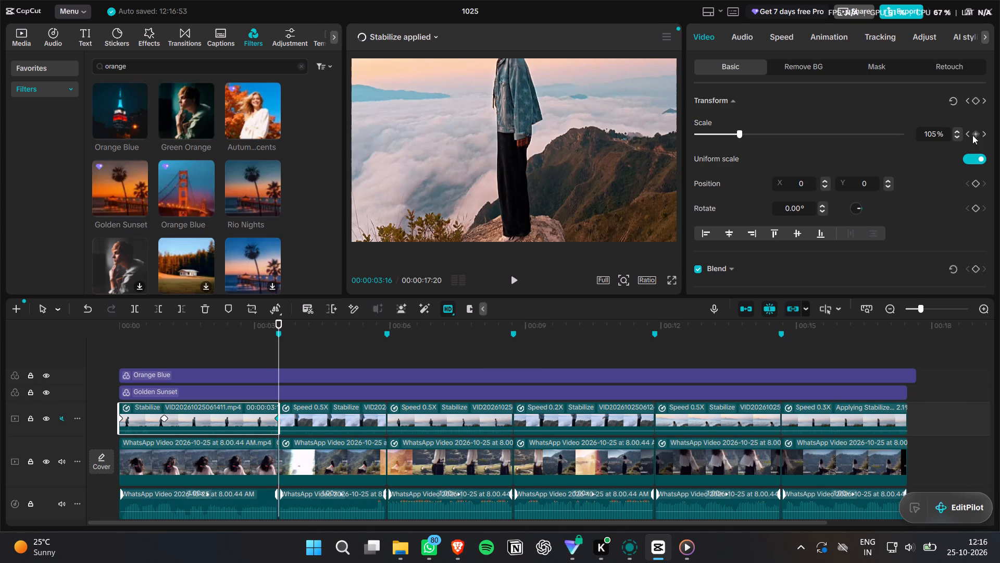
click(958, 131)
click(958, 131)
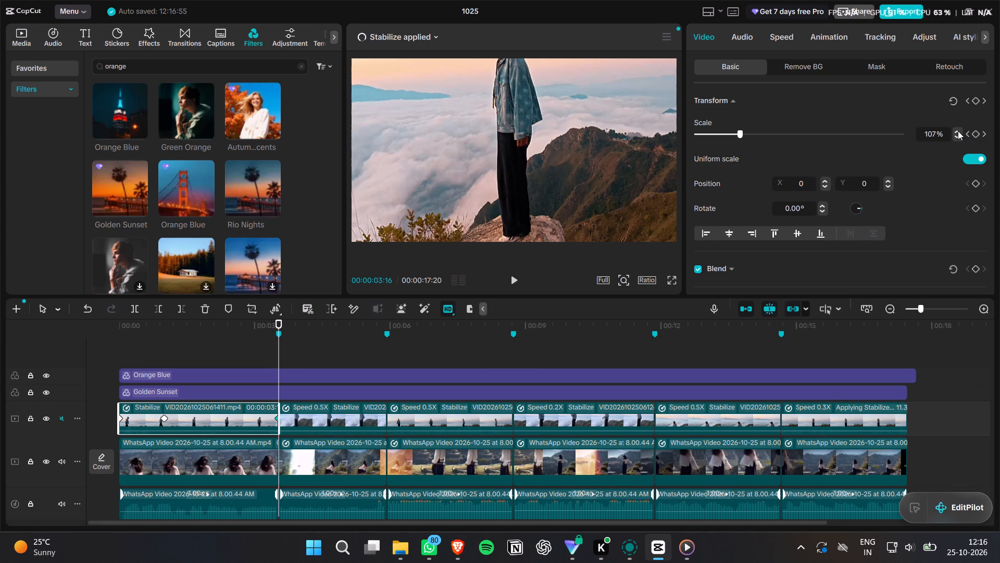
click(958, 131)
key(space)
drag(151, 321, 85, 331)
key(space)
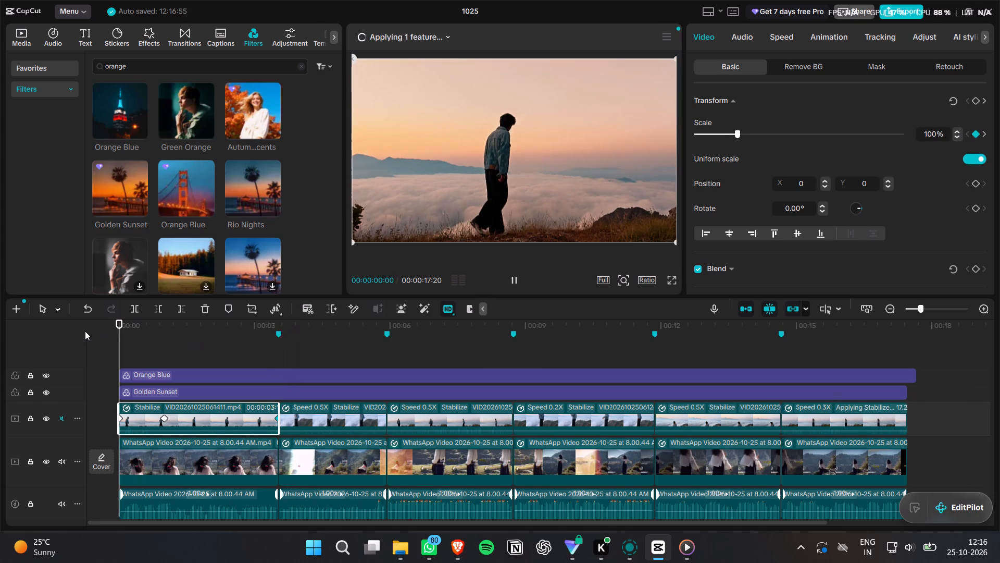
key(space)
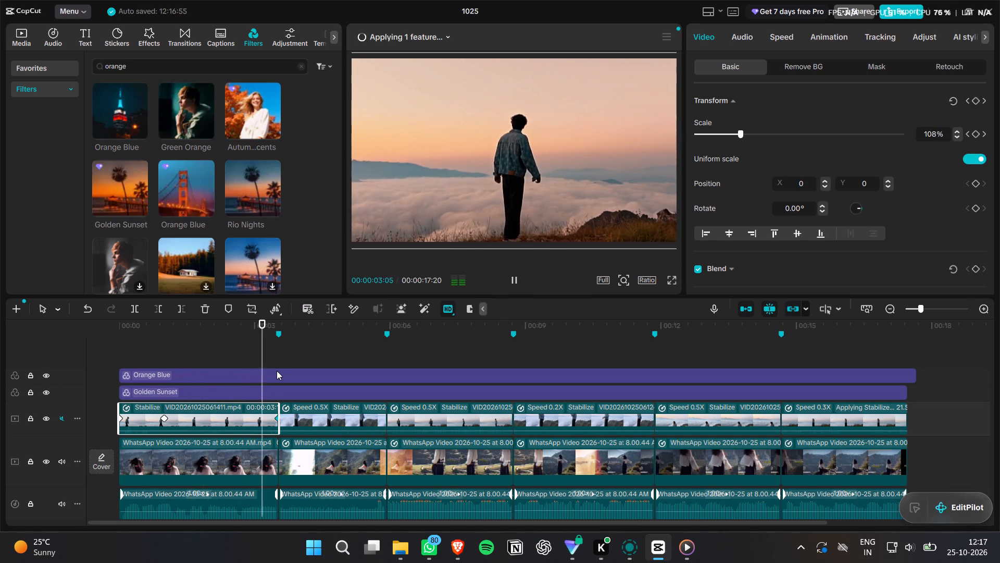
key(space)
Search the video effects for "radial blur", preview Radial Blur 2, and apply it to the second mountain clip.
click(315, 417)
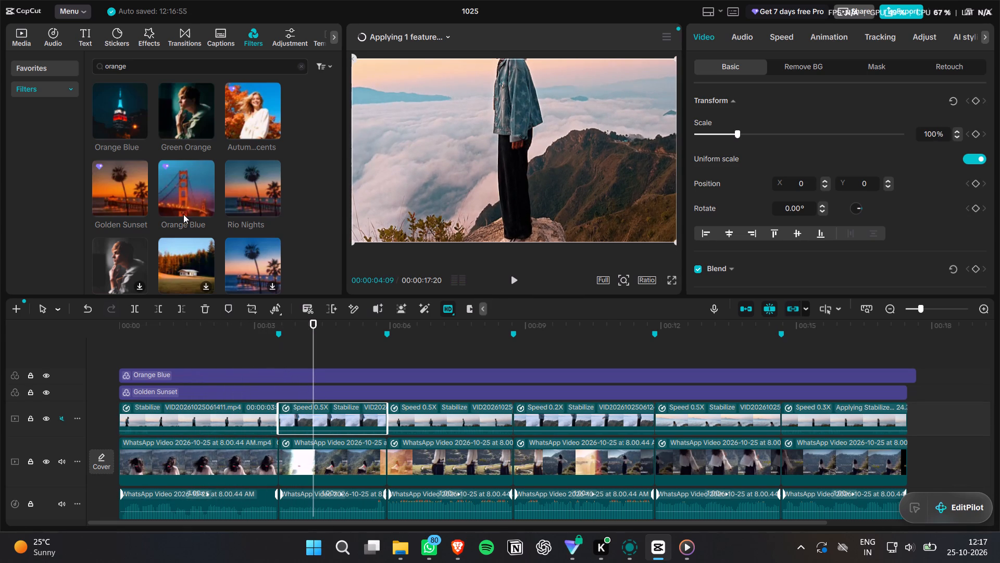
click(151, 31)
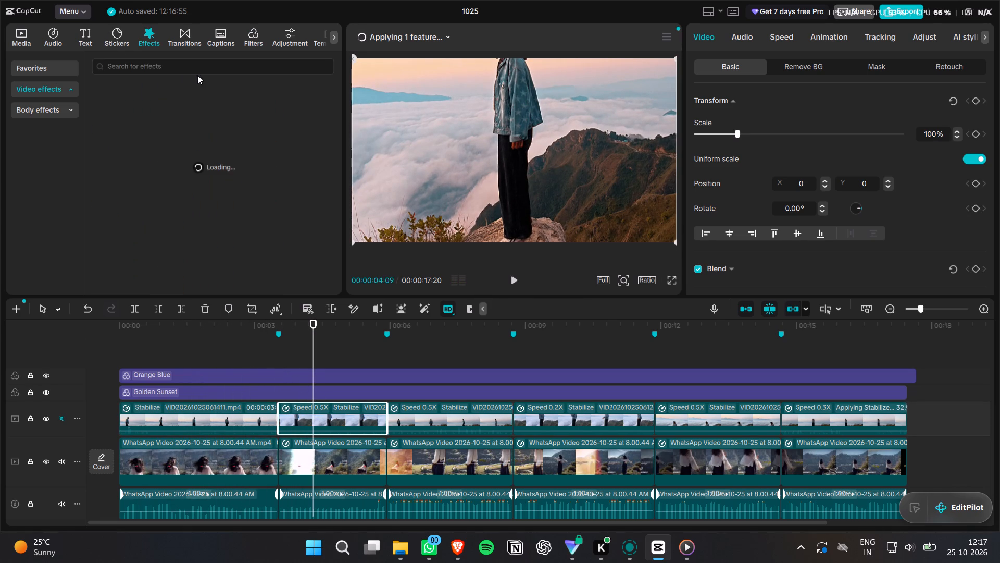
click(197, 62)
text(radial)
key(space)
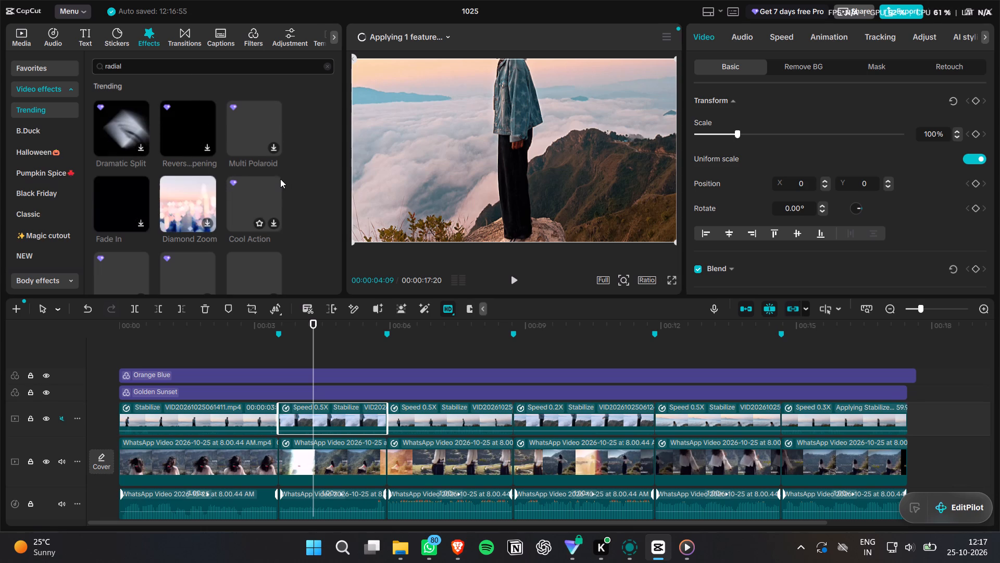
key(b)
key(l)
text(ur)
key(space)
key(Return)
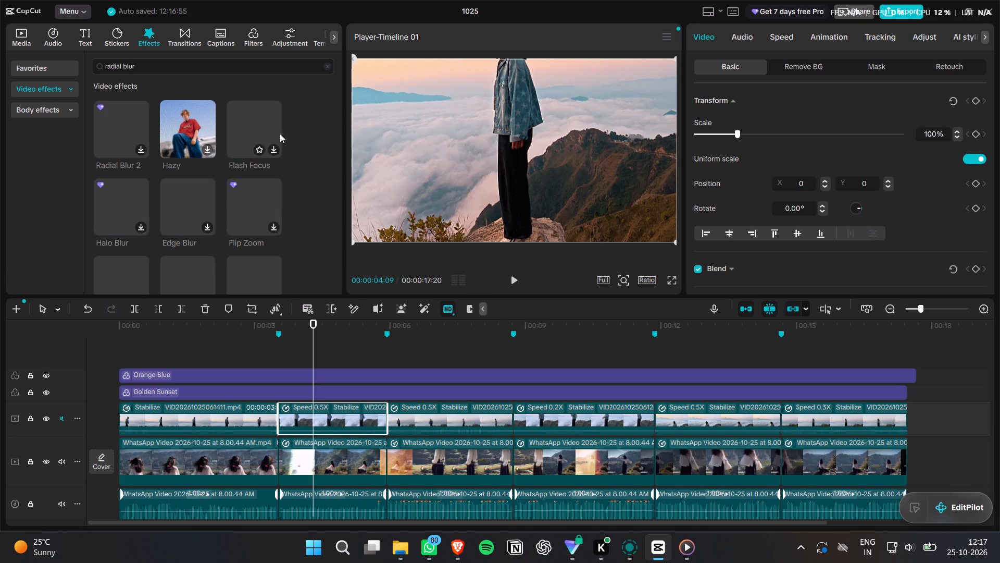
click(131, 129)
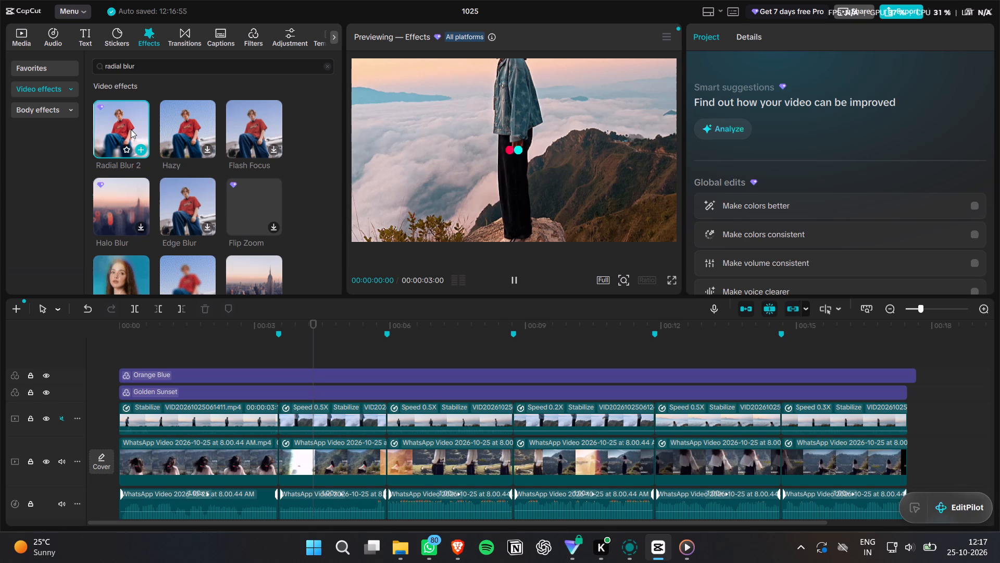
key(space)
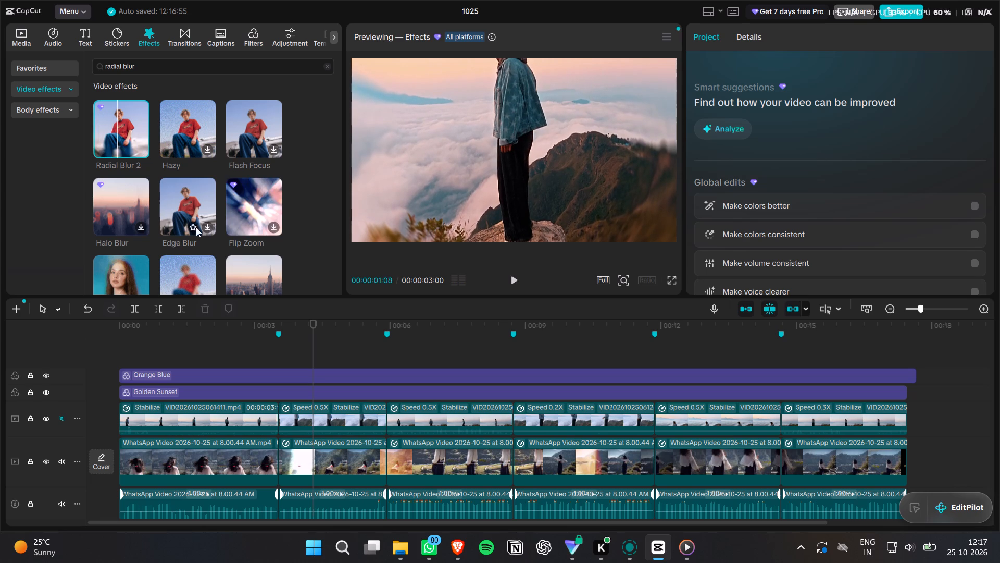
click(343, 408)
click(120, 132)
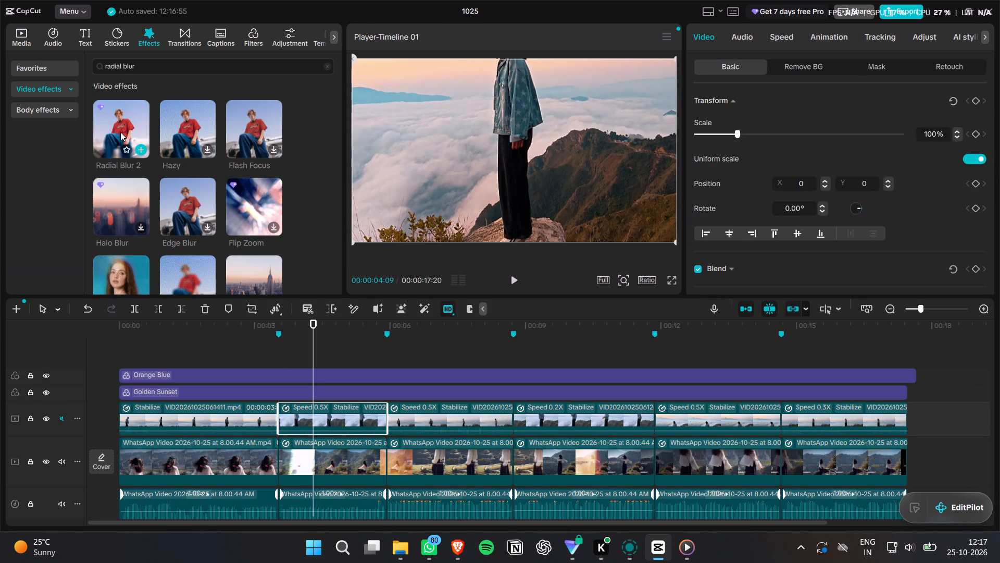
drag(122, 131, 292, 409)
Set the Radial Blur 2 effect's Strength to 100 and Size to 39 on the second mountain clip.
drag(837, 148, 999, 175)
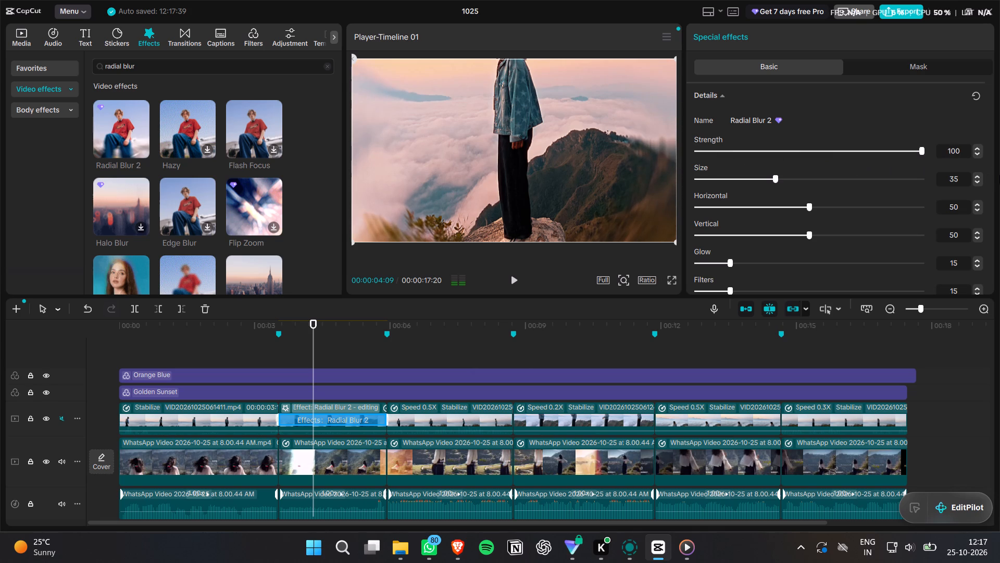
drag(999, 175, 999, 176)
drag(775, 178, 861, 178)
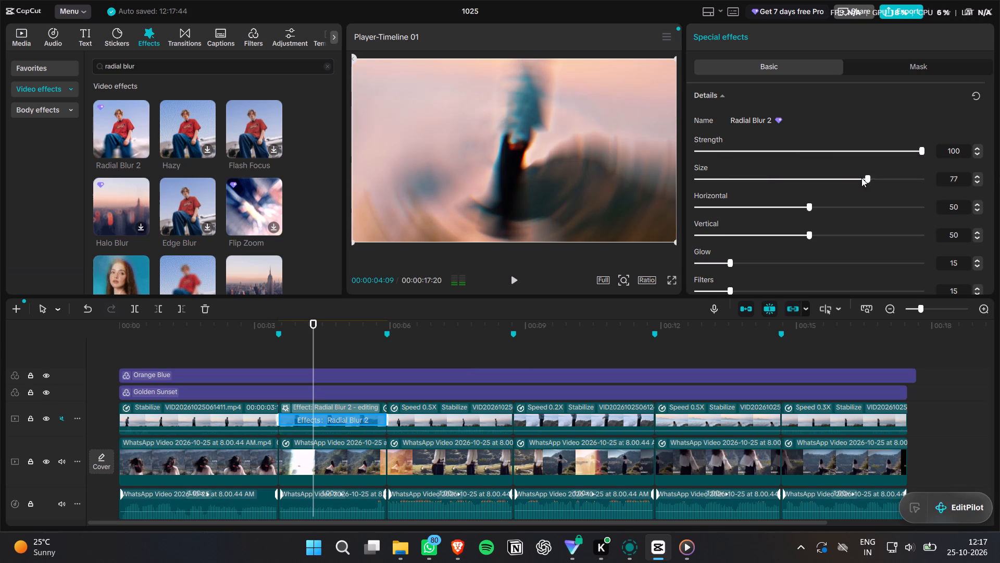
drag(861, 178, 792, 181)
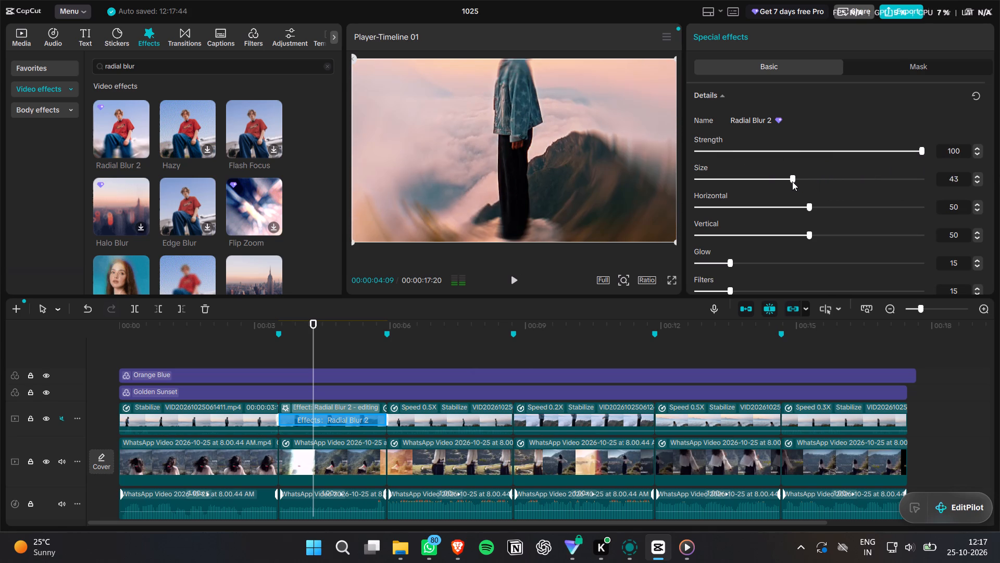
drag(792, 181, 785, 182)
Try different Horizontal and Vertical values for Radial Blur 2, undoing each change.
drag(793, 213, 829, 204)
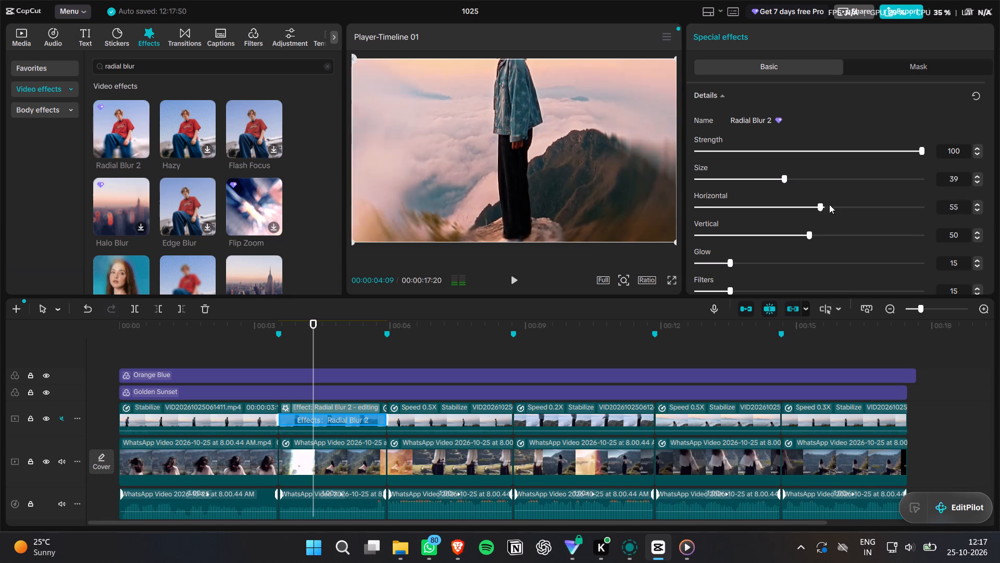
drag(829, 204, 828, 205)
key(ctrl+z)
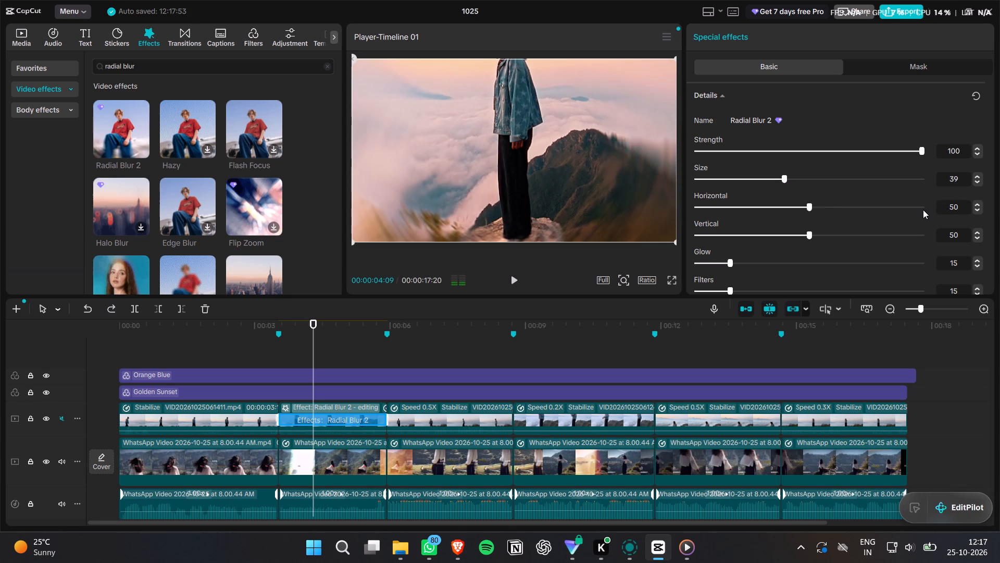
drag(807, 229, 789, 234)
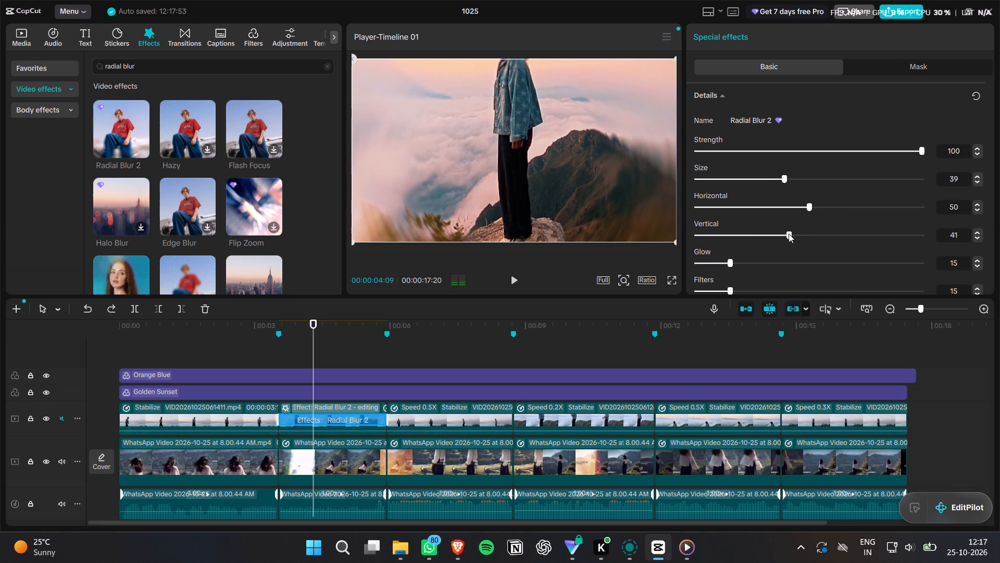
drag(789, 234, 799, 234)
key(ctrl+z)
Set the Radial Blur 2 effect's Glow to 1.
drag(762, 259, 793, 256)
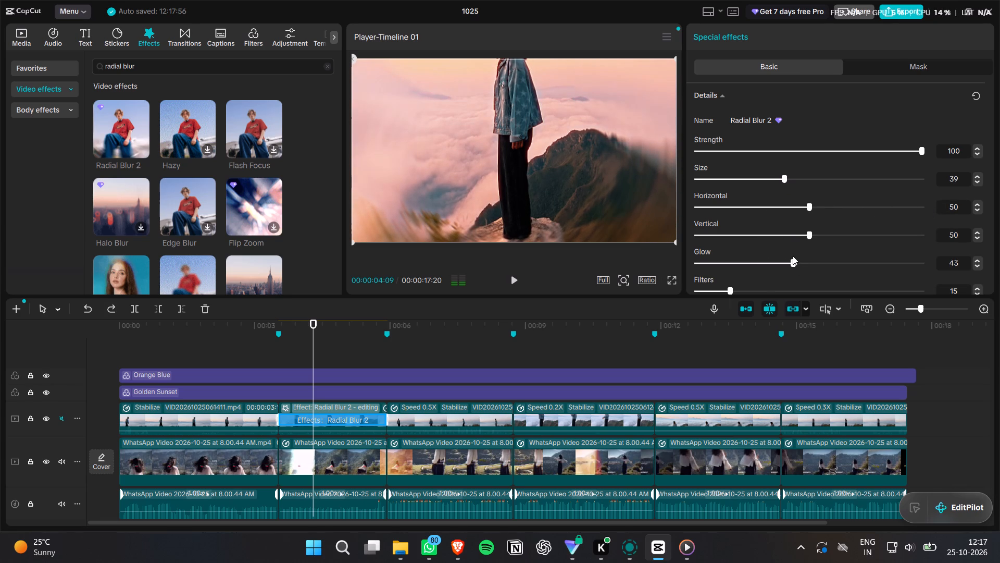
drag(793, 256, 698, 270)
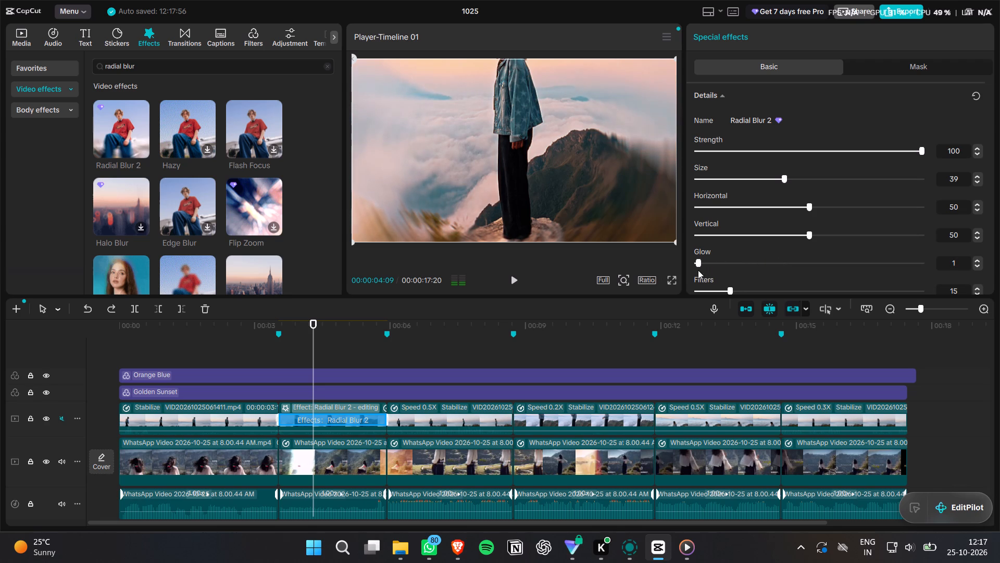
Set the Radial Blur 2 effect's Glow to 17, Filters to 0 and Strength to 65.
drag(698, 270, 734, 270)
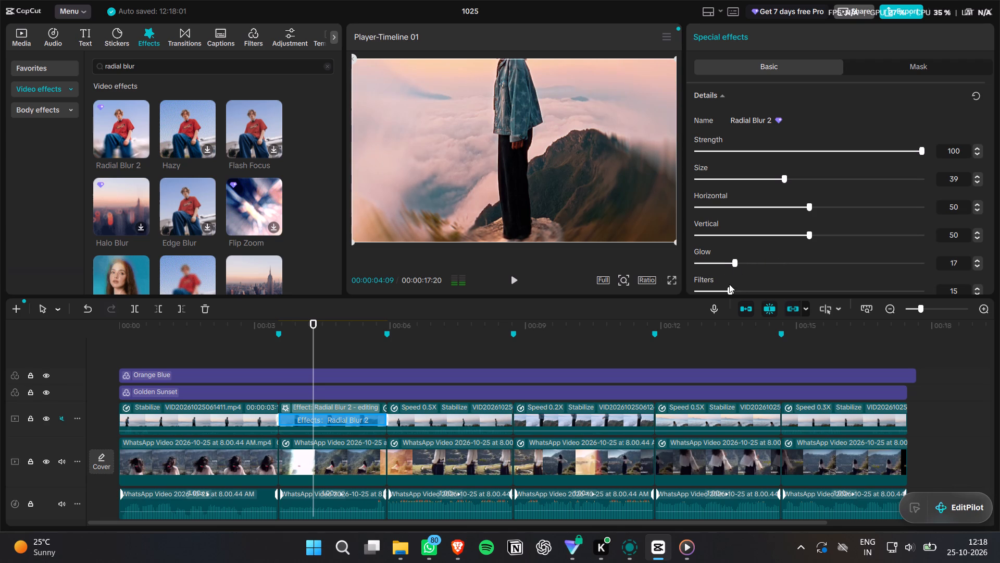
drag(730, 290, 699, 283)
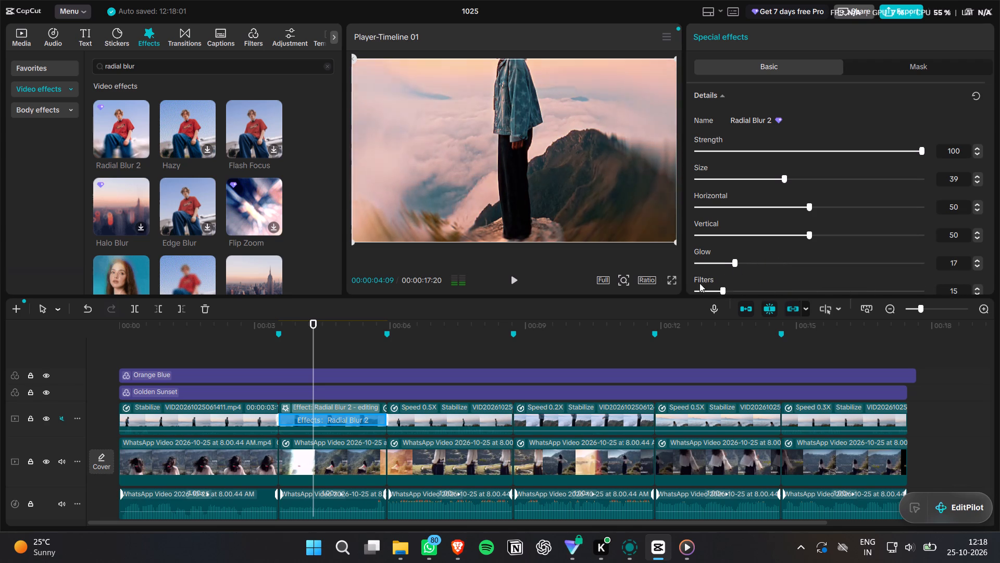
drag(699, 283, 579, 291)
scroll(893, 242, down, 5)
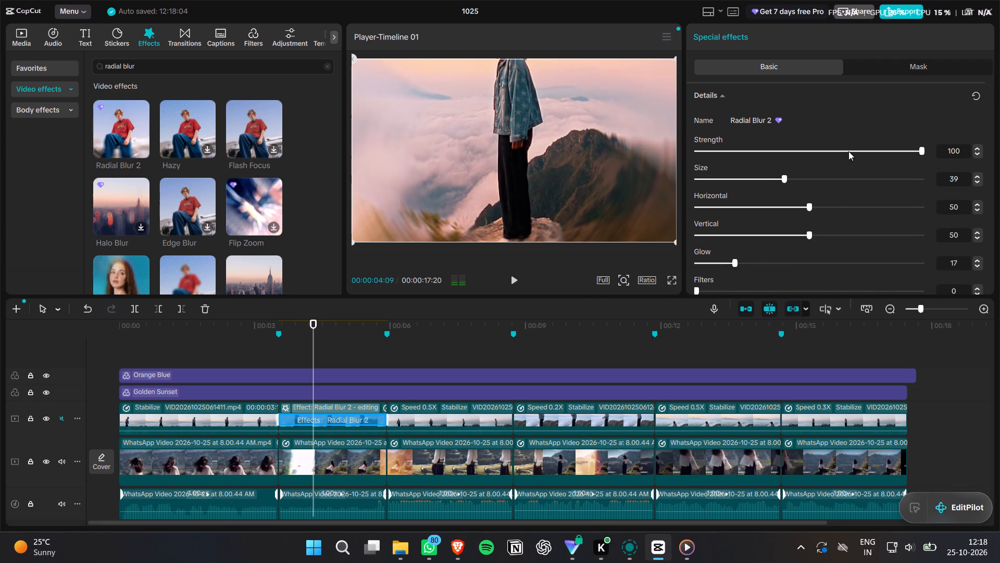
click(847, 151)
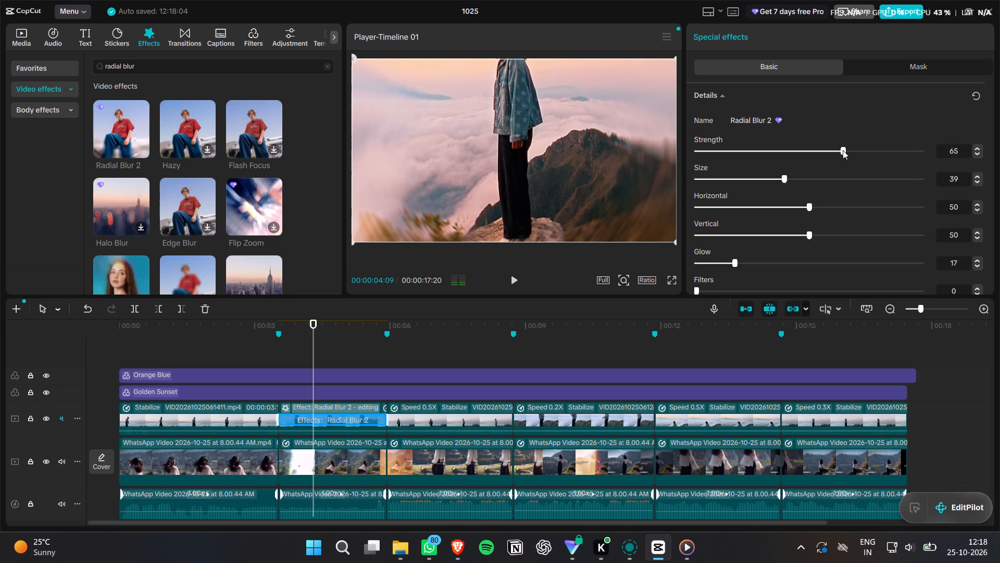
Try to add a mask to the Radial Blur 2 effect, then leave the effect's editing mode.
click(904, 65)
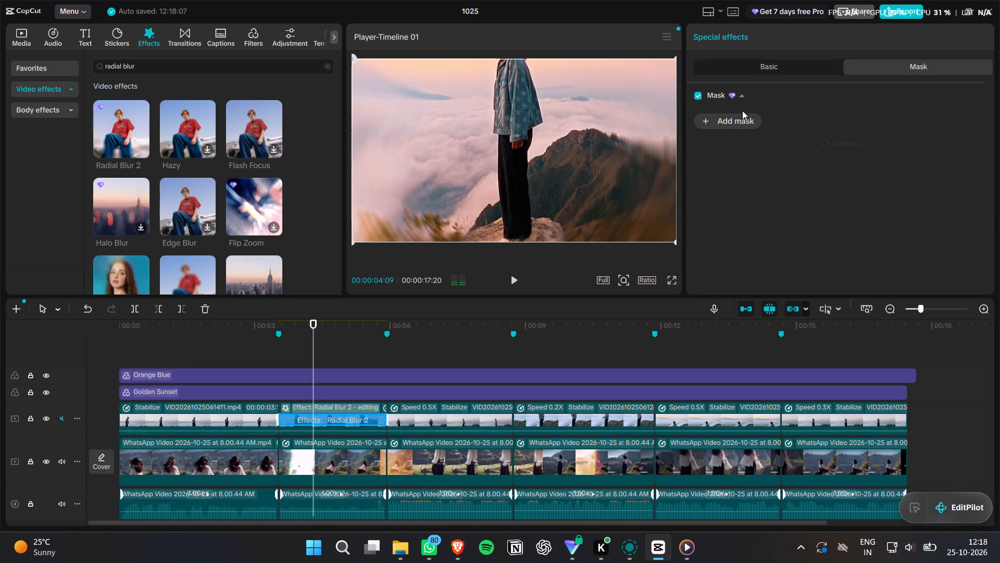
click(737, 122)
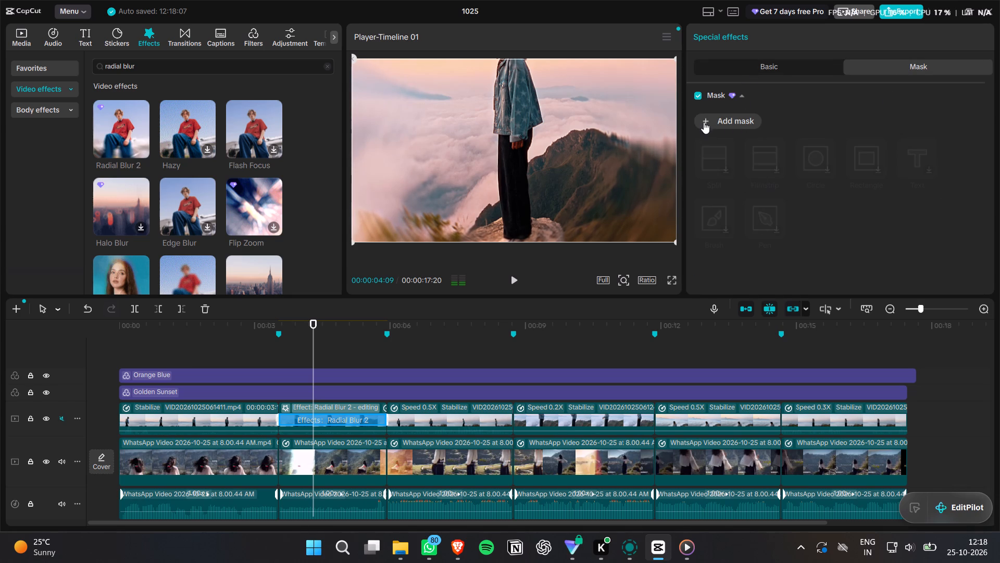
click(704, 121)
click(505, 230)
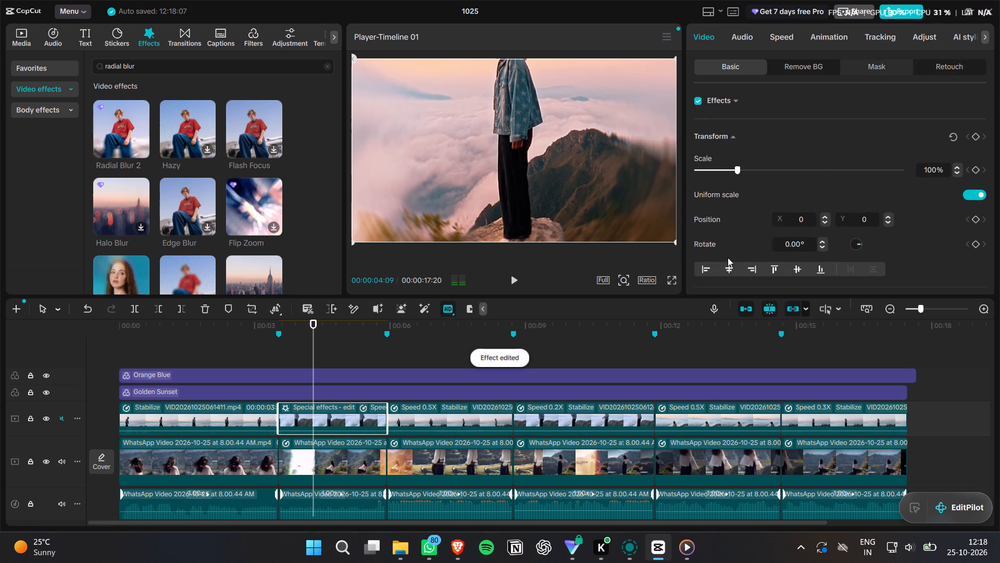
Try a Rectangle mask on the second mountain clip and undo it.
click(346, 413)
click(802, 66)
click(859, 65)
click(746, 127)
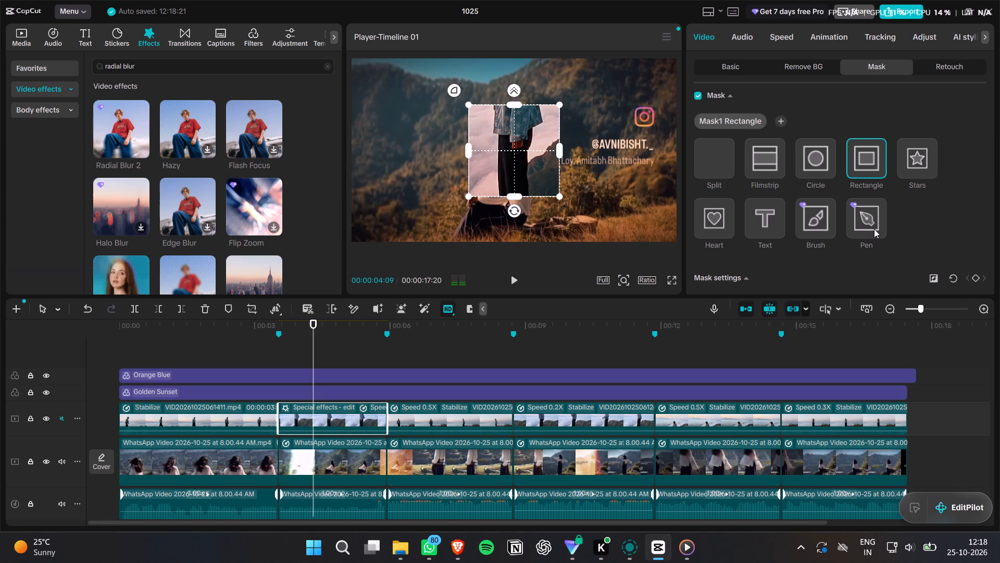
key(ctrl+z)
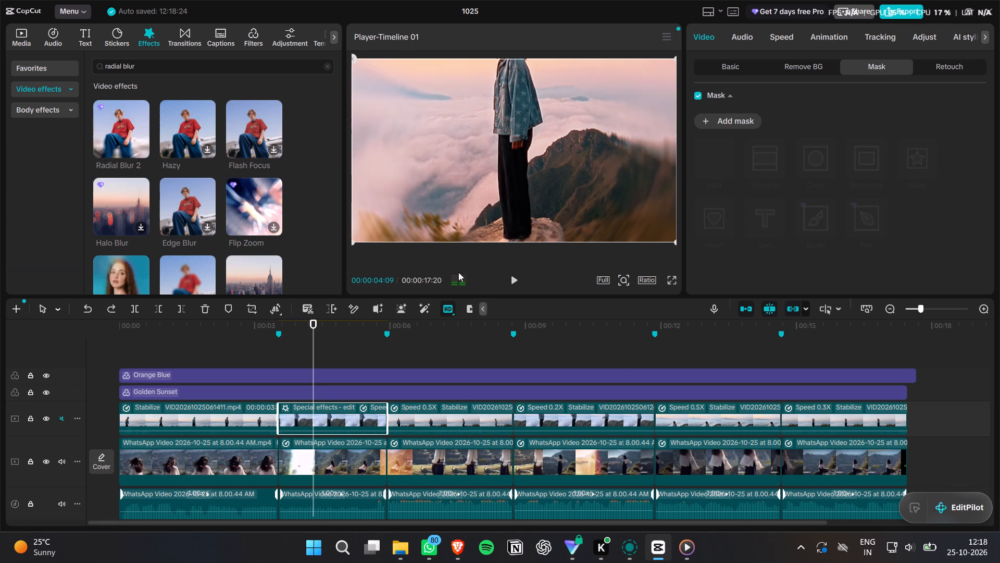
Play back the blurred second clip and preview the Hazy and Flash Focus video effects.
key(space)
key(space)
click(183, 129)
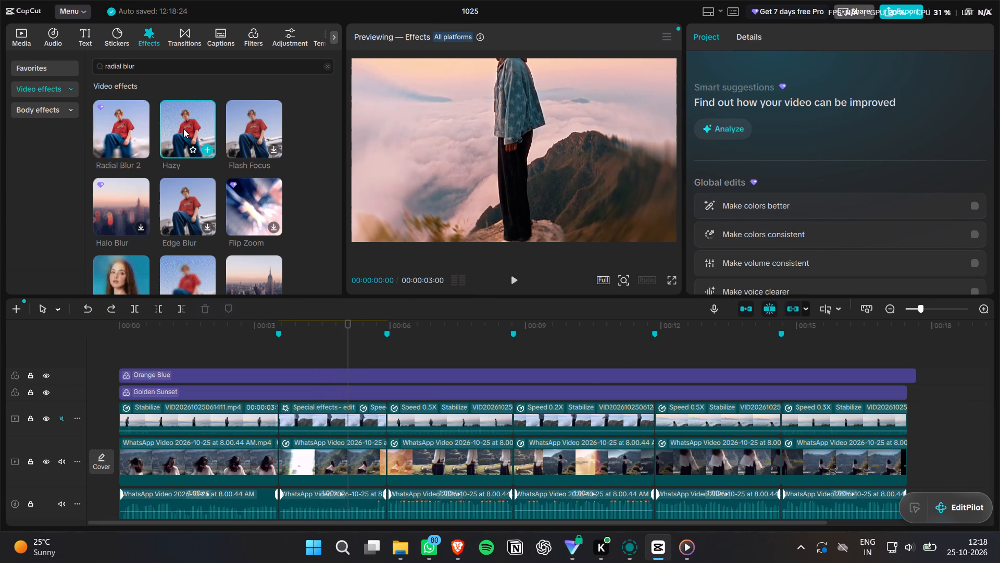
click(243, 129)
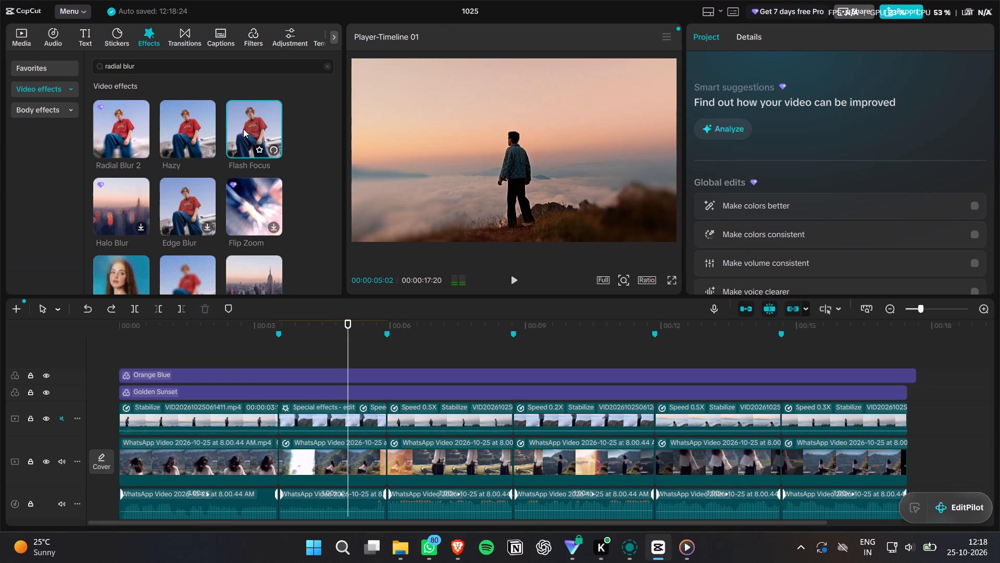
key(space)
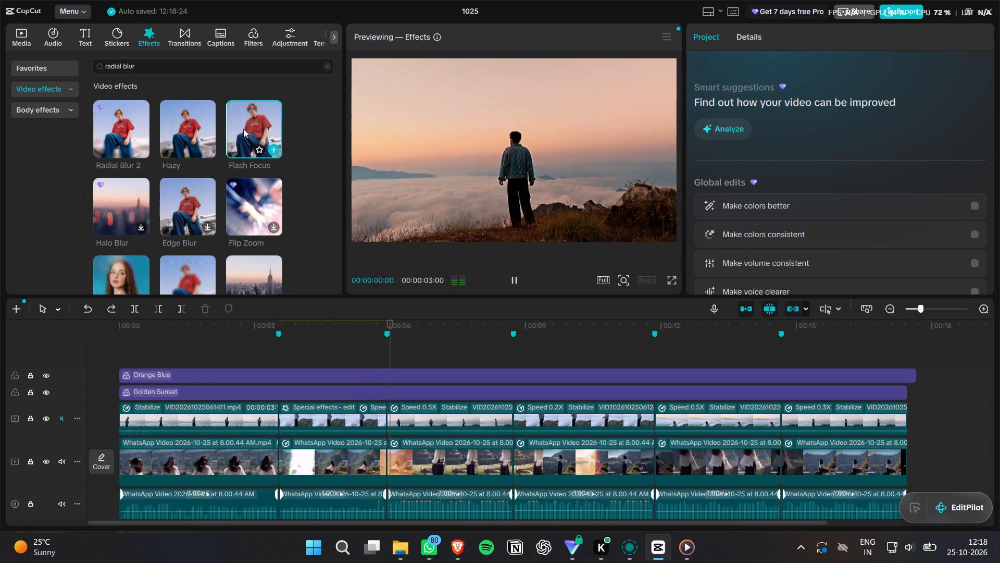
key(space)
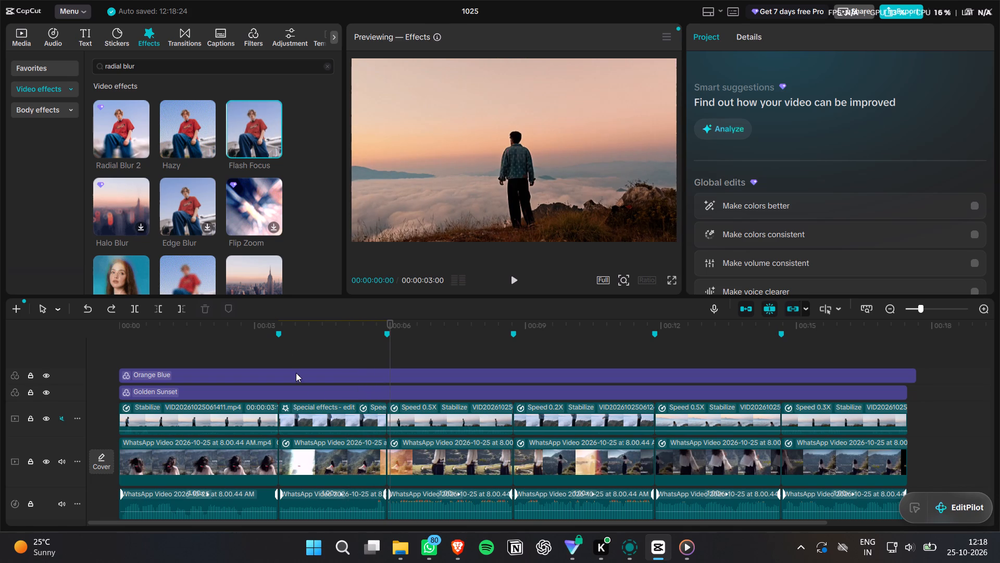
Delete the Radial Blur 2 effect from the second mountain clip.
click(348, 419)
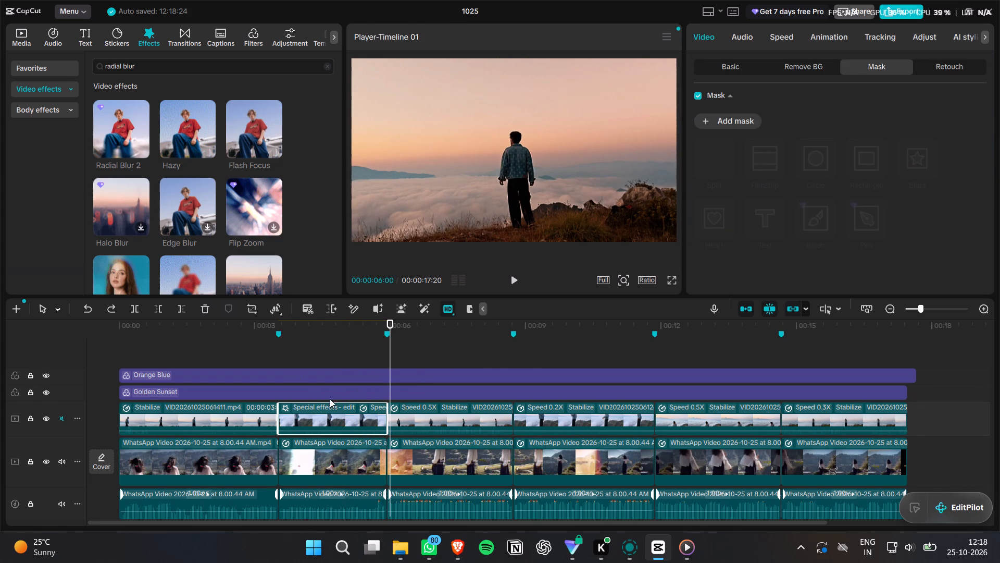
click(323, 407)
key(BackSpace)
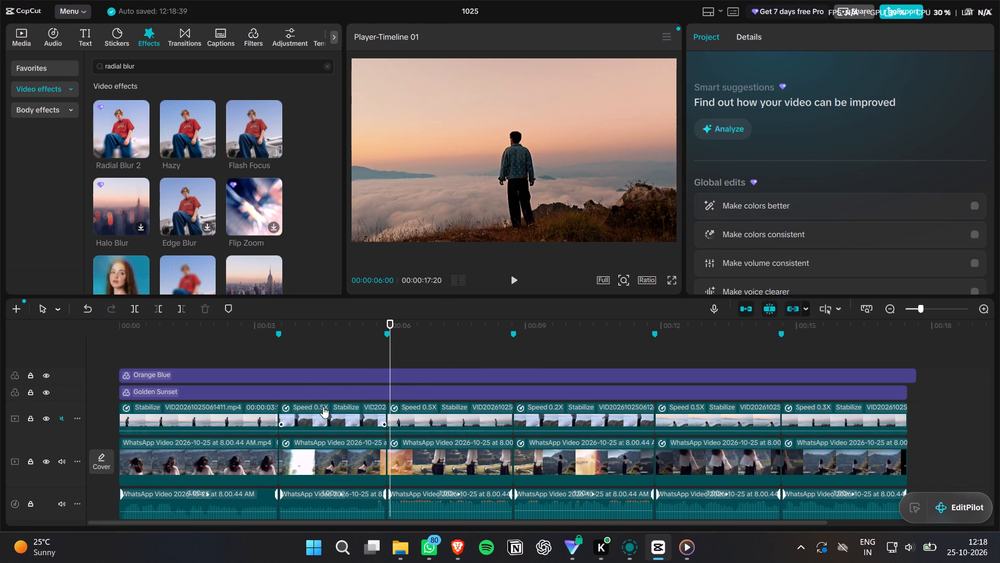
Preview Halo Blur, Edge Blur, Flip Zoom and Radial Blur 2 on the second mountain clip, browsing the other blur effects.
click(310, 418)
click(127, 204)
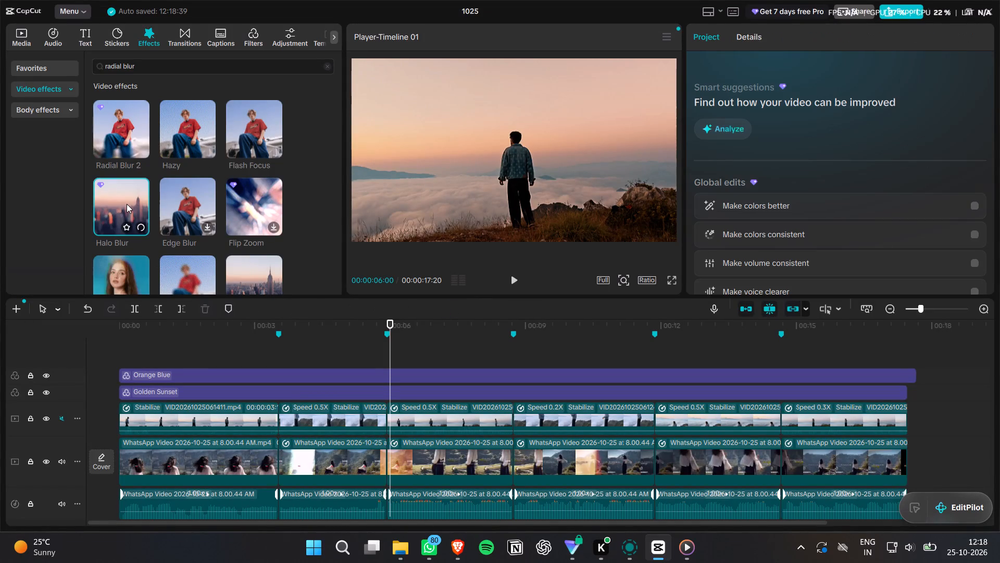
click(319, 338)
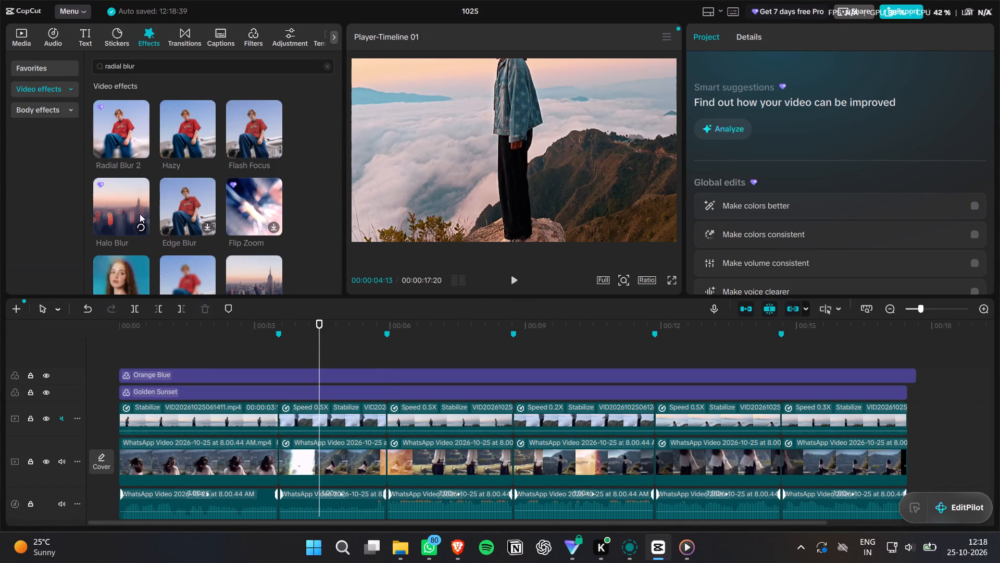
click(119, 209)
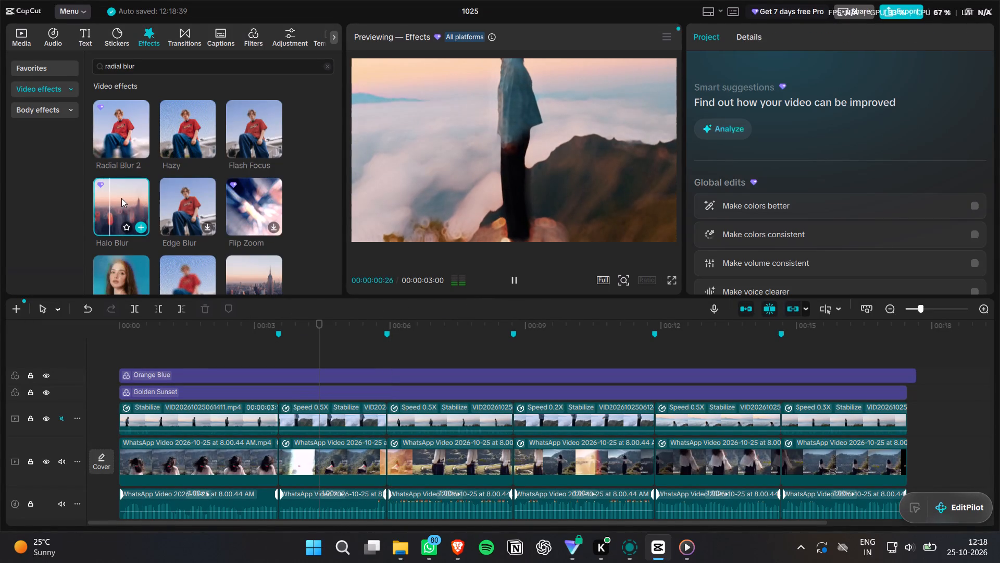
click(168, 207)
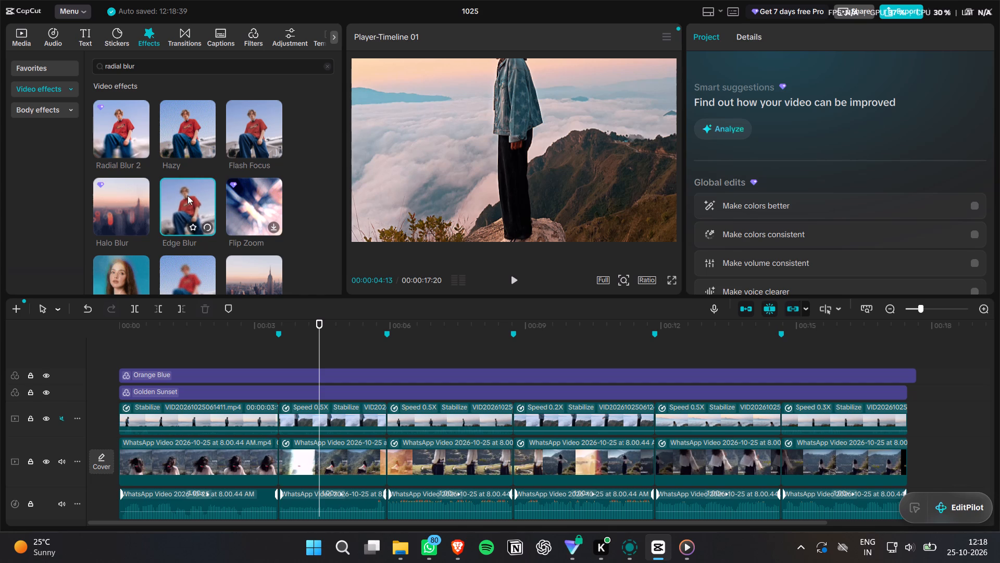
scroll(187, 195, down, 1)
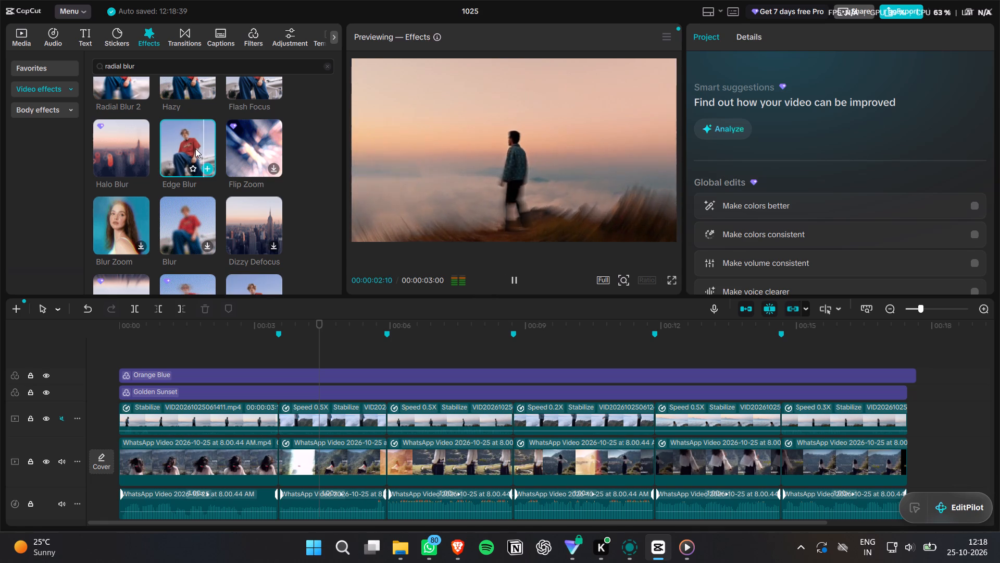
click(247, 152)
scroll(231, 219, down, 3)
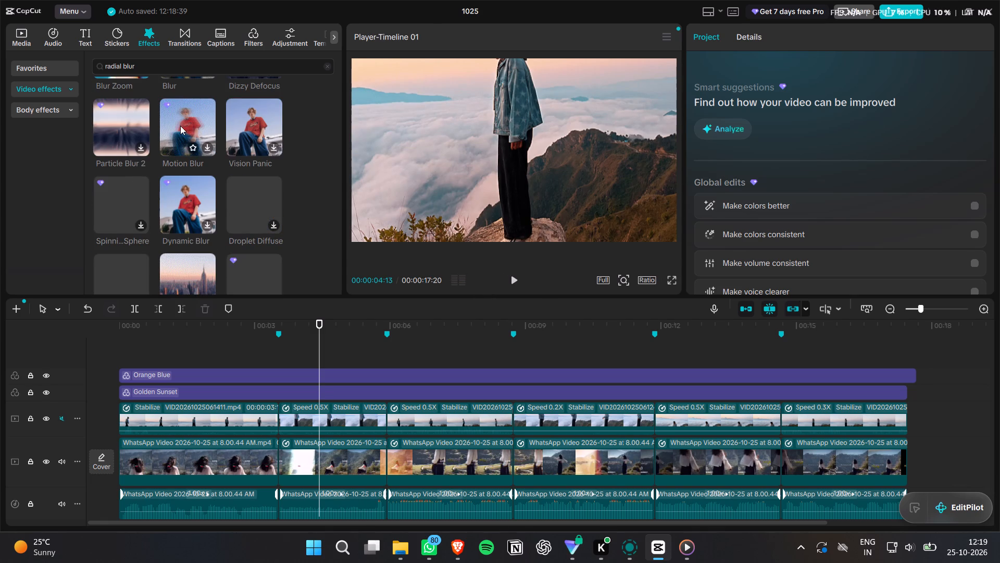
scroll(176, 160, down, 1)
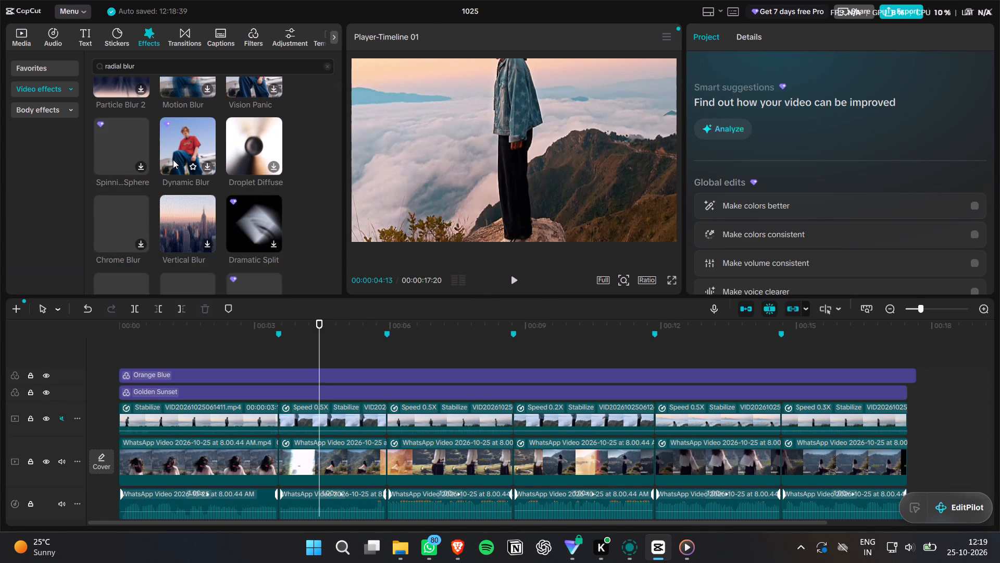
scroll(169, 215, down, 4)
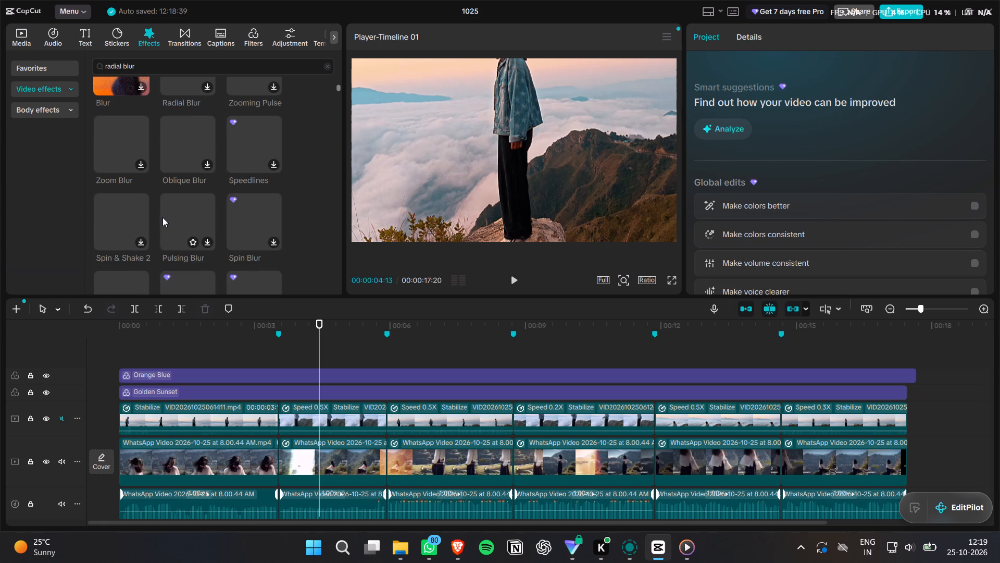
scroll(155, 206, up, 18)
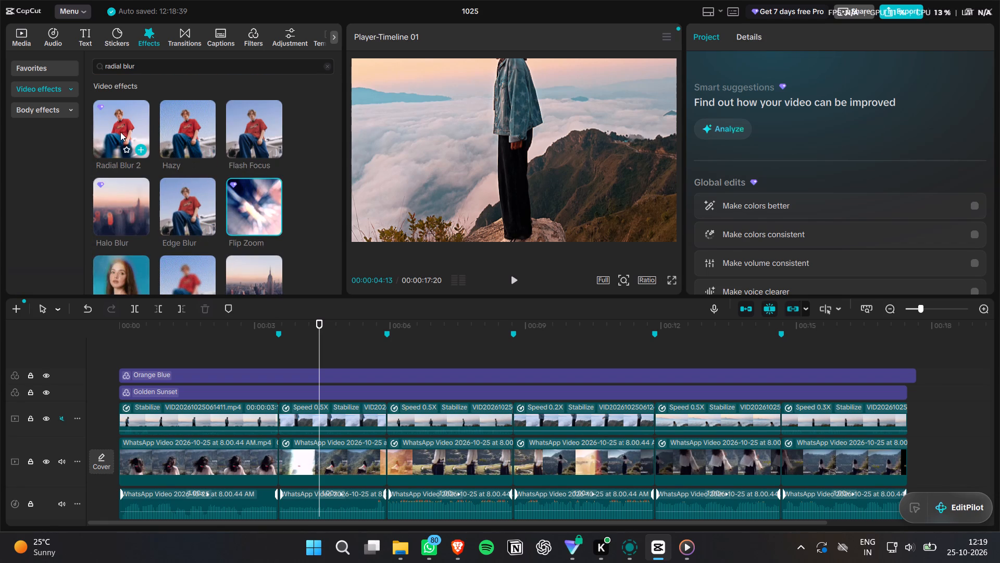
click(116, 132)
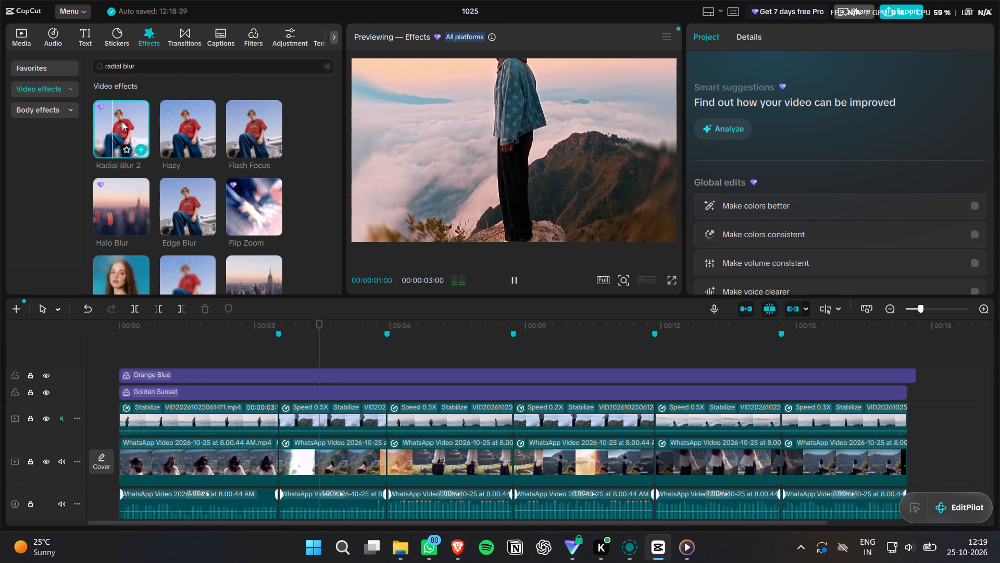
key(space)
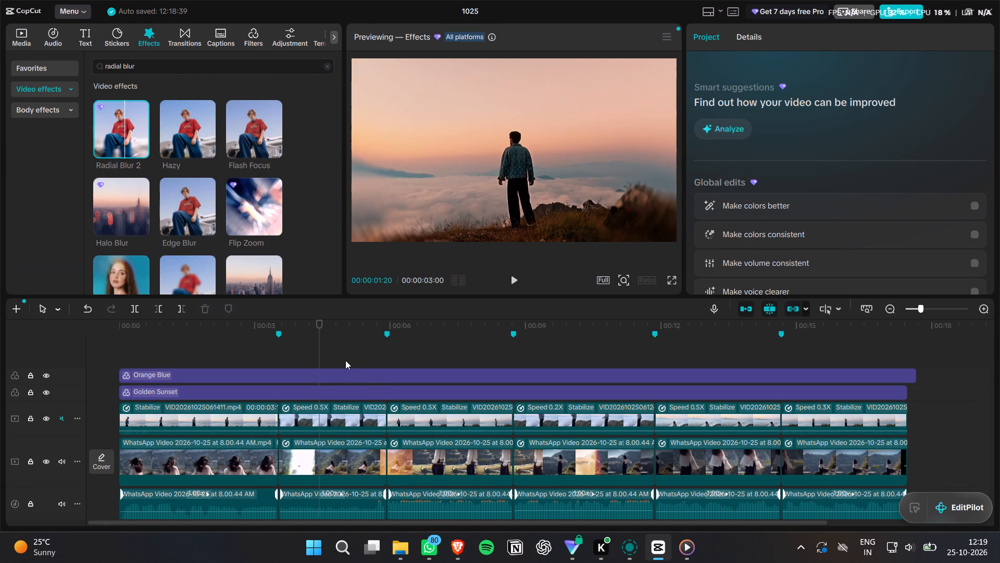
Place the playhead at 00:00:04:11 in the second mountain clip and search the video effects for "blur".
click(305, 327)
drag(320, 321, 345, 325)
click(343, 344)
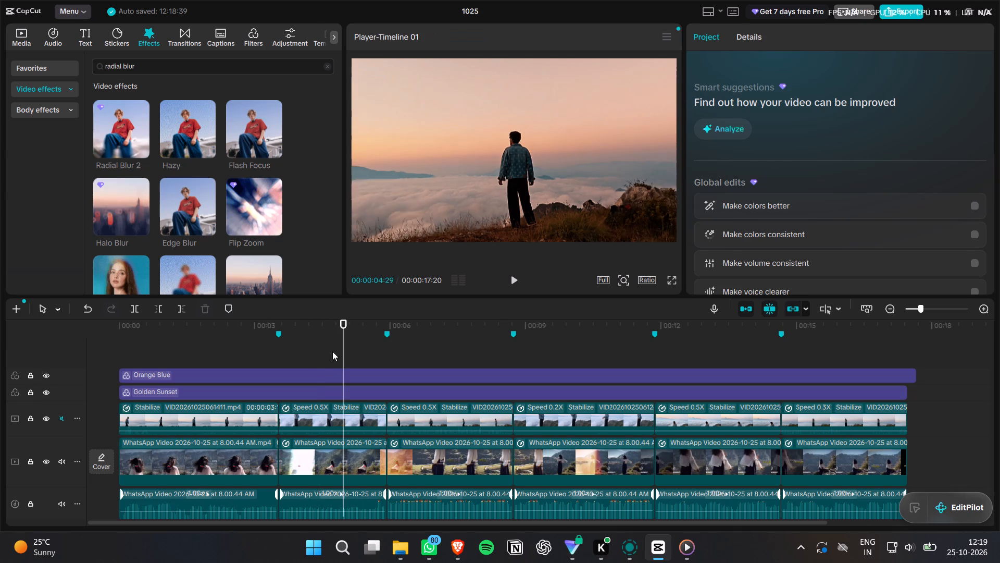
click(317, 323)
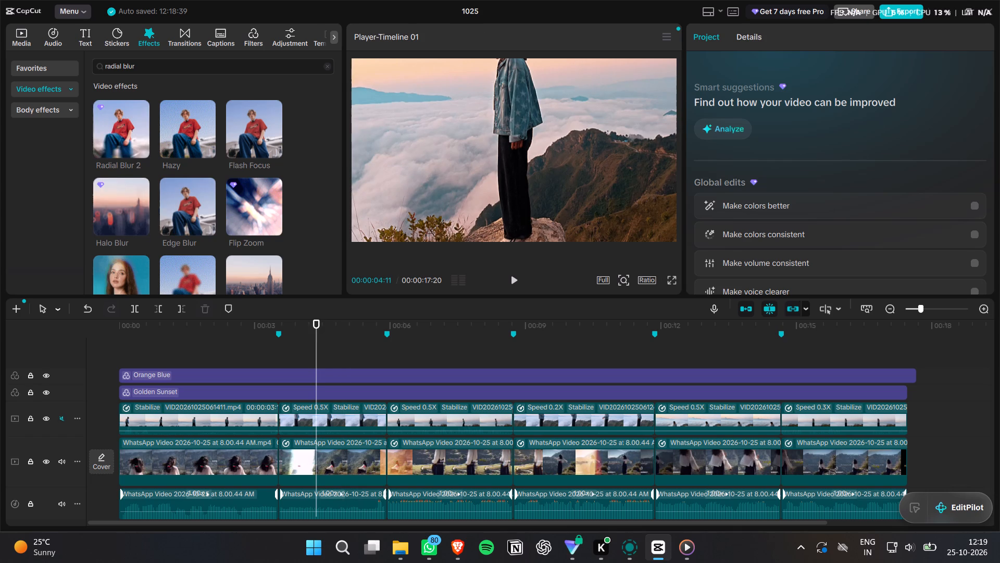
click(122, 65)
key(BackSpace)
key(BackSpace)
key(BackSpace)
key(BackSpace)
key(BackSpace)
key(BackSpace)
key(BackSpace)
key(BackSpace)
key(BackSpace)
key(BackSpace)
key(BackSpace)
key(BackSpace)
key(BackSpace)
key(BackSpace)
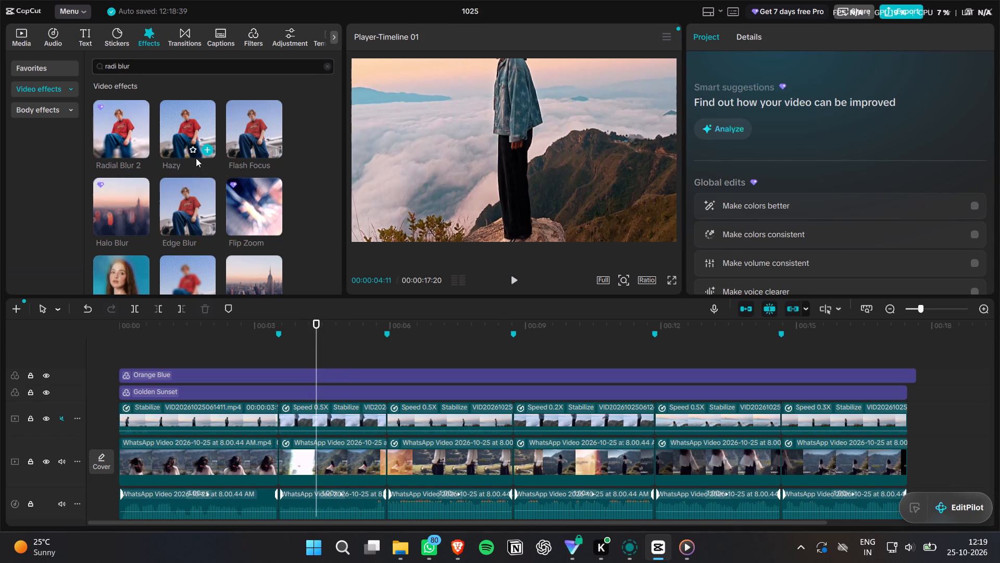
key(Return)
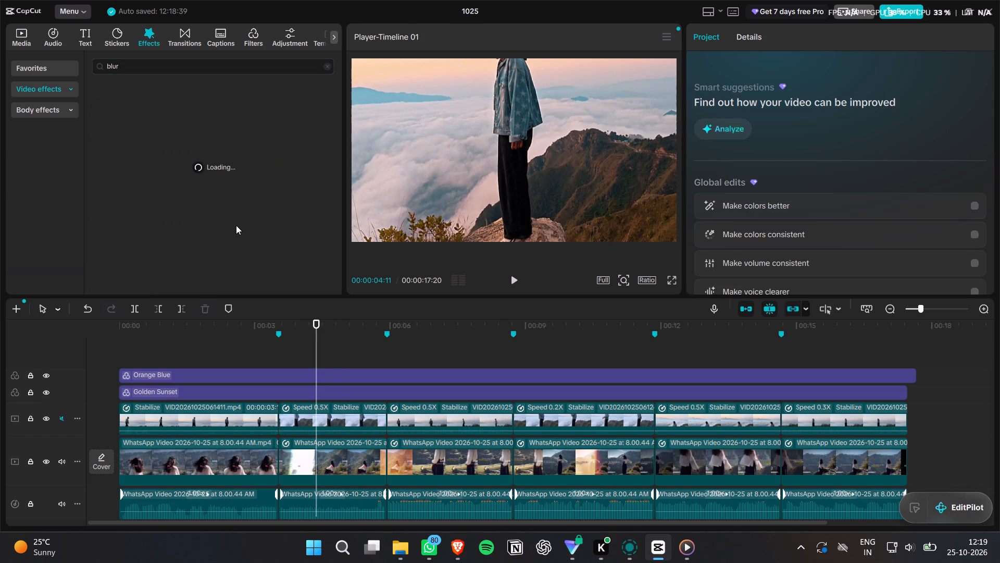
Set the second mountain clip's scale to 105% at its start (00:00:03:16) and add a scale keyframe there.
click(345, 417)
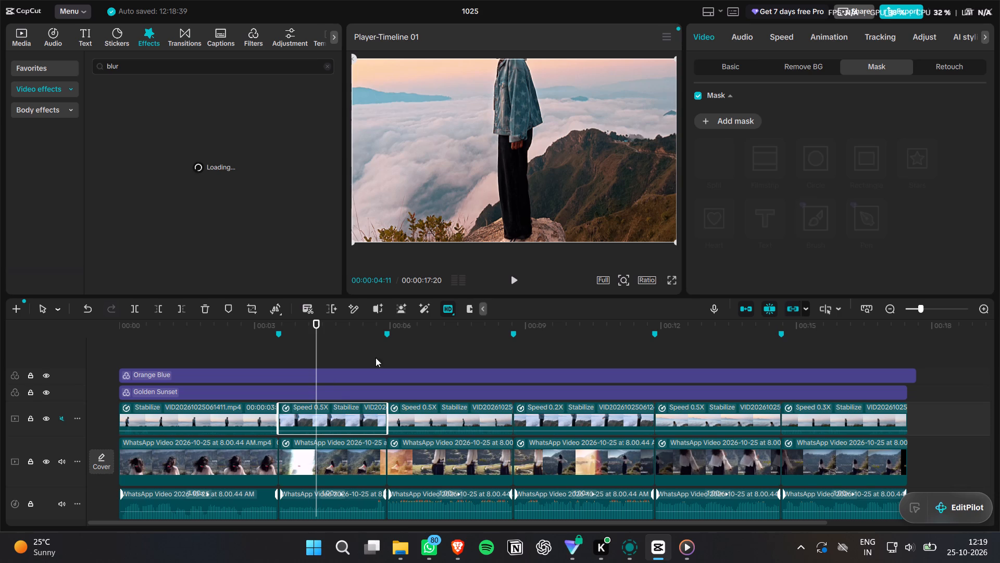
click(744, 68)
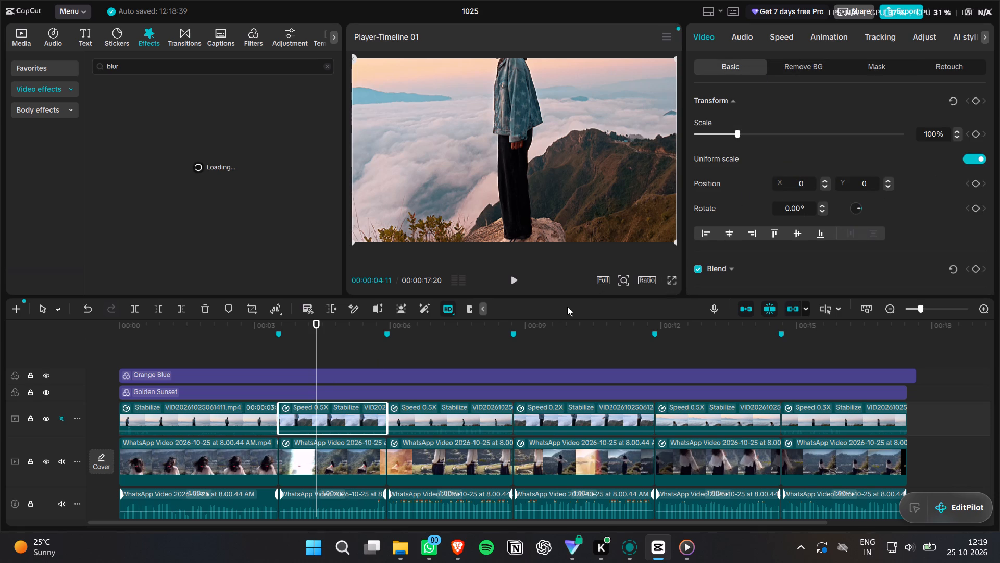
key(space)
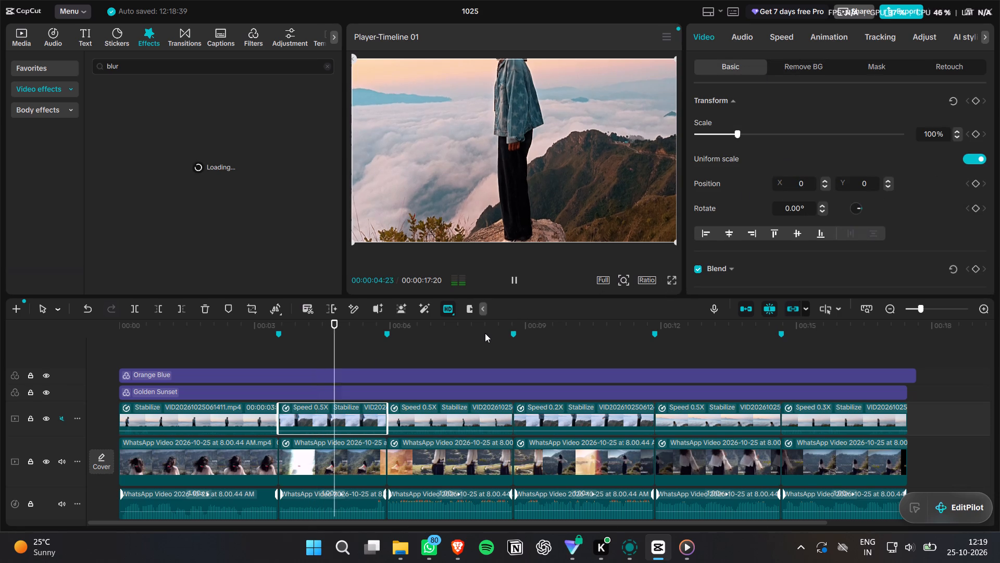
key(space)
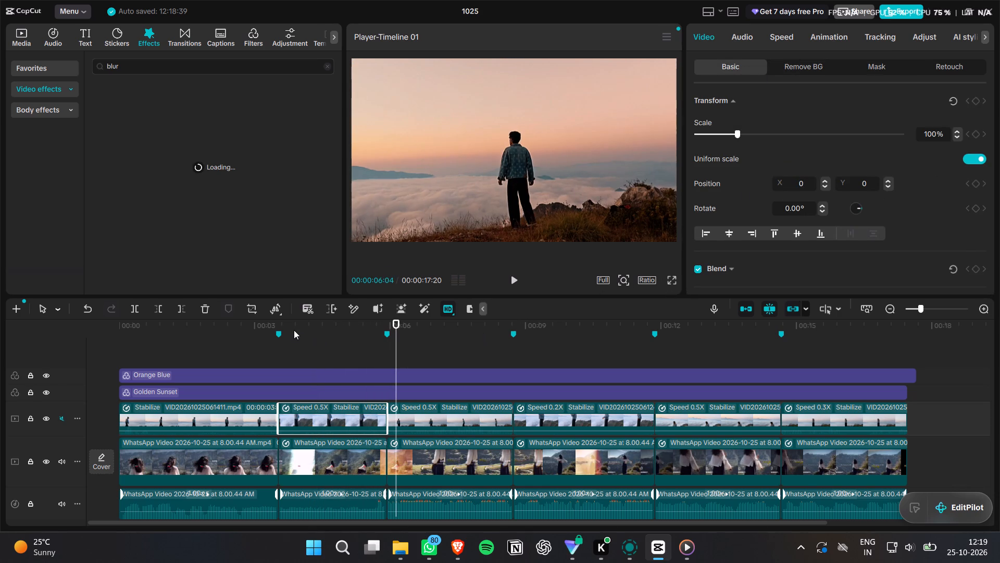
click(308, 327)
click(284, 324)
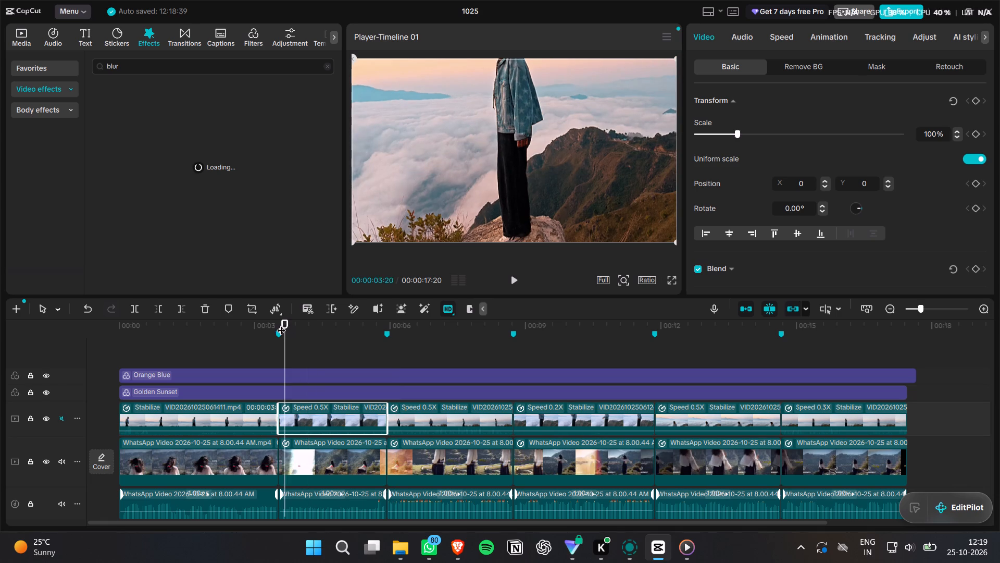
click(281, 324)
click(307, 408)
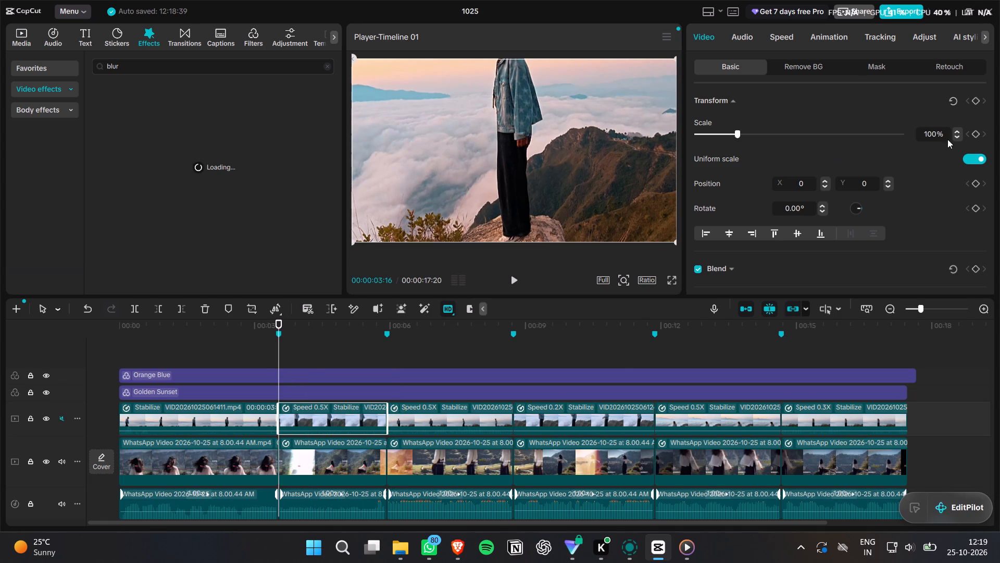
triple_click(959, 130)
double_click(959, 130)
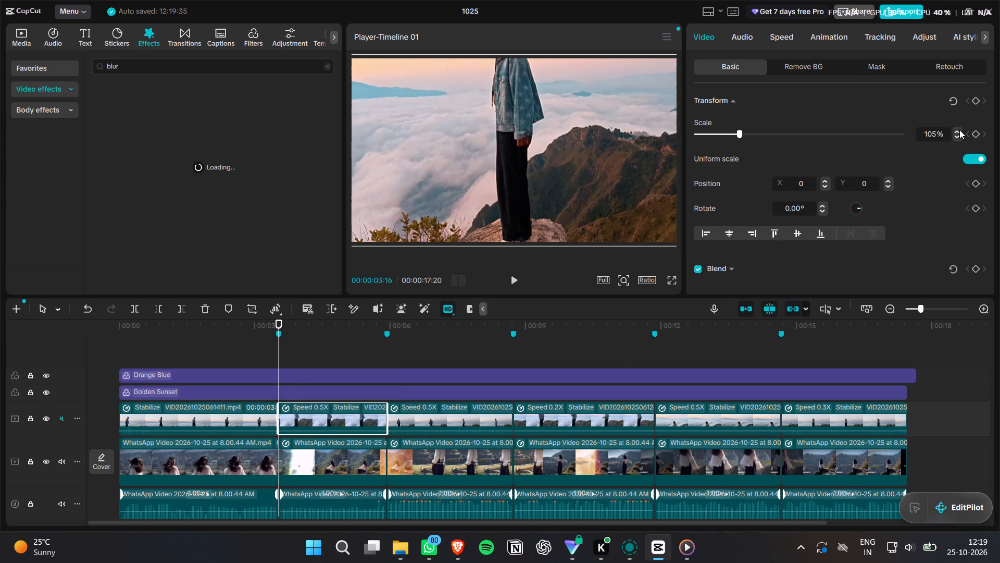
click(974, 134)
Add a 100% scale keyframe at the end of the second mountain clip (00:00:05:28) and play back the zoom.
click(388, 325)
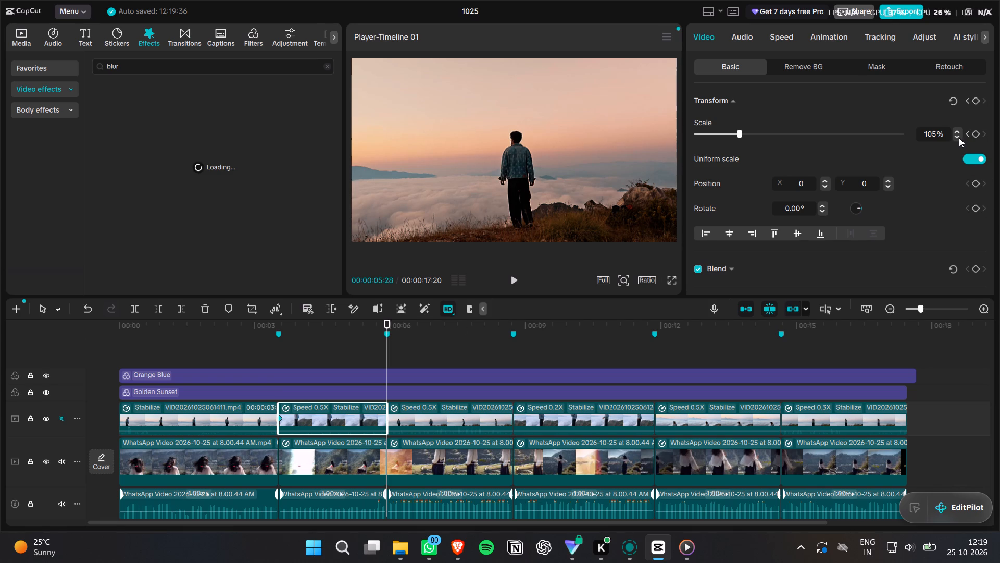
click(974, 132)
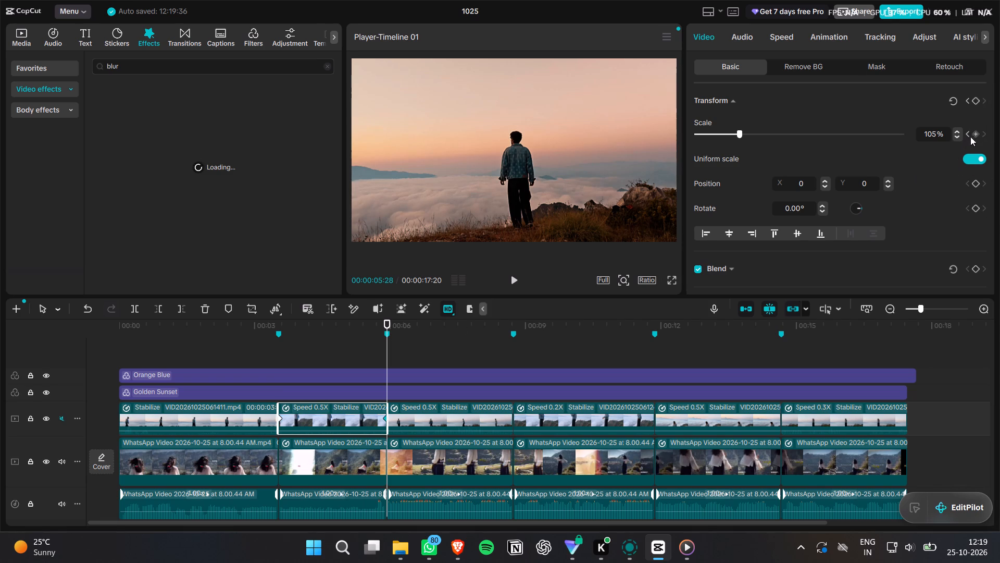
triple_click(958, 138)
double_click(957, 137)
click(279, 321)
key(space)
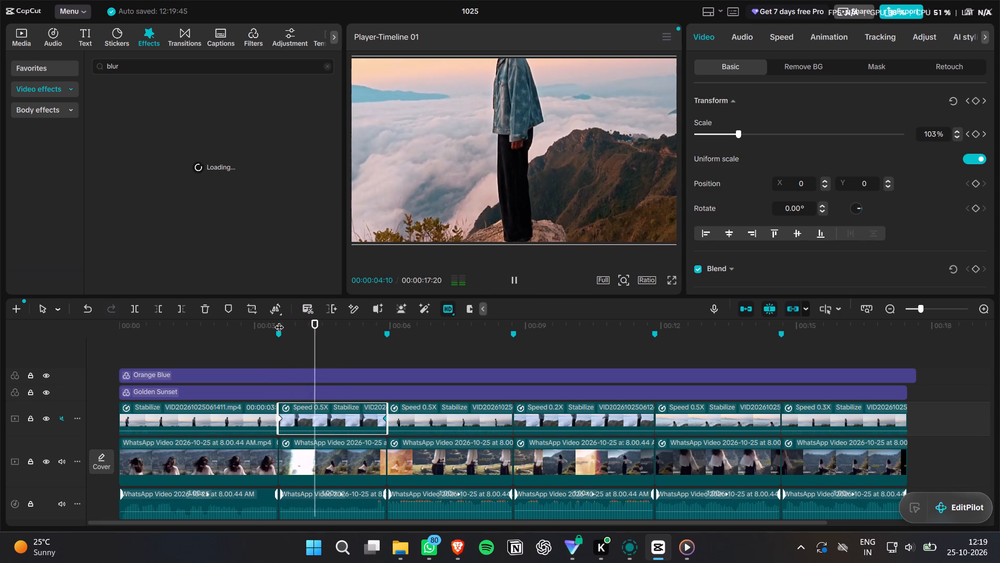
key(space)
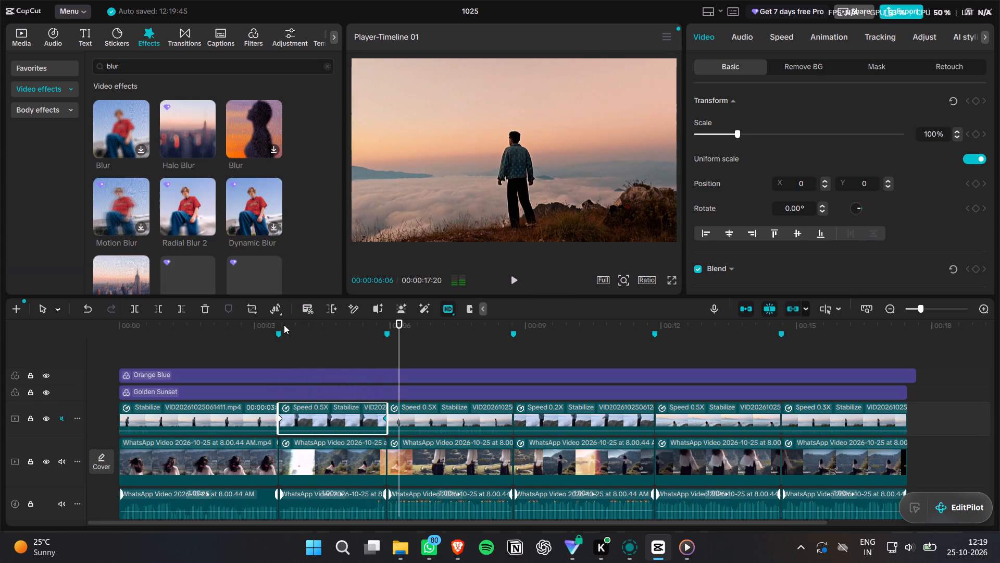
Preview both Blur effects, Halo Blur, Motion Blur, Radial Blur 2 and Dynamic Blur on the second mountain clip, and browse the remaining blur effects.
click(120, 133)
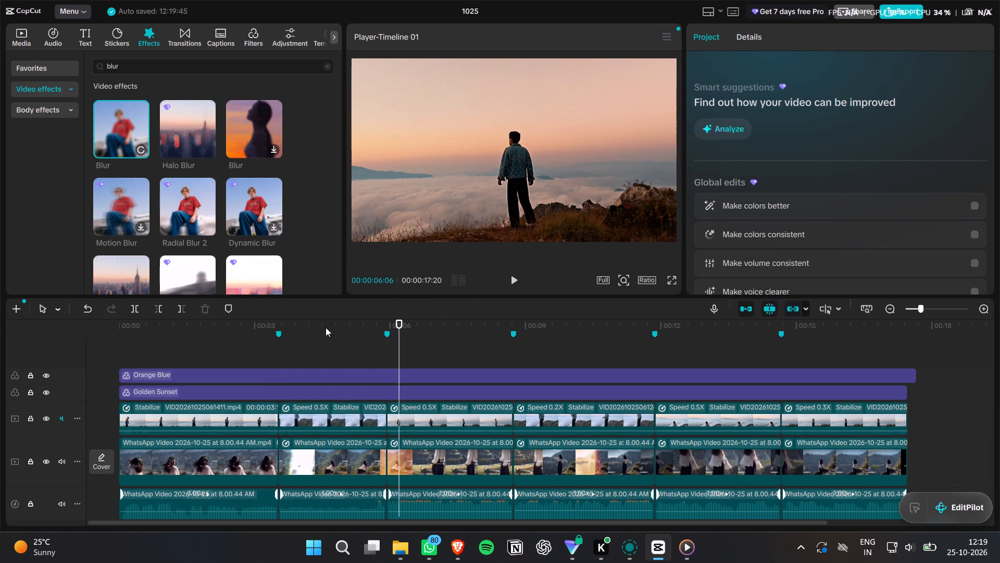
click(326, 327)
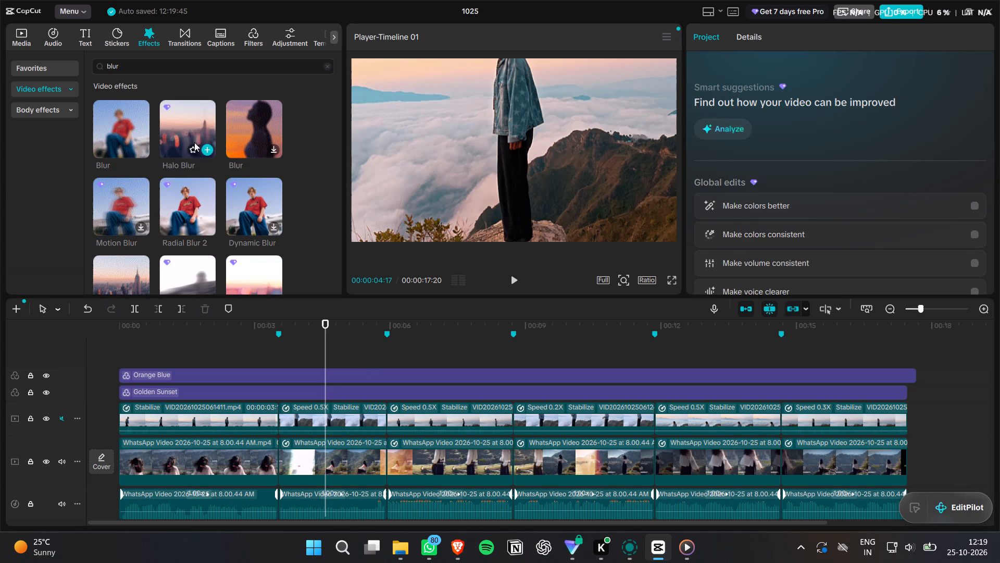
click(104, 138)
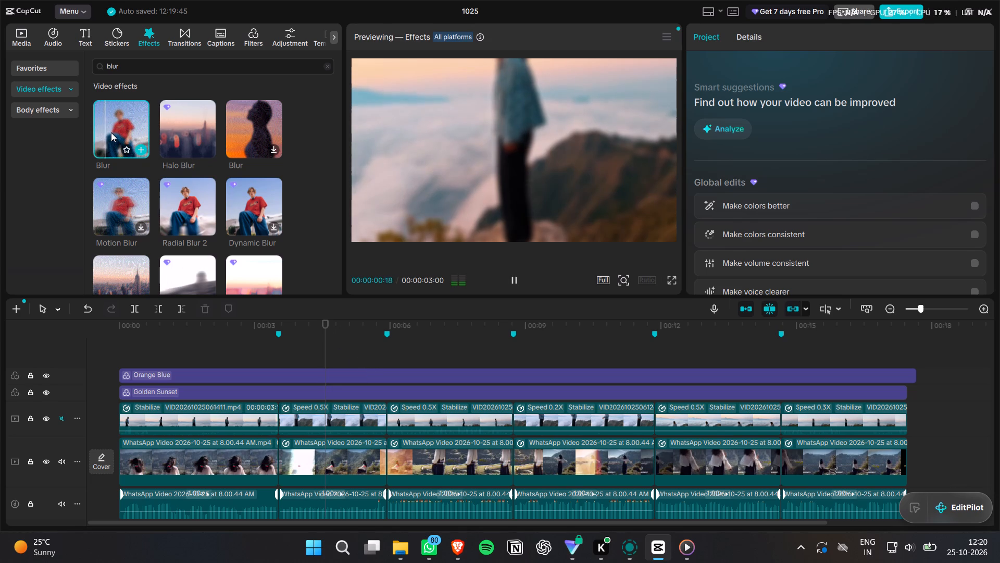
click(196, 129)
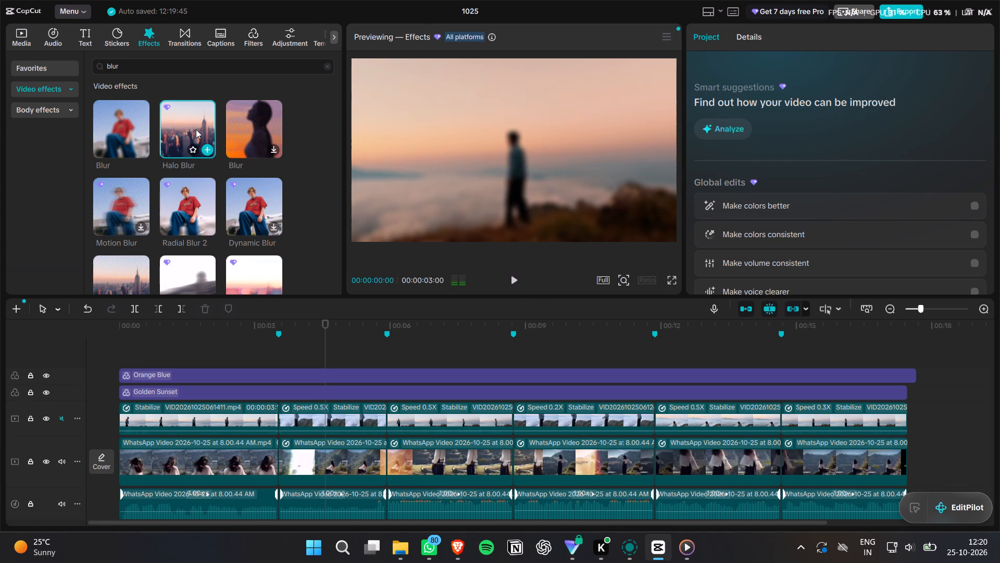
click(255, 127)
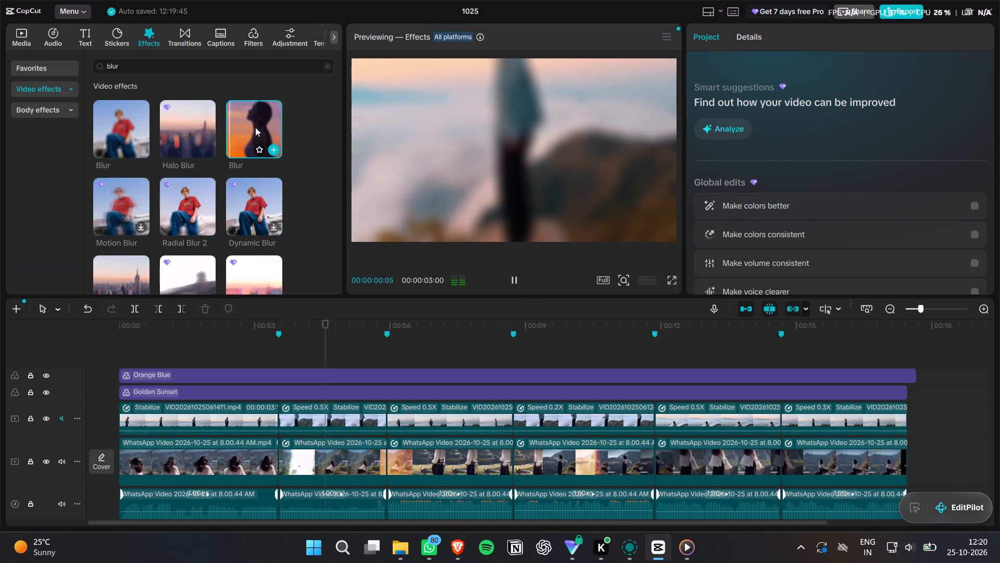
click(103, 215)
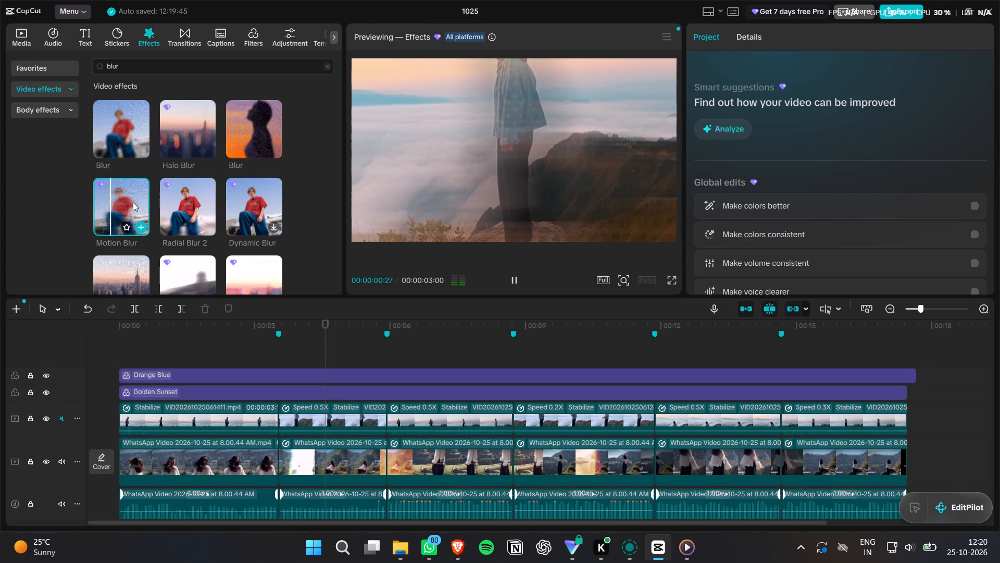
click(170, 212)
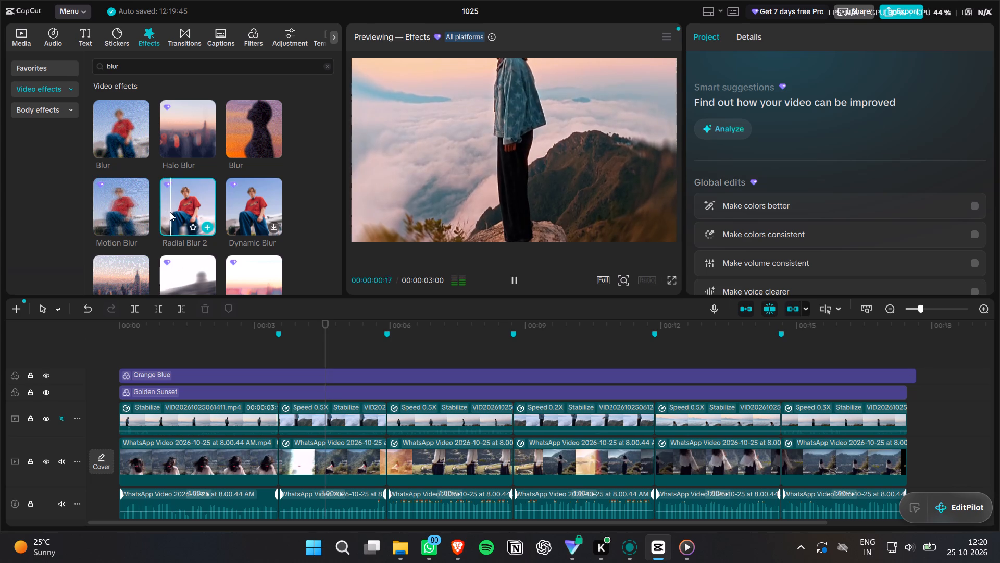
click(245, 204)
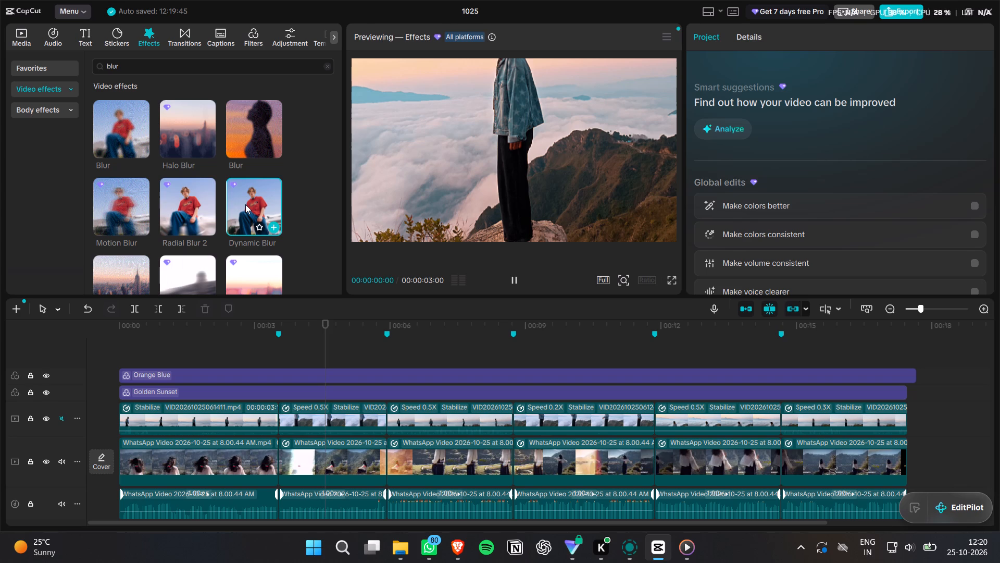
scroll(245, 204, down, 2)
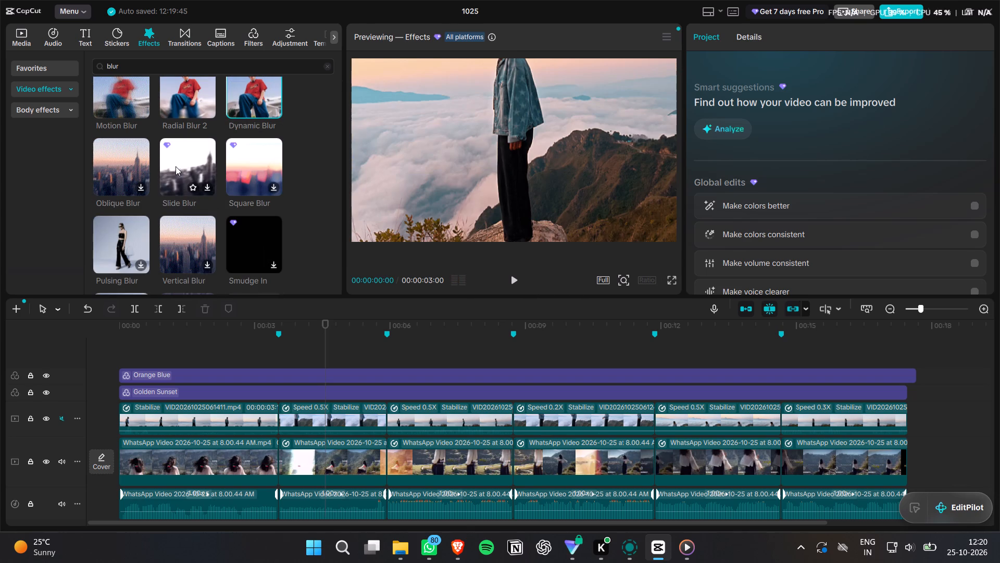
scroll(201, 184, down, 2)
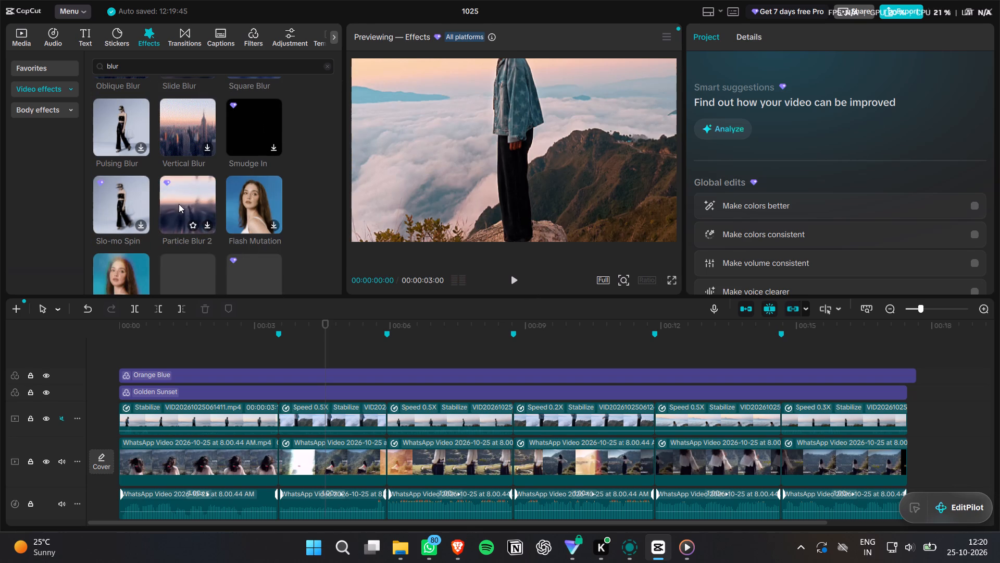
scroll(204, 190, down, 2)
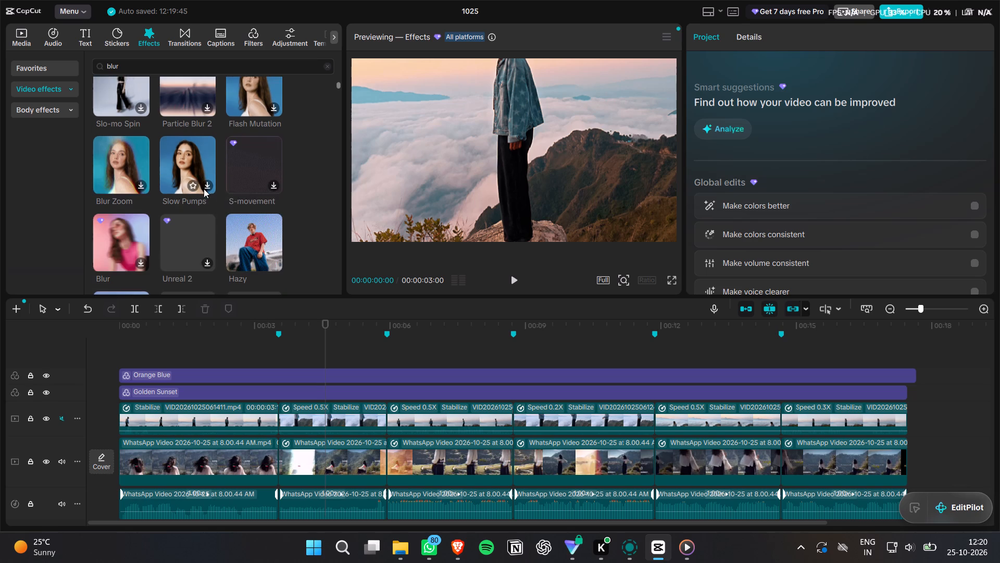
scroll(176, 257, down, 1)
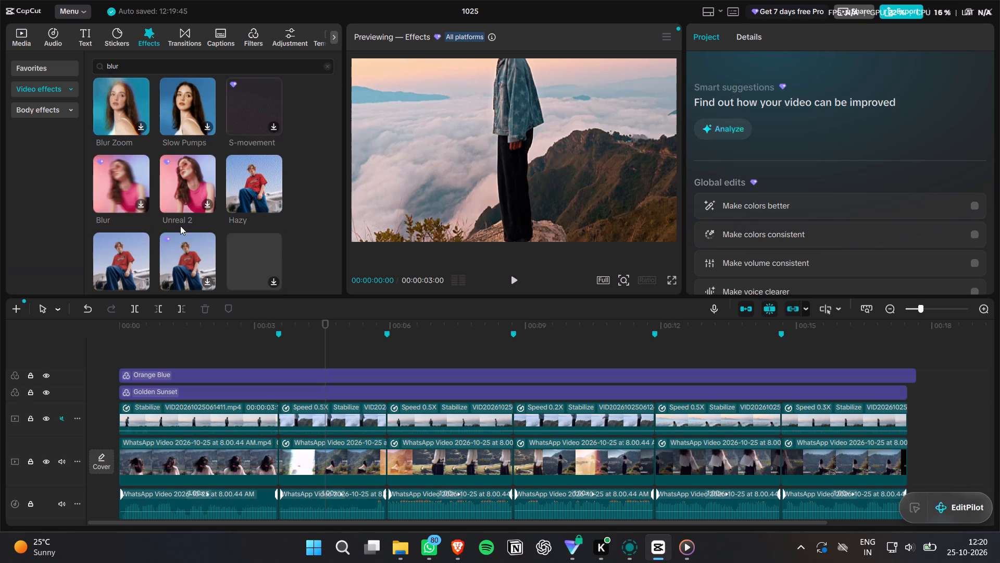
scroll(195, 187, down, 2)
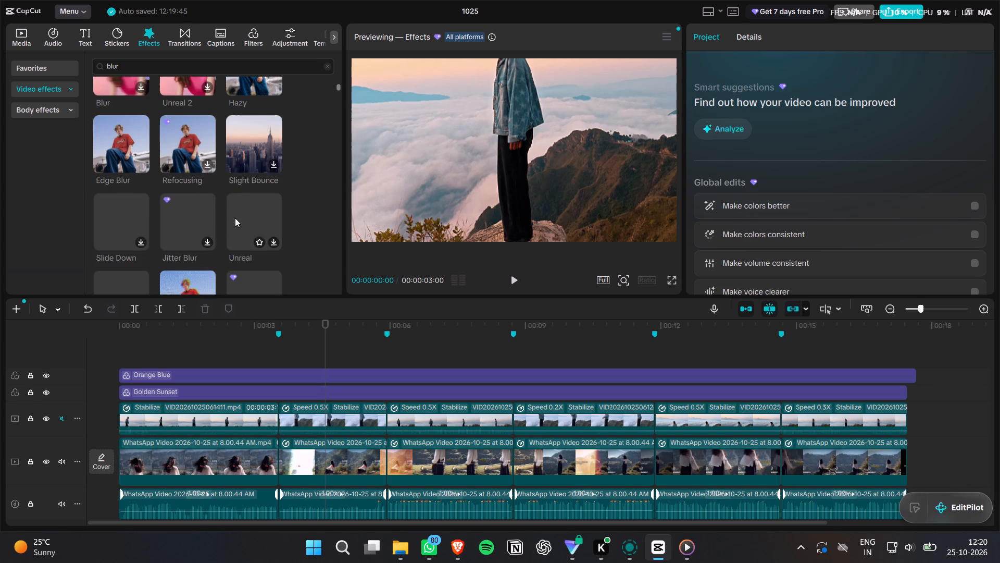
scroll(220, 202, down, 7)
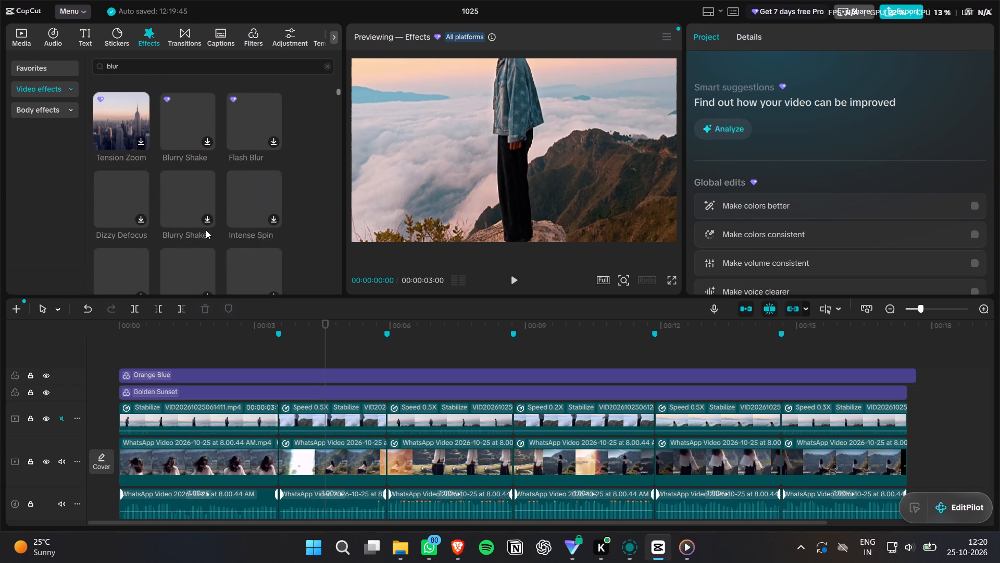
scroll(184, 249, up, 20)
scroll(184, 249, up, 8)
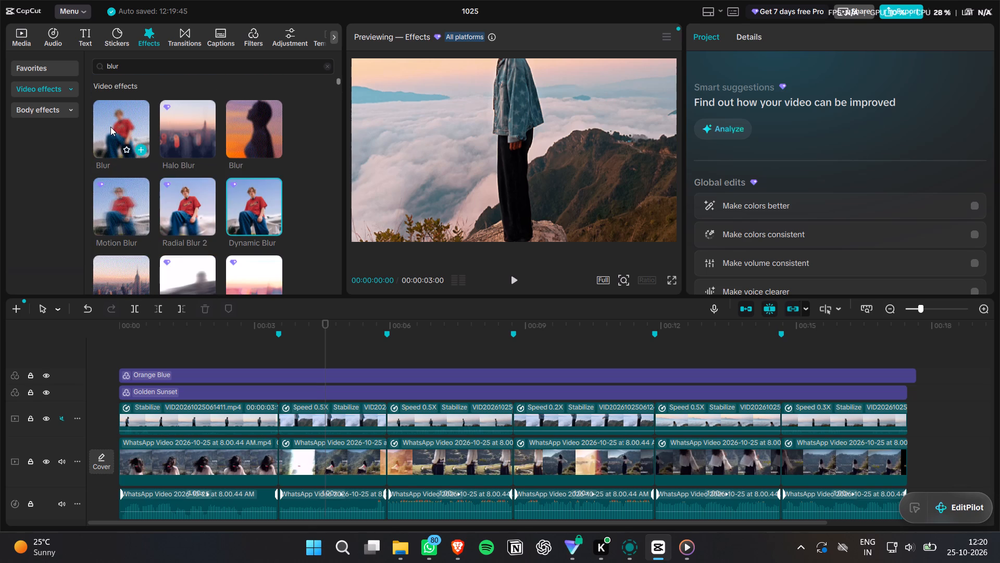
Play back the second mountain clip from its start to check the zoom without a blur effect.
click(274, 327)
click(278, 323)
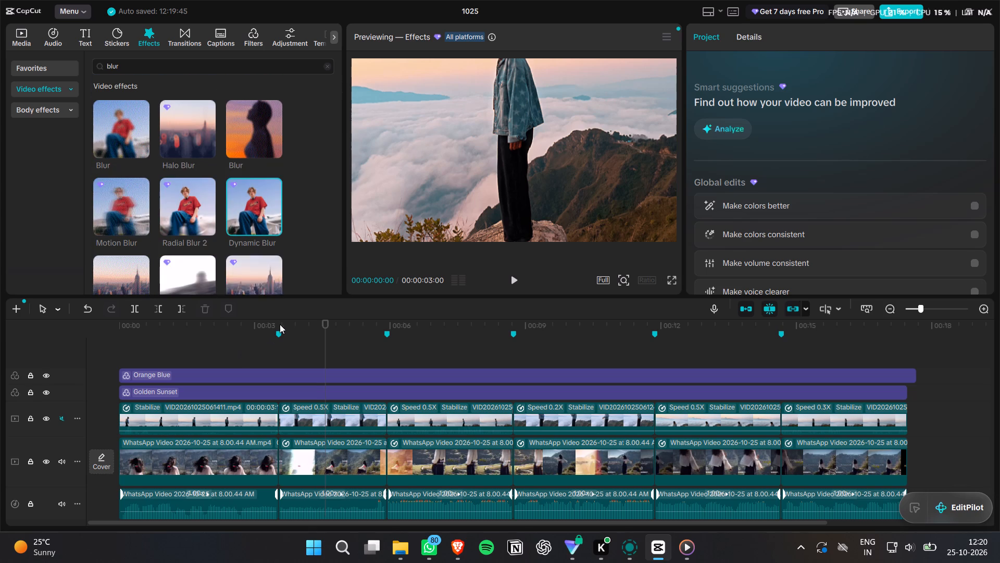
click(301, 343)
drag(274, 315, 279, 323)
click(281, 325)
key(space)
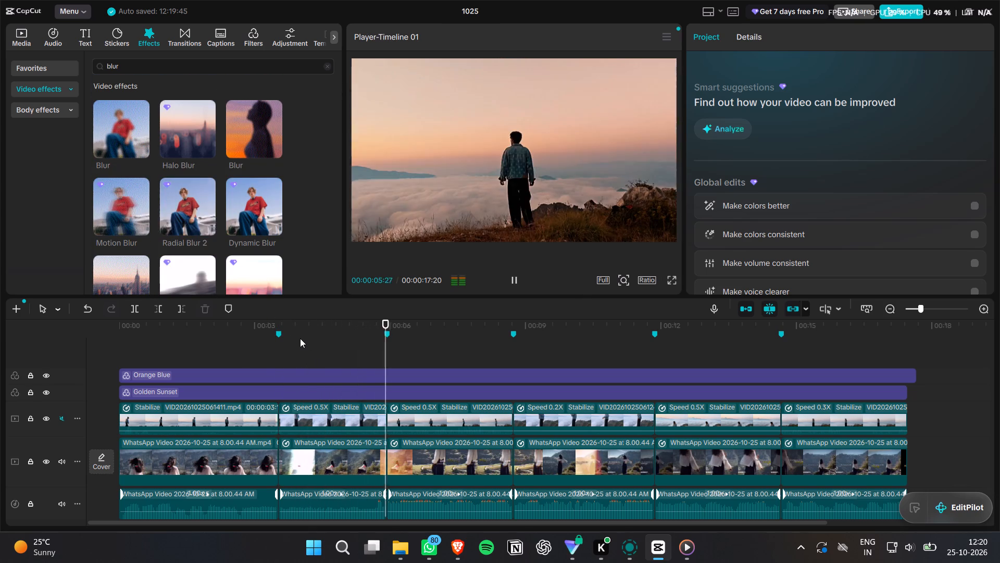
key(space)
Play back the edit from the start of the third mountain clip, and replay from the start of the fourth clip.
click(391, 322)
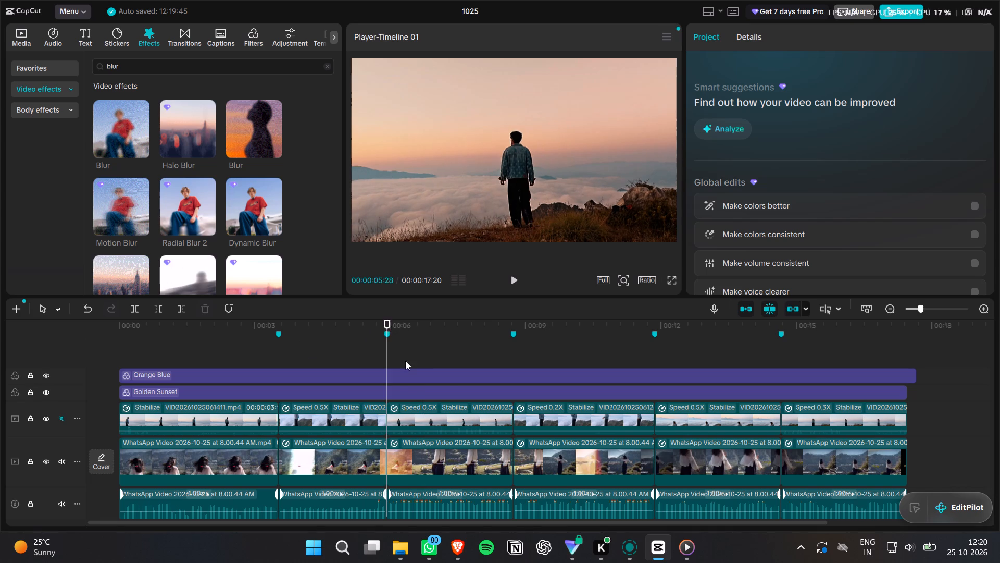
key(space)
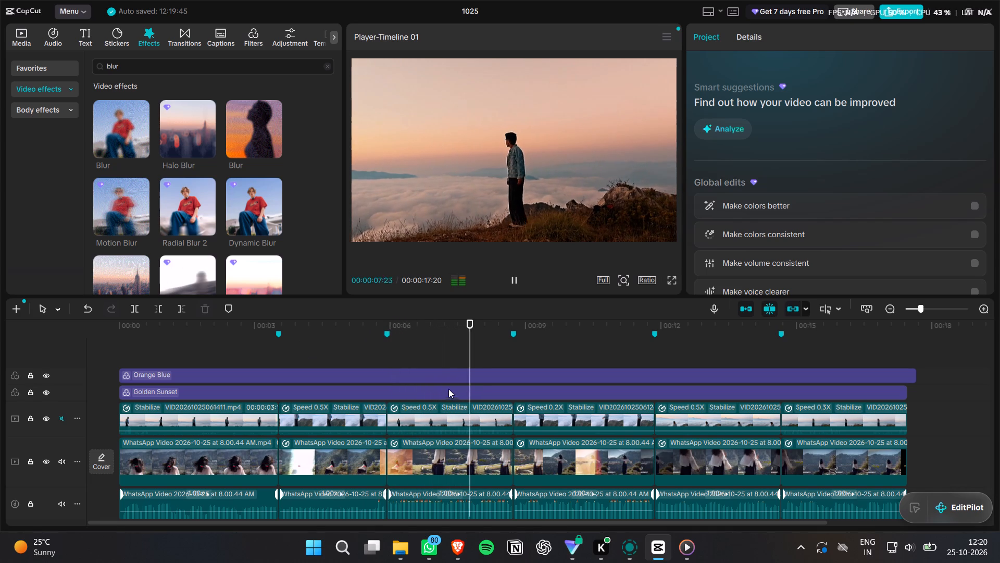
key(space)
key(space)
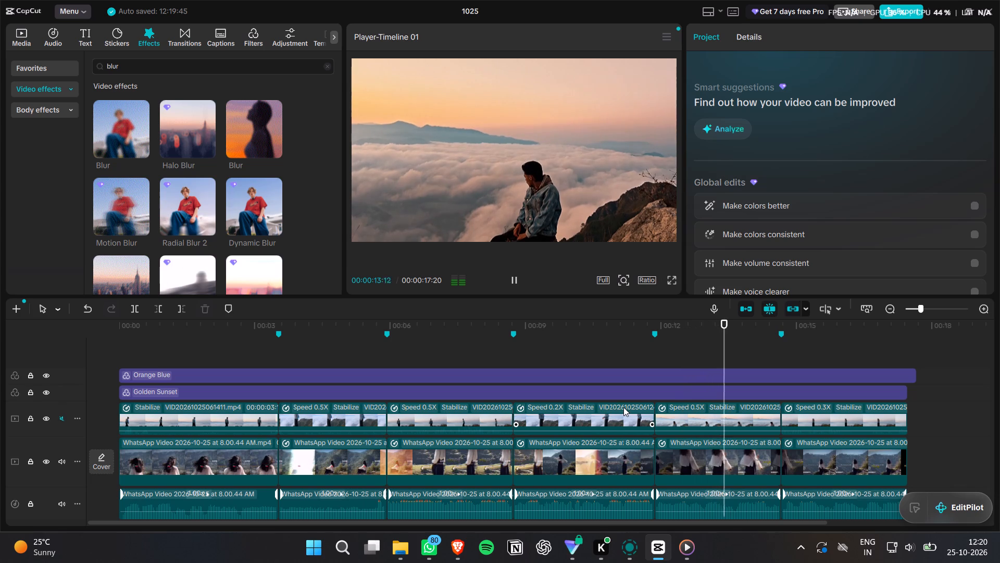
key(space)
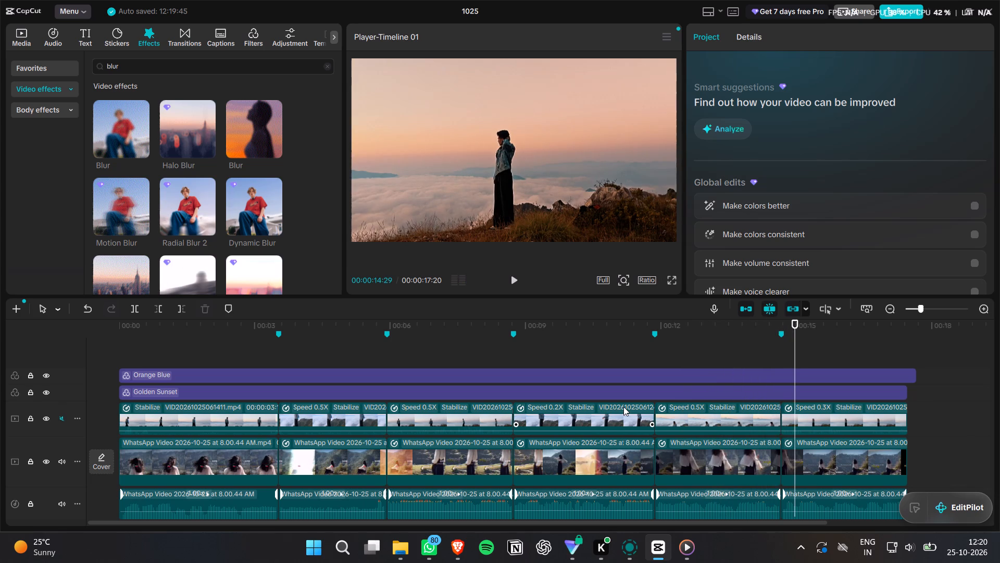
click(514, 323)
key(space)
key(space)
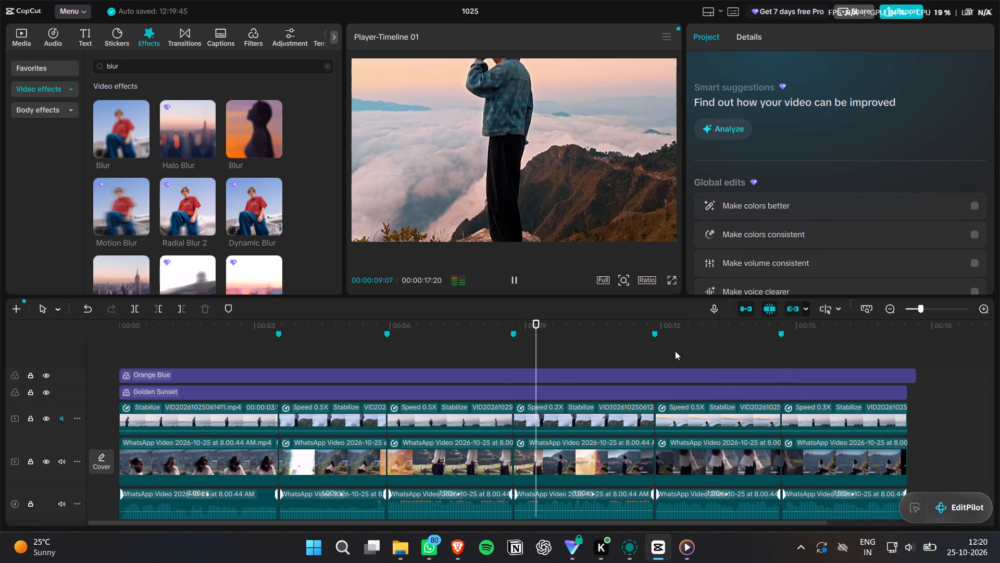
Play back the start of the fifth mountain clip and open that clip's mask options.
click(655, 323)
key(space)
key(space)
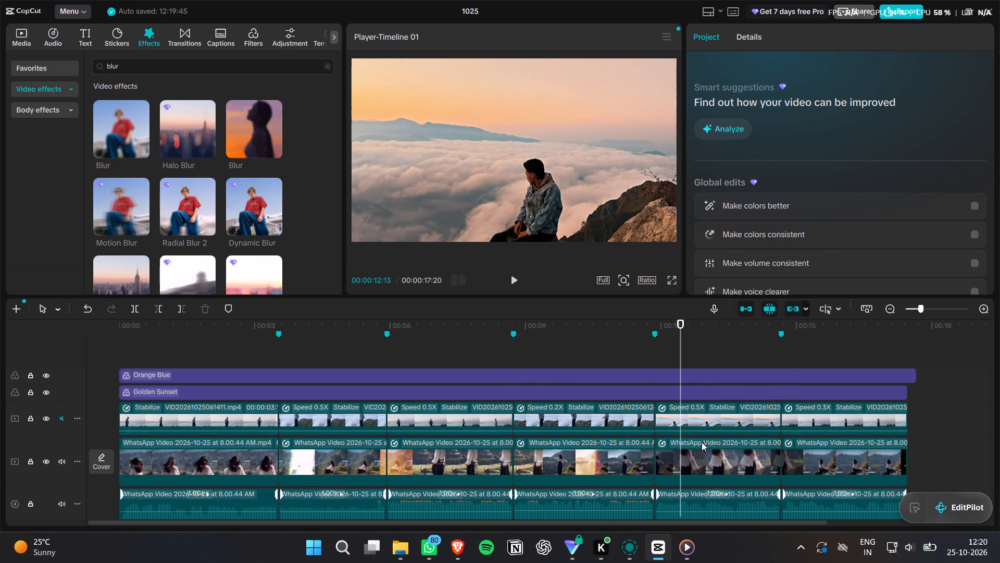
click(700, 426)
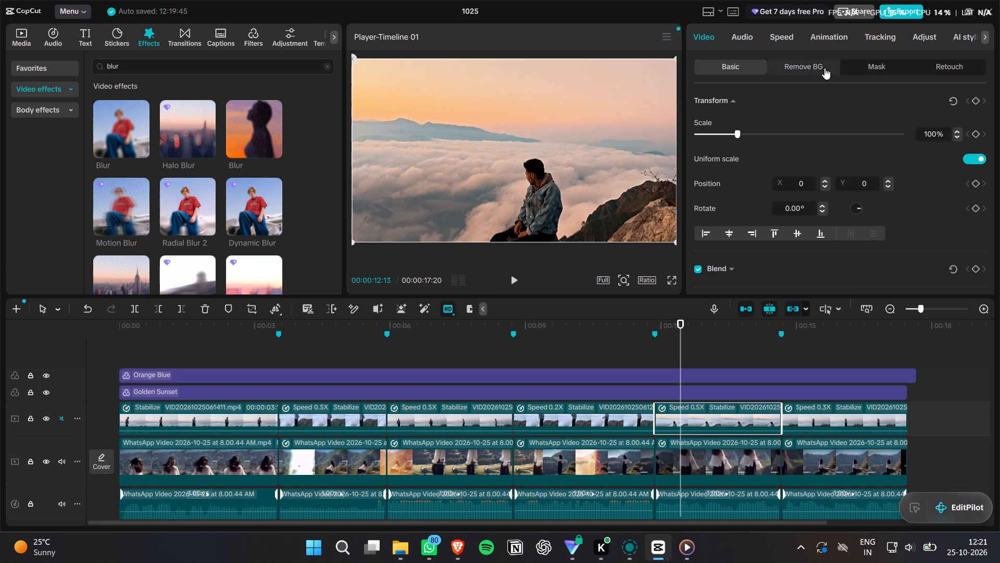
click(863, 67)
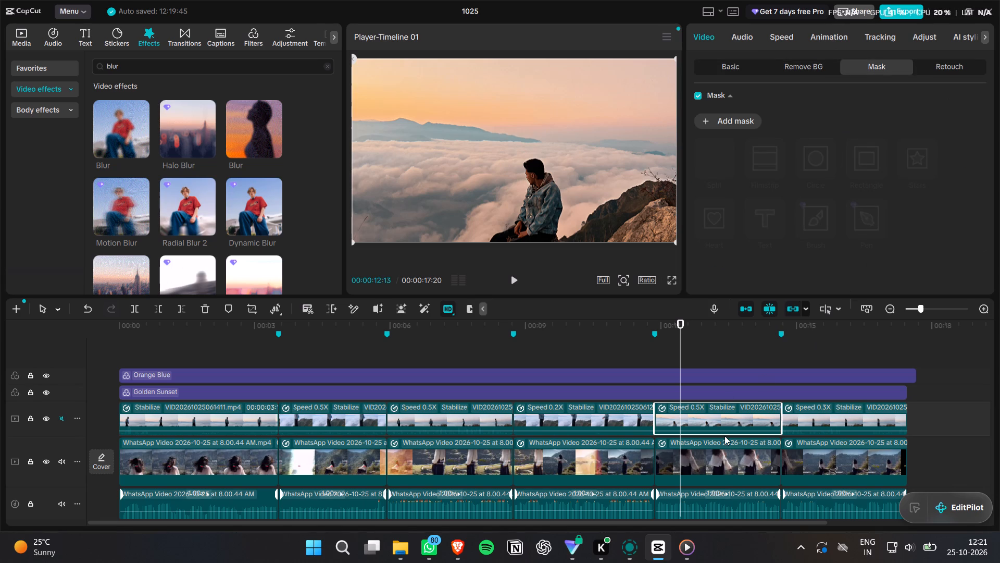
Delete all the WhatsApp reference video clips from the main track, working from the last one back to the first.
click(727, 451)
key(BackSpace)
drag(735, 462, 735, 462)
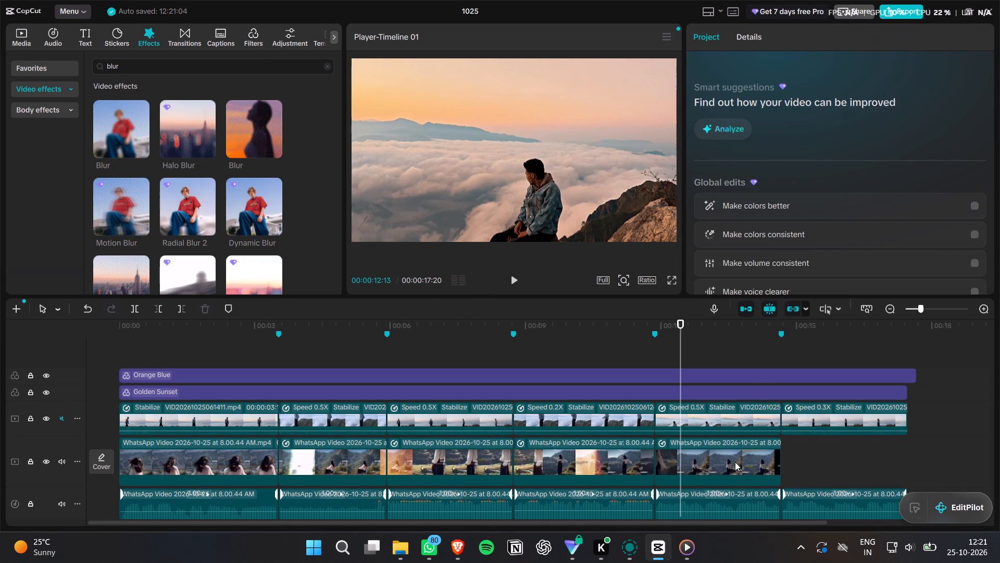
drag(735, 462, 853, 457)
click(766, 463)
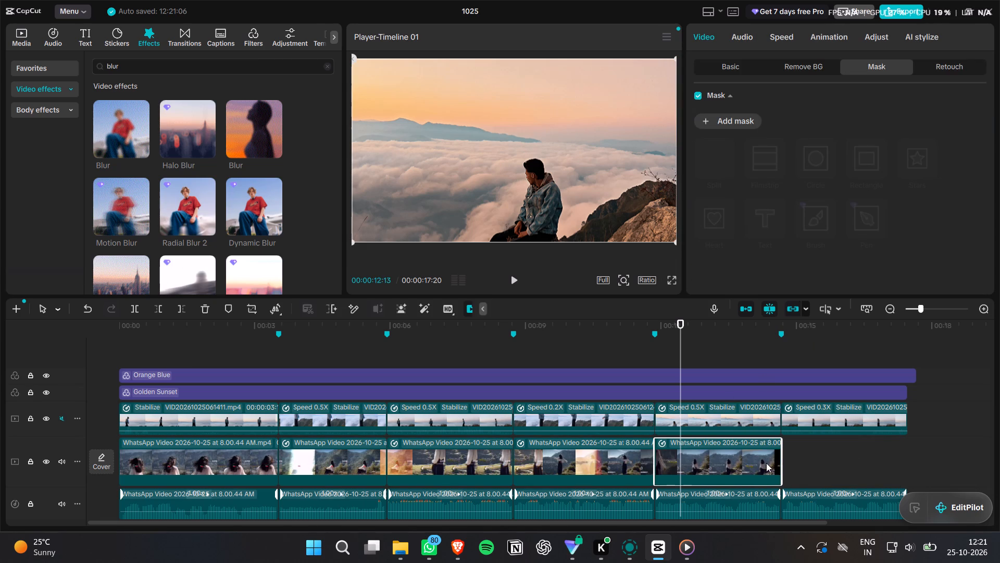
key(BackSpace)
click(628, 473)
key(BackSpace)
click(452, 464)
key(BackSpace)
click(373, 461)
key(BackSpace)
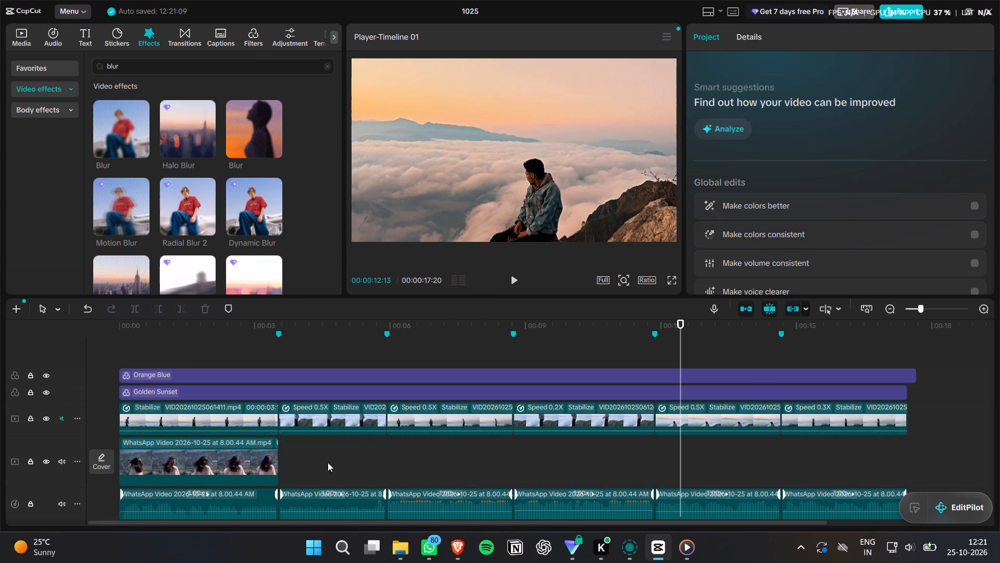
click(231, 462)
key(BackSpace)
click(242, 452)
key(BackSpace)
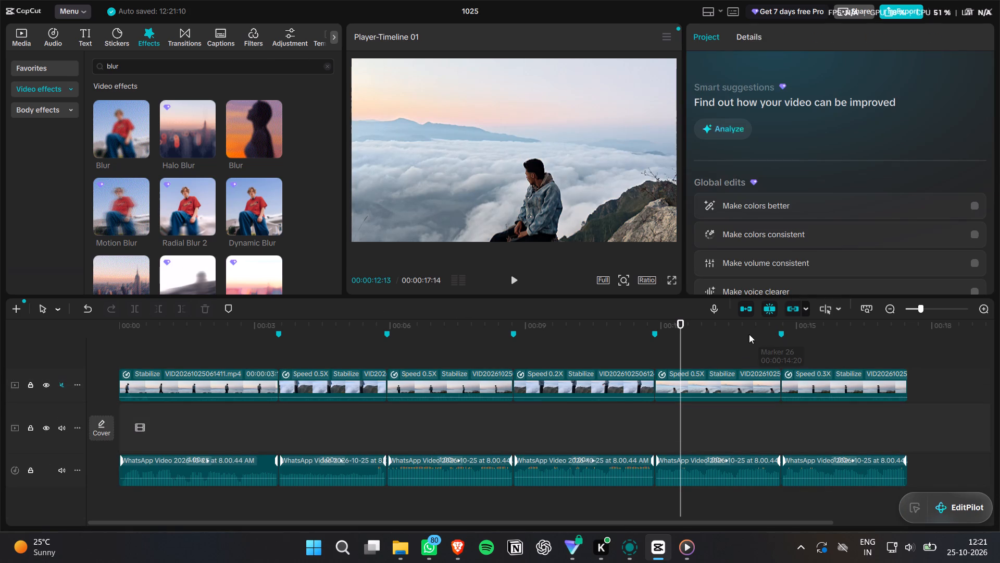
Play back parts of the third, fourth and fifth mountain clips to check the edit without the reference clips.
click(818, 385)
click(714, 388)
click(583, 358)
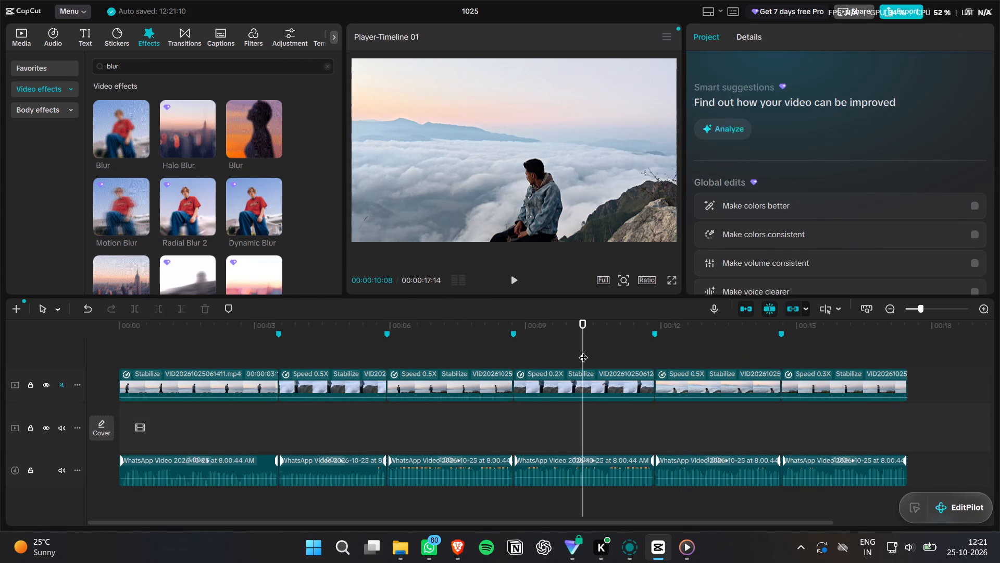
key(space)
click(687, 326)
key(space)
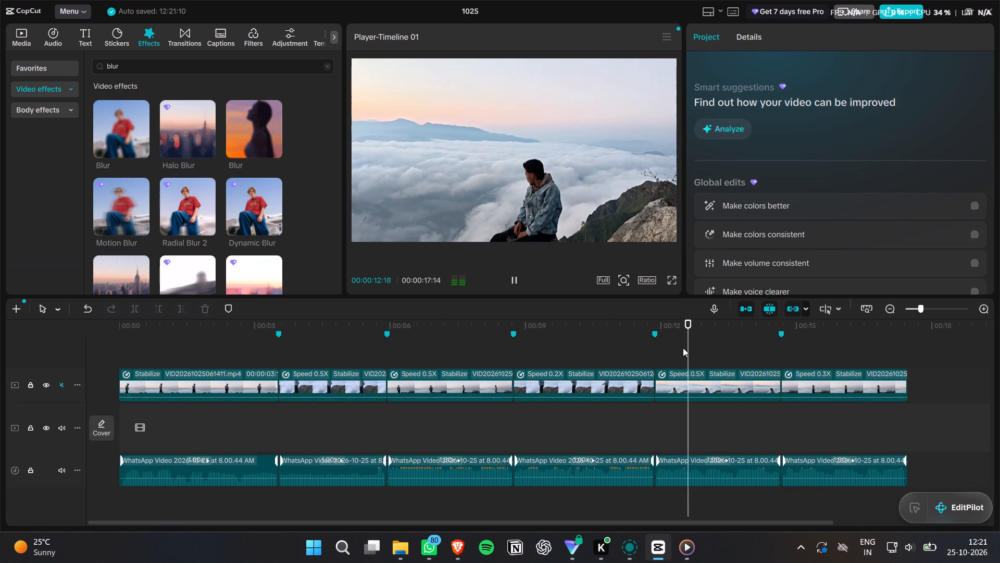
key(space)
key(space)
key(space)
click(433, 332)
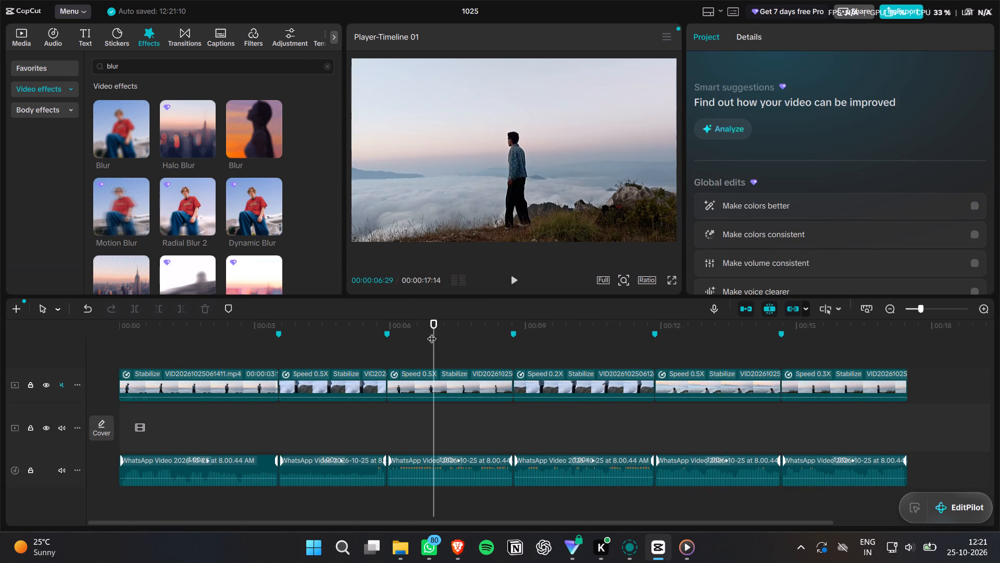
key(space)
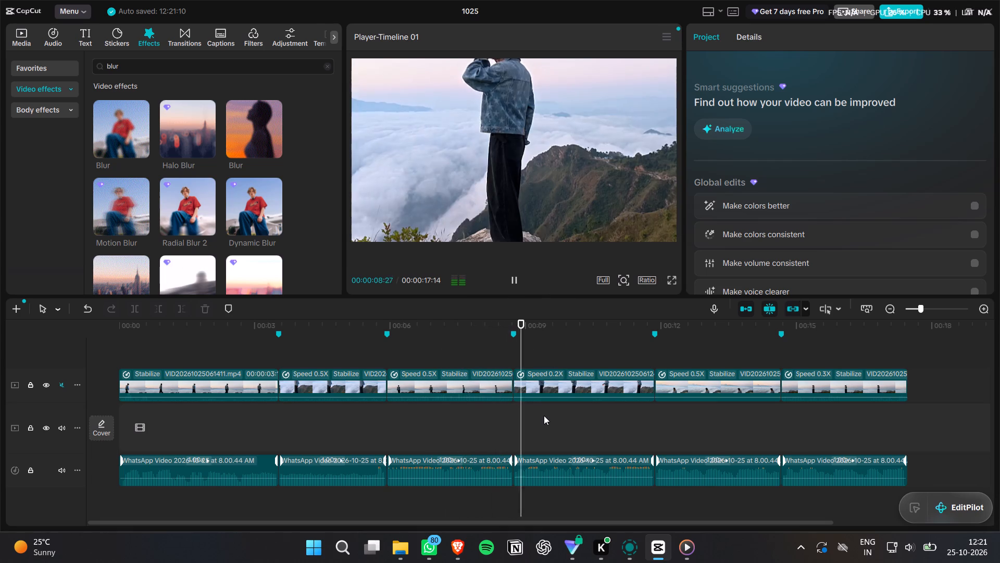
scroll(610, 435, up, 3)
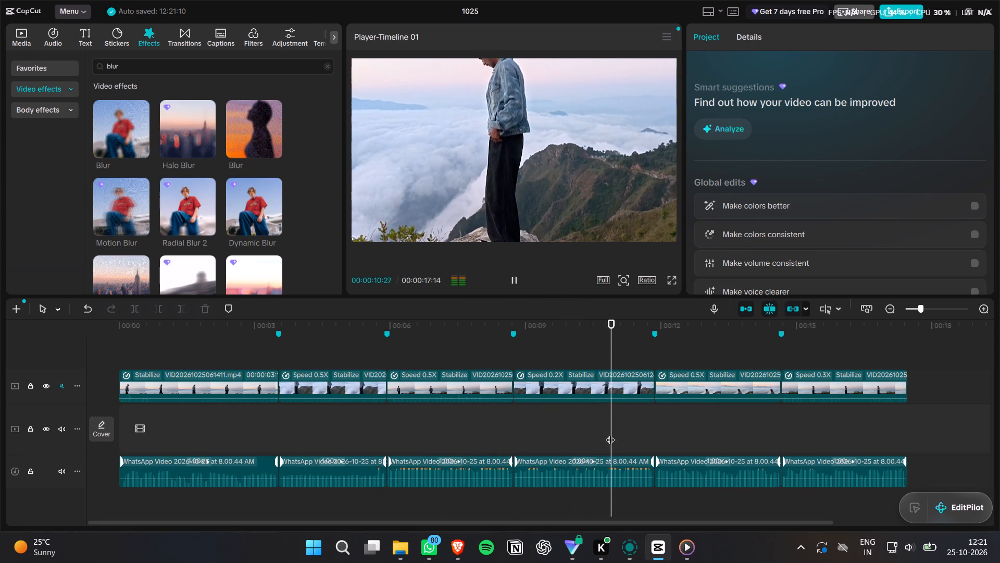
scroll(610, 433, up, 1)
key(space)
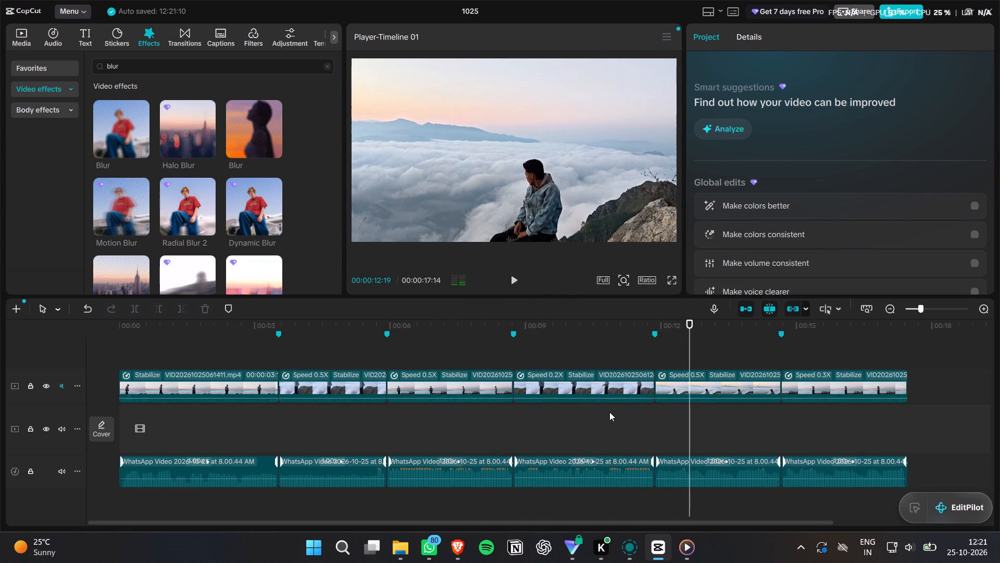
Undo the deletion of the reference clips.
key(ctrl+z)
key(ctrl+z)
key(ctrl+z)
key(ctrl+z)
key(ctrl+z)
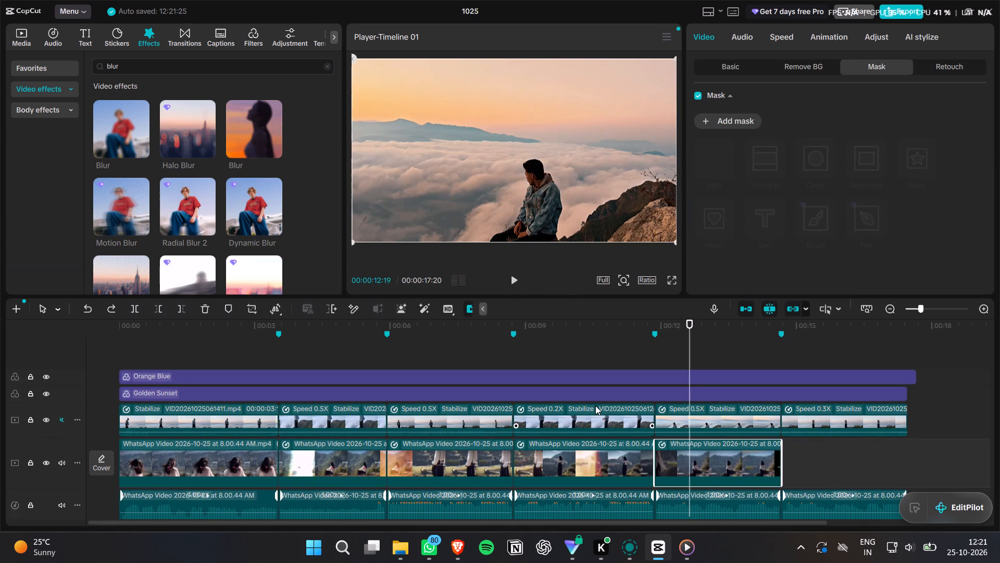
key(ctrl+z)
Delete the sixth, fifth and fourth WhatsApp reference clips from the main track.
click(832, 469)
key(BackSpace)
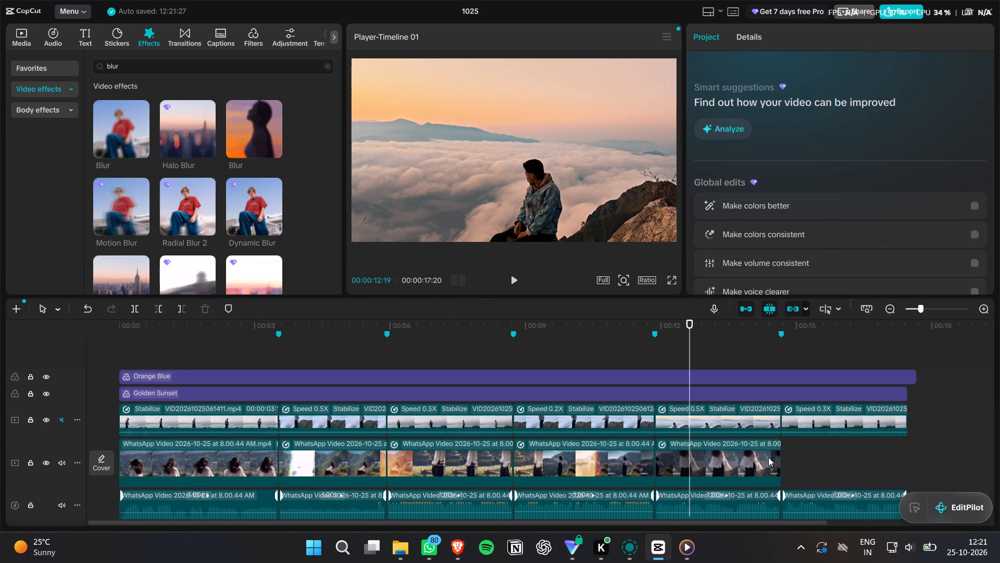
click(719, 454)
key(BackSpace)
click(610, 457)
key(BackSpace)
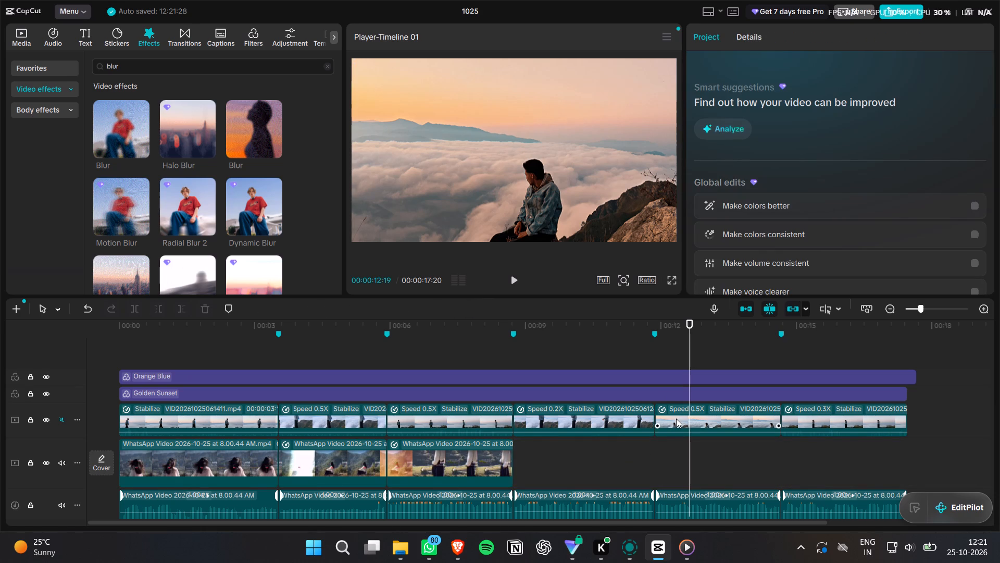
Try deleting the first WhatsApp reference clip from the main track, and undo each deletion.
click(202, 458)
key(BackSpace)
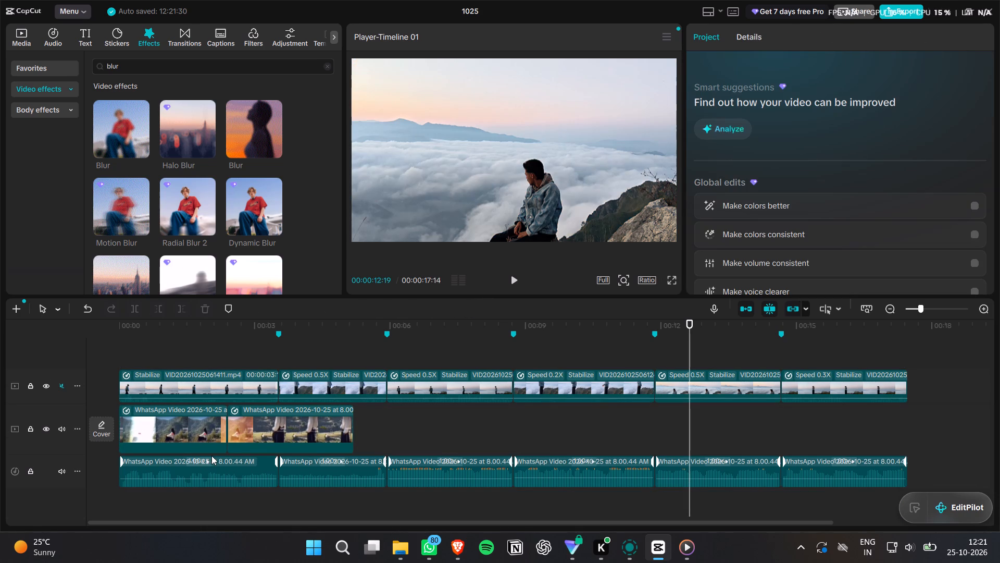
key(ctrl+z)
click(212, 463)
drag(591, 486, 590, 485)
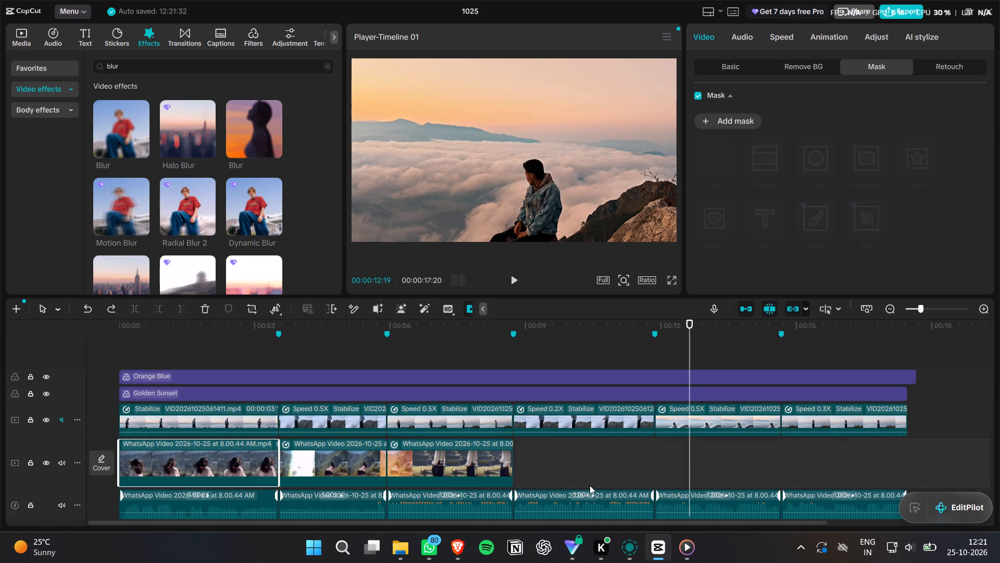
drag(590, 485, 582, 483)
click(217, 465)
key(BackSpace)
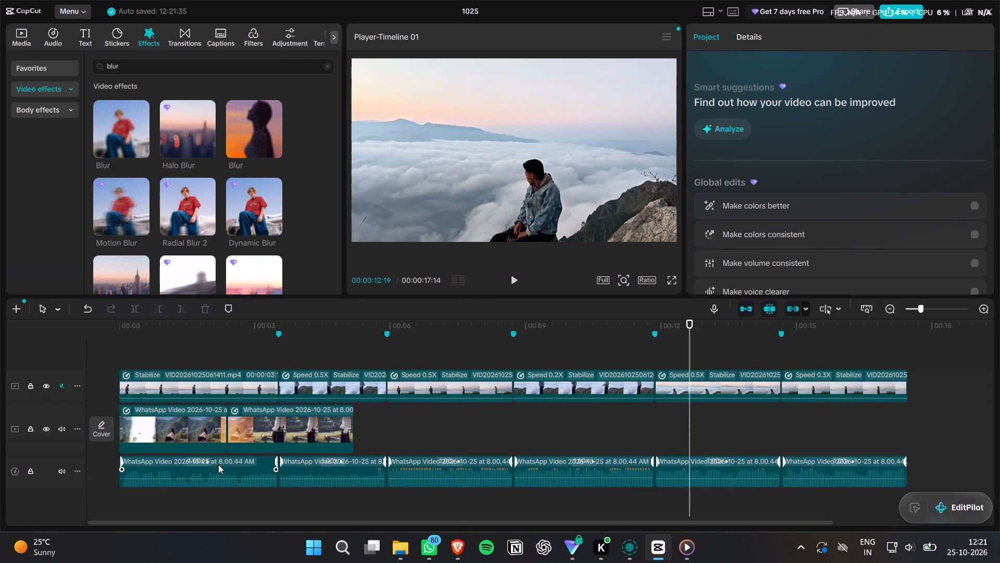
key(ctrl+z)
Delete the second and third WhatsApp reference clips, keeping only the first one on the main track.
click(382, 459)
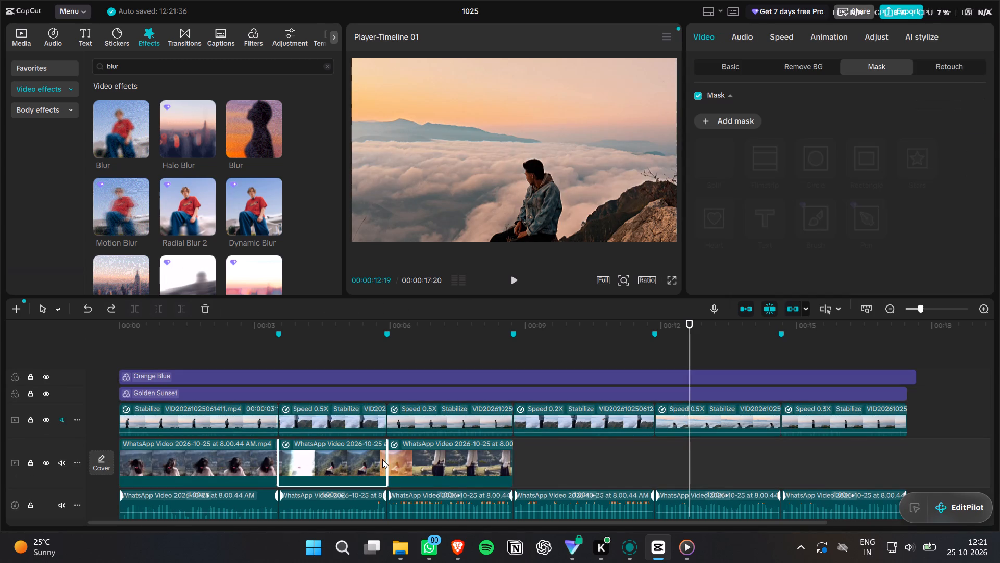
key(BackSpace)
click(386, 453)
key(BackSpace)
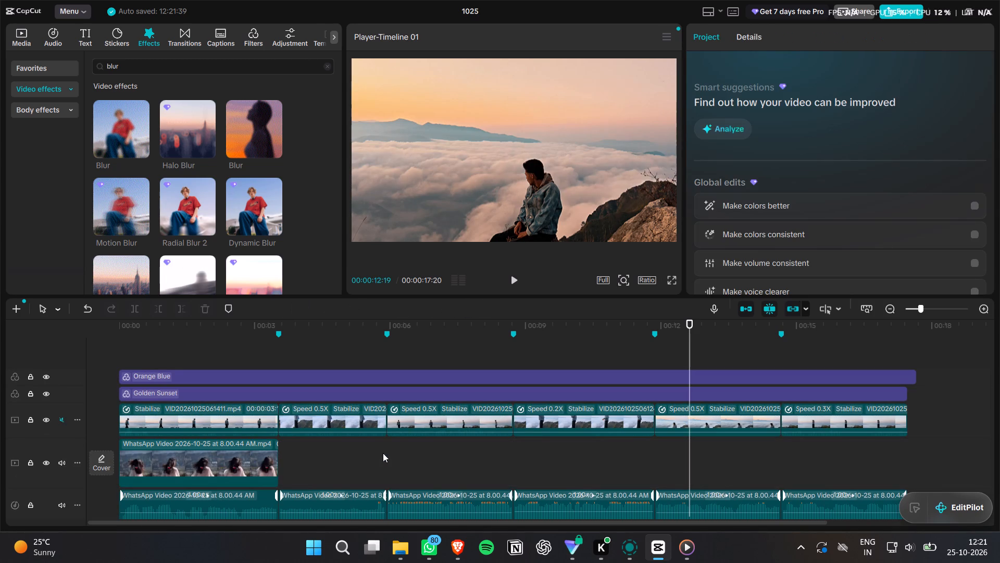
Play back the edit from the beginning into the second mountain clip.
drag(178, 328, 52, 324)
key(space)
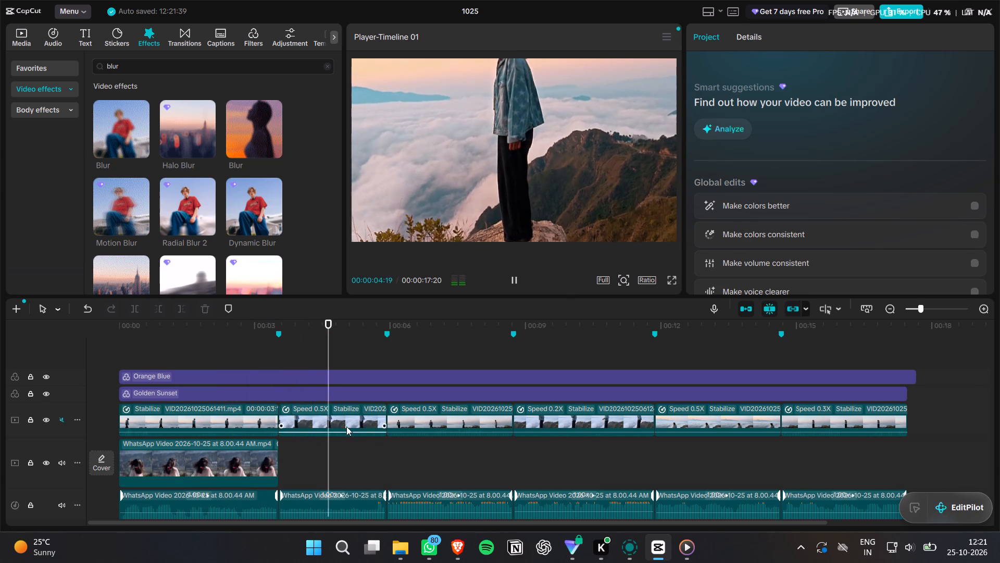
Move the second through sixth mountain clips down onto the main track, with the remaining reference clip right after the second mountain clip.
drag(343, 423, 344, 455)
drag(429, 418, 429, 446)
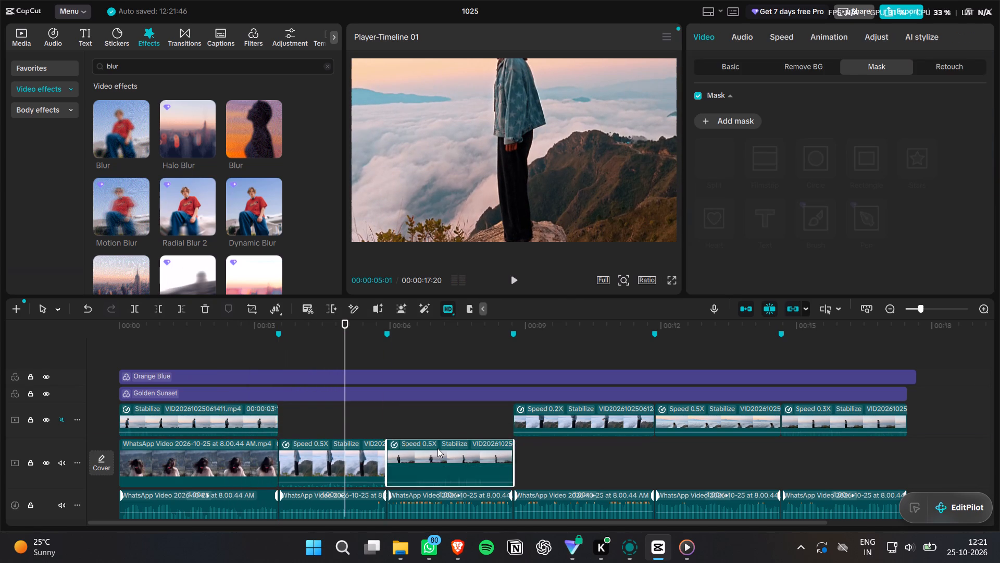
drag(555, 420, 559, 456)
drag(720, 418, 716, 456)
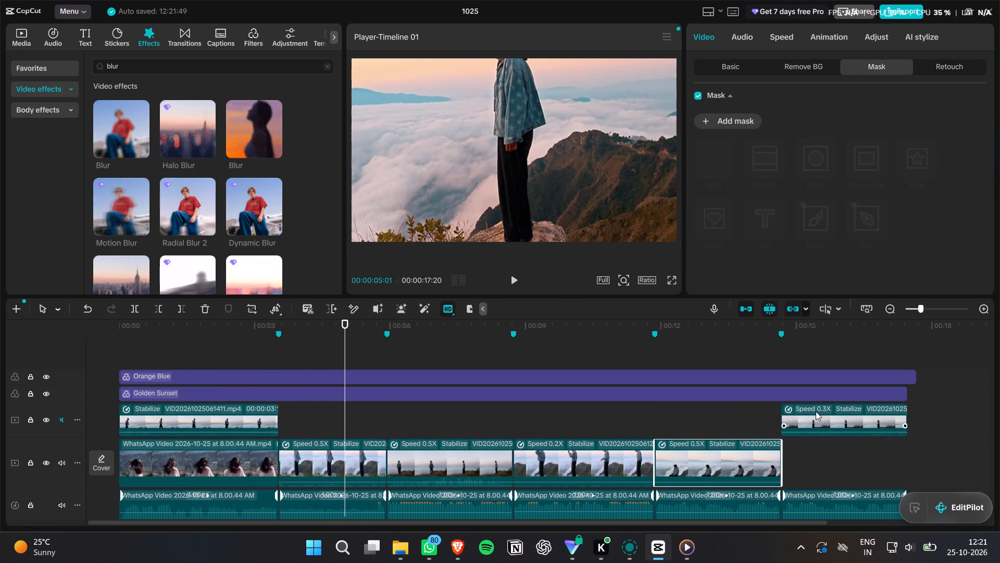
drag(817, 409, 815, 452)
click(229, 466)
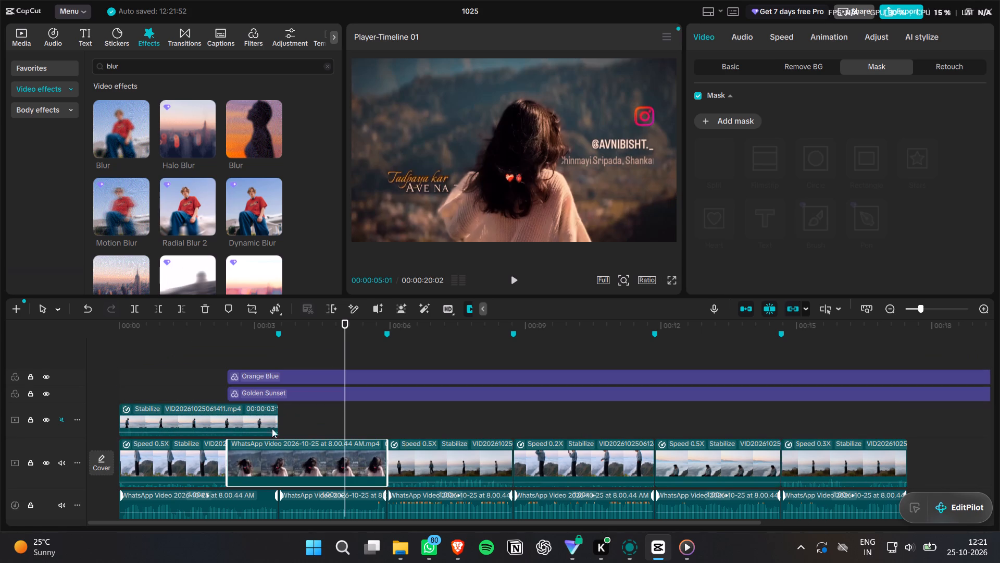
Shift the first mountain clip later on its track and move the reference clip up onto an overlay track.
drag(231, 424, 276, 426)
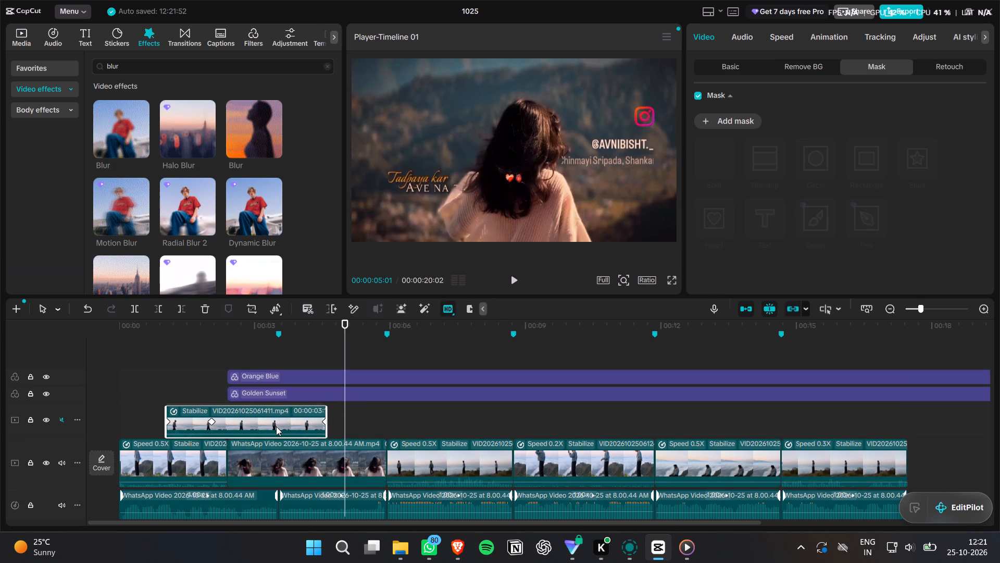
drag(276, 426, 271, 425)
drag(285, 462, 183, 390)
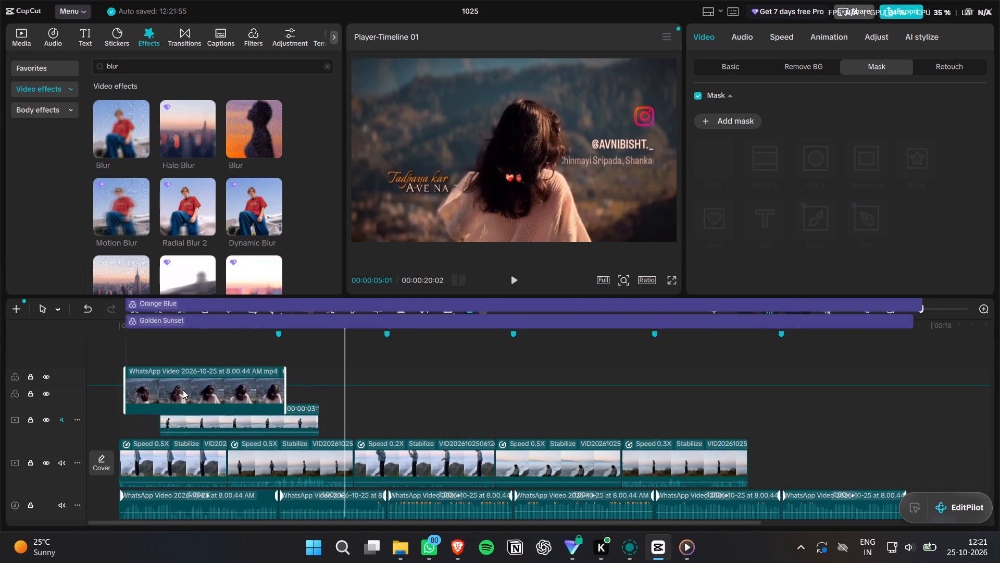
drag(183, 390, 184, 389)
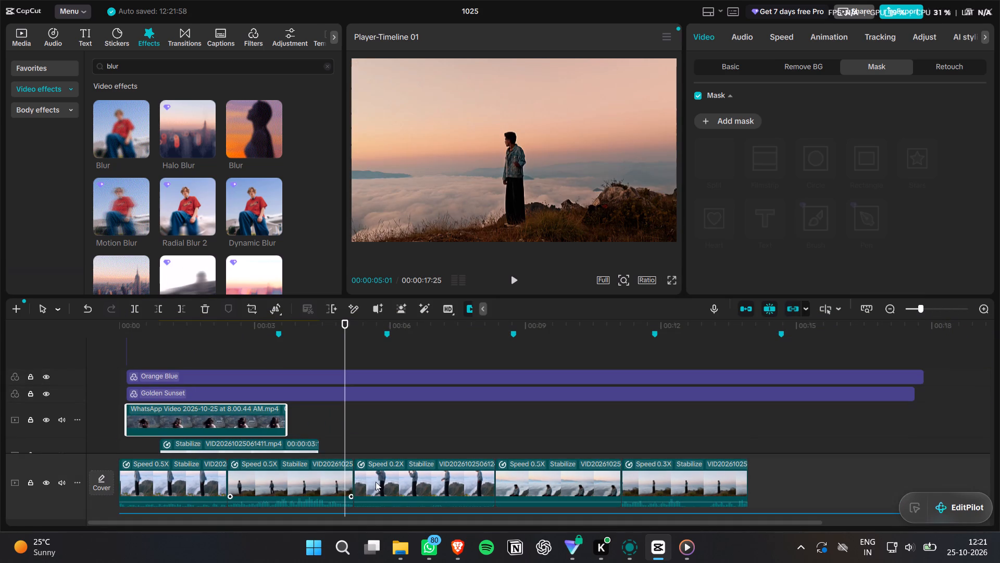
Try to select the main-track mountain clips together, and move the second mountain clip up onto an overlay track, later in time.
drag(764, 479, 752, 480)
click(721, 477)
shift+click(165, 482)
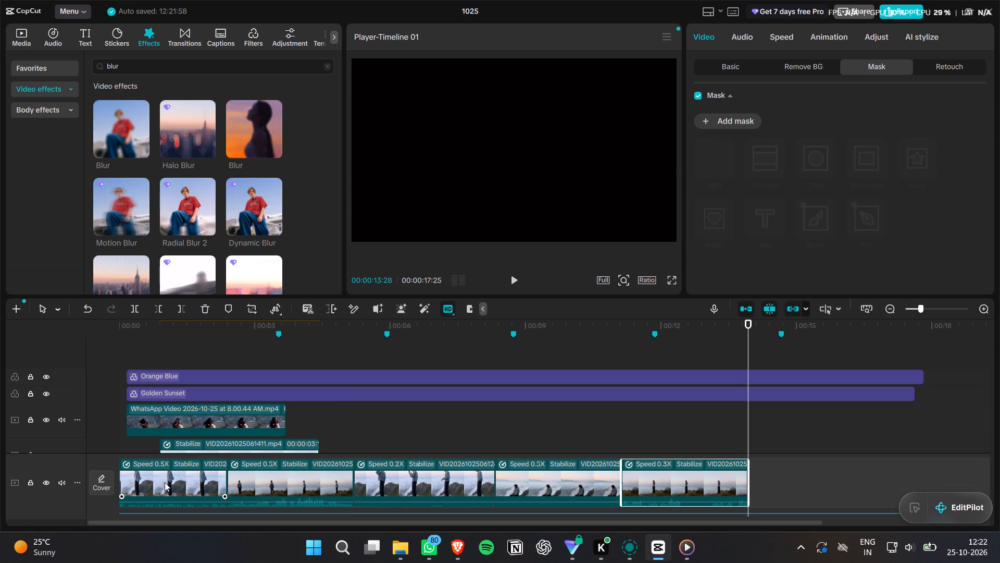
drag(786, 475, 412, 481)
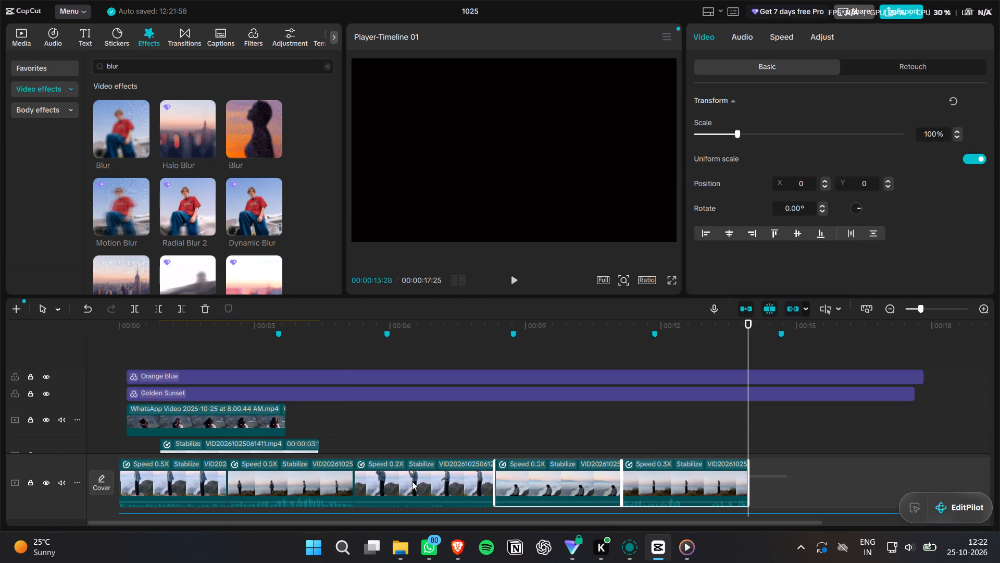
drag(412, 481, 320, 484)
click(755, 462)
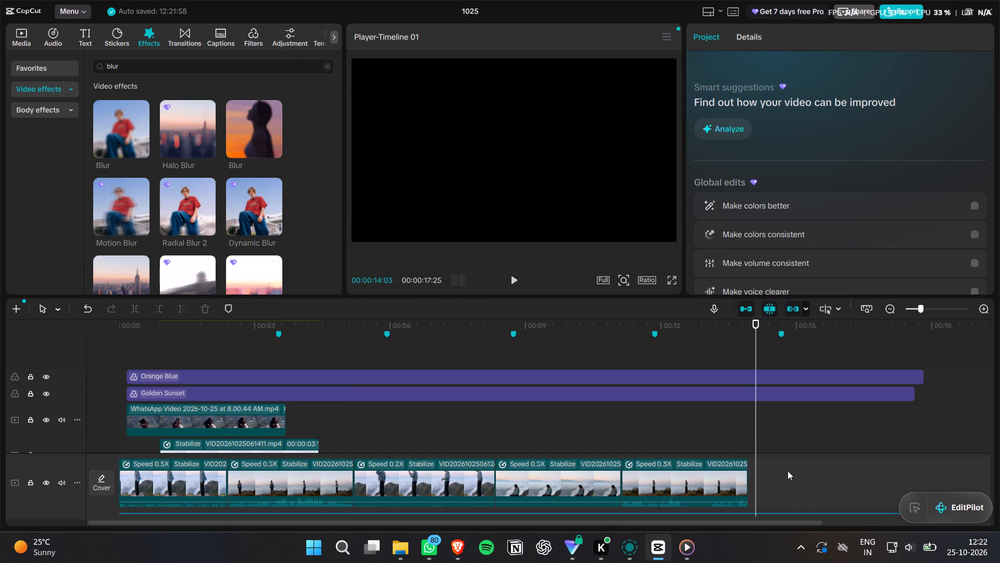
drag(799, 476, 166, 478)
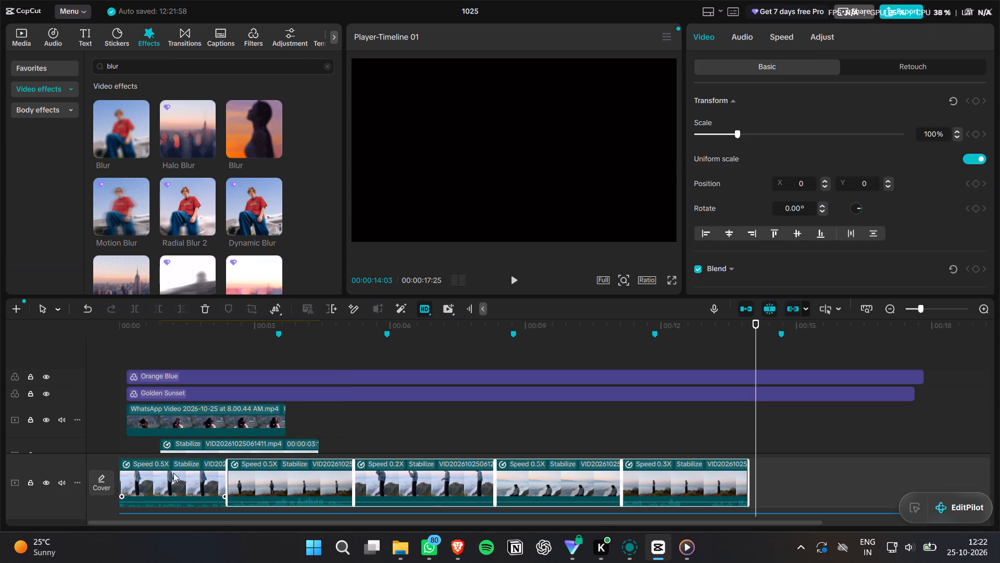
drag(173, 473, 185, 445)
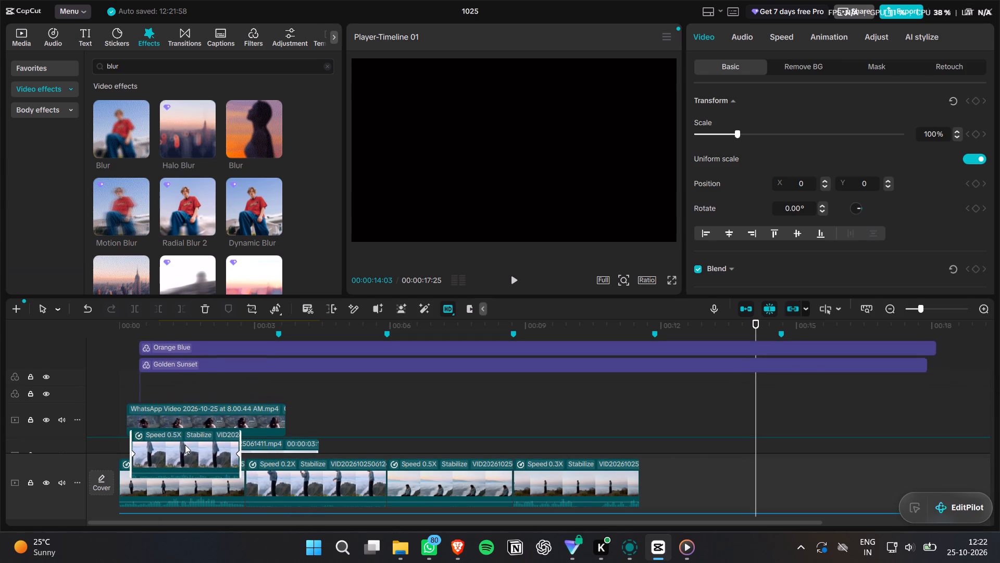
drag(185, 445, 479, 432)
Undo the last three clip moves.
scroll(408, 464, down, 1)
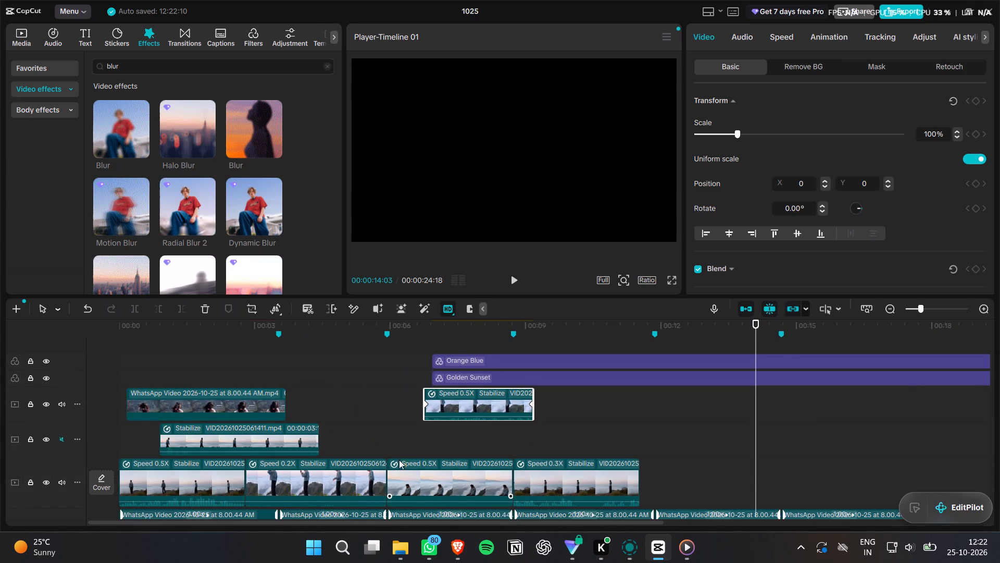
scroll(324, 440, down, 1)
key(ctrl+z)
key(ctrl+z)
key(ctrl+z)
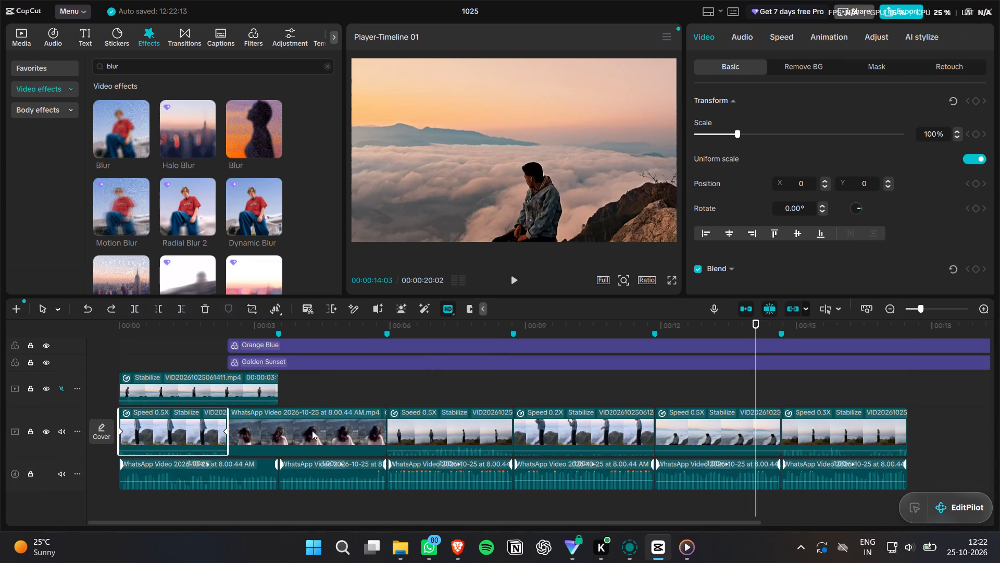
Undo the earlier clip moves until all six mountain clips are back on the overlay track above the WhatsApp reference clip.
key(ctrl+z)
key(ctrl+z)
key(ctrl+z)
key(ctrl+z)
key(ctrl+z)
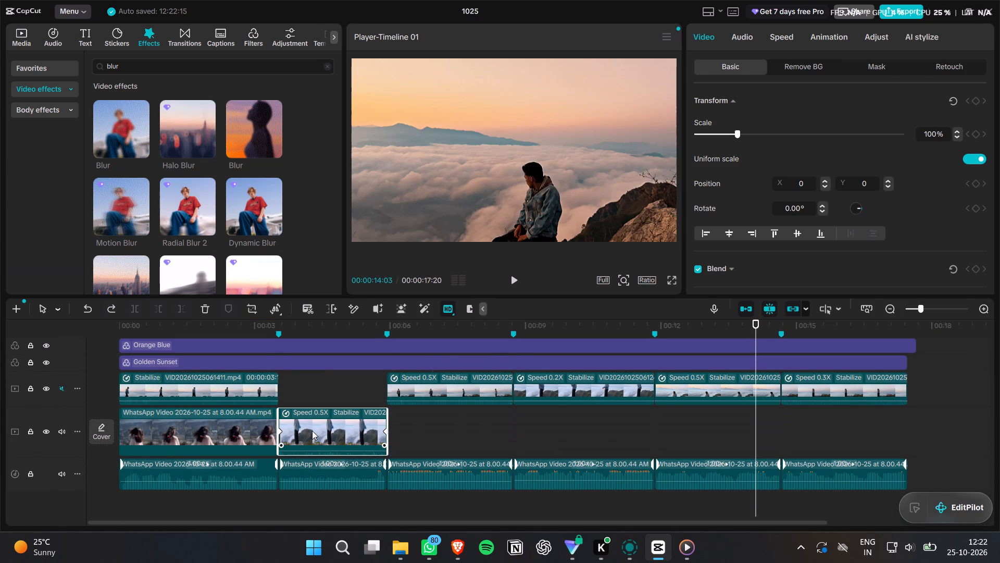
key(ctrl+z)
Play the edit from the start through to the fifth mountain clip.
click(155, 325)
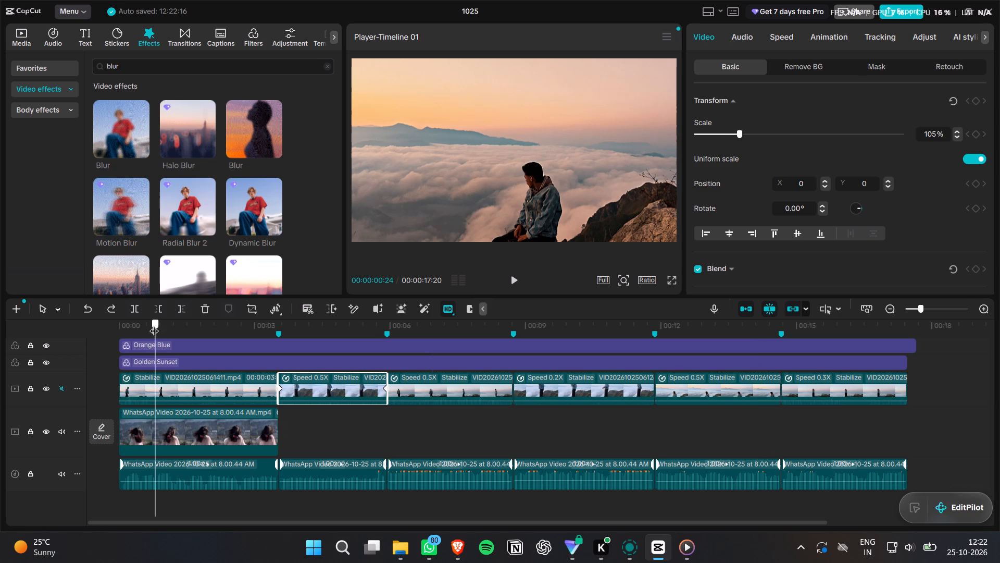
drag(147, 324, 102, 329)
key(space)
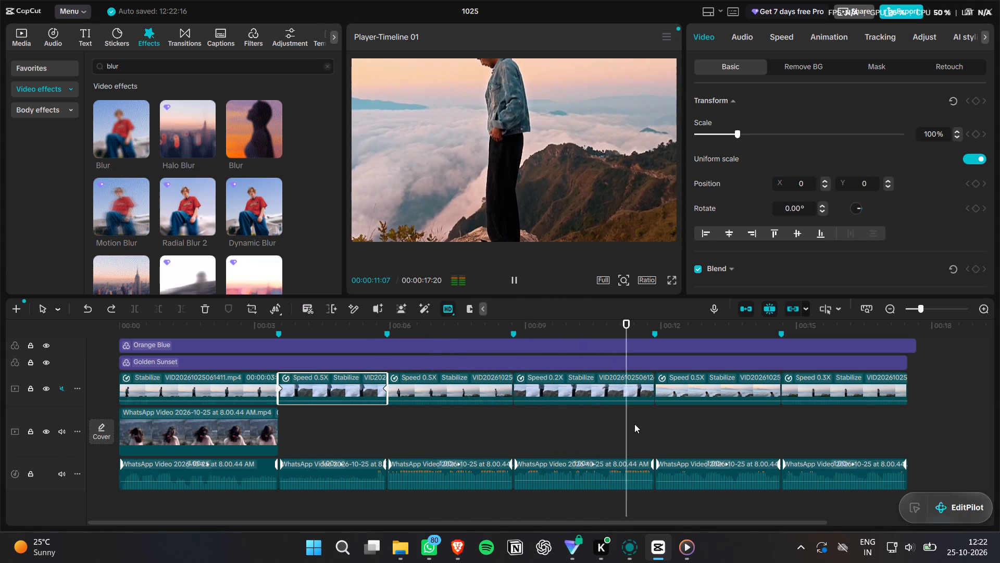
key(space)
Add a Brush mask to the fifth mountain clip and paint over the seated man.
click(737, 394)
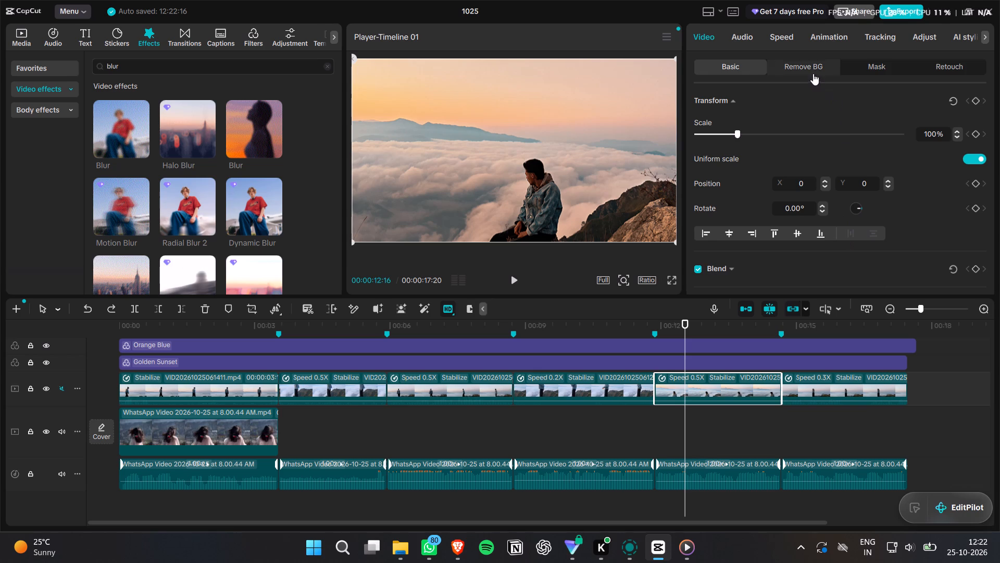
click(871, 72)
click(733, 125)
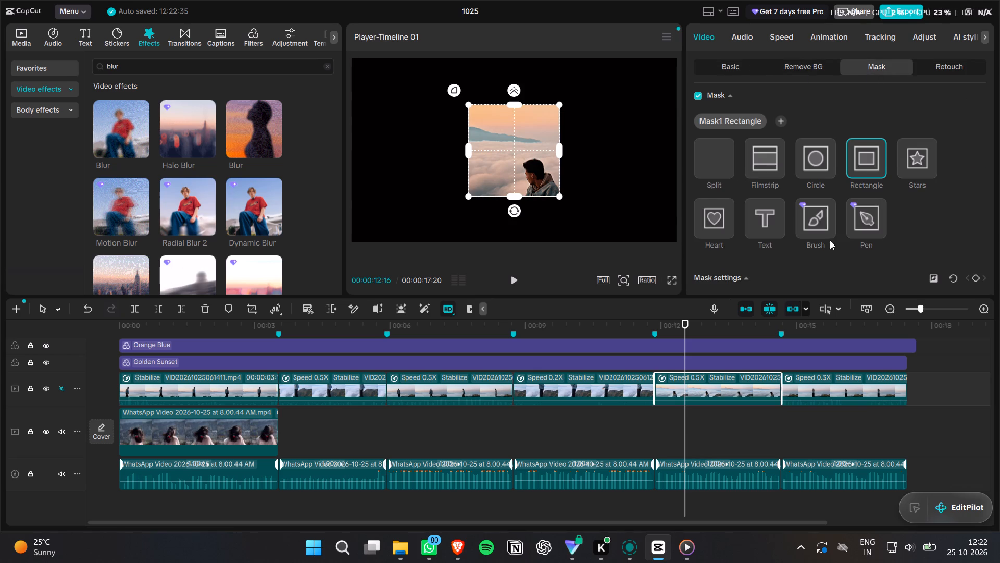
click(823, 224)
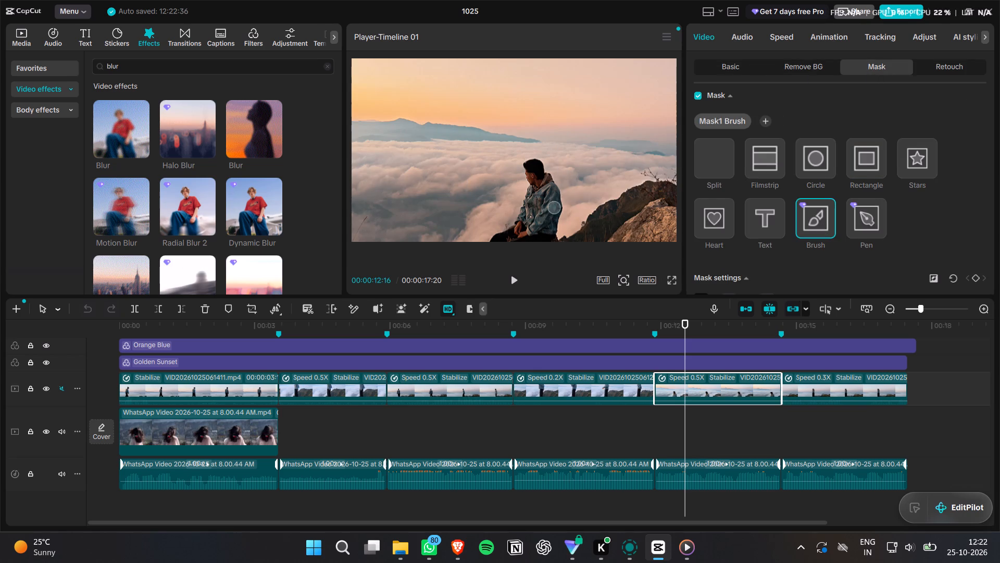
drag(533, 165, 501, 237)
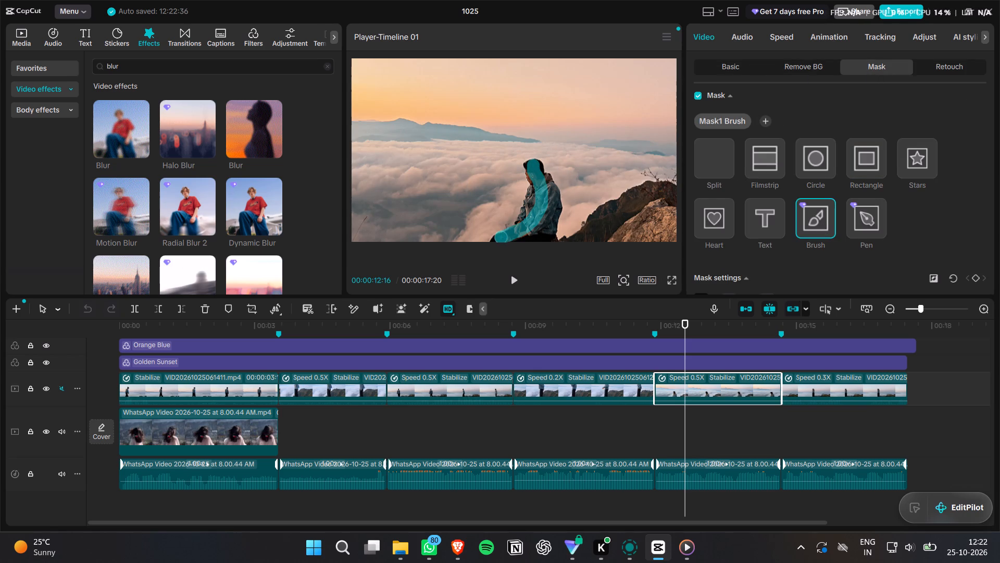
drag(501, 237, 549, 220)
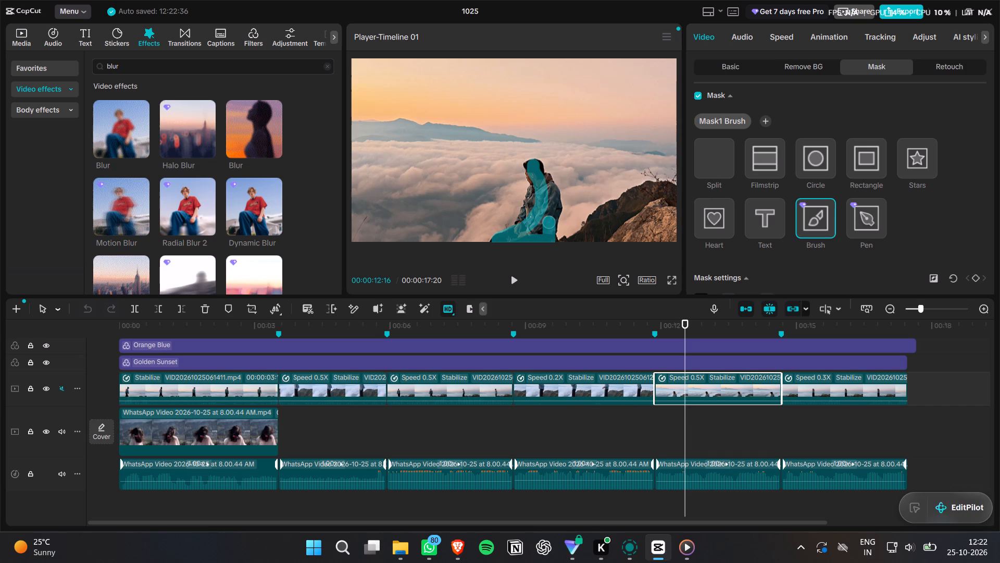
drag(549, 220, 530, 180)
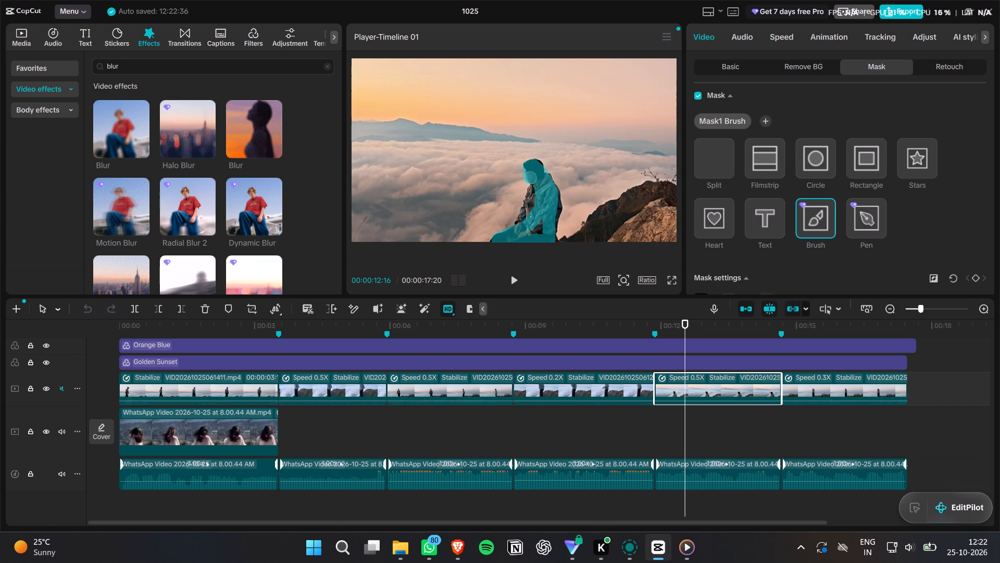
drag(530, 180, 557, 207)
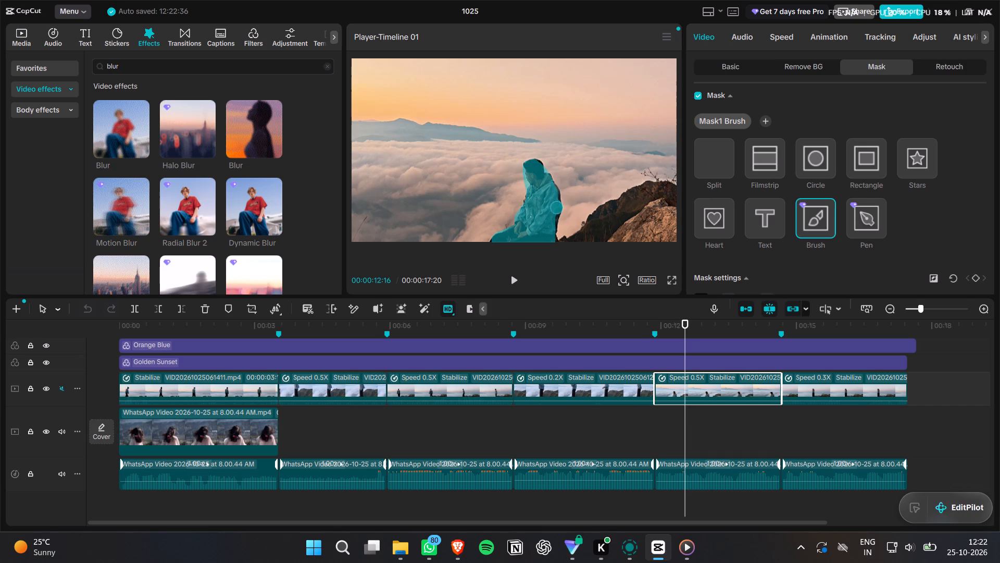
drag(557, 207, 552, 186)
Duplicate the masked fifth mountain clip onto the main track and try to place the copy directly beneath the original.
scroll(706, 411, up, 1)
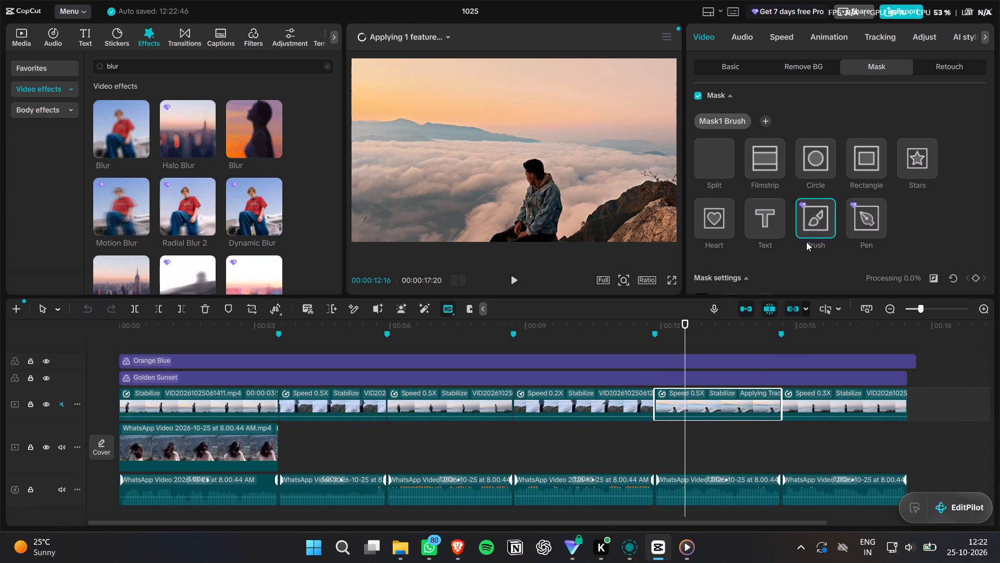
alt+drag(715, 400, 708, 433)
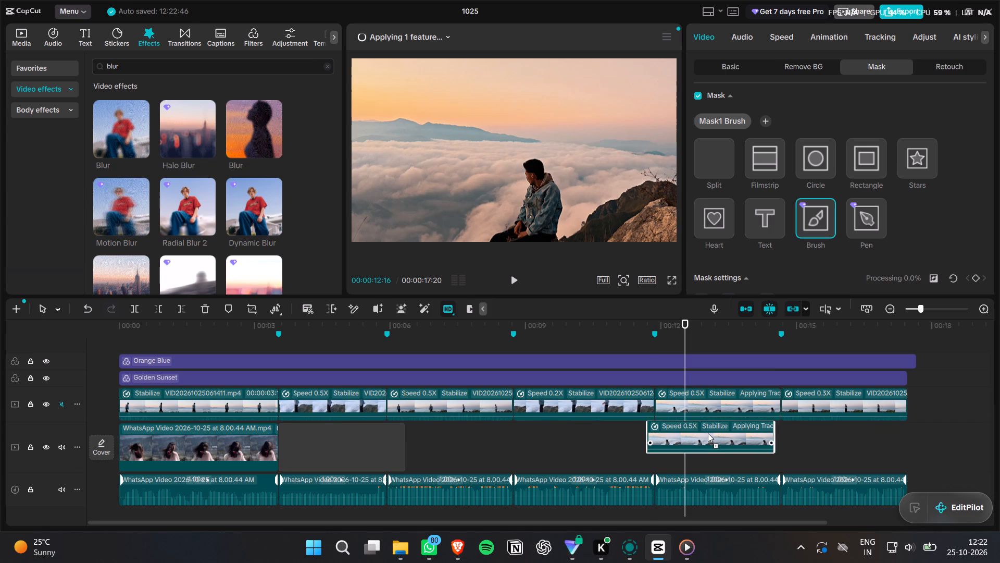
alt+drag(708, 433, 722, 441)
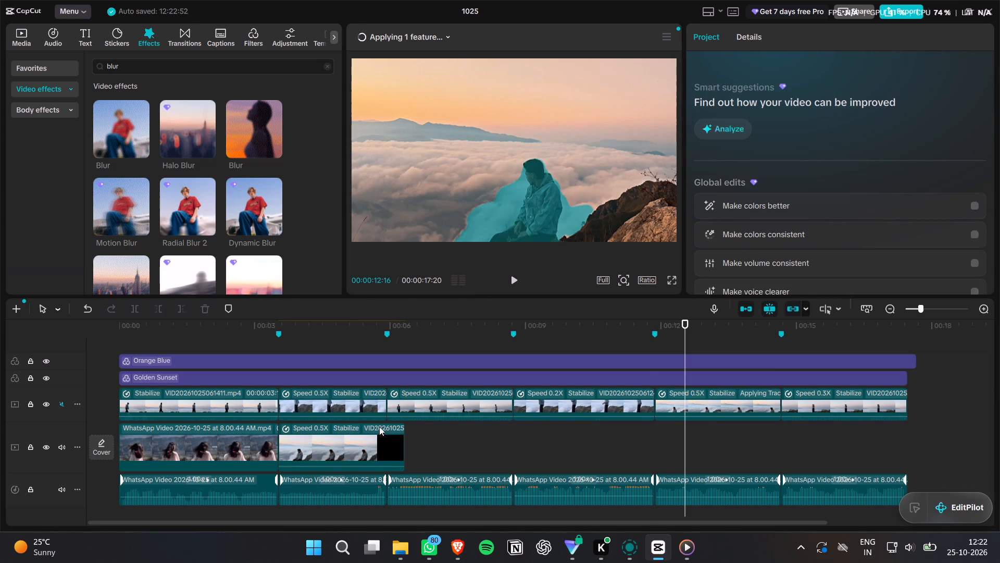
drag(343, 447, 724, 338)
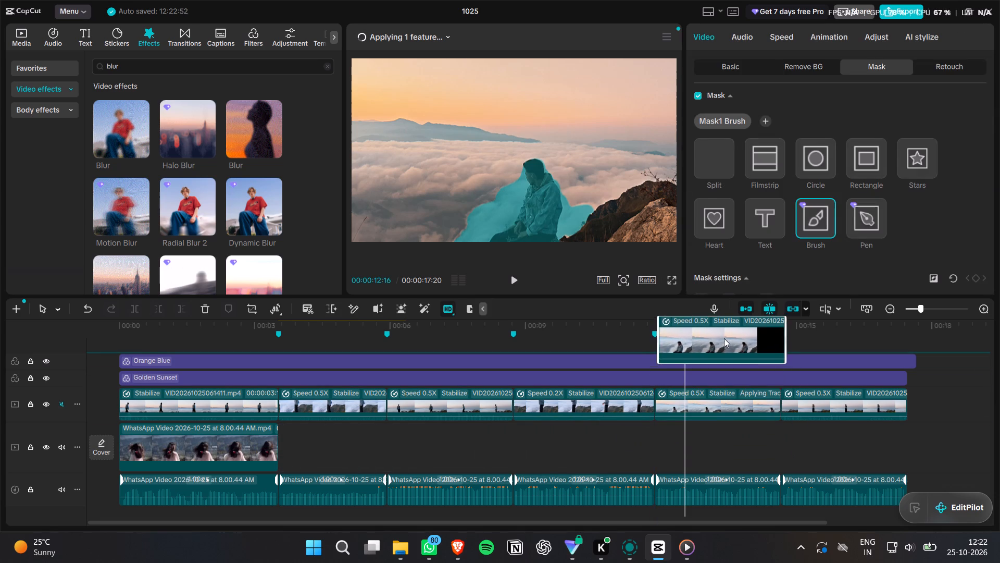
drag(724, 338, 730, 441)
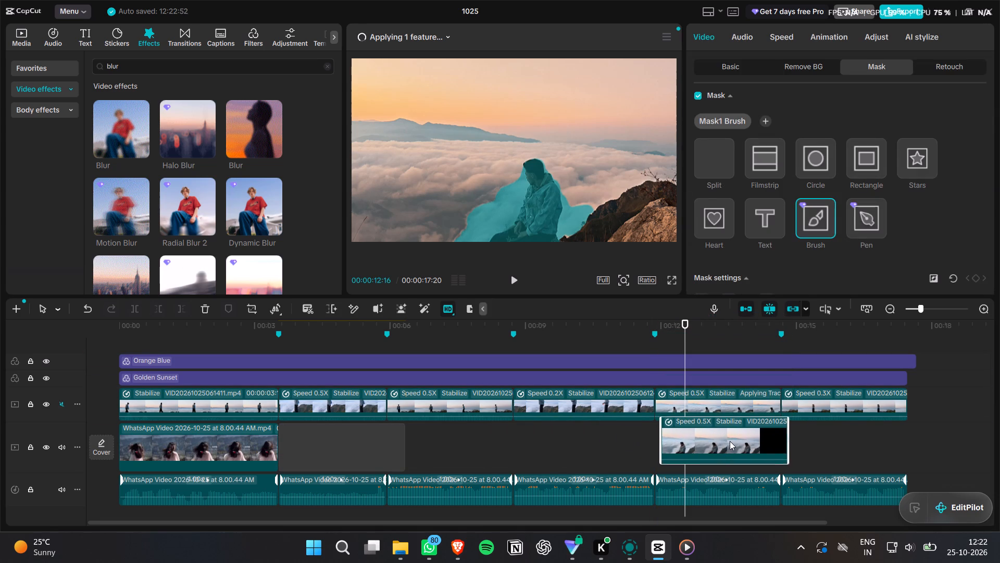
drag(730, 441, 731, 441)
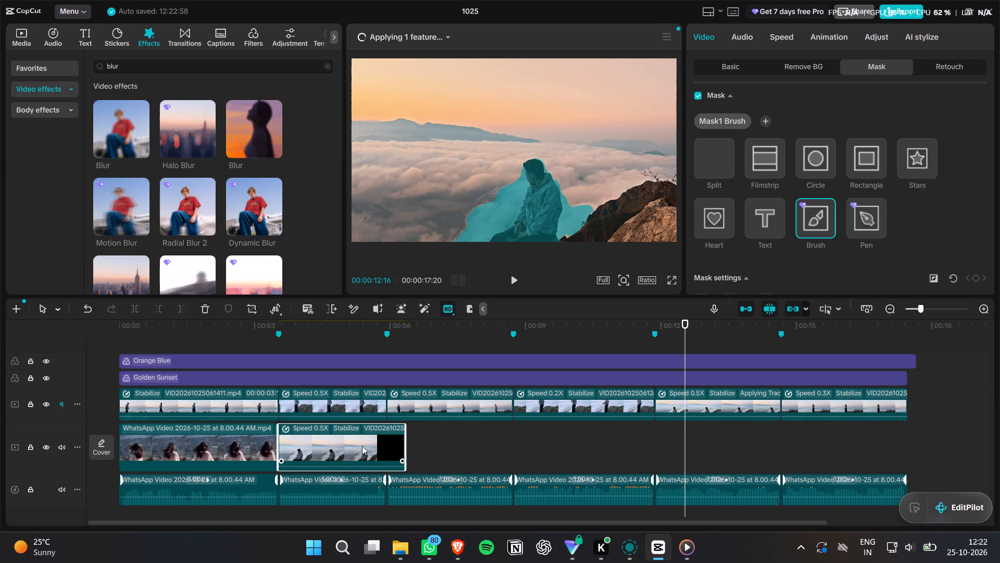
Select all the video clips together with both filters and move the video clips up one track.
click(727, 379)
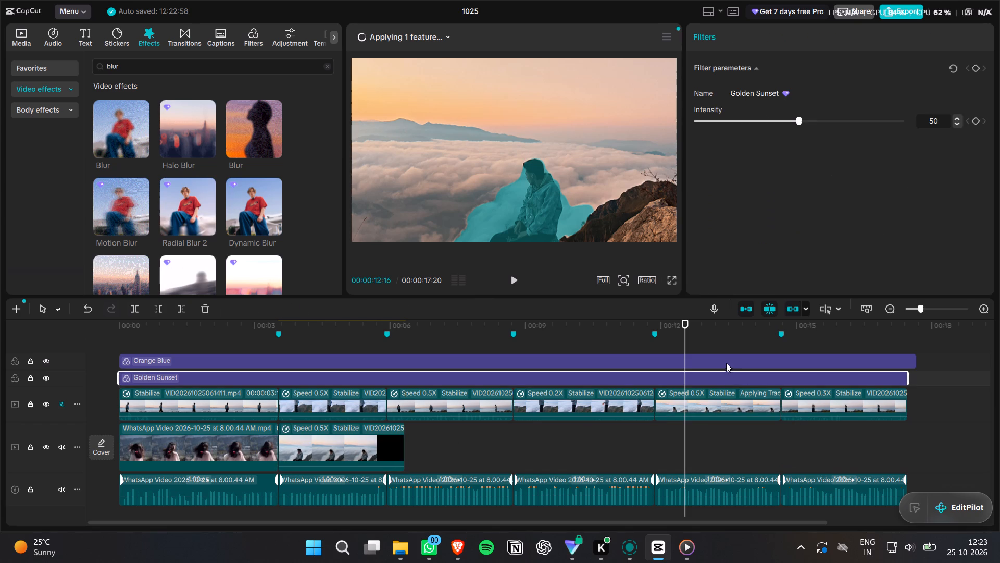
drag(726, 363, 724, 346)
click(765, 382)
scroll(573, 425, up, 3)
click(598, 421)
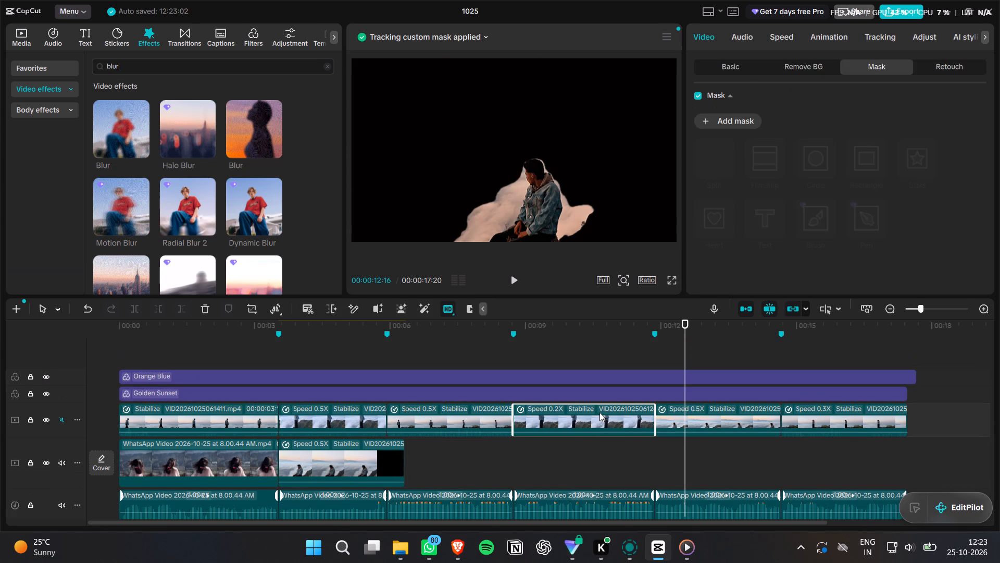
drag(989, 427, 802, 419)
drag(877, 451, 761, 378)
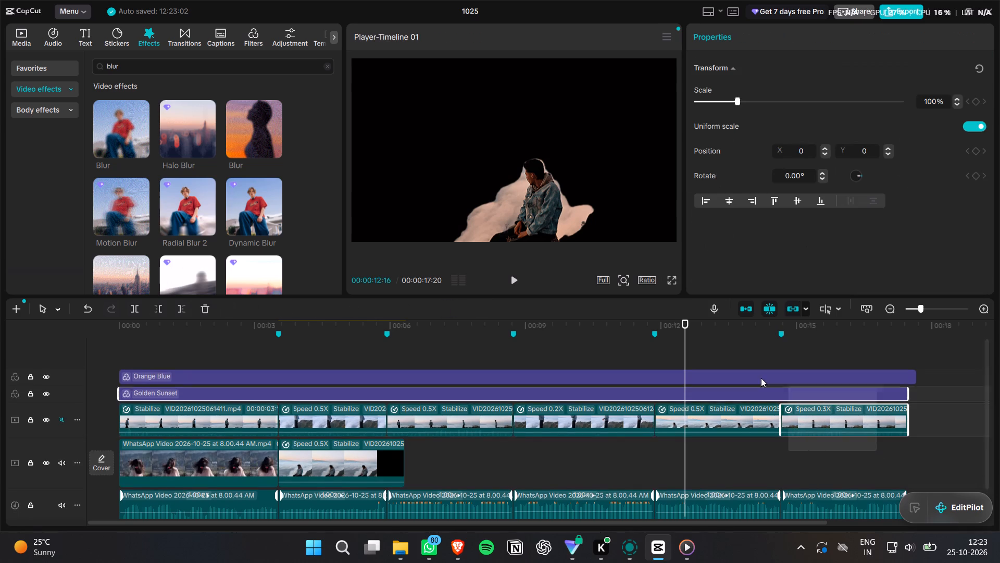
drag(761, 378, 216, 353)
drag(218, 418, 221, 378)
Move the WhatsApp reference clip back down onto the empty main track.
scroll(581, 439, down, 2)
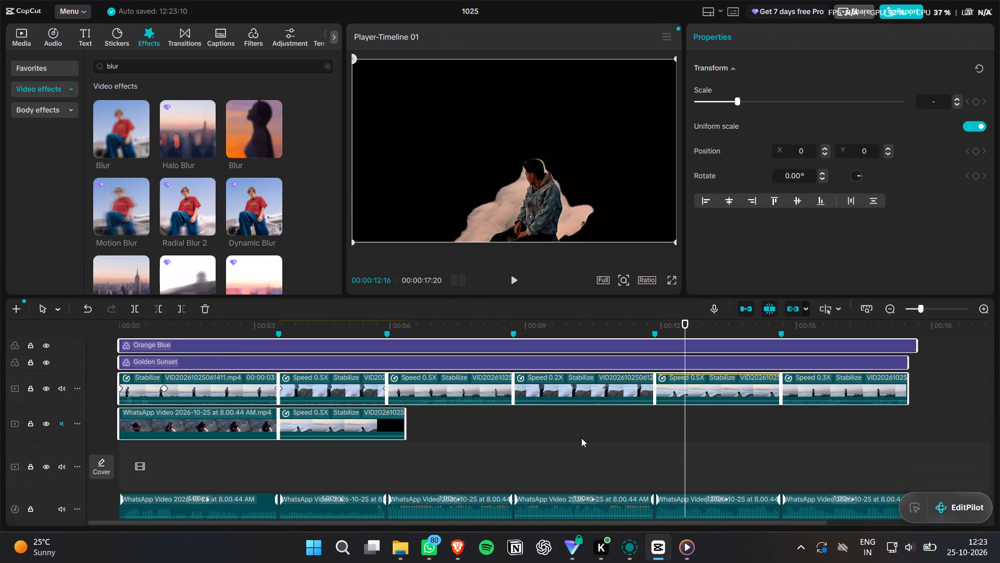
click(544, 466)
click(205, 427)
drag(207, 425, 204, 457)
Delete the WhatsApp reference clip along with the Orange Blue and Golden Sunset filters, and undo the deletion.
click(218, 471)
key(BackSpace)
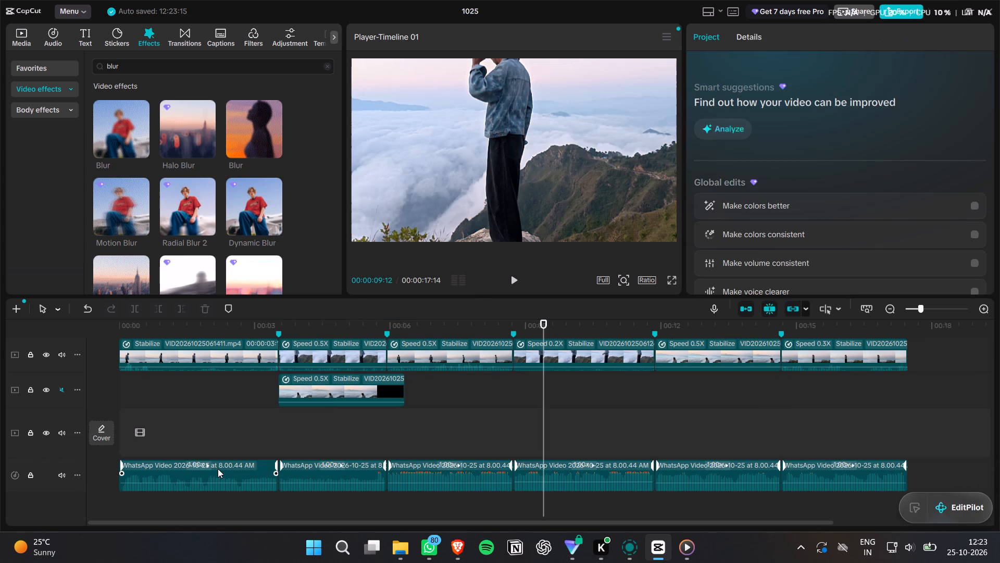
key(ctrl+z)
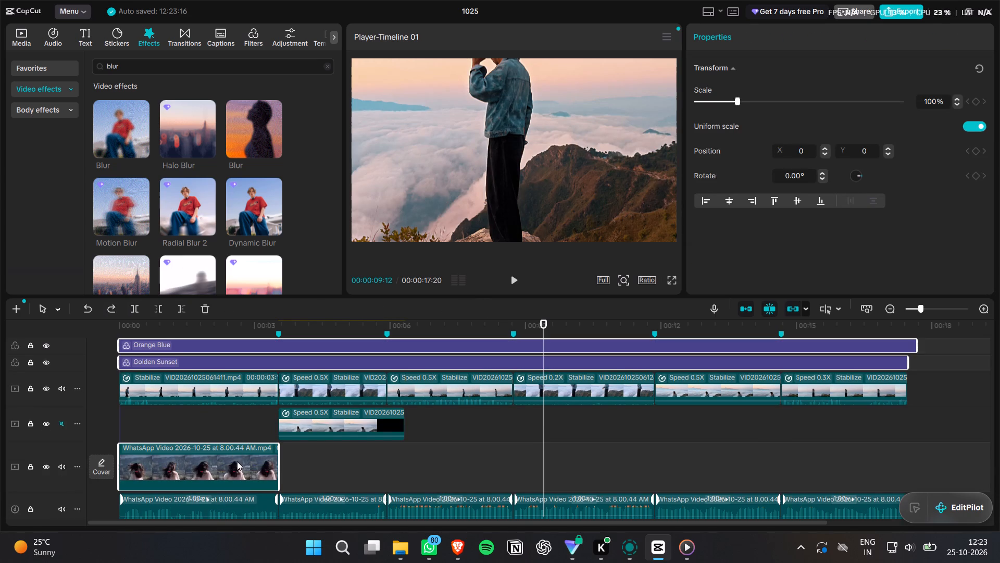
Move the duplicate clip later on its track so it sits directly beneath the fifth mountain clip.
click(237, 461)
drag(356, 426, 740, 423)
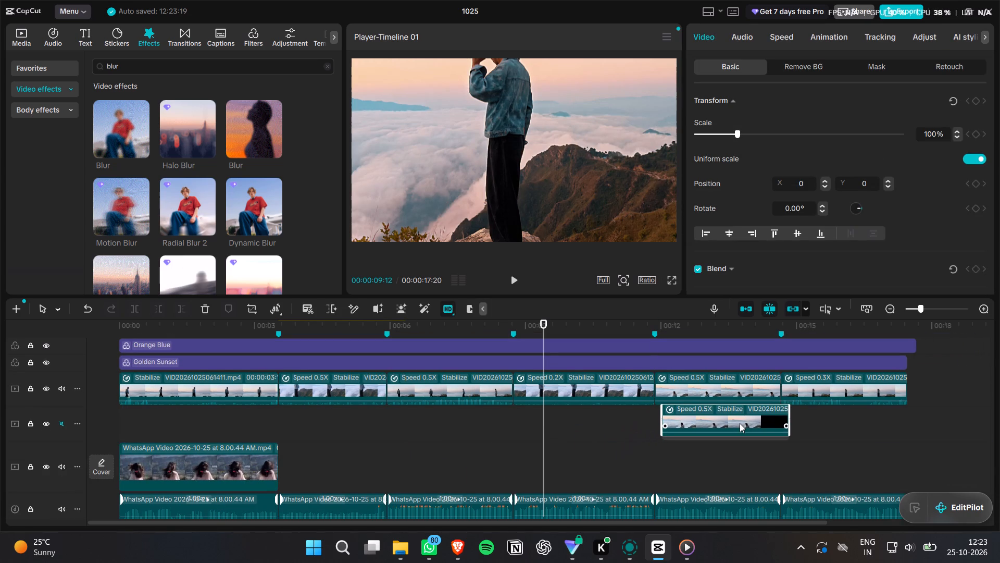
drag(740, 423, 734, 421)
Play back the section where the masked fifth mountain clip overlaps its duplicate to check the mask.
click(702, 387)
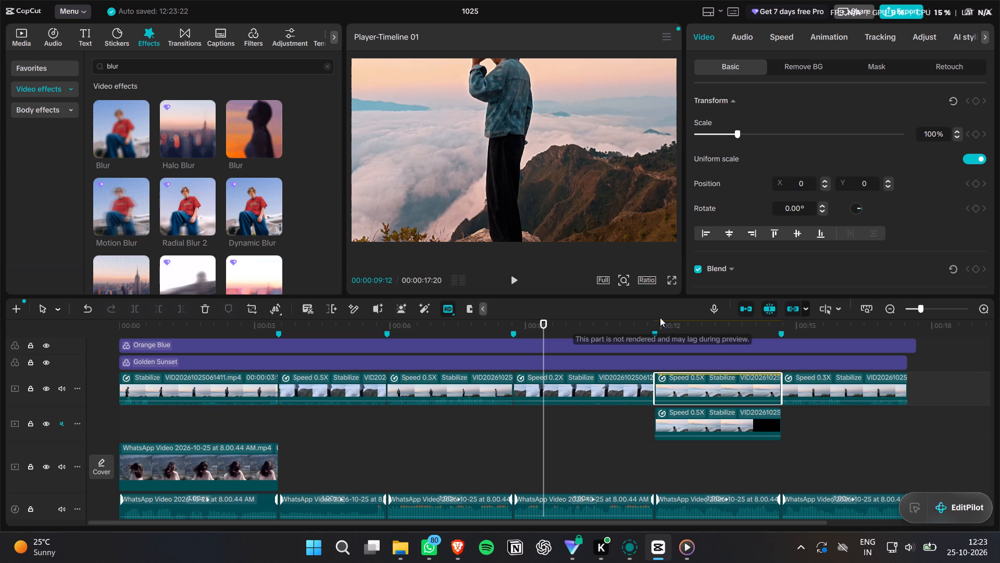
click(654, 314)
click(653, 313)
click(600, 314)
click(591, 320)
key(space)
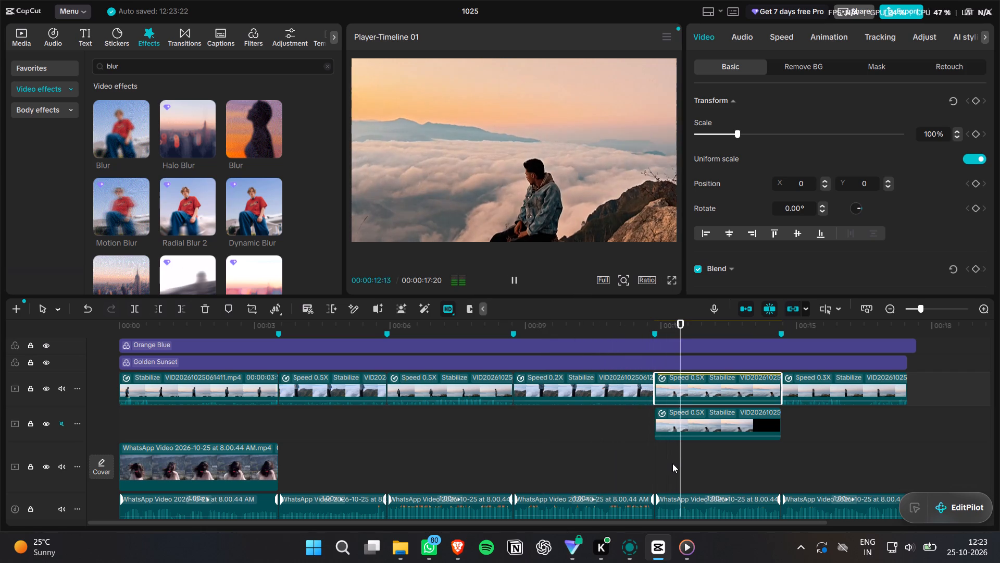
key(space)
click(737, 423)
key(space)
key(space)
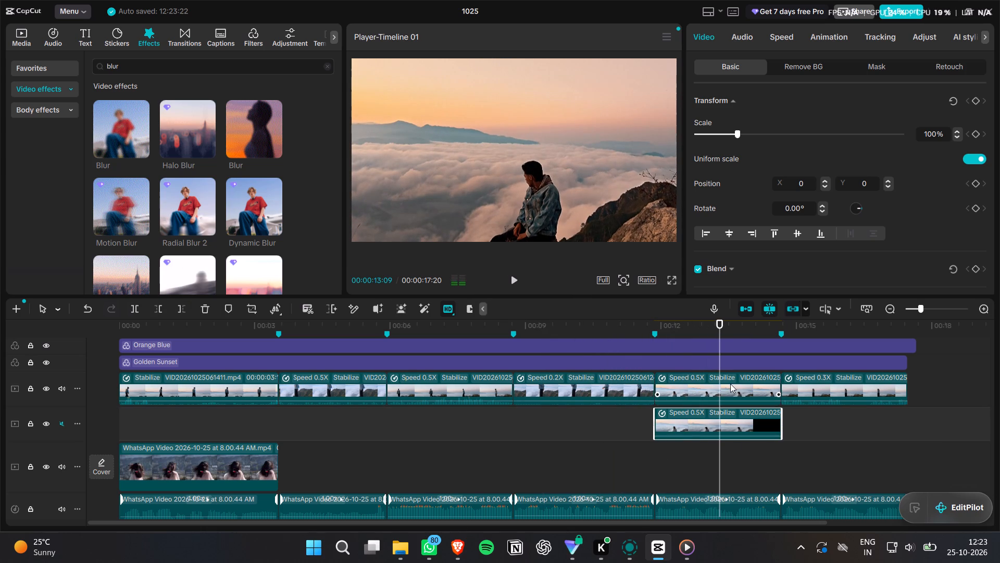
Replace the fifth mountain clip's Brush mask with a Pen mask.
click(730, 384)
click(868, 58)
click(873, 70)
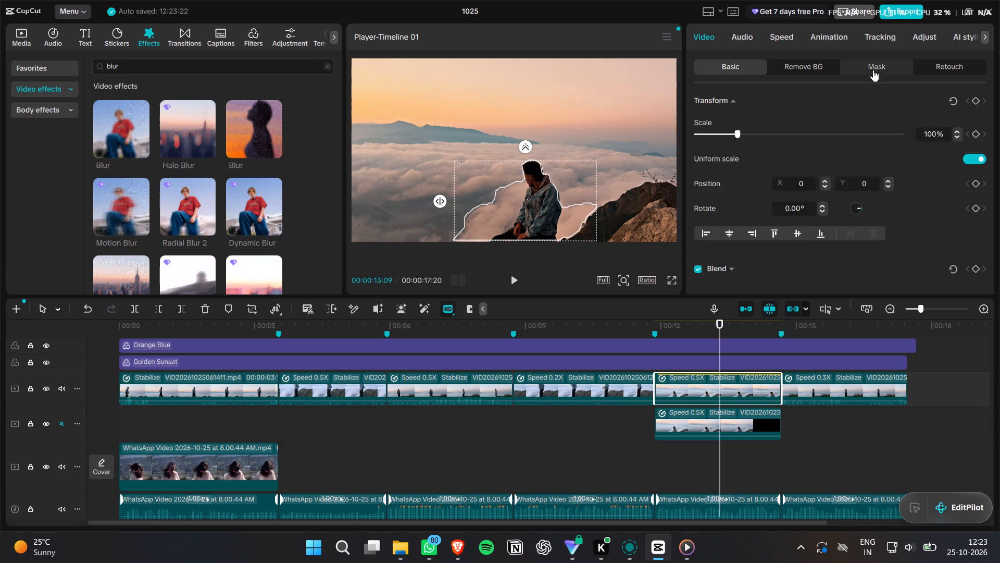
click(867, 225)
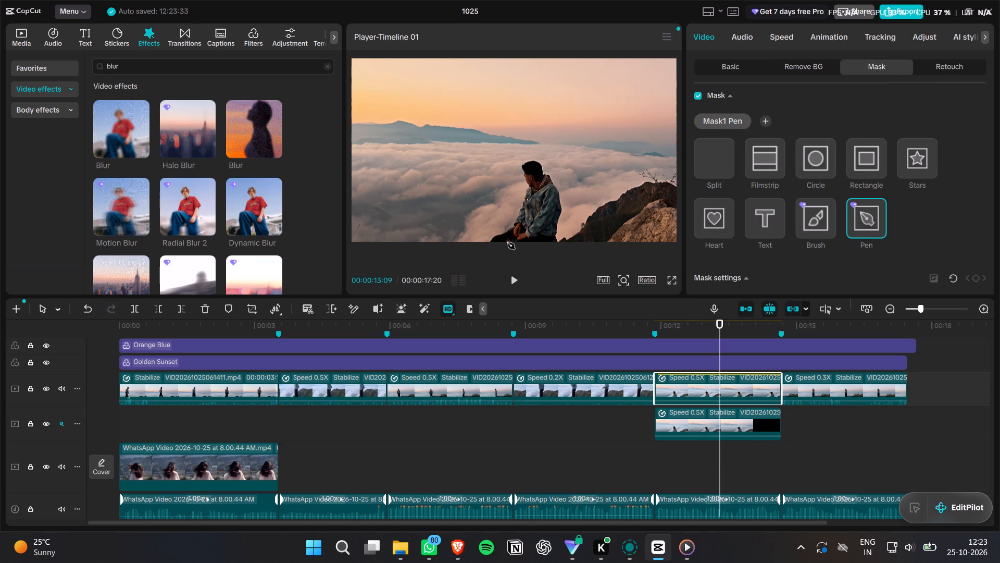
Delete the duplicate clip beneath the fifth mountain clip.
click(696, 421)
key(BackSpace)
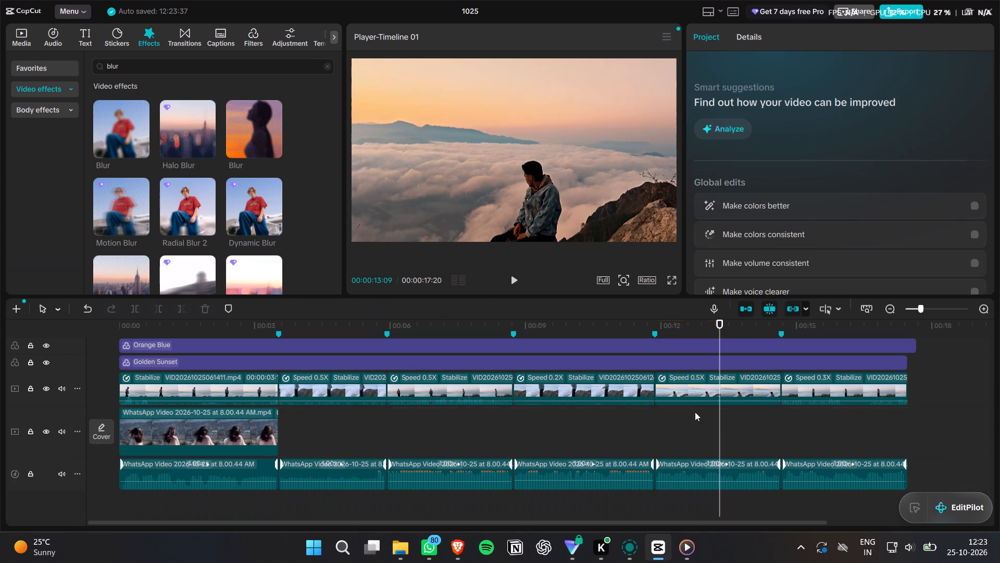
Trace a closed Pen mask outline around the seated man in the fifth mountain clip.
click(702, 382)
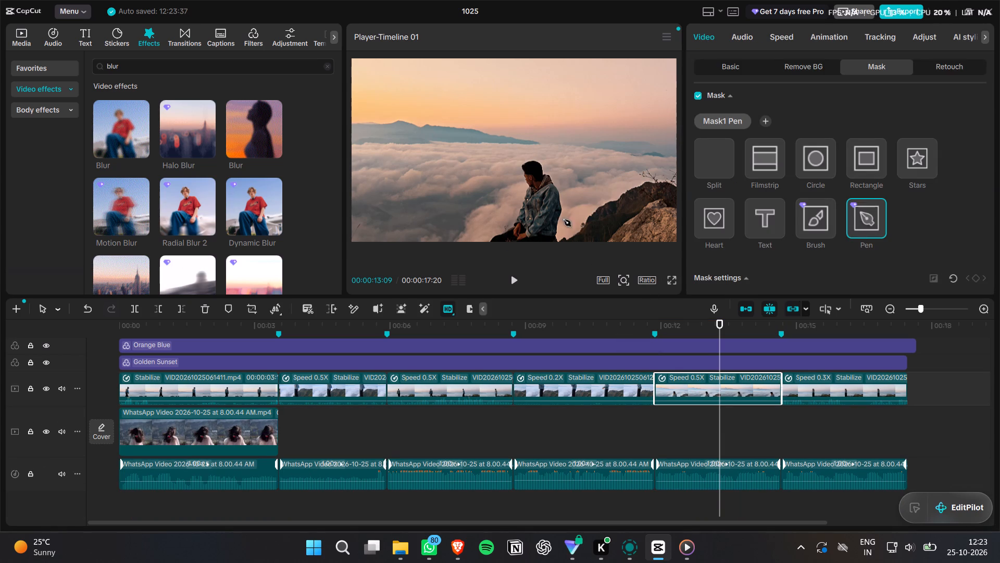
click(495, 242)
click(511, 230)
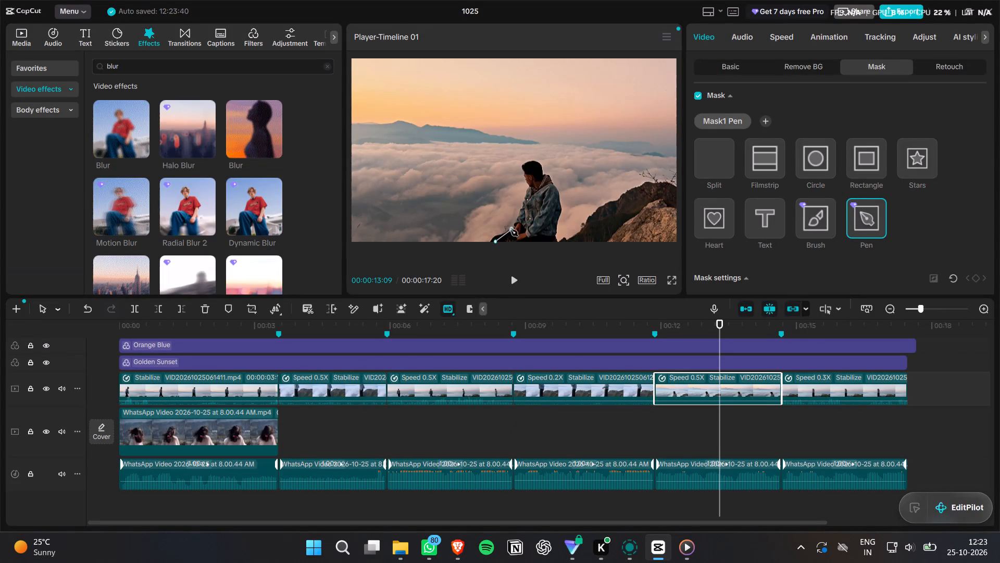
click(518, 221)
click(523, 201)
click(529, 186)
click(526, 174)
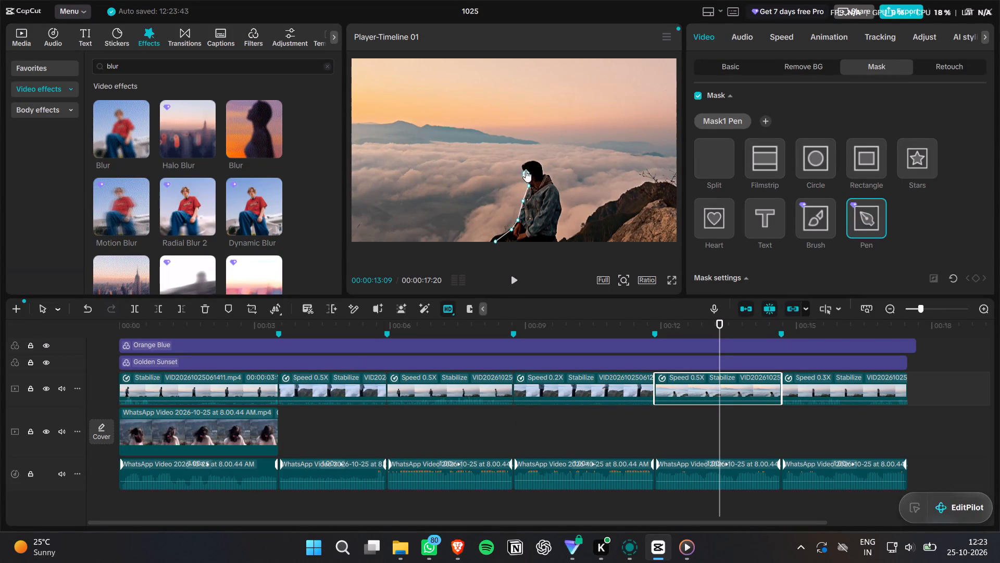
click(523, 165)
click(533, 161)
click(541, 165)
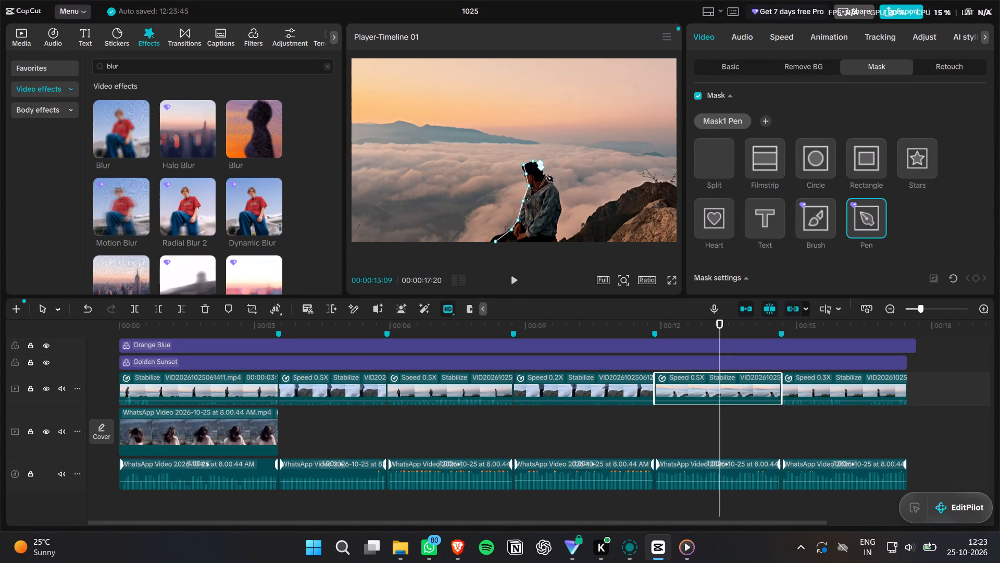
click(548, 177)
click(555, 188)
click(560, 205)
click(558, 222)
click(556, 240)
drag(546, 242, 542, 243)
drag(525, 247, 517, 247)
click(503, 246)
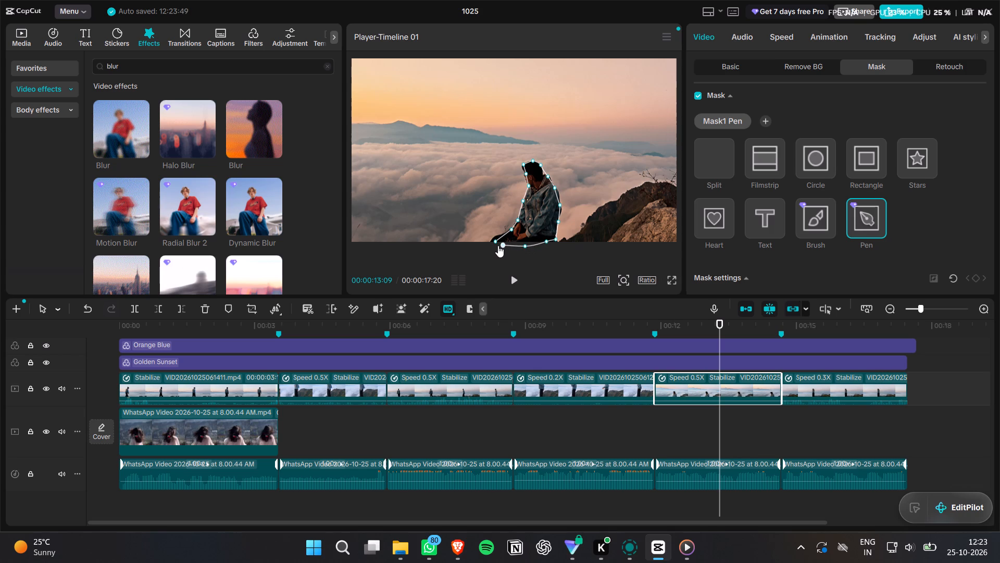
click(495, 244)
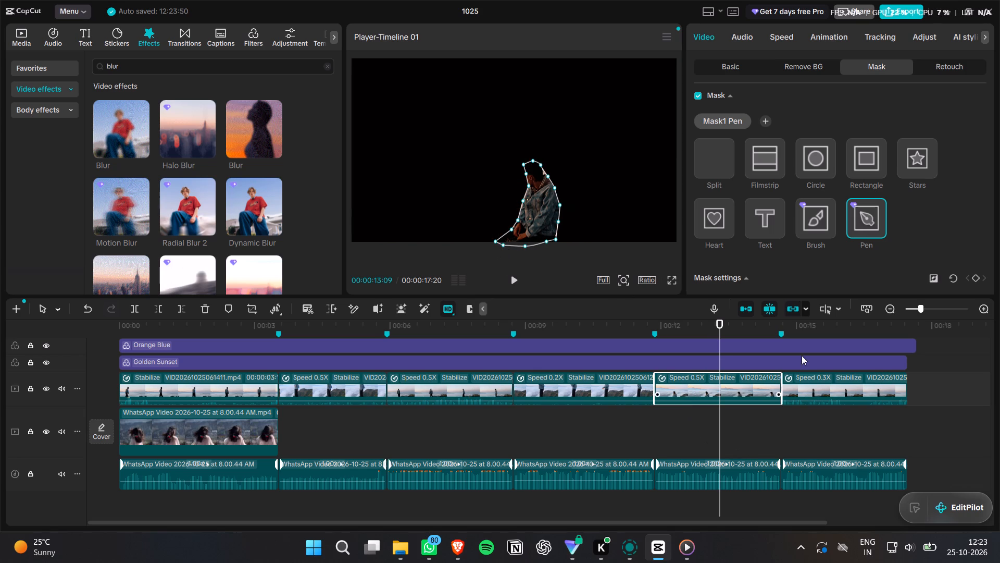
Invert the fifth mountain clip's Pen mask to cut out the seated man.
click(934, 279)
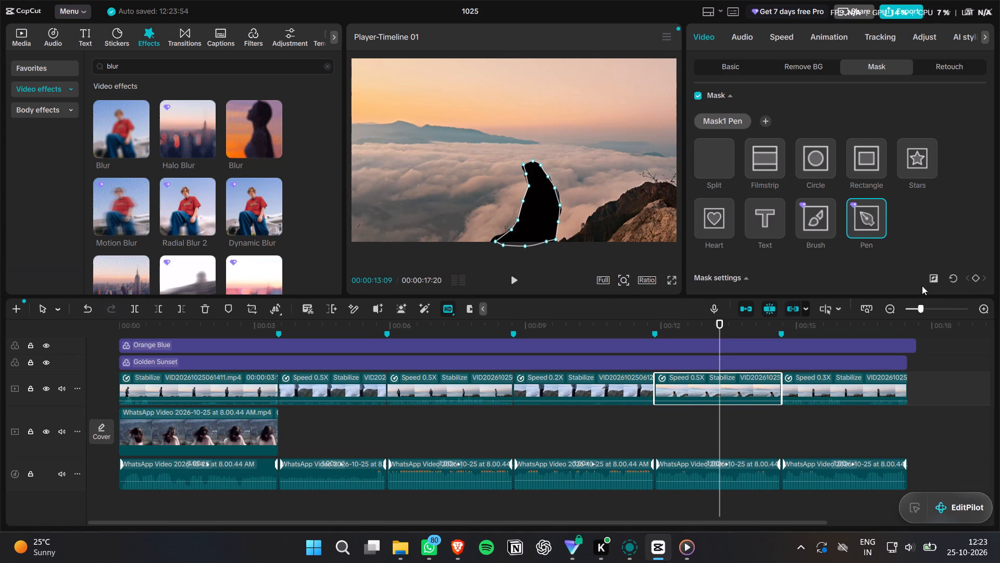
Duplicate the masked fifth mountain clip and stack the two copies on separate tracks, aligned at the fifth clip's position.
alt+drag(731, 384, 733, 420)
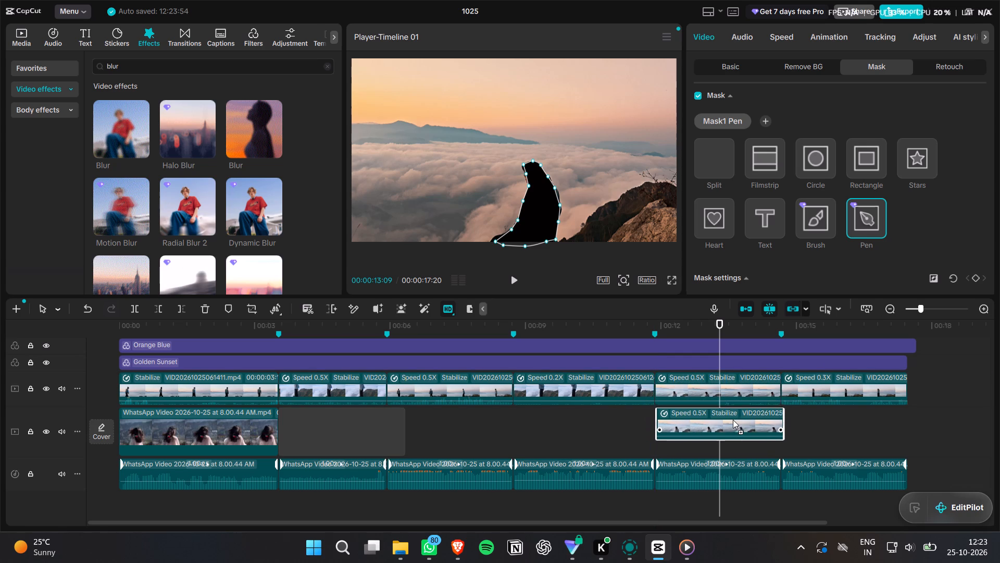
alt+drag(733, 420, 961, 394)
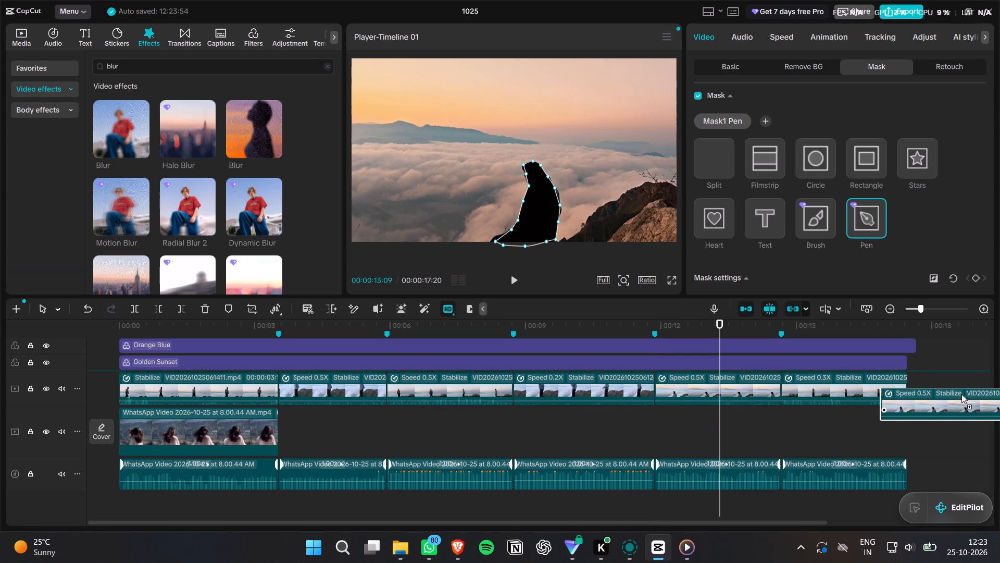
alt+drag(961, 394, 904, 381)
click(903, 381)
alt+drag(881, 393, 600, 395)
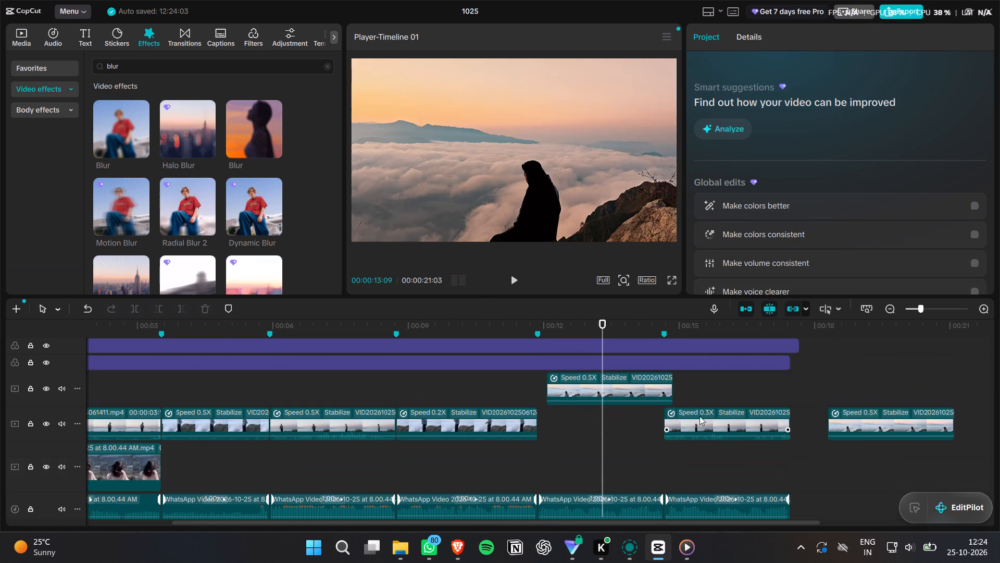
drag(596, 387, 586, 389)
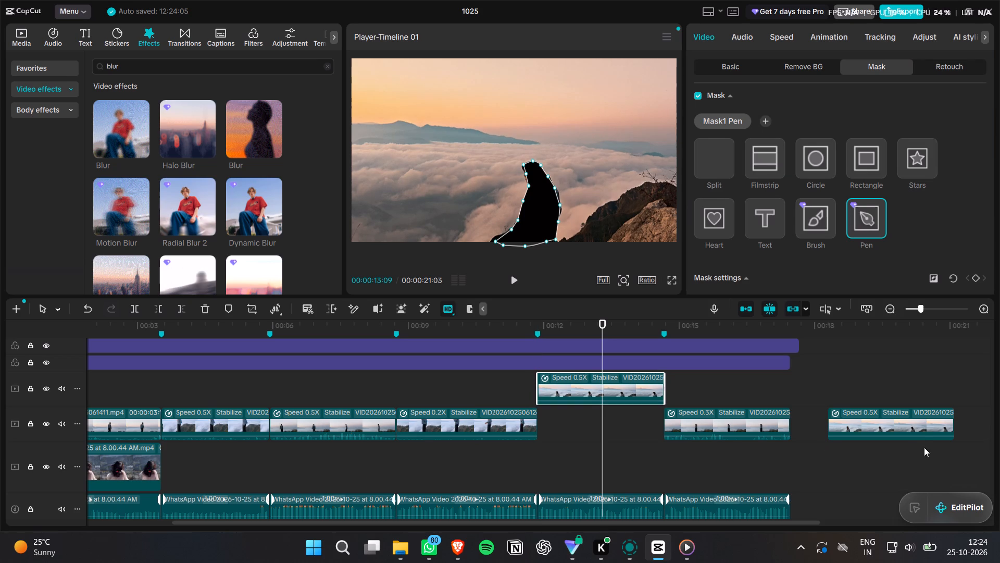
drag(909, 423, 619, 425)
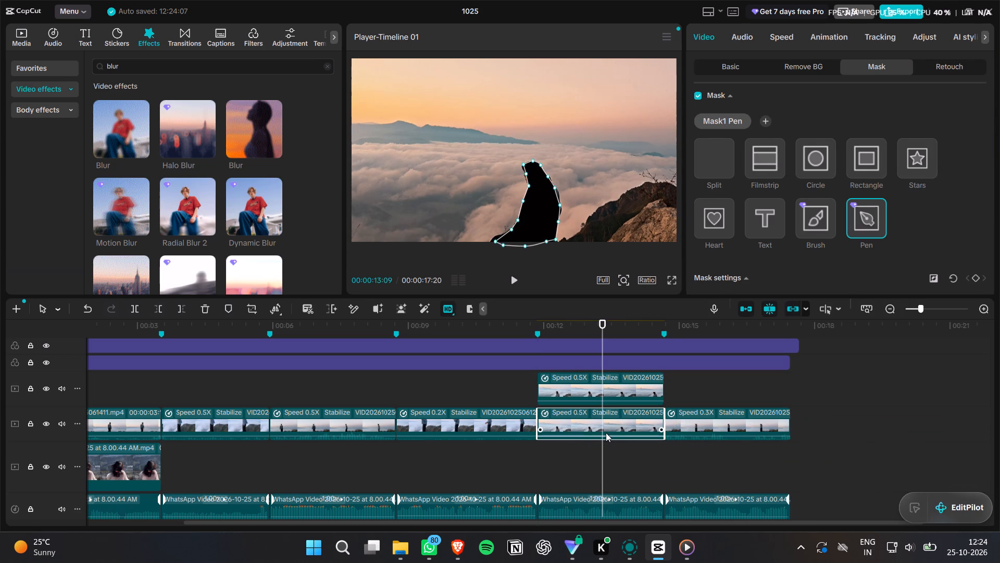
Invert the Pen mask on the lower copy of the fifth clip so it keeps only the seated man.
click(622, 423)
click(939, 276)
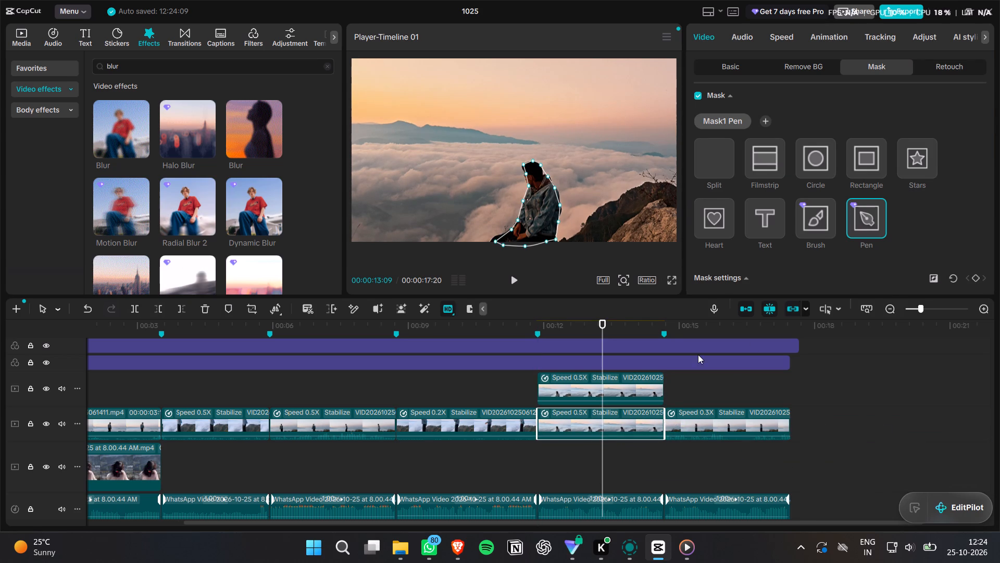
Play back the section with the two stacked copies of the fifth clip to check how the masks combine.
click(545, 320)
key(space)
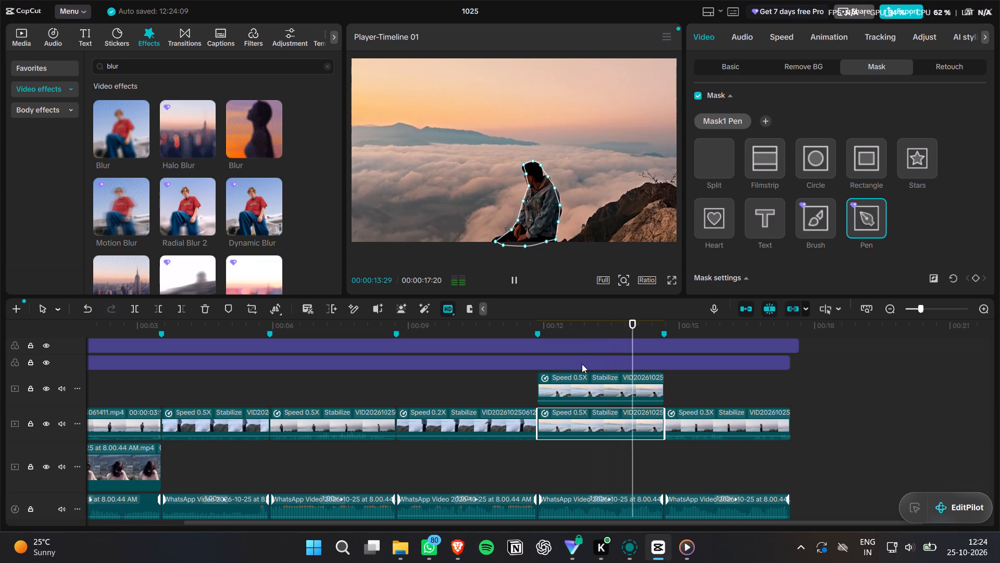
key(space)
click(512, 317)
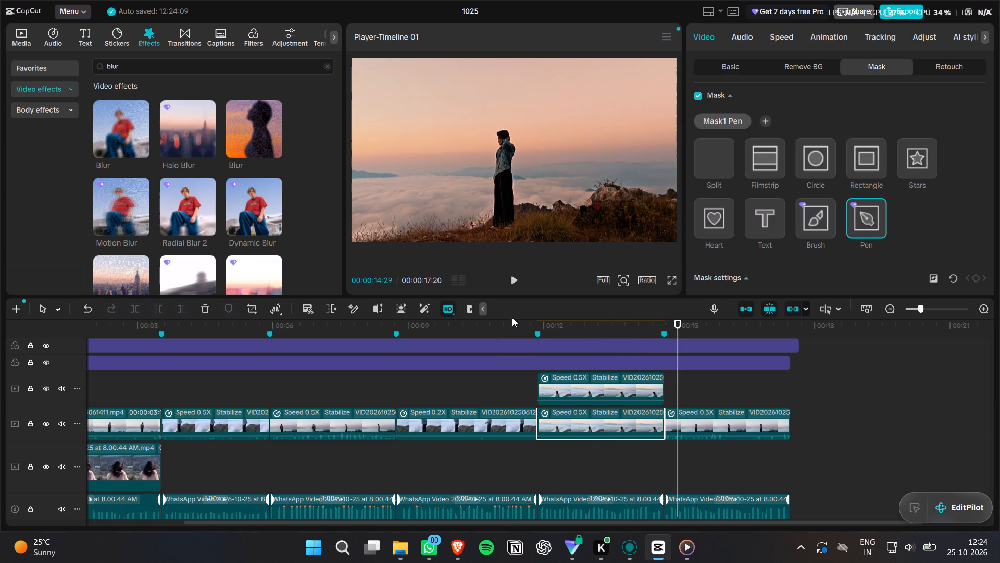
click(495, 326)
key(space)
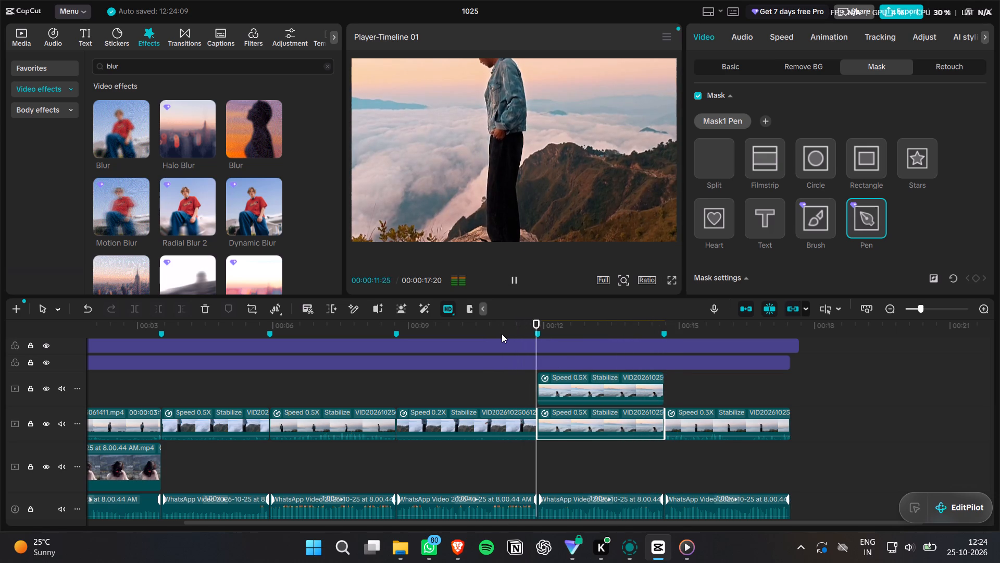
key(space)
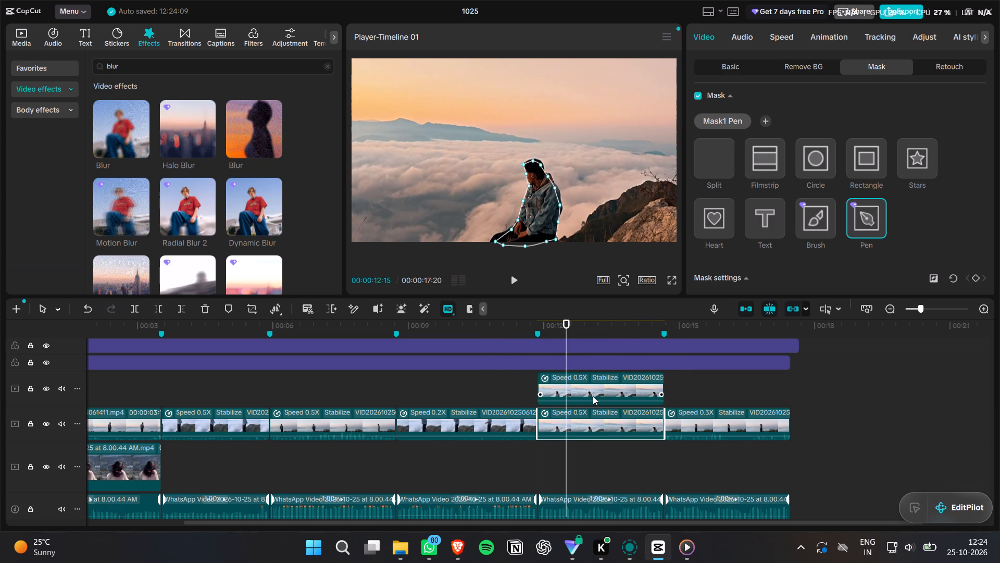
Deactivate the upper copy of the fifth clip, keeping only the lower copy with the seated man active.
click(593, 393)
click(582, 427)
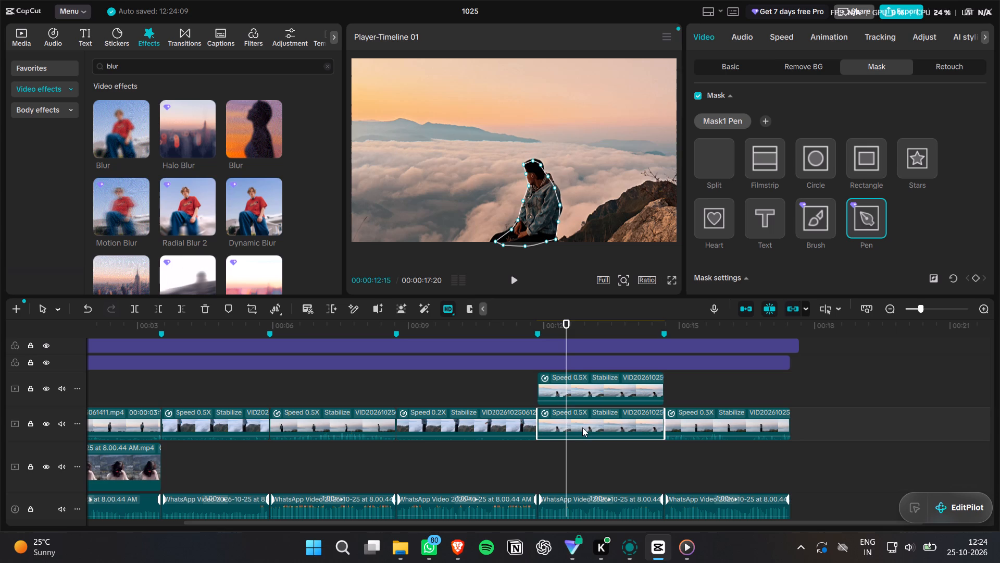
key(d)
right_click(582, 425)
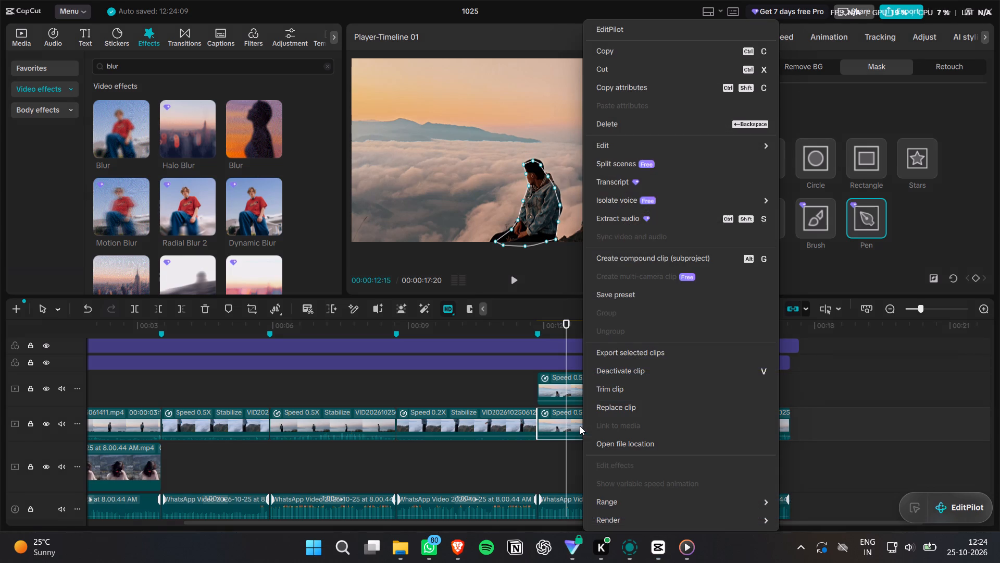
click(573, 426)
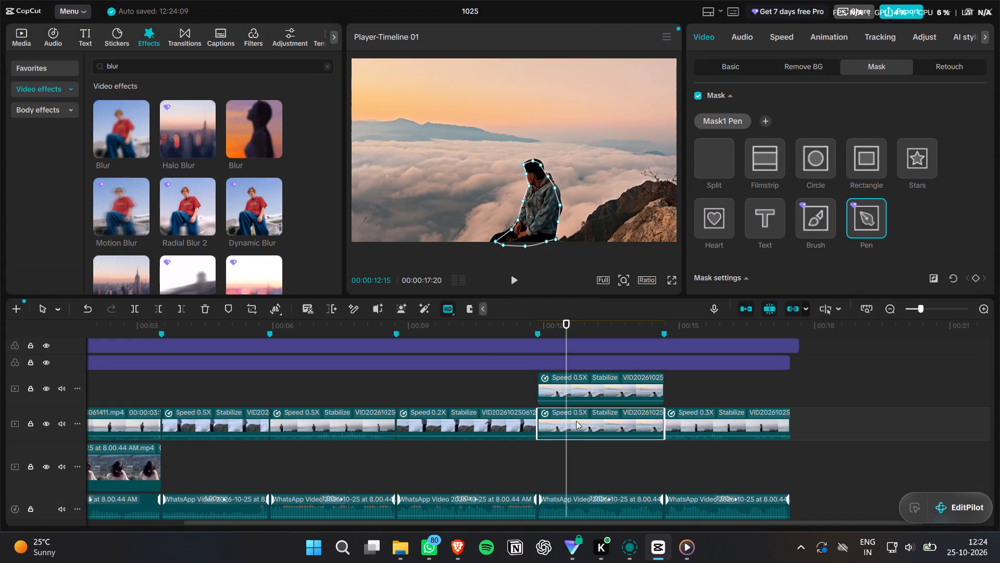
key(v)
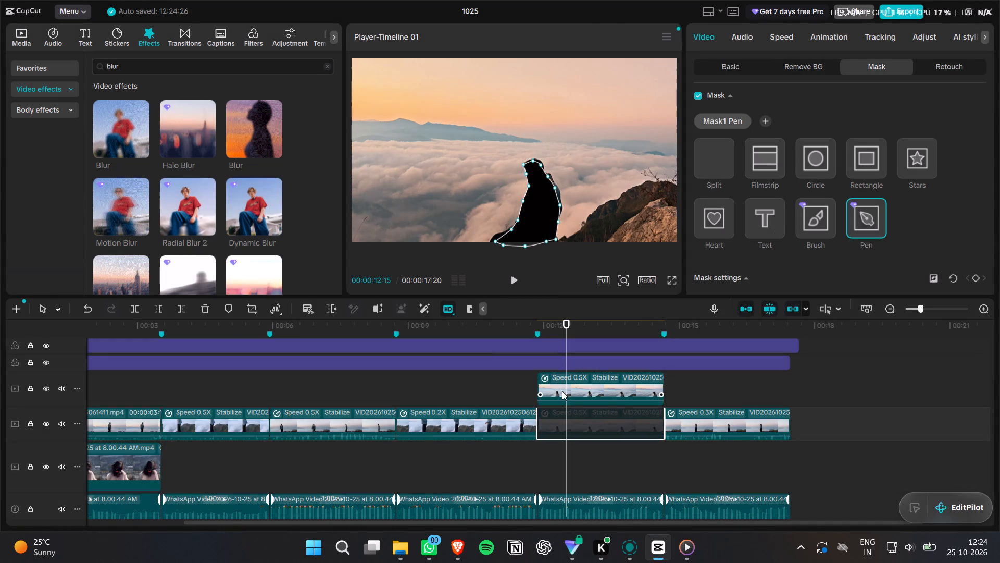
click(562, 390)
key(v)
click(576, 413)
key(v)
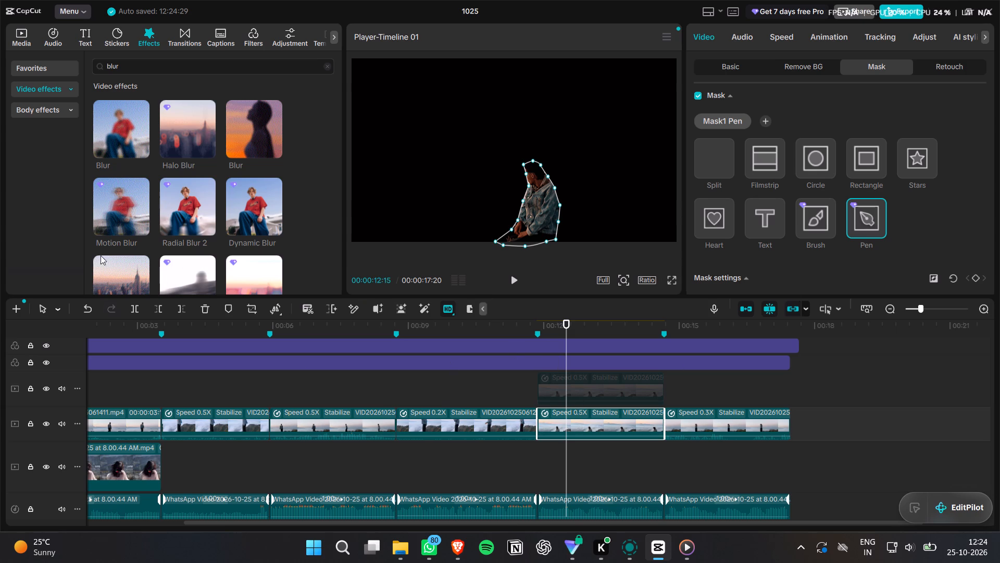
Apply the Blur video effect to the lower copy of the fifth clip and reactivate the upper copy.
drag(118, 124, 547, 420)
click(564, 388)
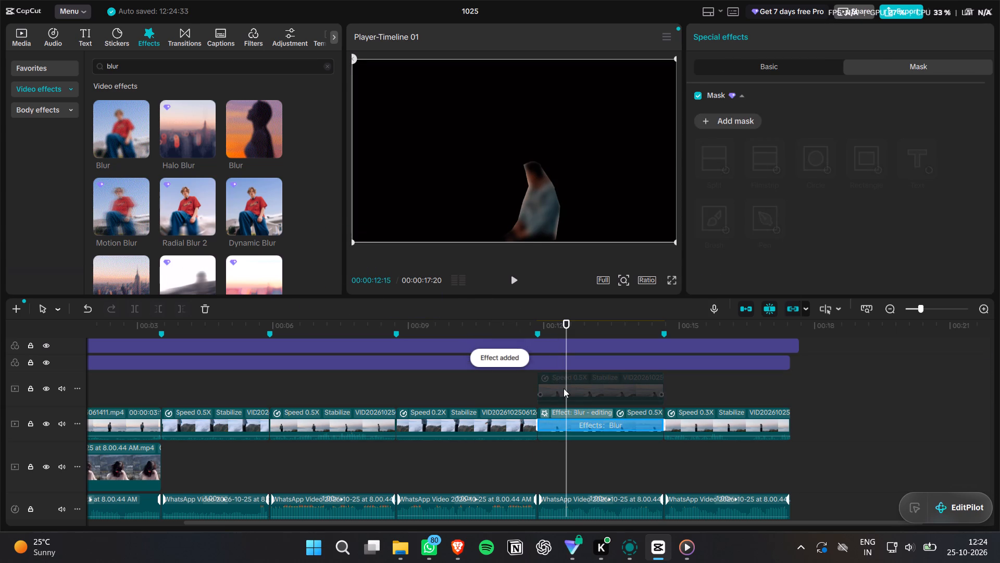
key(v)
Play back the fifth clip section to check the blur on the seated man.
click(533, 322)
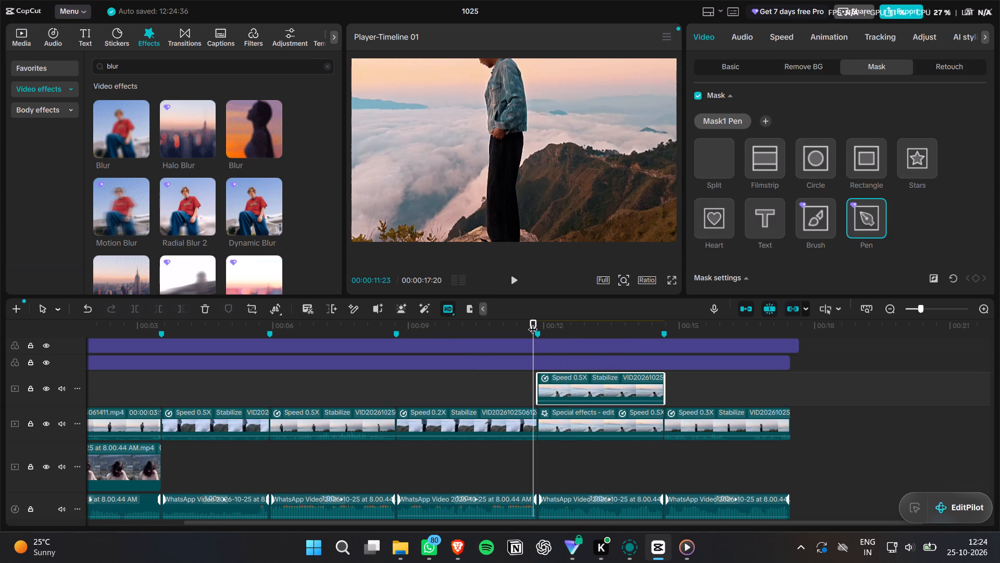
key(space)
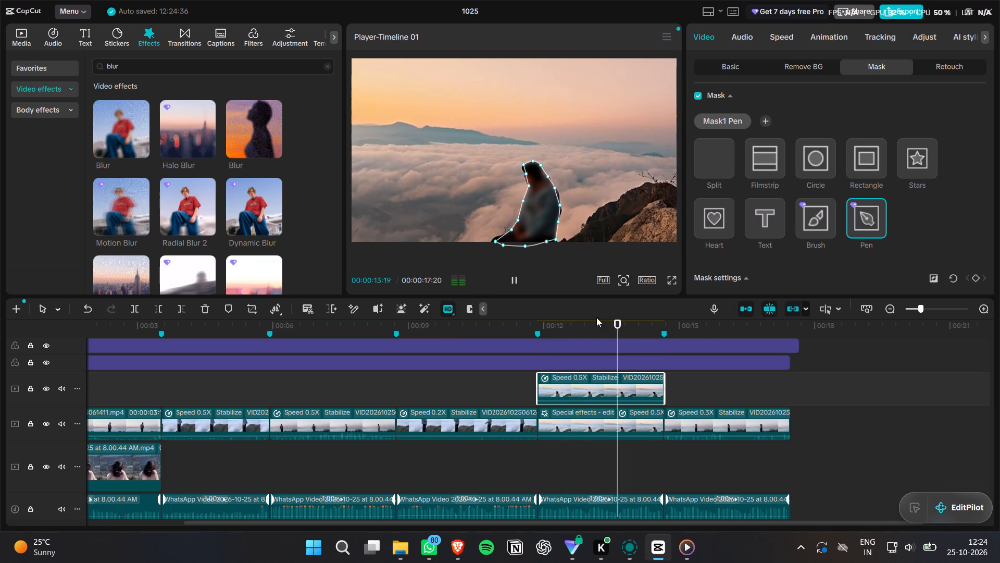
click(845, 385)
click(406, 325)
key(space)
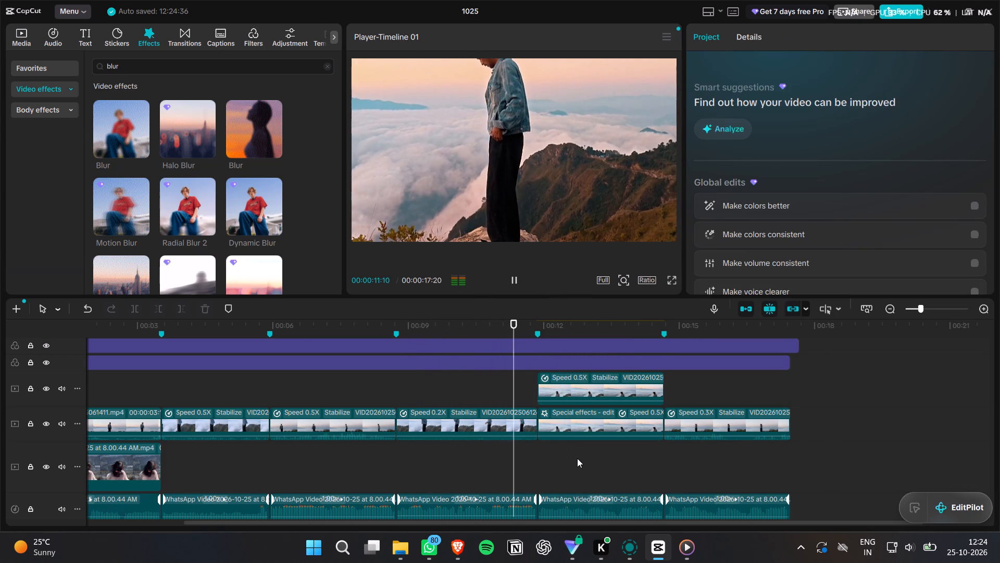
key(space)
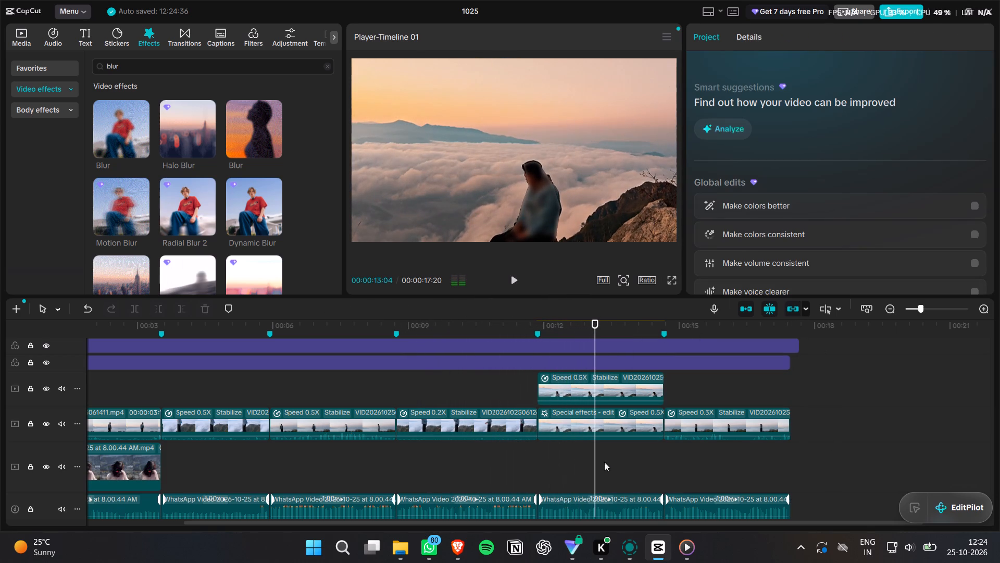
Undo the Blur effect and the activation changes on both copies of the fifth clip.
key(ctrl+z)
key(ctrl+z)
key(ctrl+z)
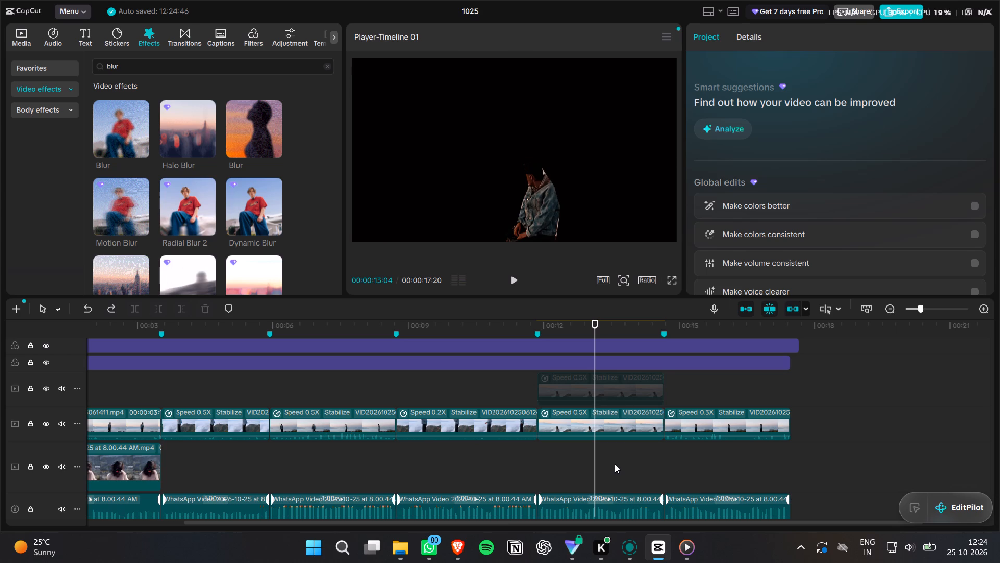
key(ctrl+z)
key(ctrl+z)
Remove the Pen mask from the lower copy of the fifth mountain clip.
click(604, 426)
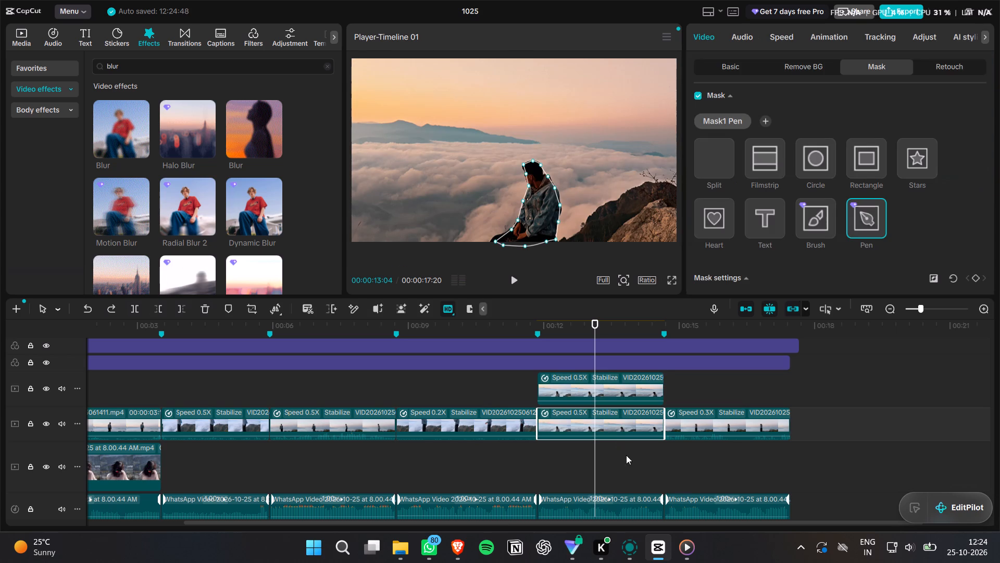
click(644, 471)
click(598, 423)
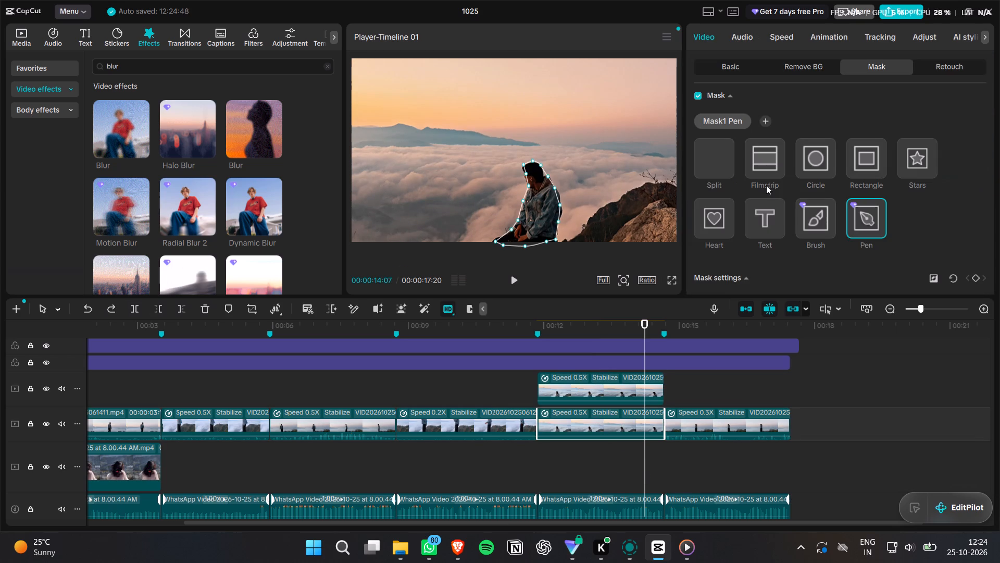
click(749, 115)
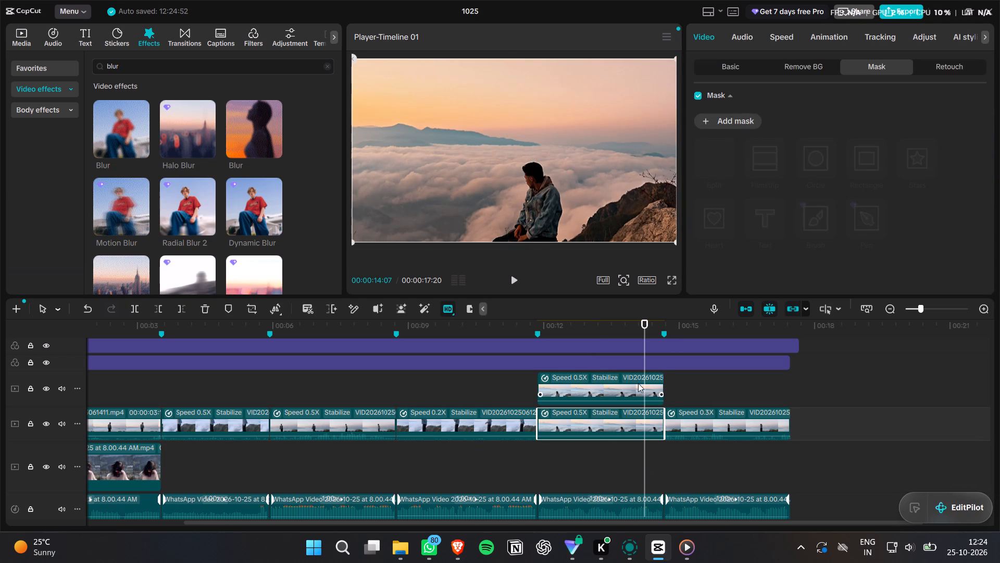
Delete the upper copy of the fifth mountain clip.
click(638, 383)
key(BackSpace)
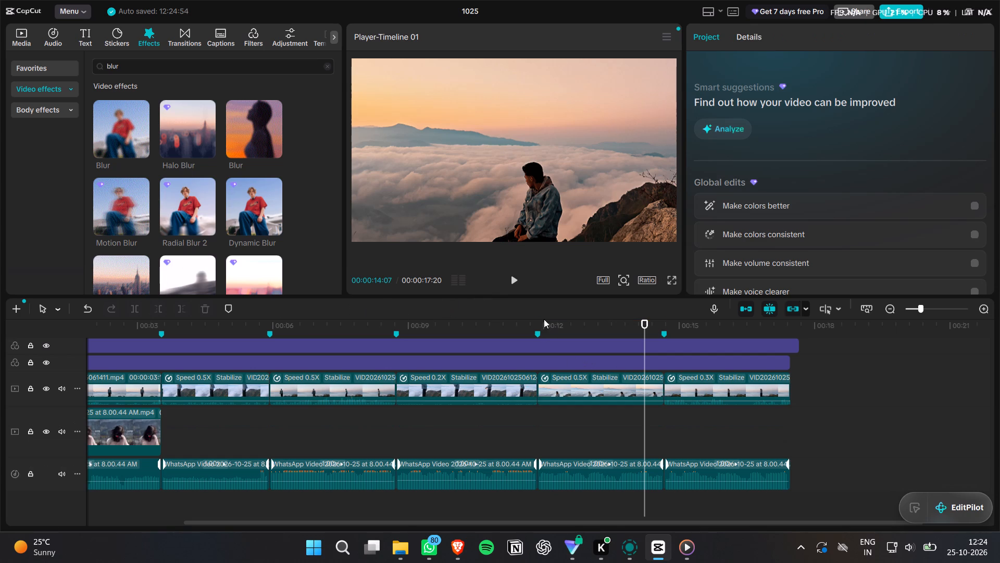
Play back the timeline from the unmasked fifth clip into the sixth clip to check the result.
click(542, 317)
click(540, 319)
key(space)
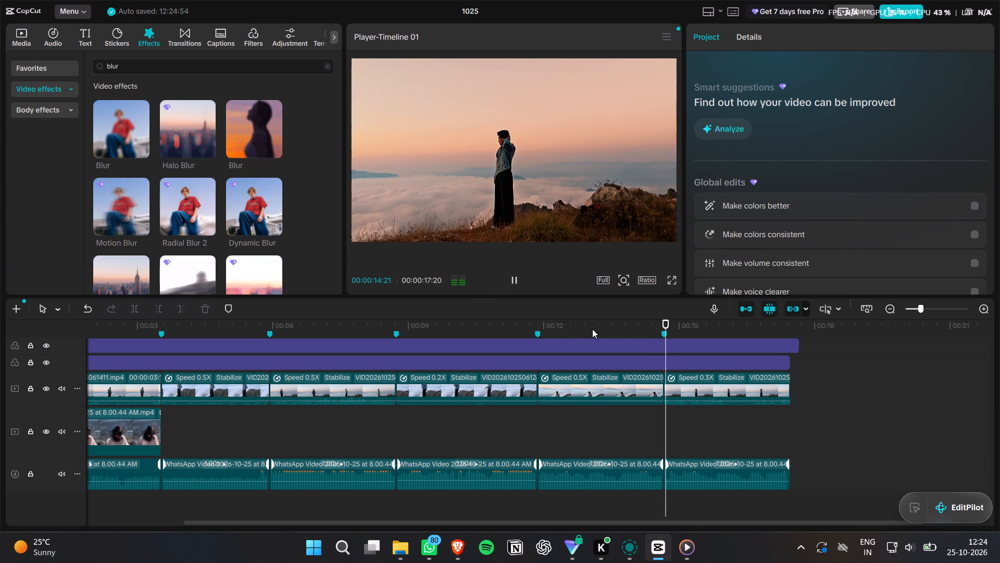
key(space)
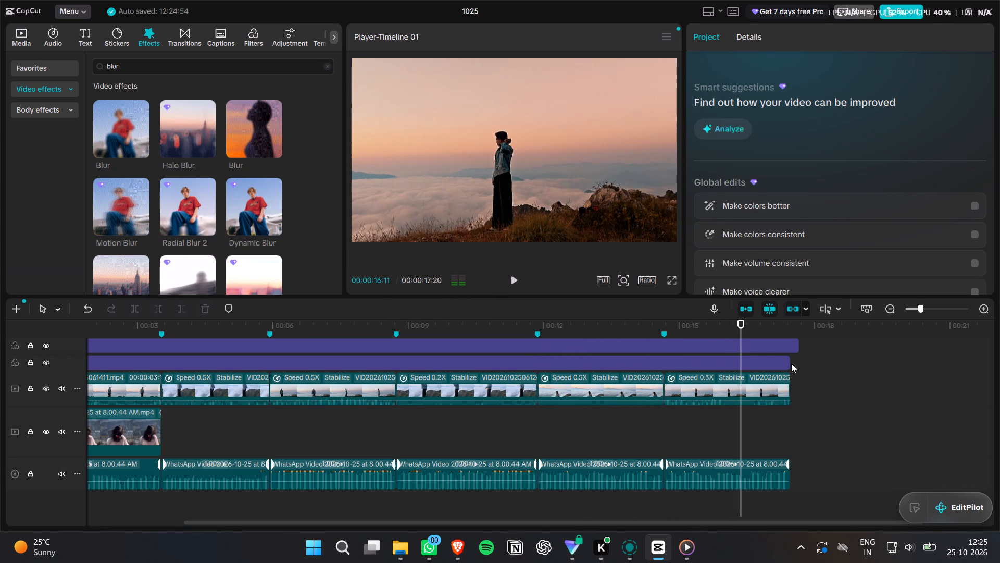
Trim the end of the Orange Blue filter to the end of the last clip at 00:00:17:14.
click(788, 359)
drag(798, 349, 793, 348)
key(space)
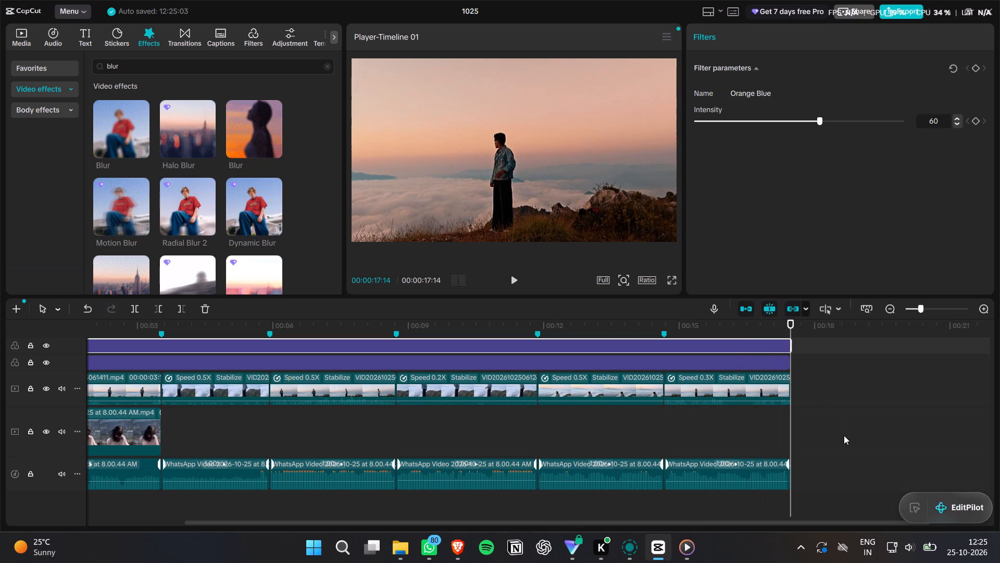
Play back the timeline from the beginning into the fourth clip to review the edit.
click(844, 435)
drag(353, 319, 0, 343)
key(space)
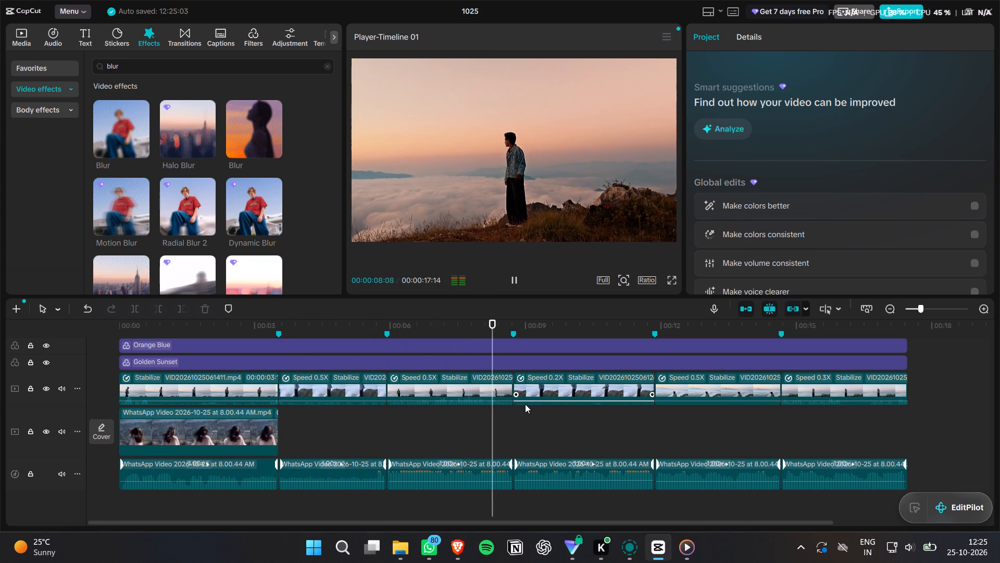
key(space)
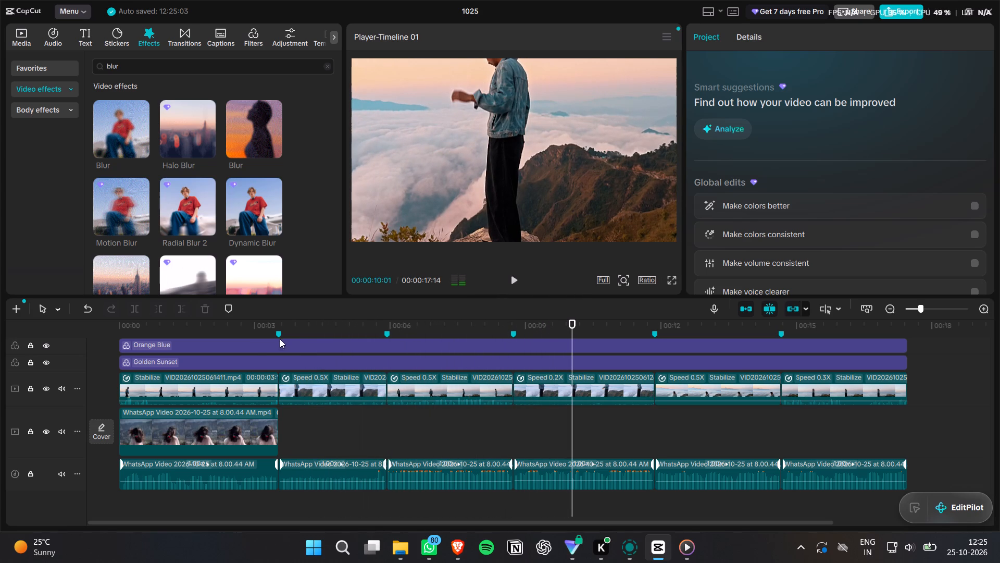
Browse the Overlay transitions for one that suits the cut between the first and second clips.
click(278, 317)
click(276, 325)
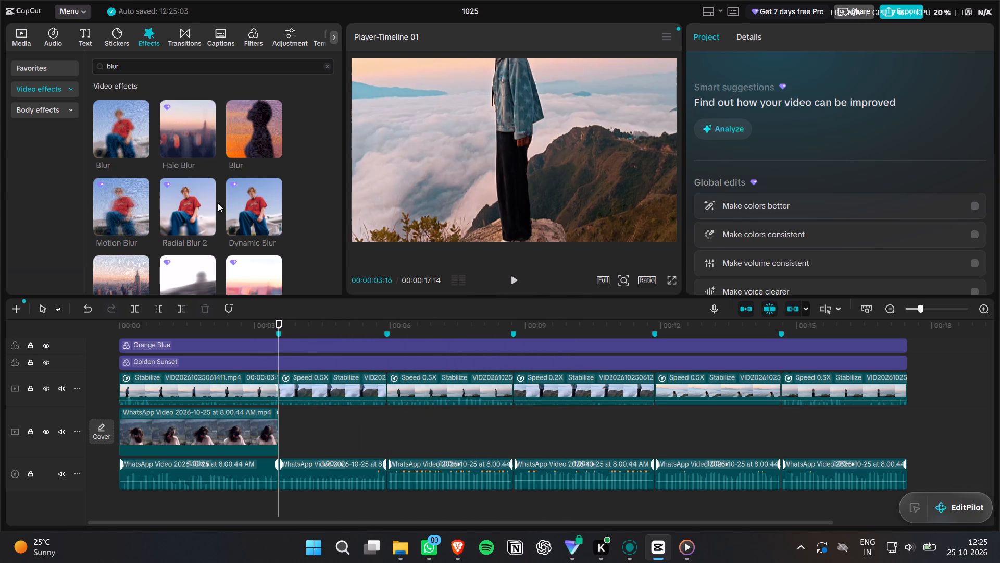
click(180, 35)
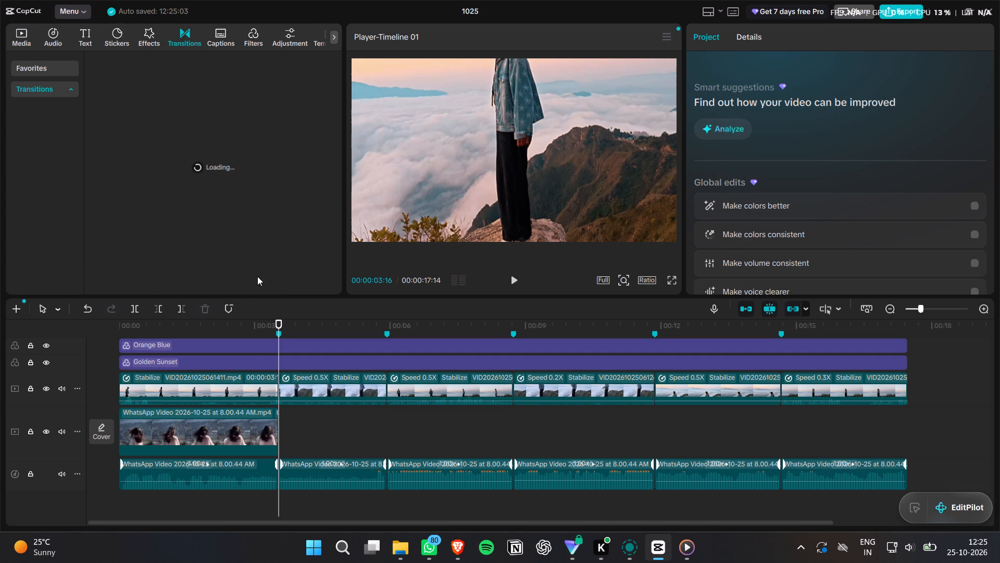
key(space)
key(space)
click(270, 320)
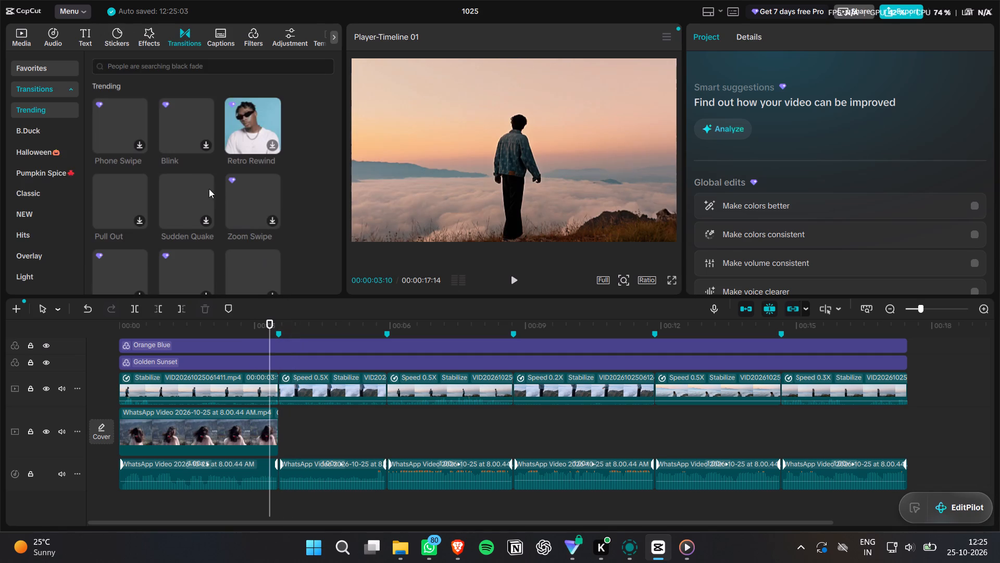
click(54, 254)
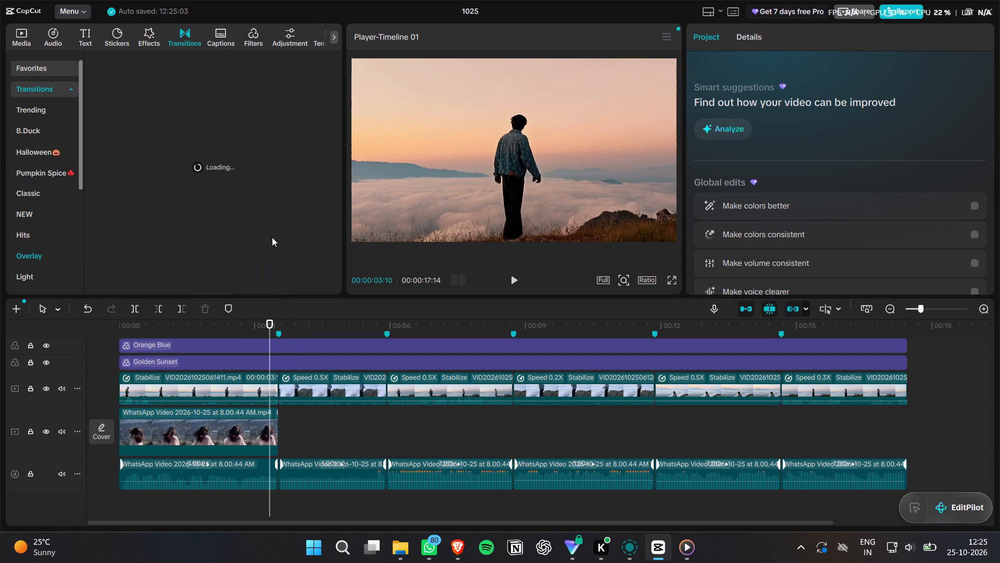
scroll(323, 201, down, 1)
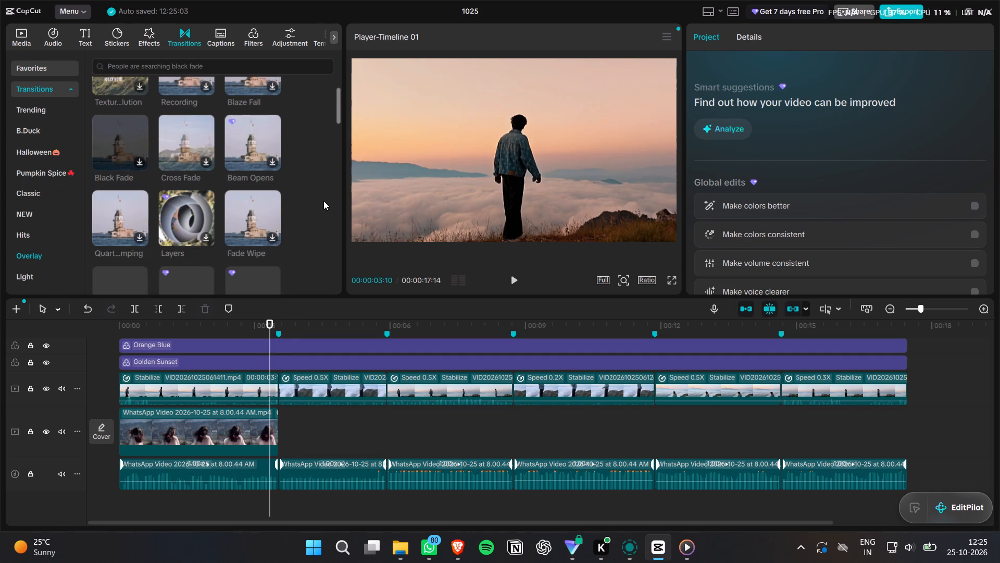
scroll(323, 201, down, 2)
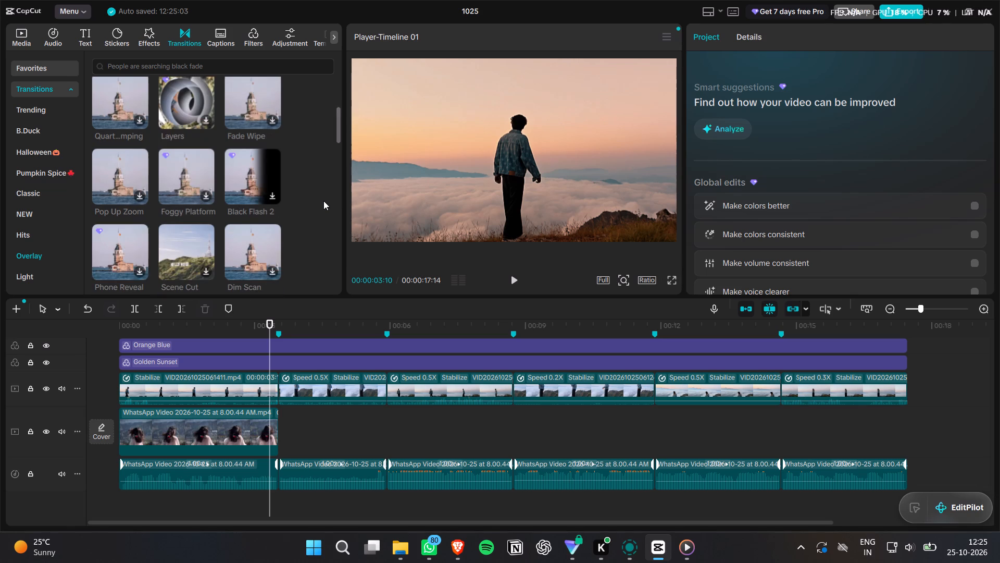
scroll(323, 201, down, 4)
Search the transitions for "glare", apply Glare II between the first and second clips, and play back the cut.
click(234, 63)
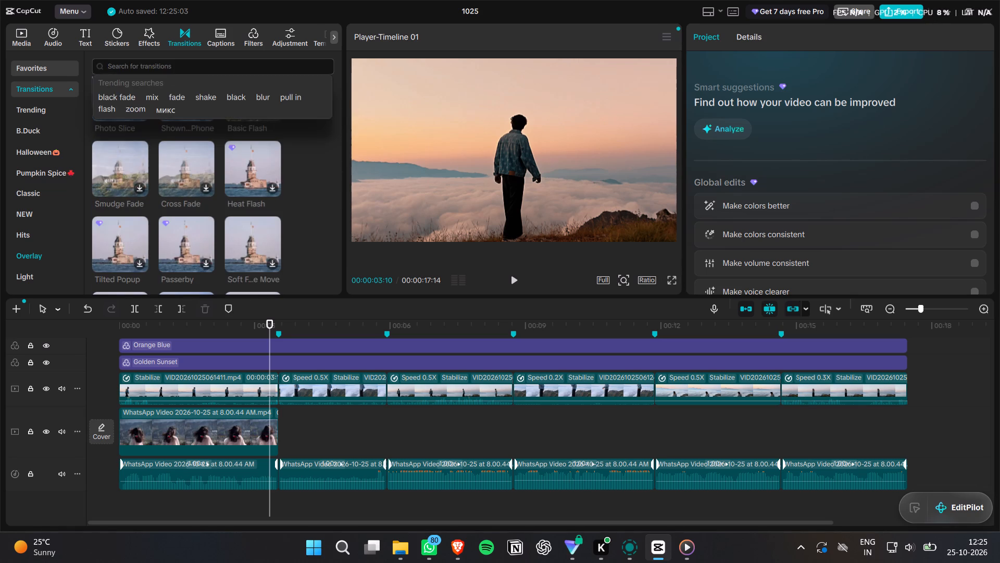
text(glare)
key(space)
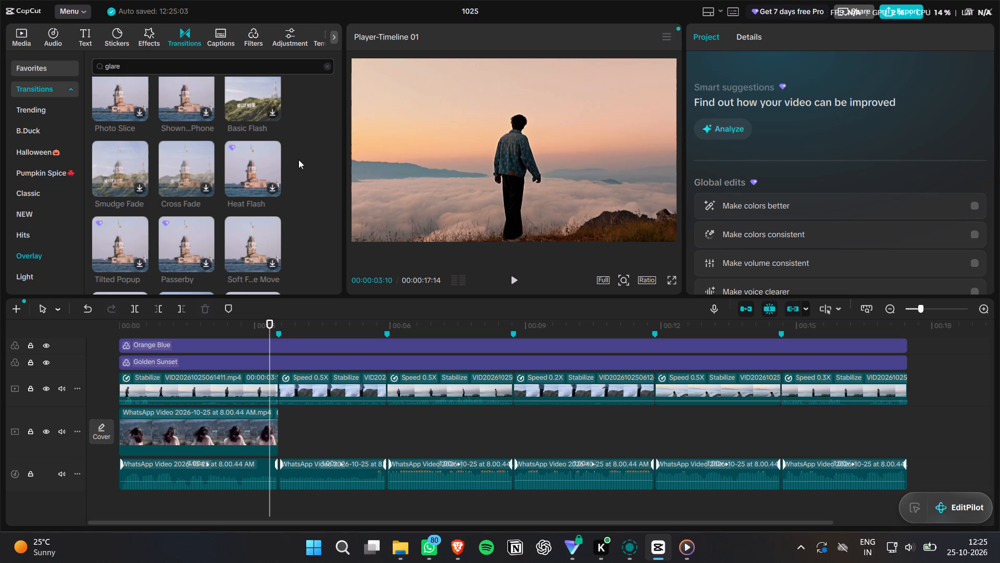
key(Return)
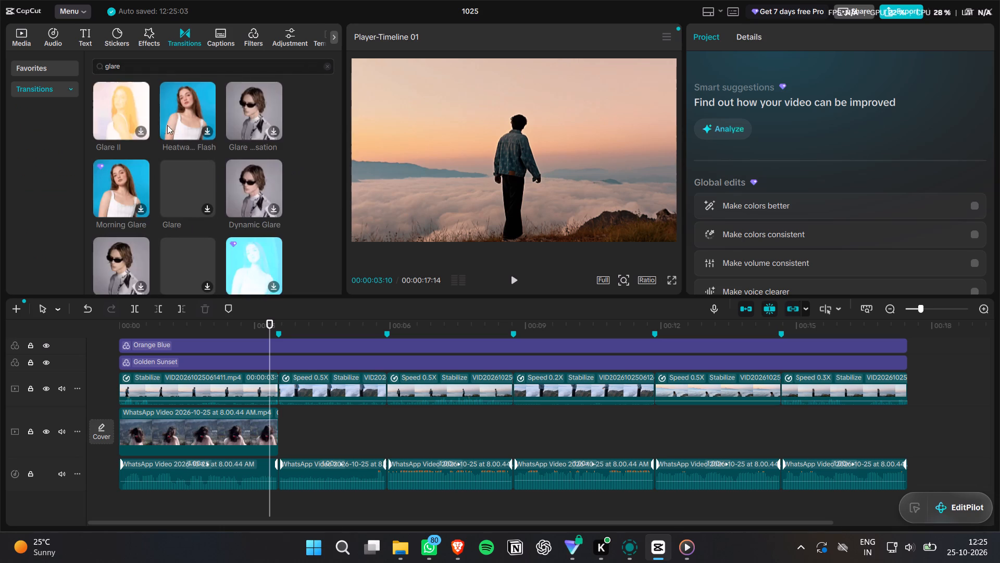
click(112, 111)
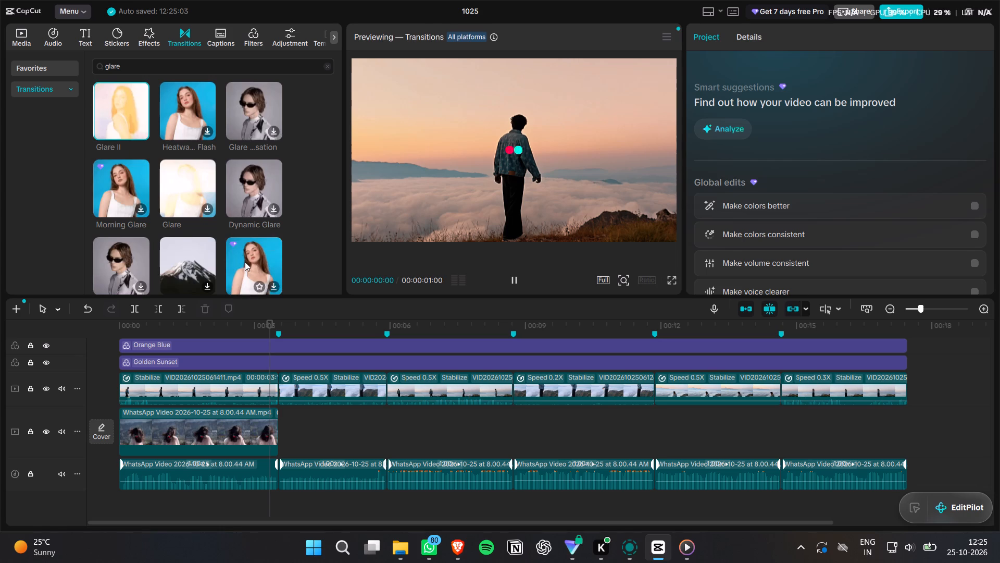
scroll(244, 261, down, 1)
scroll(213, 210, up, 3)
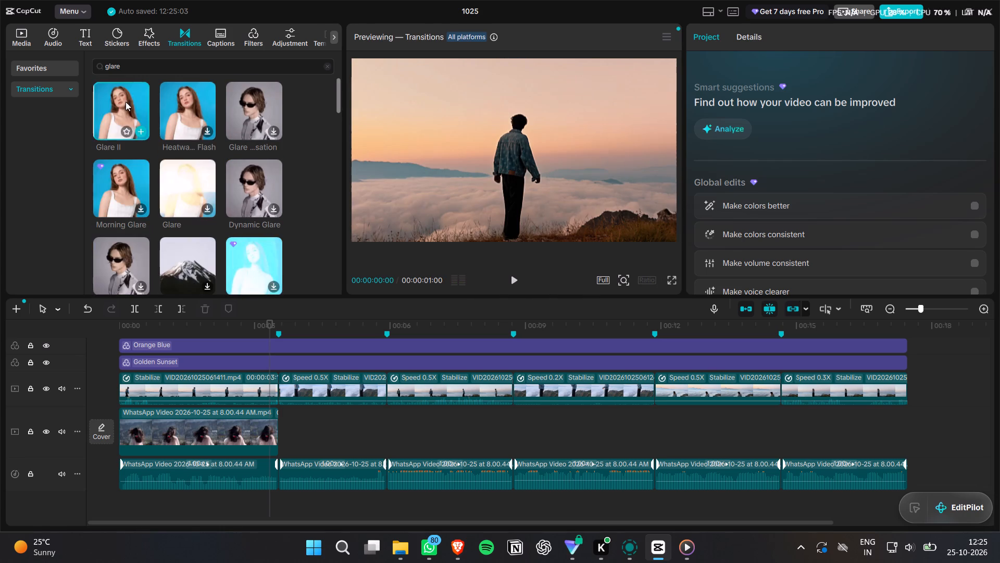
drag(126, 102, 267, 384)
click(257, 322)
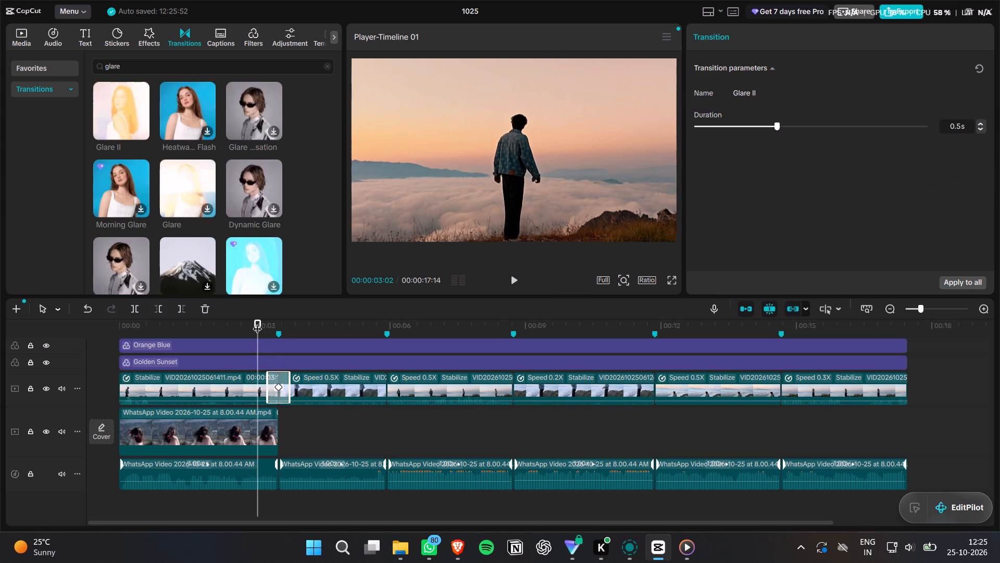
key(space)
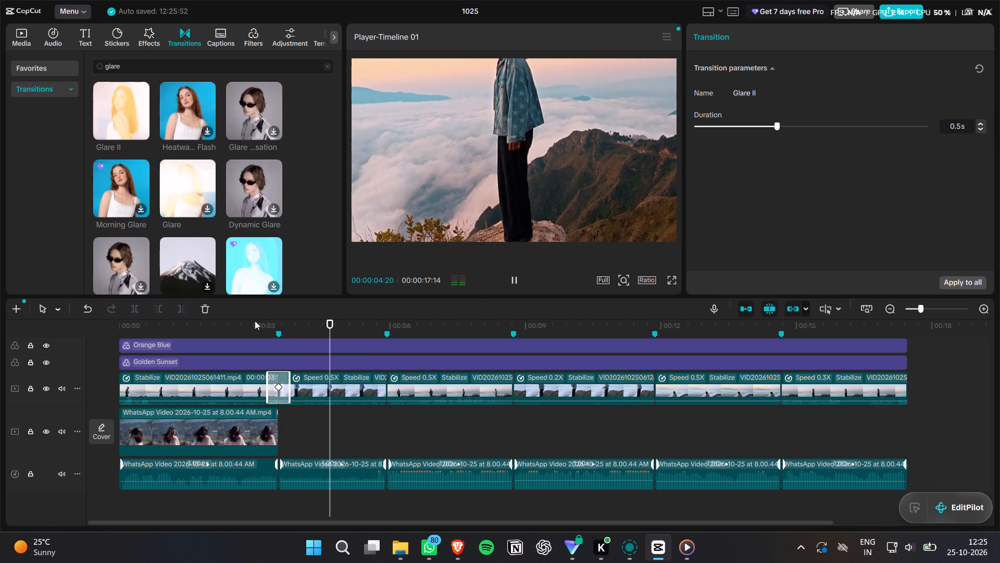
key(space)
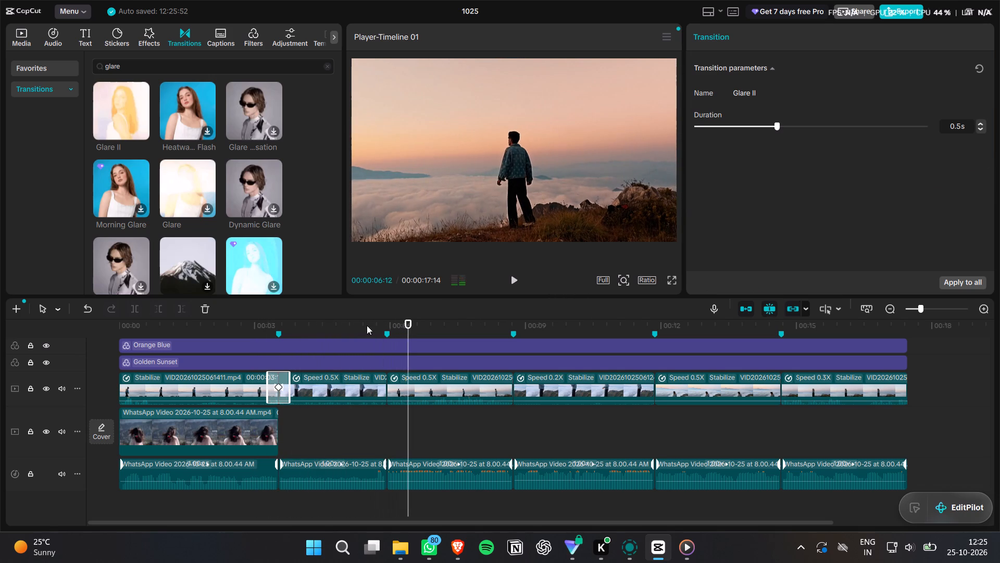
Apply the Glare III transition between the second and third clips and play back the cut.
click(386, 325)
click(249, 255)
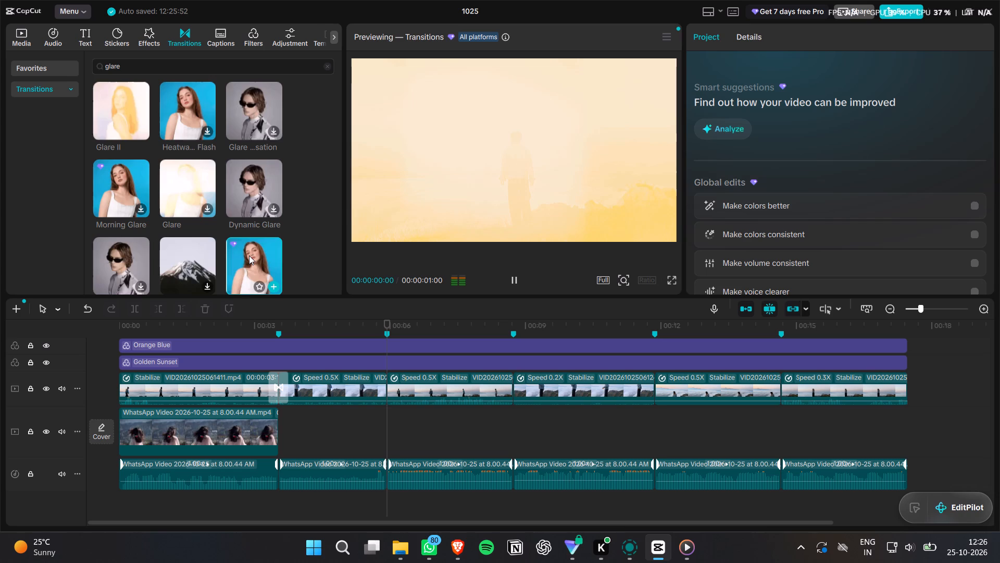
drag(249, 255, 377, 383)
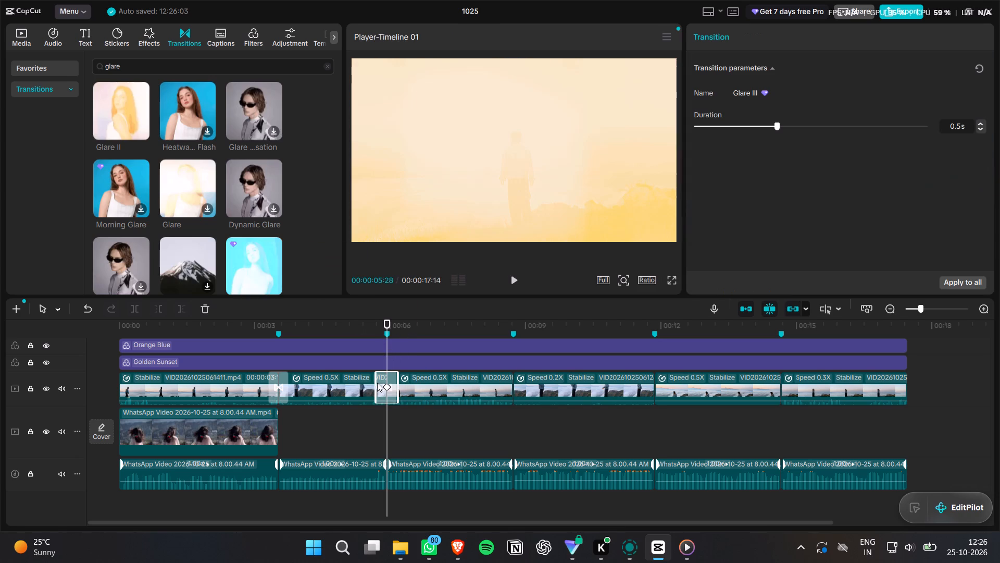
click(357, 316)
click(358, 321)
key(space)
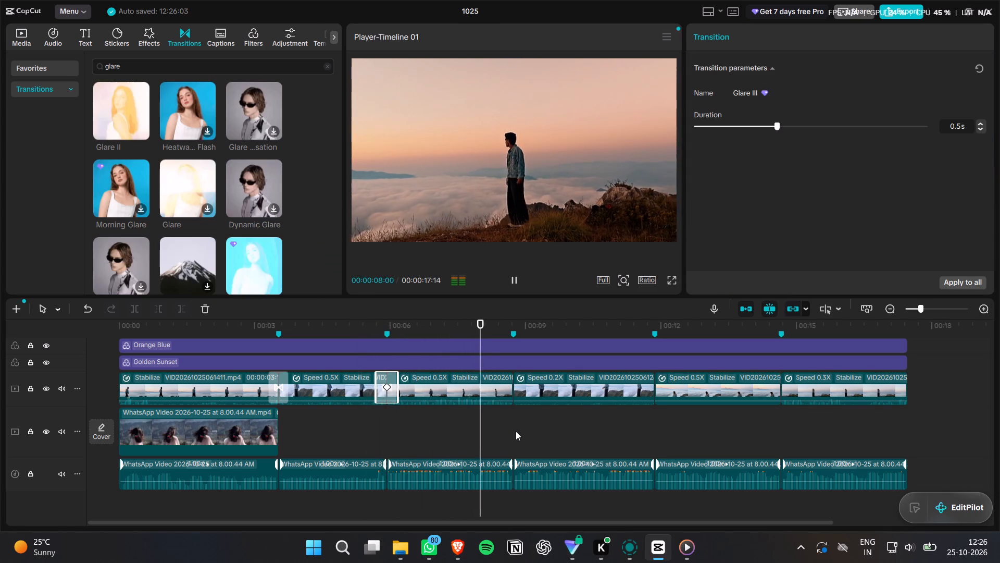
key(space)
Preview other glare transitions and apply Glare between the third and fourth clips.
click(509, 316)
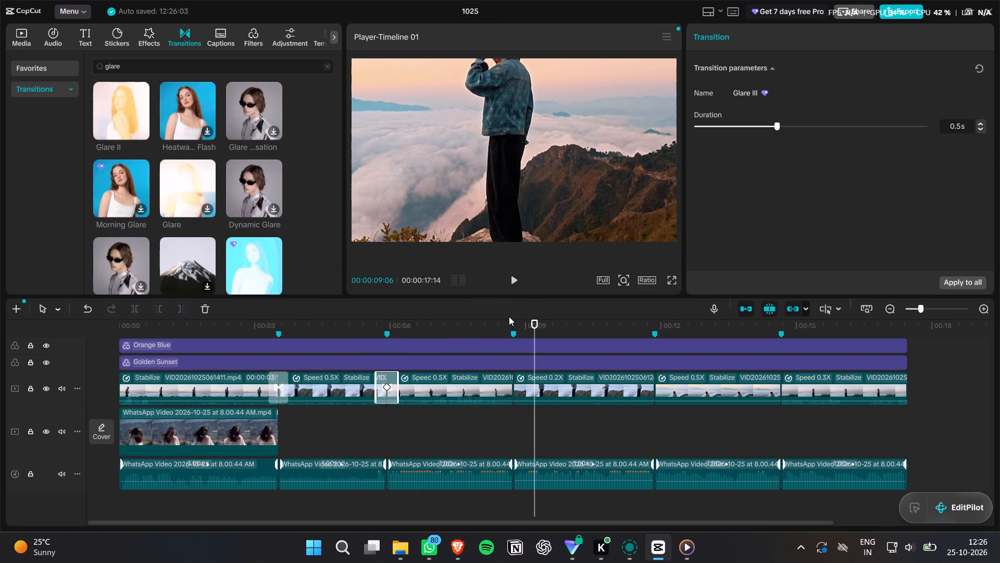
click(502, 318)
click(496, 321)
click(115, 263)
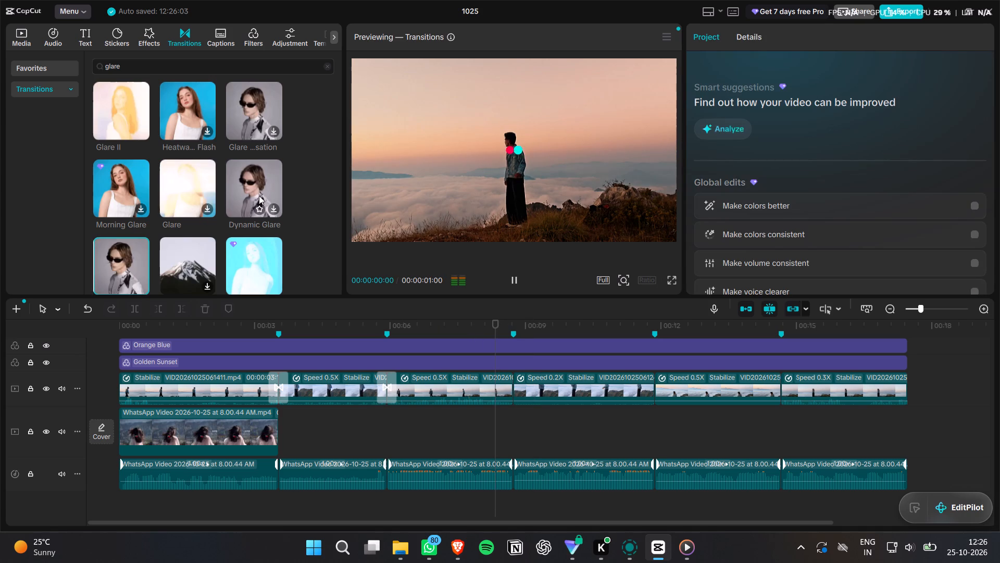
click(191, 189)
key(space)
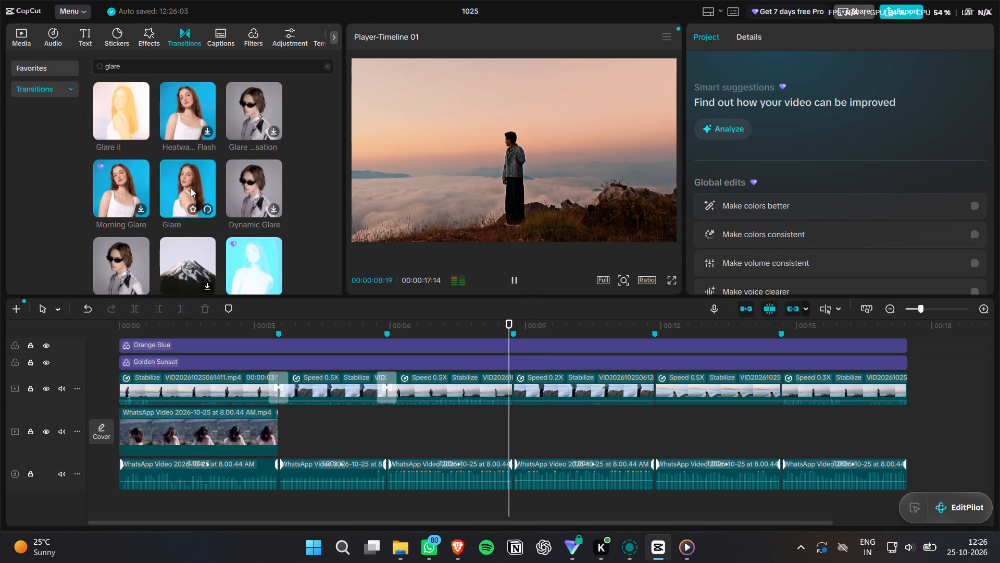
key(space)
click(189, 187)
key(space)
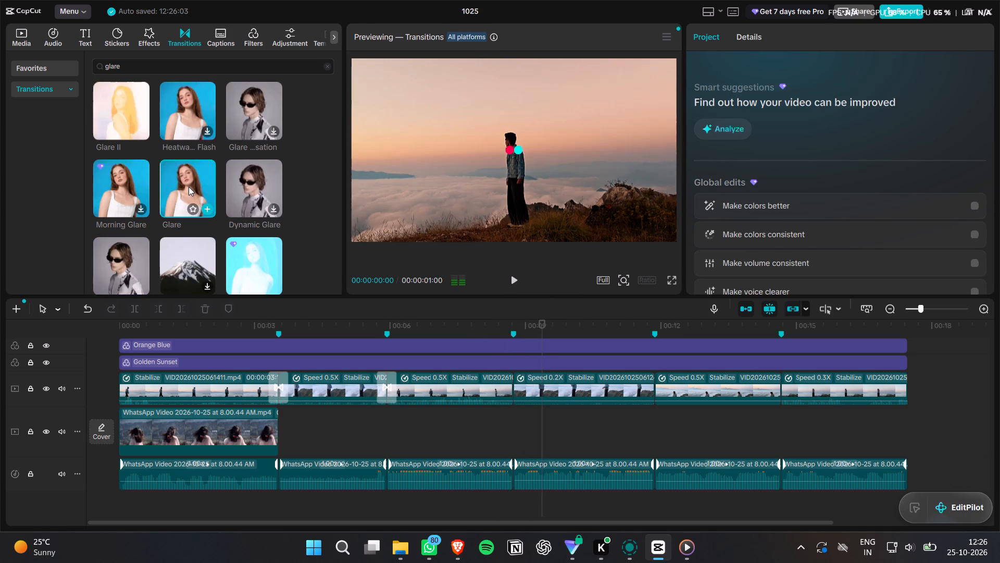
click(189, 187)
key(space)
click(179, 188)
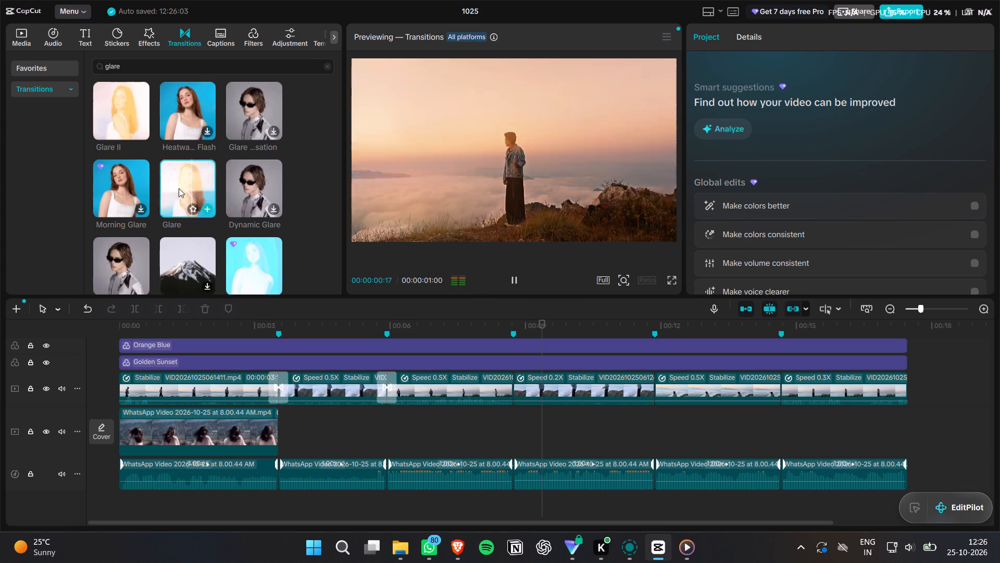
key(space)
drag(179, 188, 501, 380)
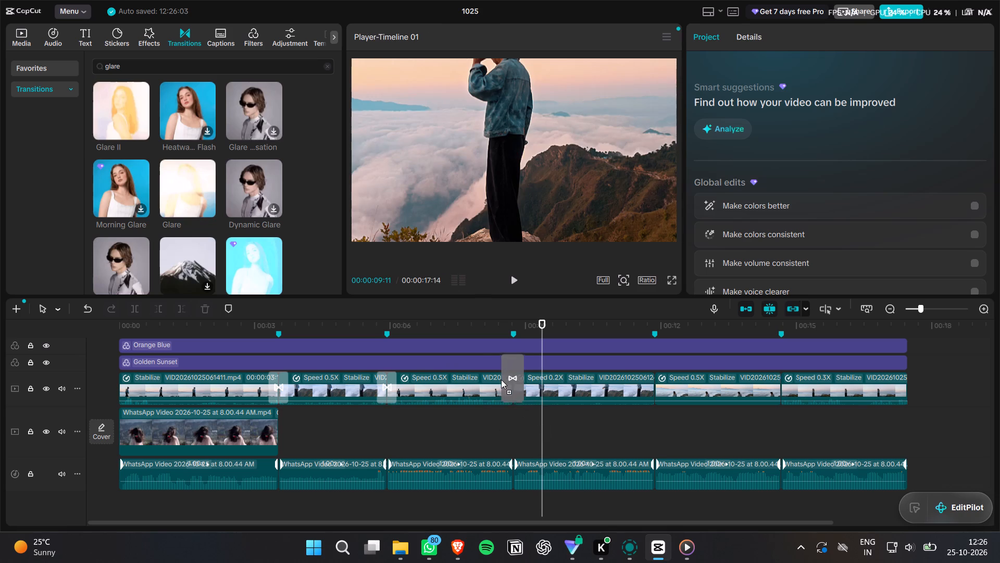
drag(501, 380, 502, 382)
Play back the Glare transition and the fourth clip to check the timing.
double_click(489, 318)
key(space)
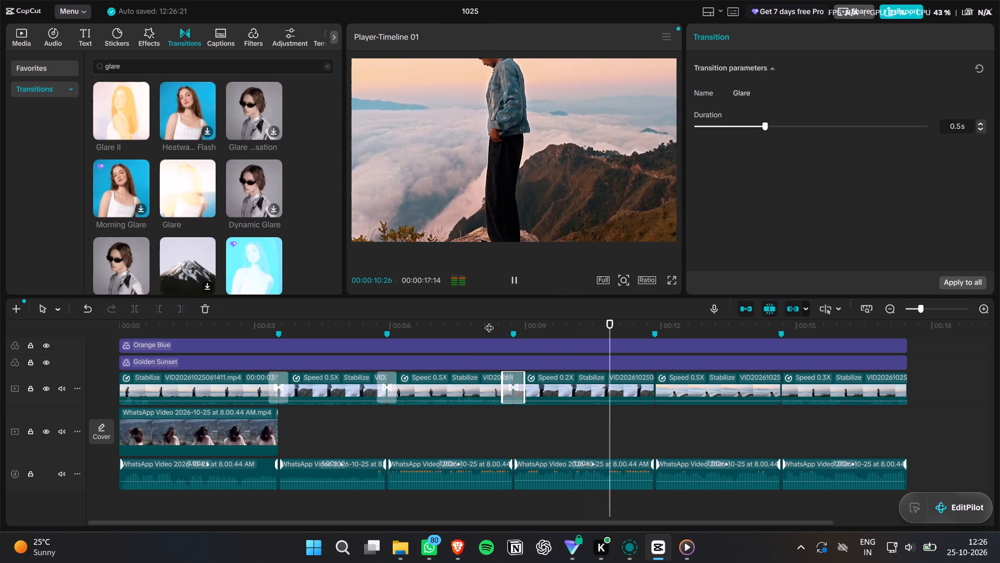
key(space)
click(516, 321)
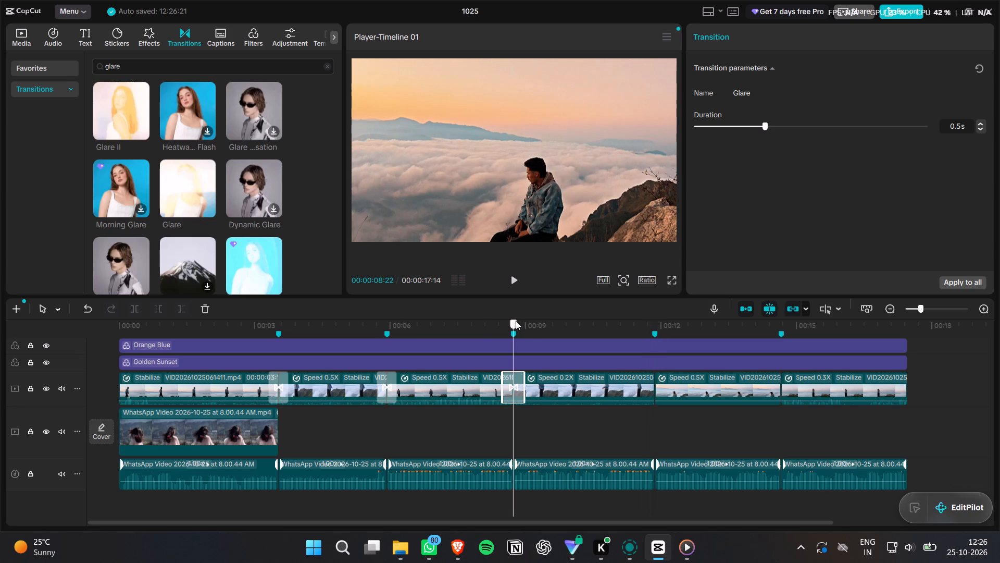
key(space)
key(space)
key(space)
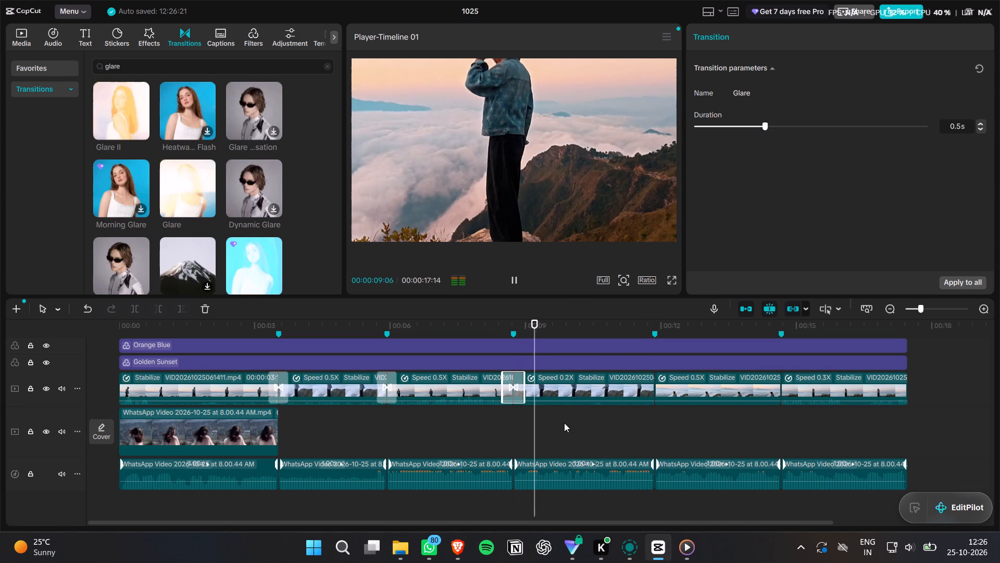
key(space)
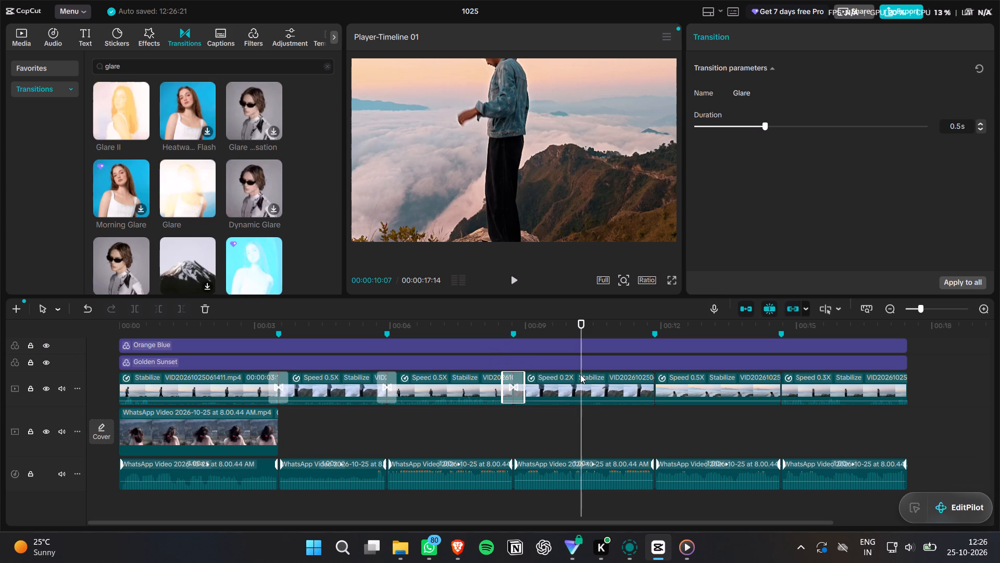
Split the fourth clip at 00:00:10:00, while the standing man's hands are raised.
key(Left)
click(545, 319)
key(space)
key(space)
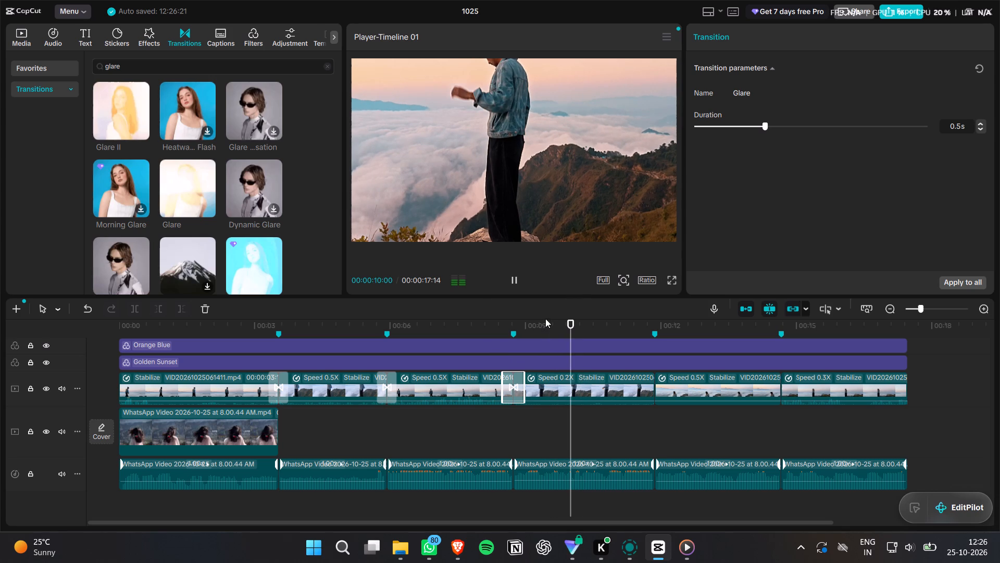
click(579, 384)
key(ctrl+b)
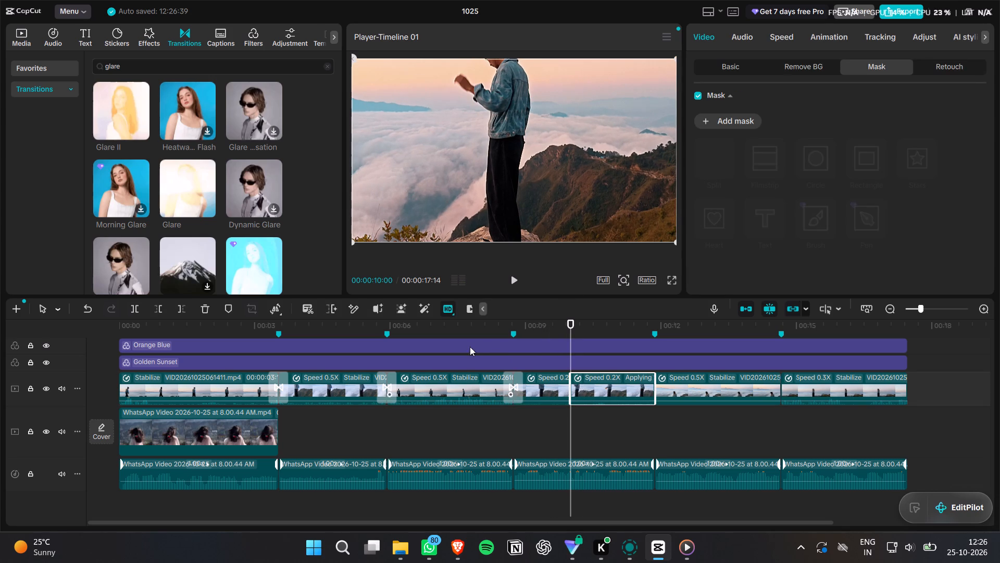
Apply the Glare II transition at the new cut inside the fourth clip and play it back.
drag(123, 110, 562, 383)
click(530, 321)
key(space)
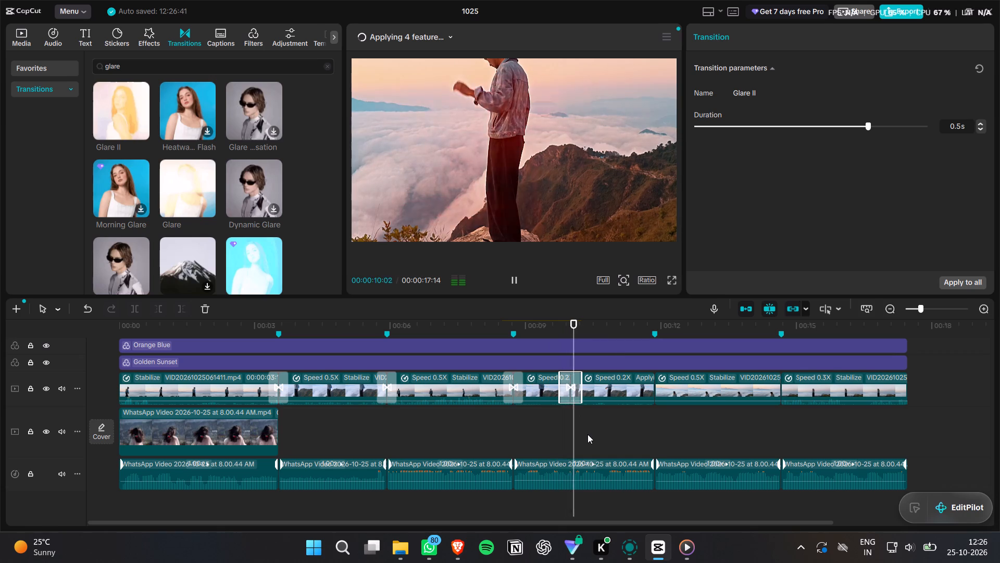
key(space)
Set the duration of the Glare II transition inside the fourth clip to 0.1s.
click(570, 392)
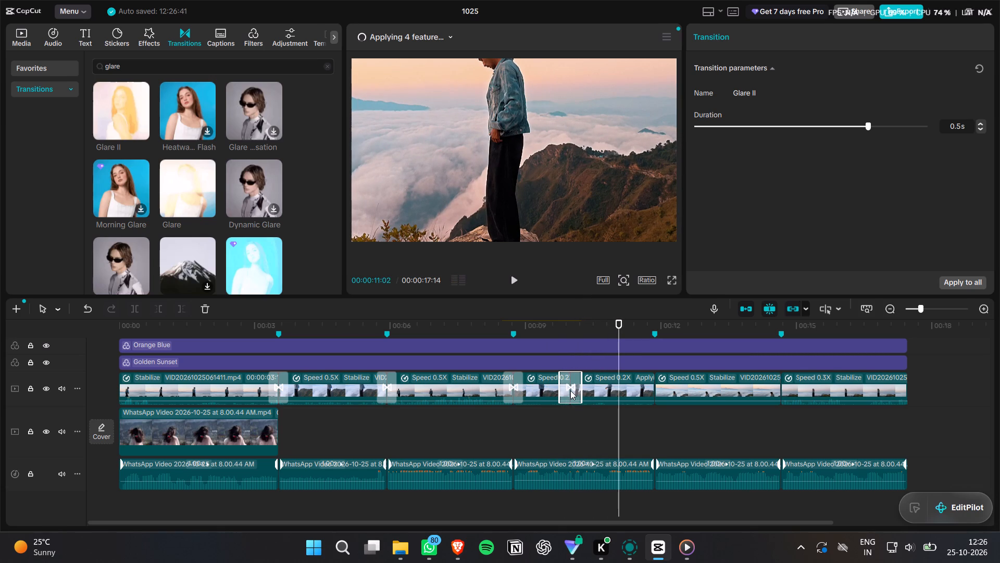
drag(865, 126, 723, 130)
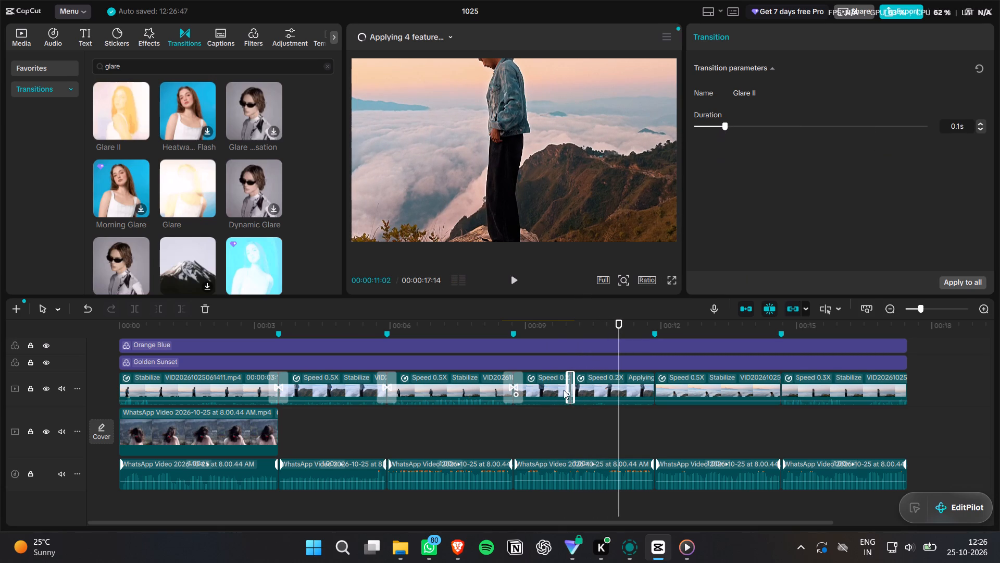
Undo the Glare II transition inside the fourth clip, apply Heatwave Flash at that cut instead, and play it back.
key(ctrl+z)
key(ctrl+z)
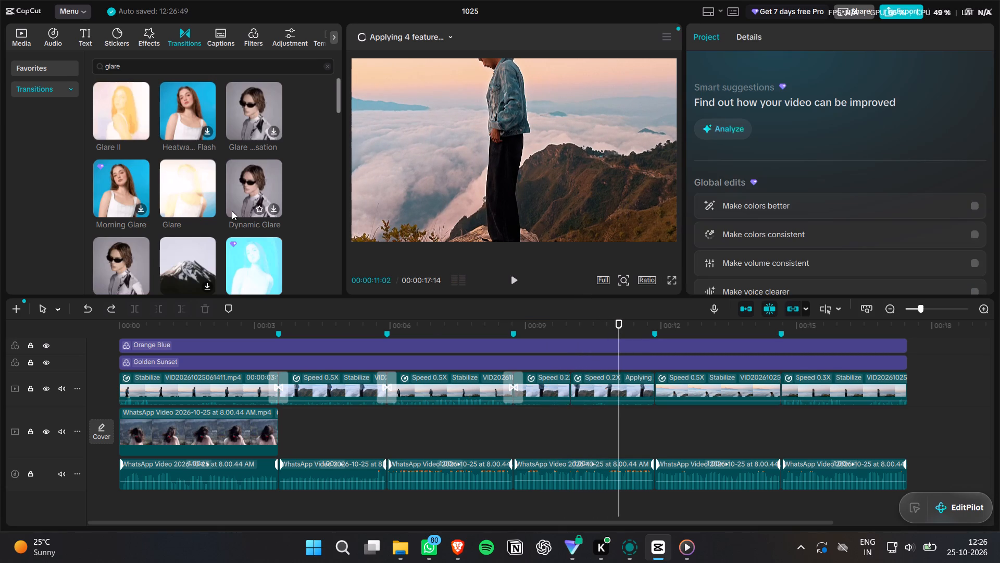
click(187, 103)
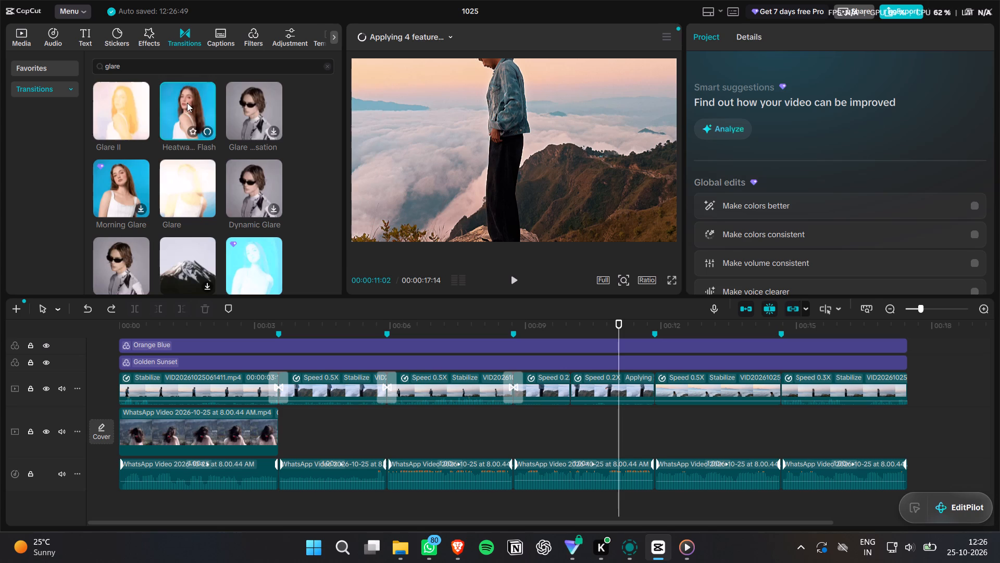
drag(186, 103, 559, 387)
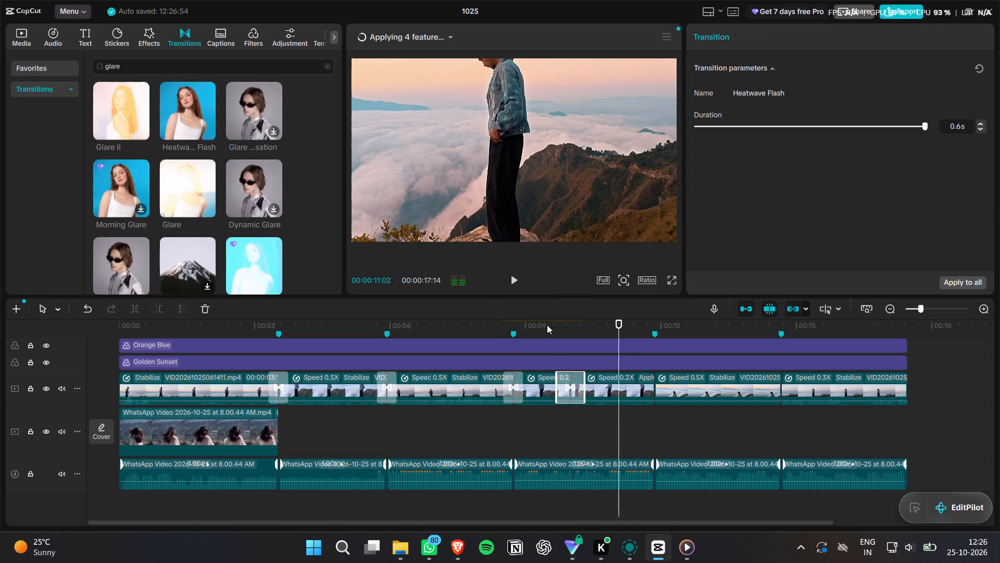
click(544, 314)
click(543, 313)
click(543, 310)
click(514, 325)
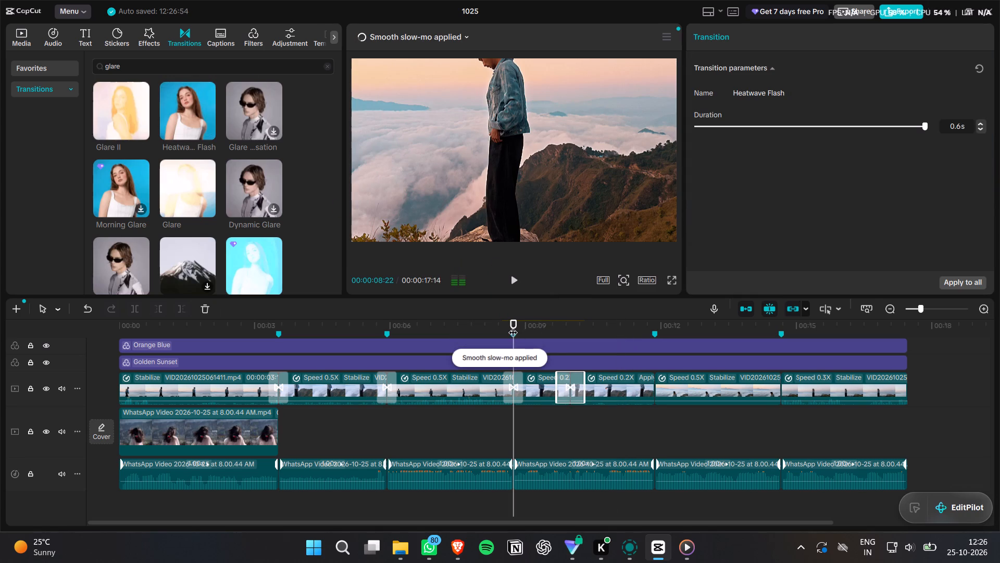
key(space)
key(space)
click(563, 432)
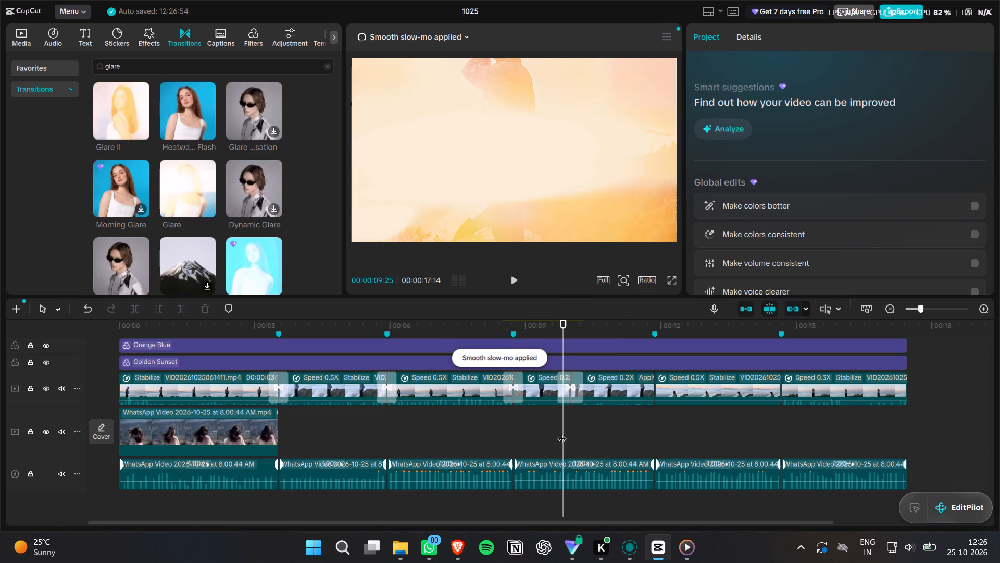
key(space)
key(space)
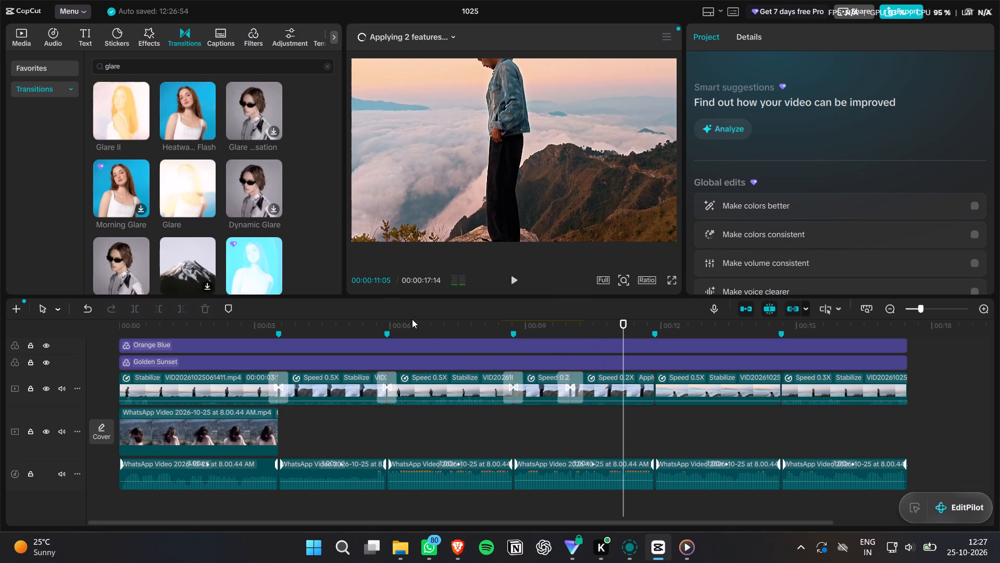
Play back the edit from the third clip into the last clip to check the transitions and the remaining cuts.
click(412, 319)
key(space)
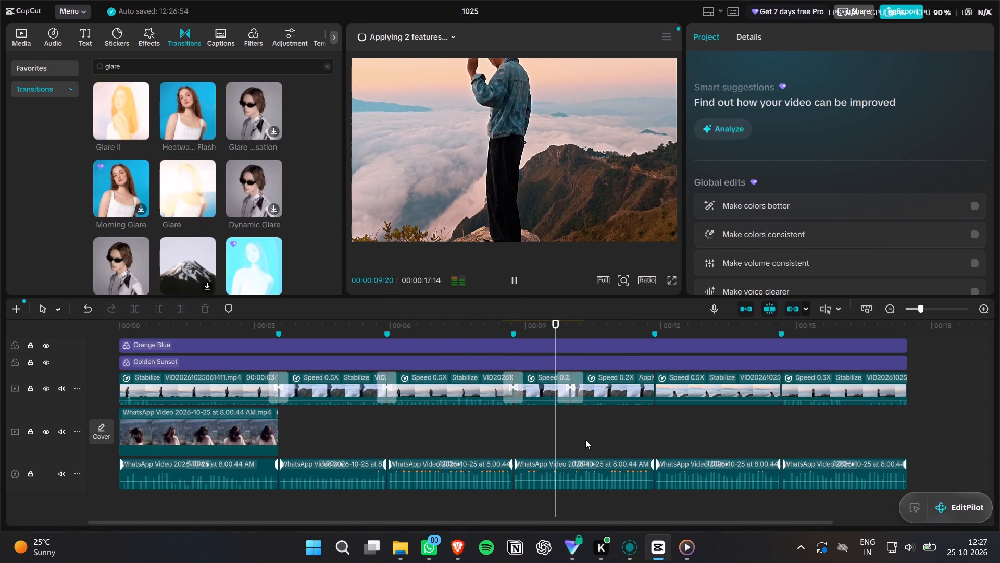
key(space)
key(space)
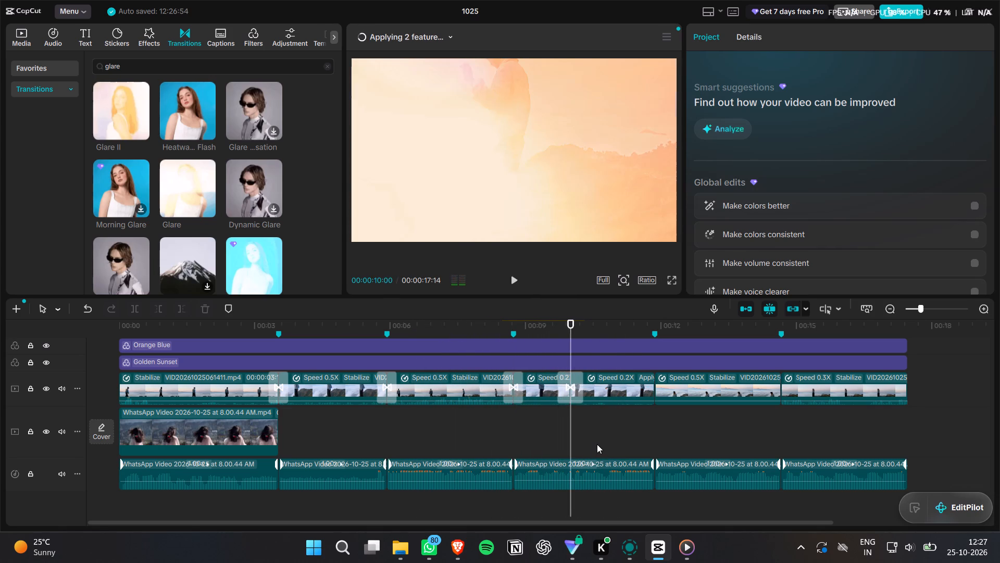
key(space)
click(625, 320)
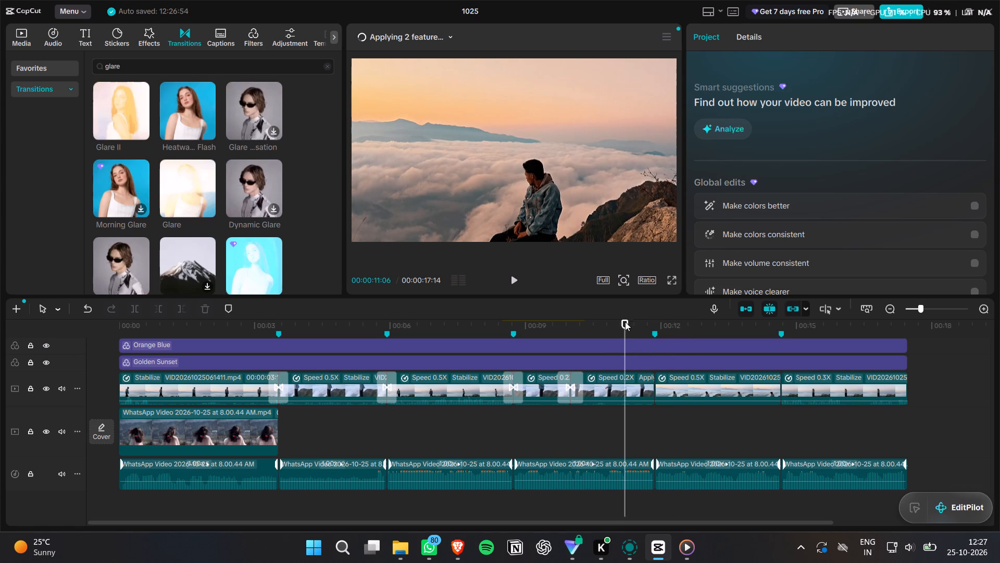
key(space)
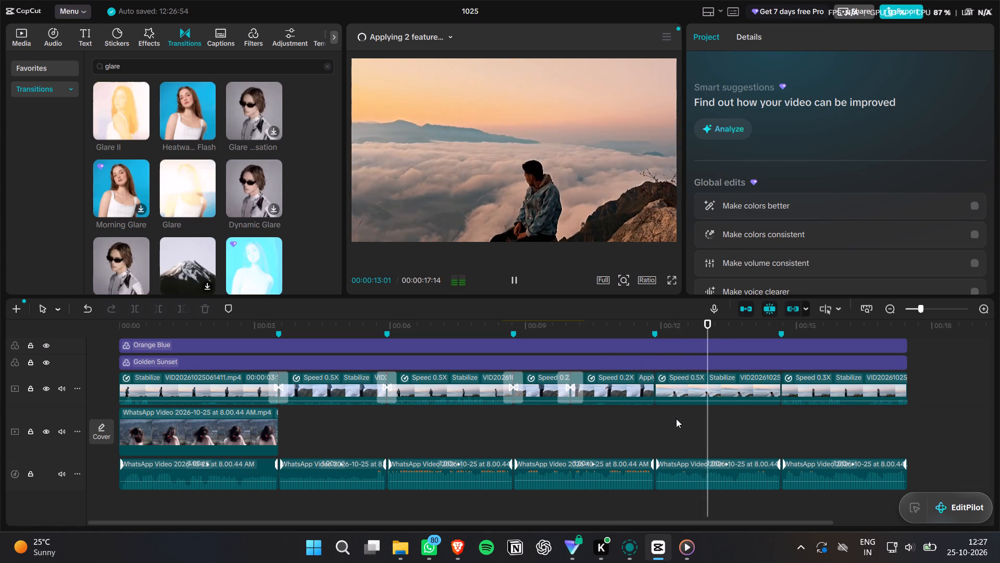
key(space)
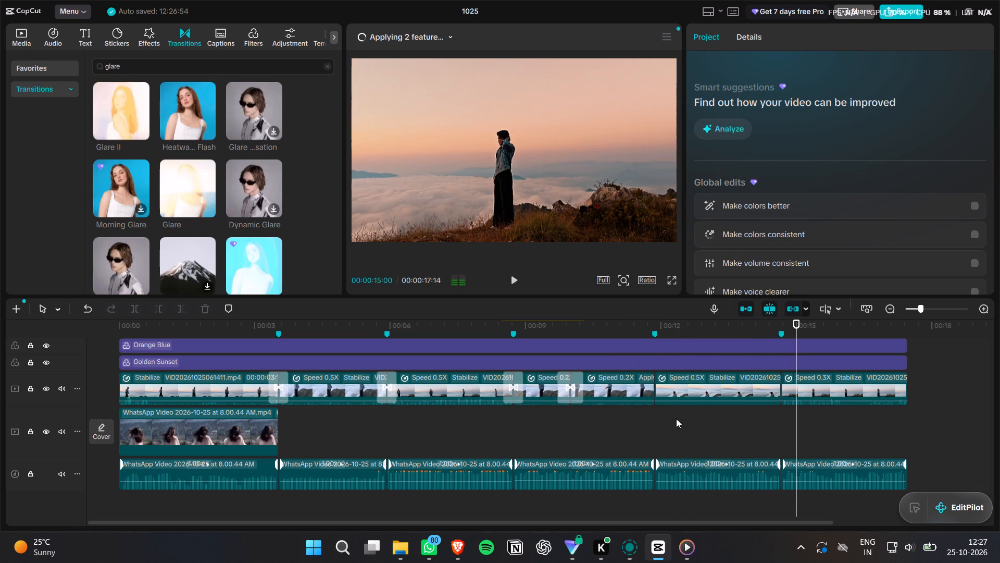
Clear the glare search, apply the Basic Flash overlay transition at the cut before the last clip, and play it back.
click(330, 63)
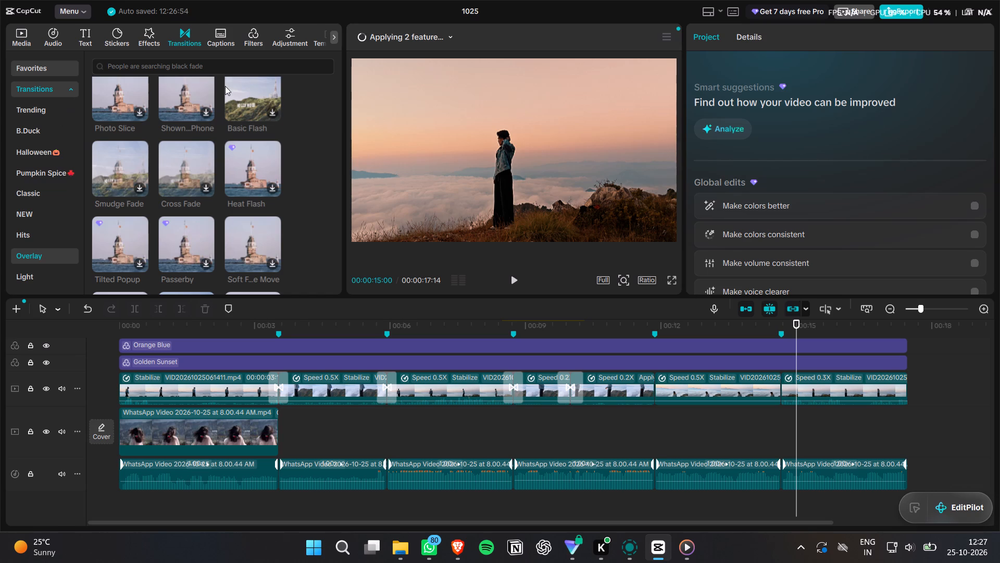
click(244, 100)
scroll(244, 99, up, 1)
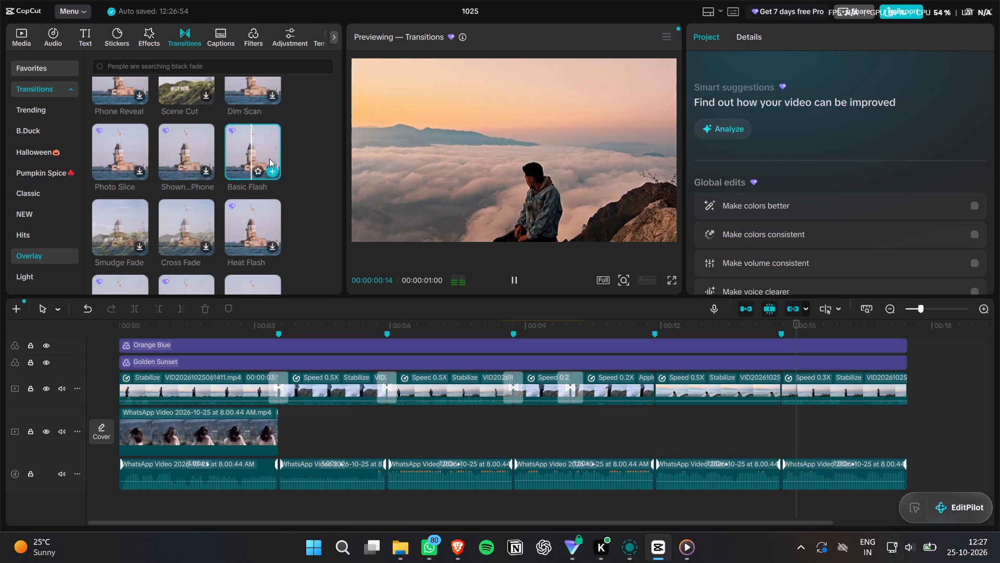
drag(253, 146, 764, 385)
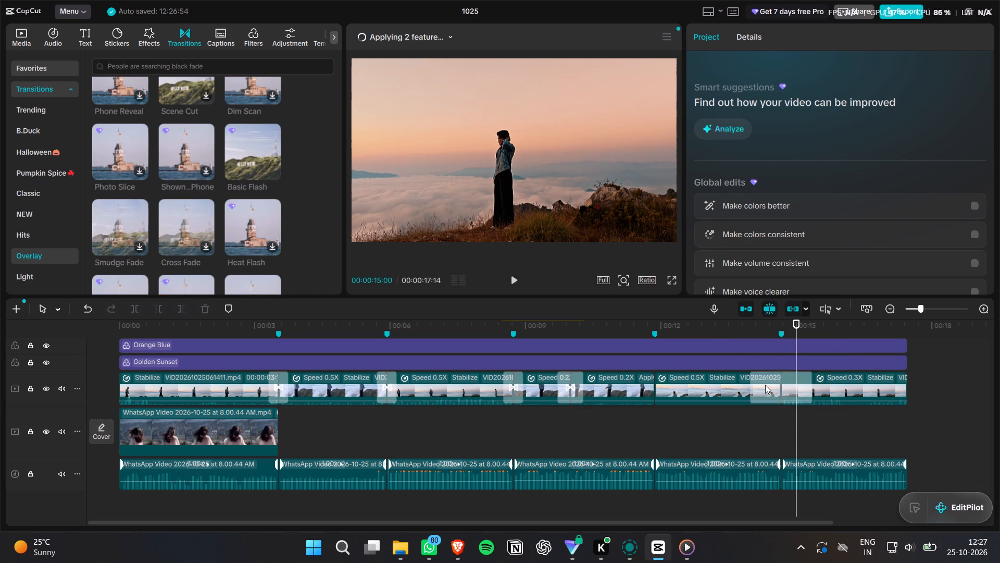
click(742, 316)
click(742, 322)
click(746, 309)
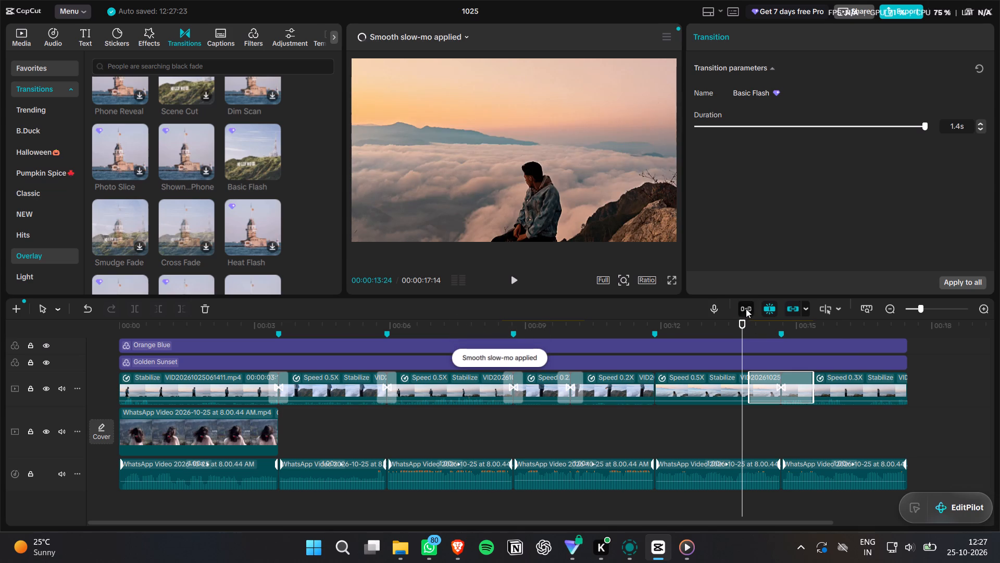
key(space)
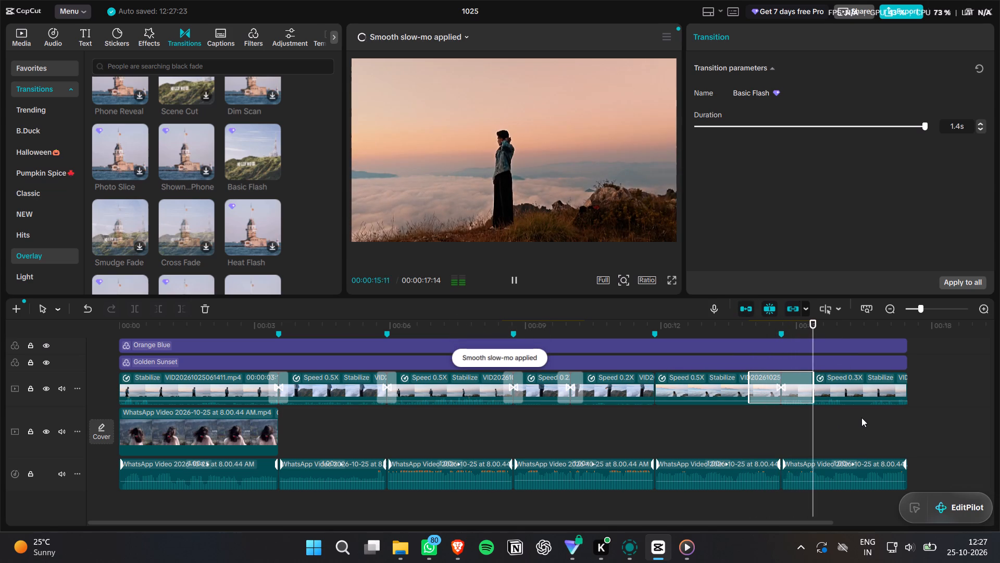
key(space)
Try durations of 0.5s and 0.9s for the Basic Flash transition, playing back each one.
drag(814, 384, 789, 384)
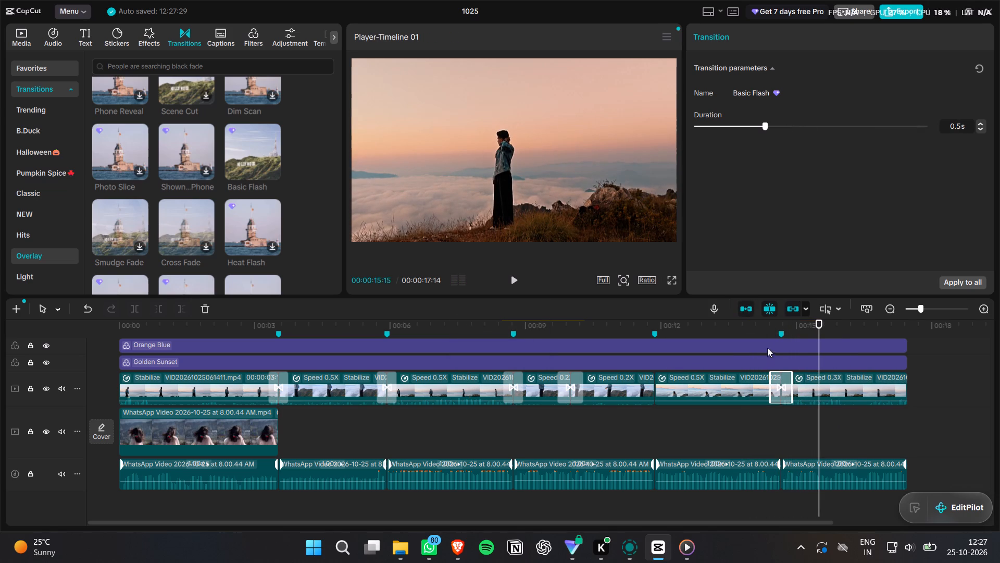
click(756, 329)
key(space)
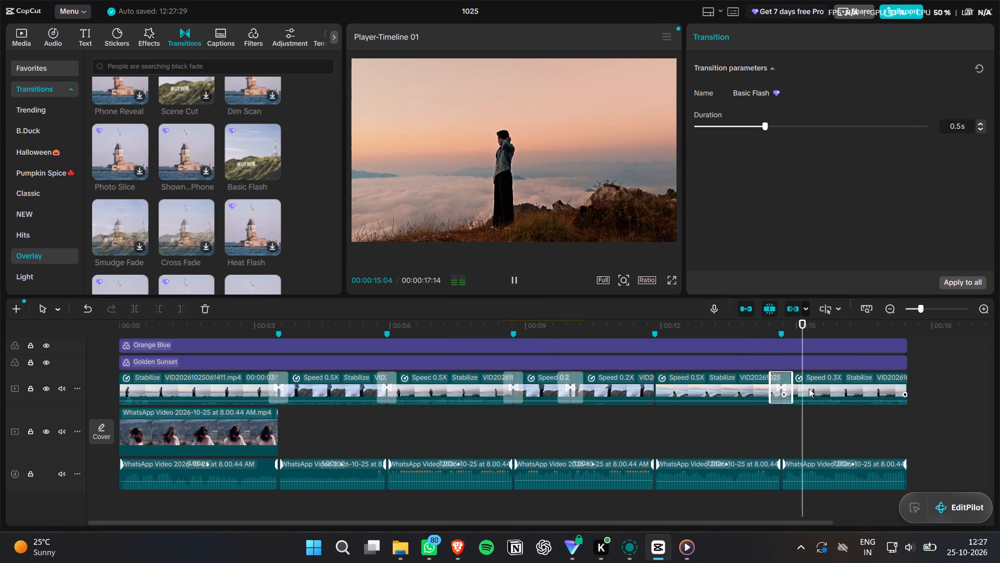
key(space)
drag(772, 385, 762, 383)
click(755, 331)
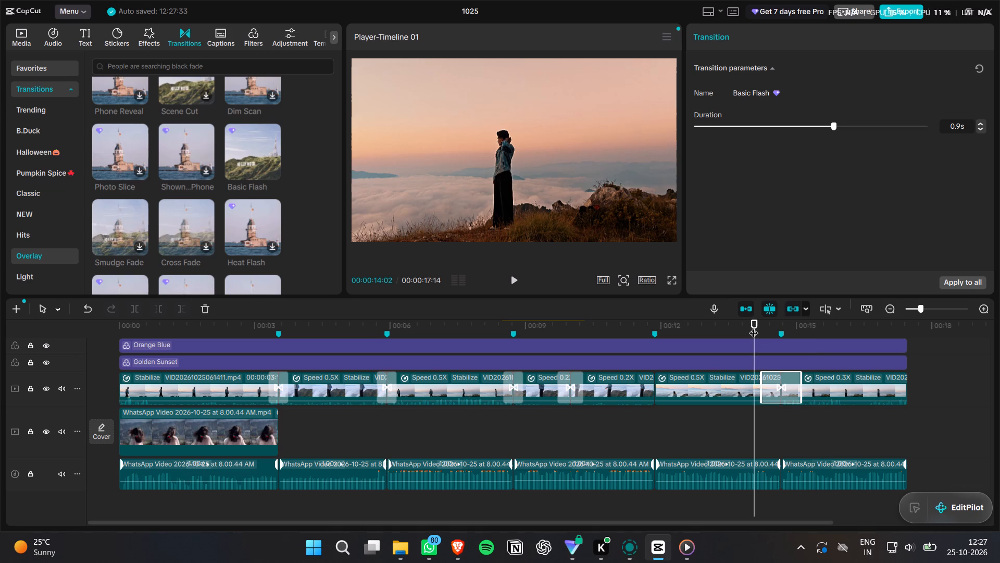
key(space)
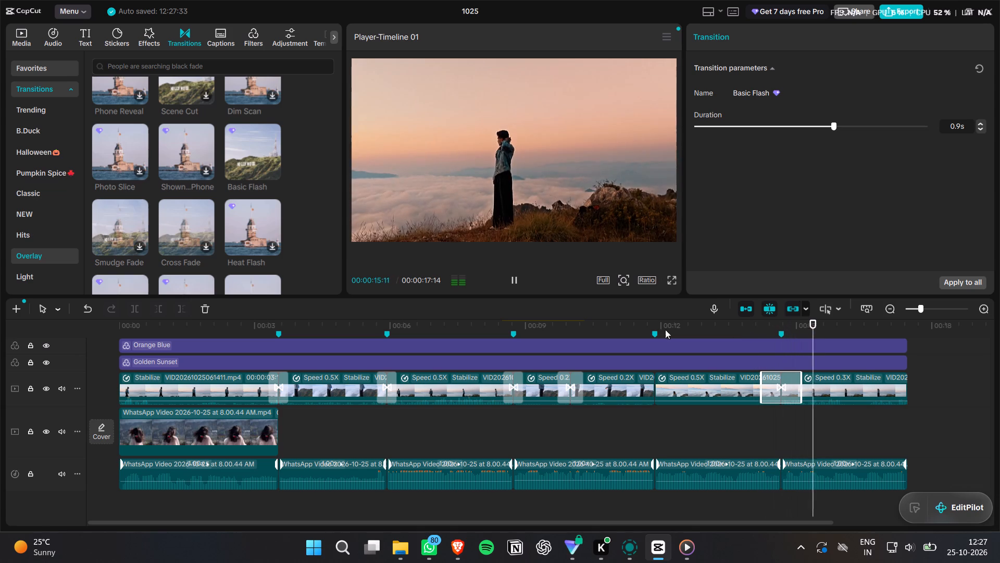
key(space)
Set the duration of the Basic Flash transition before the last clip to 1.1s and play it back.
drag(762, 382, 757, 381)
click(747, 327)
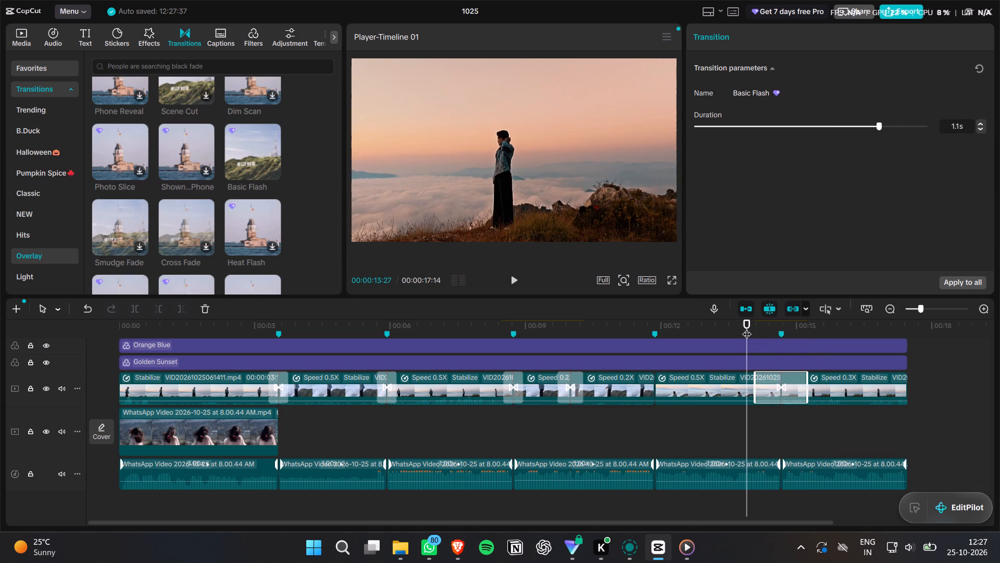
key(space)
key(space)
Apply the Black Fade transition at the cut before the seated man clip and play it back.
scroll(208, 191, up, 1)
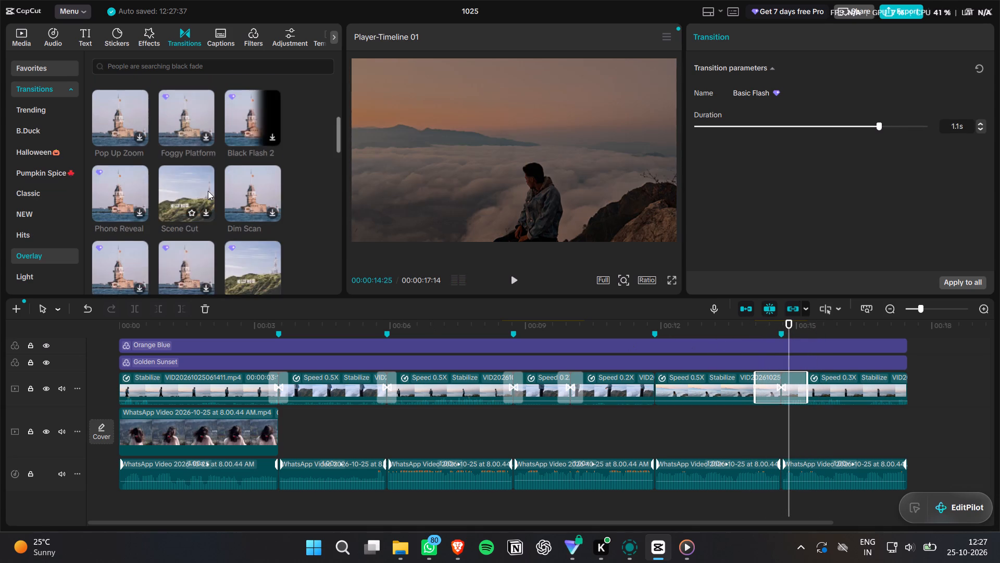
scroll(208, 191, up, 9)
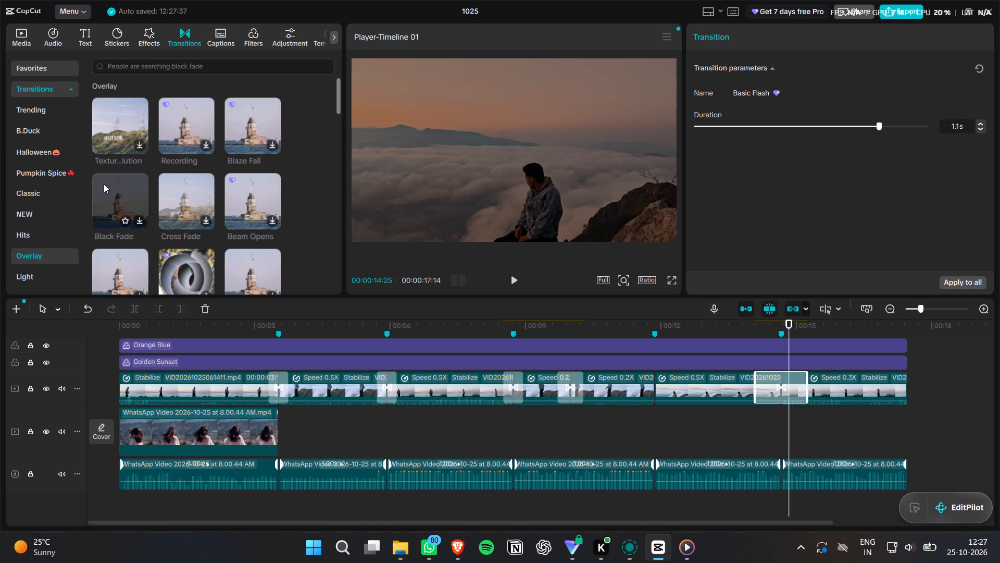
click(107, 200)
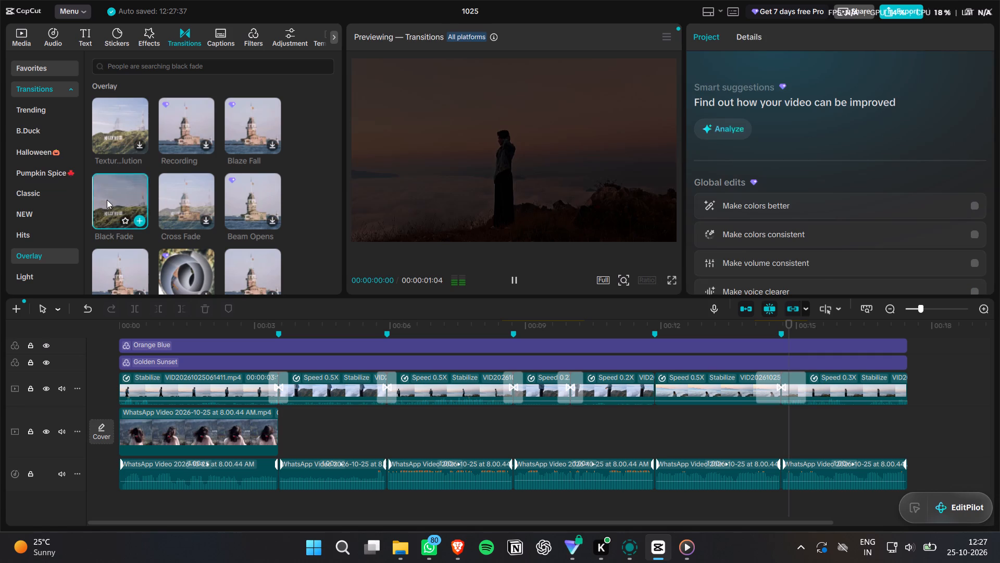
key(space)
drag(107, 200, 656, 386)
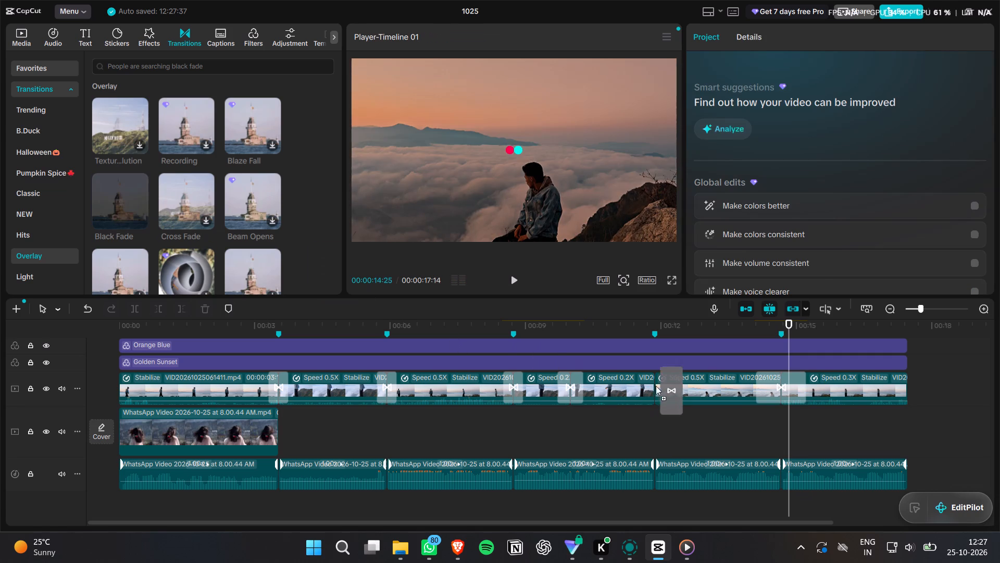
drag(656, 386, 648, 383)
click(634, 327)
key(space)
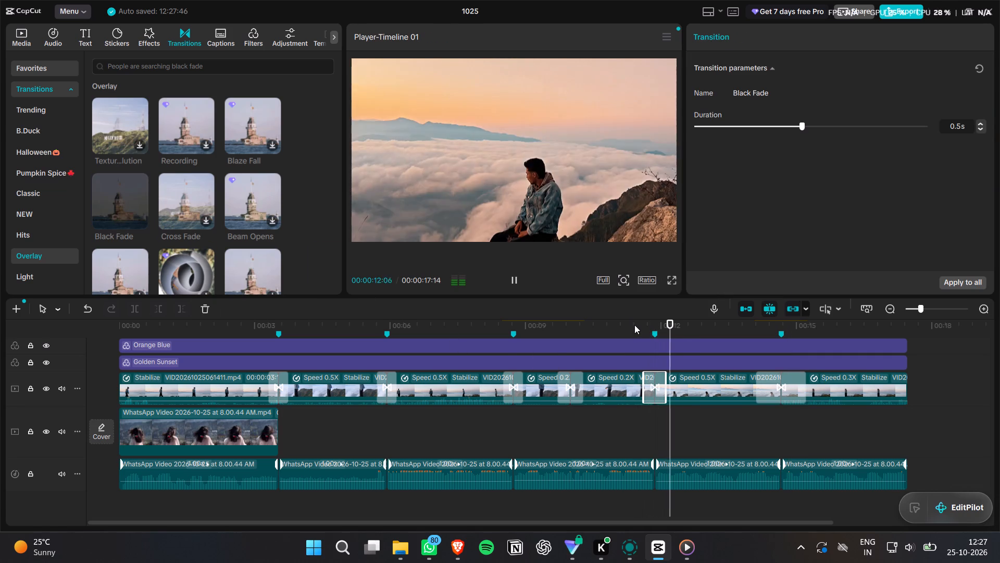
key(space)
Set the duration of the Black Fade transition to 0.9s and play back from there into the last clip.
drag(662, 379, 673, 383)
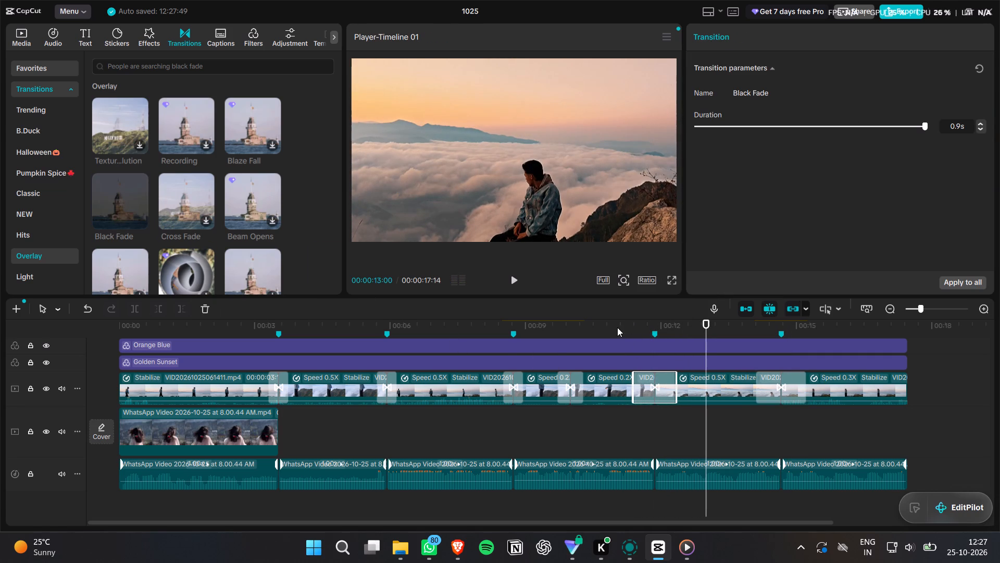
click(617, 327)
key(space)
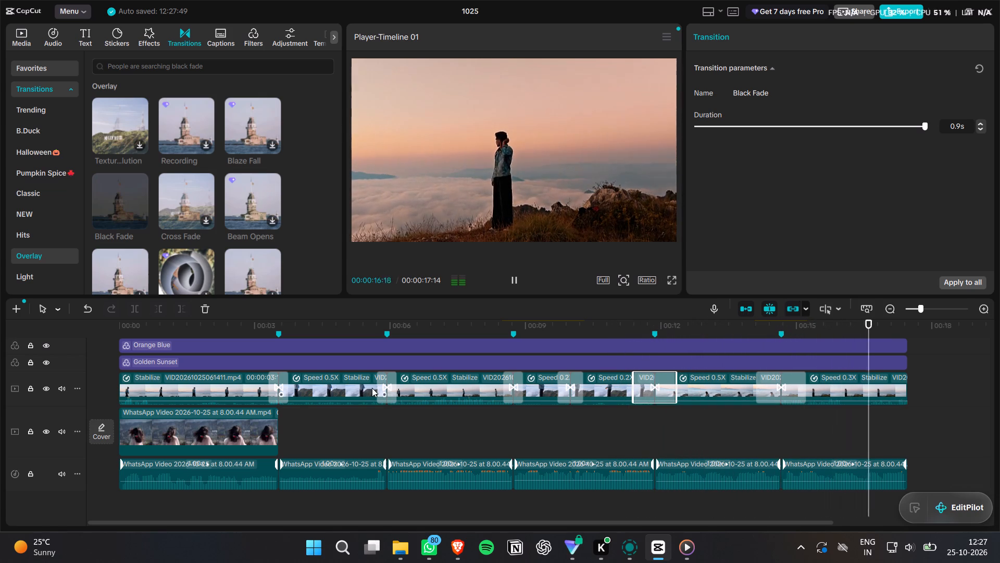
key(space)
Move the playhead to 00:00:04:06, search the video effects for particles, and preview the Noise Dust effect.
click(309, 327)
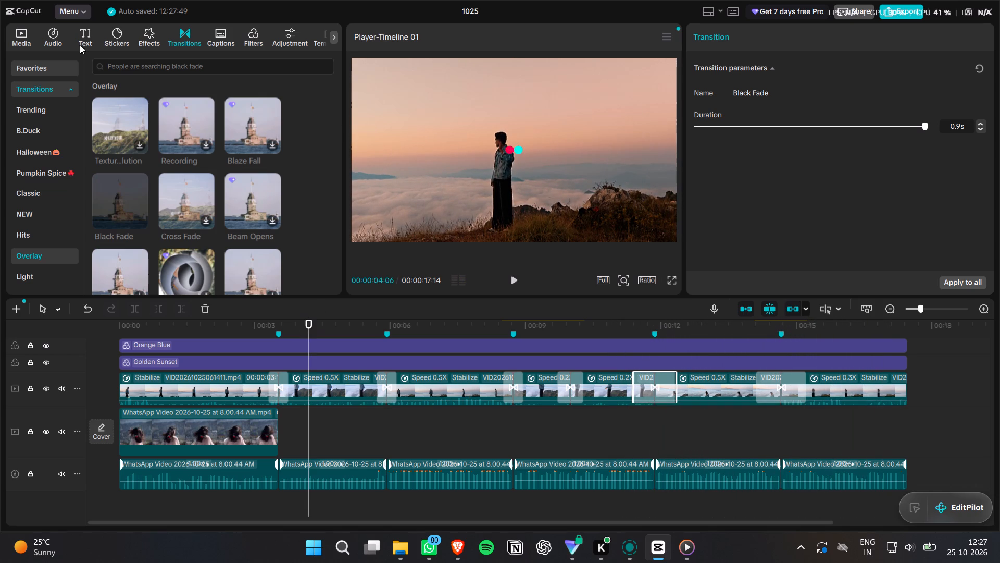
click(144, 35)
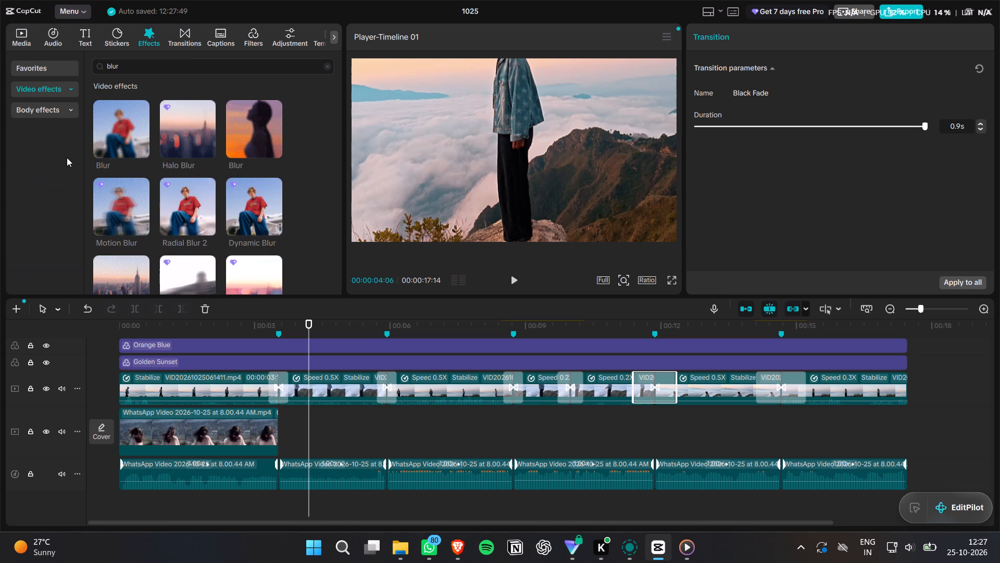
scroll(159, 169, down, 7)
click(38, 90)
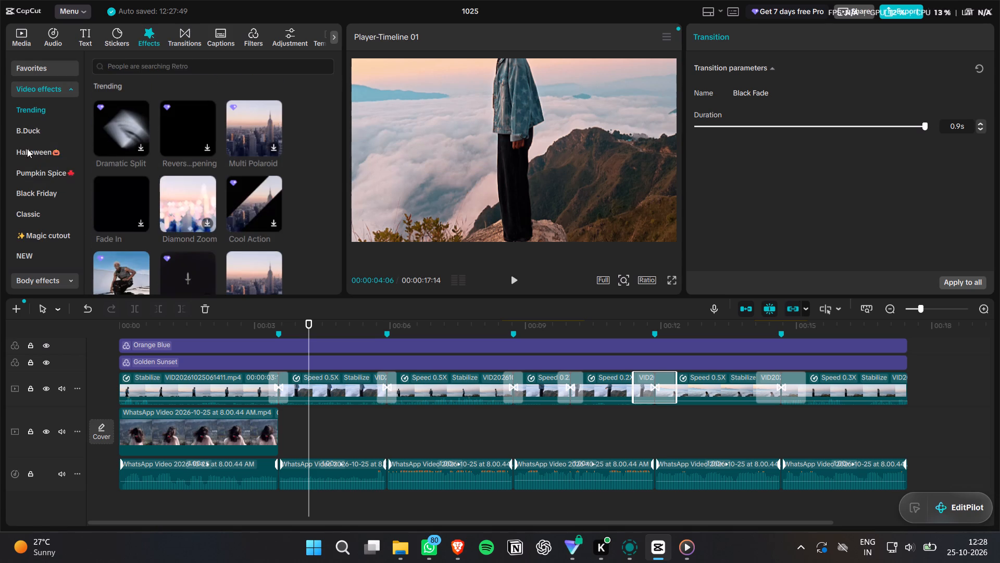
scroll(33, 227, down, 3)
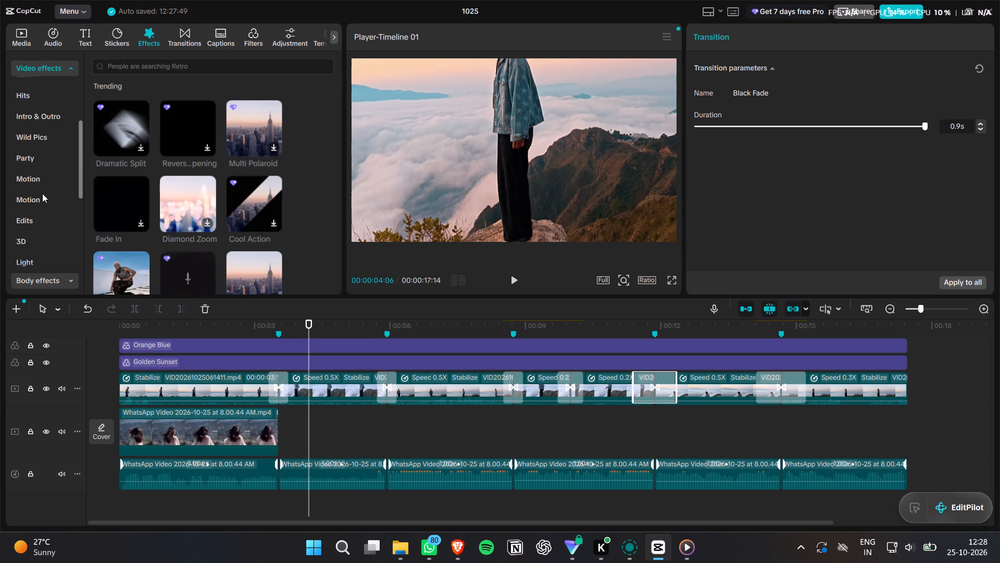
click(181, 69)
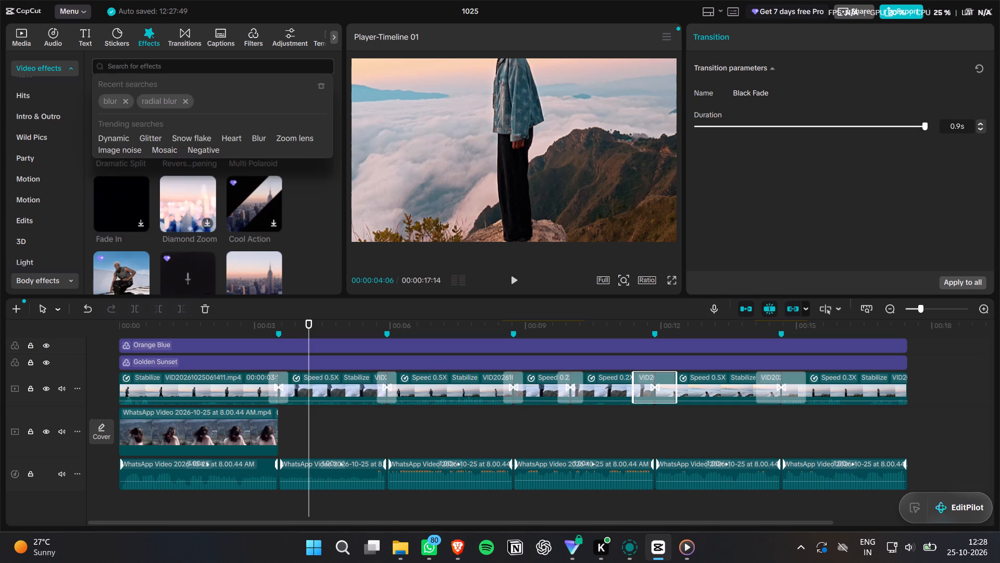
key(p)
text(articles)
key(Return)
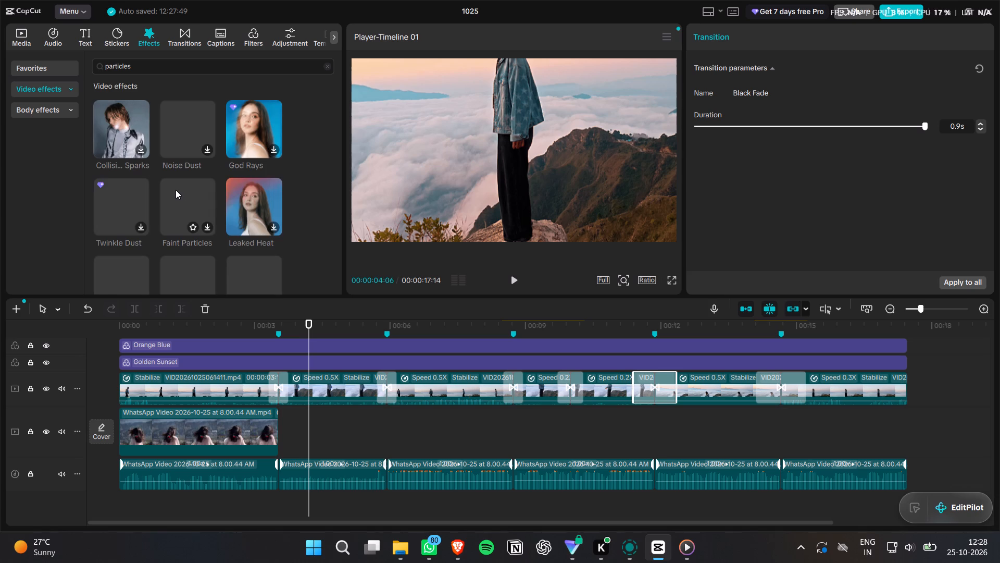
click(182, 133)
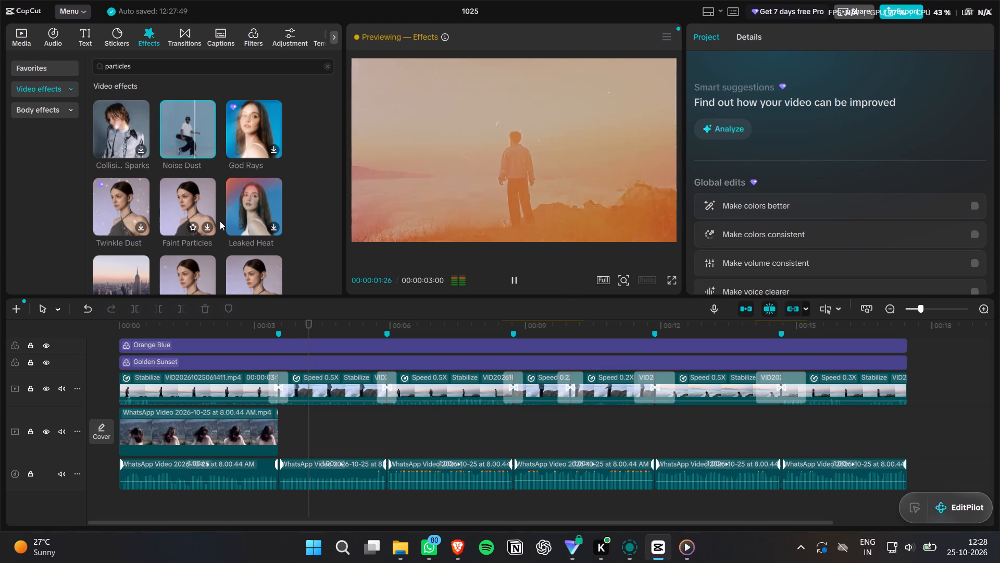
Look through the video effects found for particles for one that suits the mountain clips.
scroll(273, 211, down, 2)
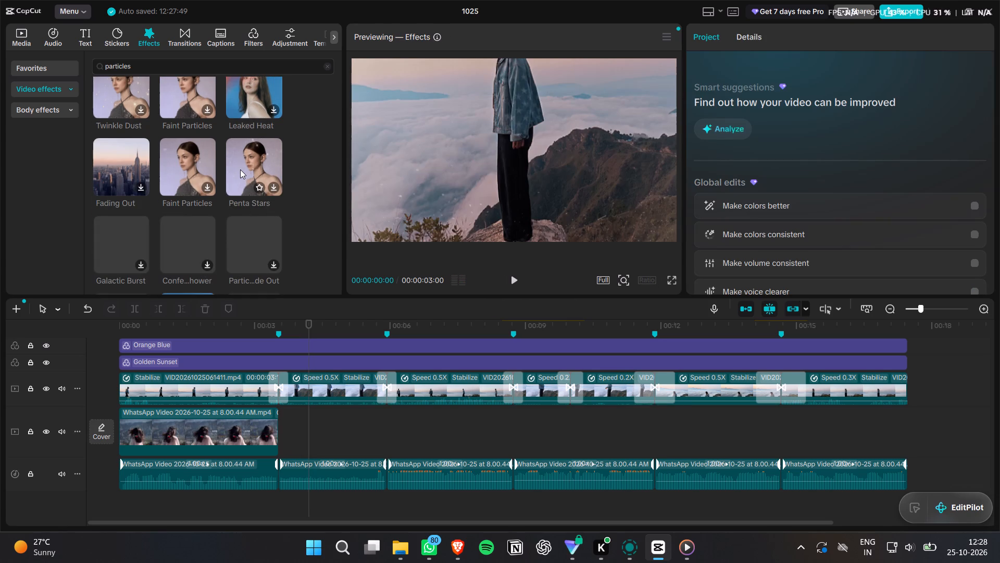
scroll(184, 172, down, 2)
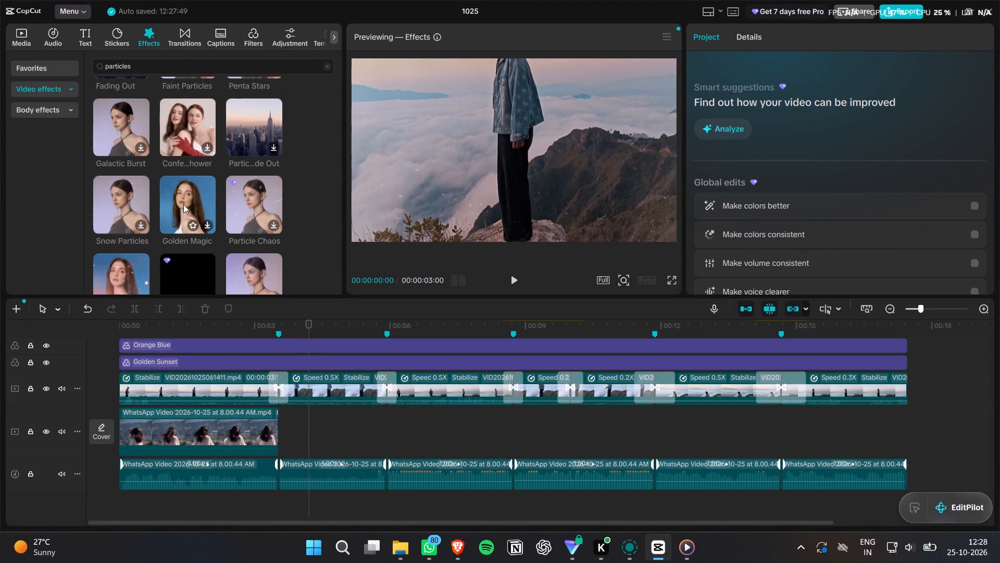
scroll(182, 204, down, 2)
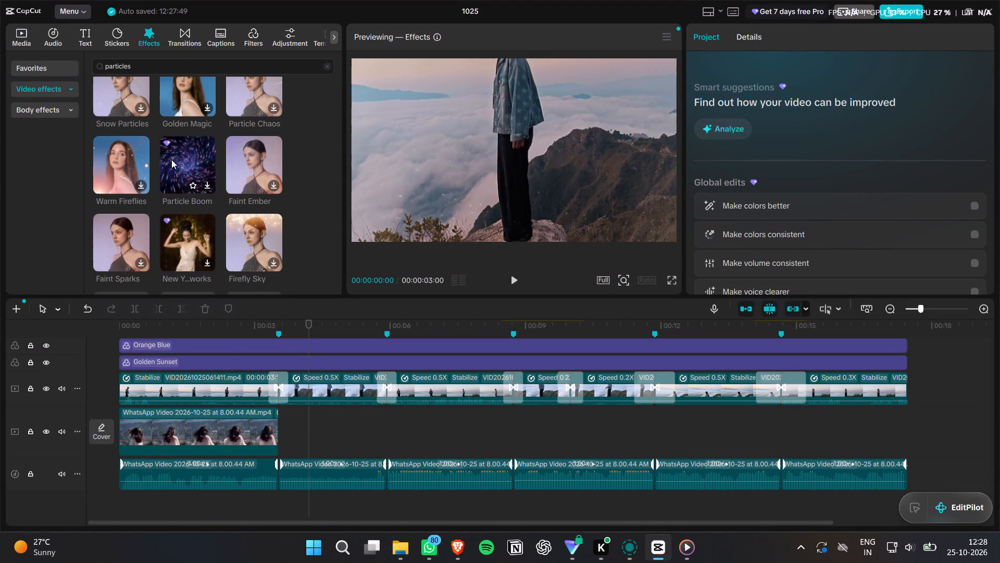
scroll(112, 164, down, 2)
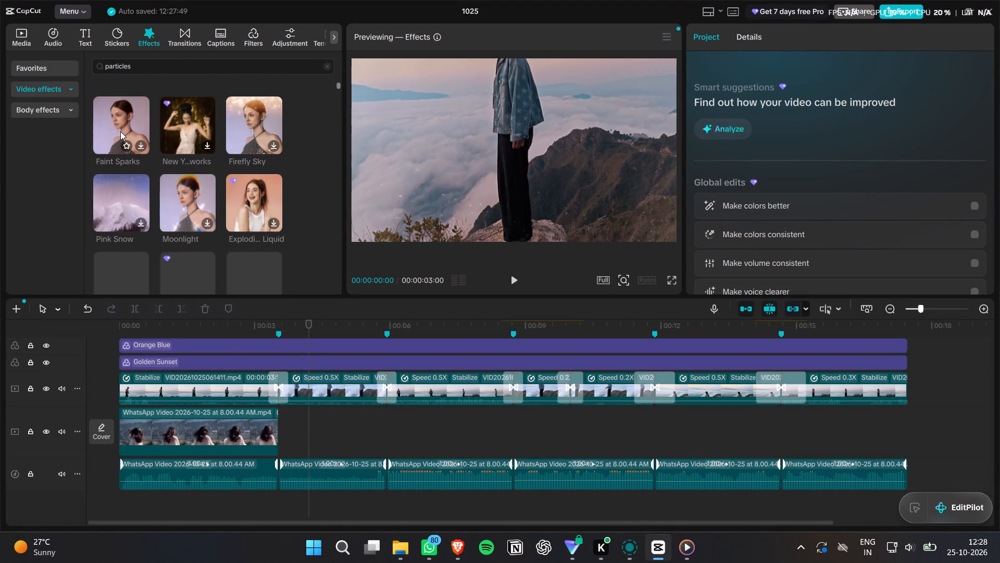
Browse the Hits category of the video effects for an effect that suits the edit.
click(56, 112)
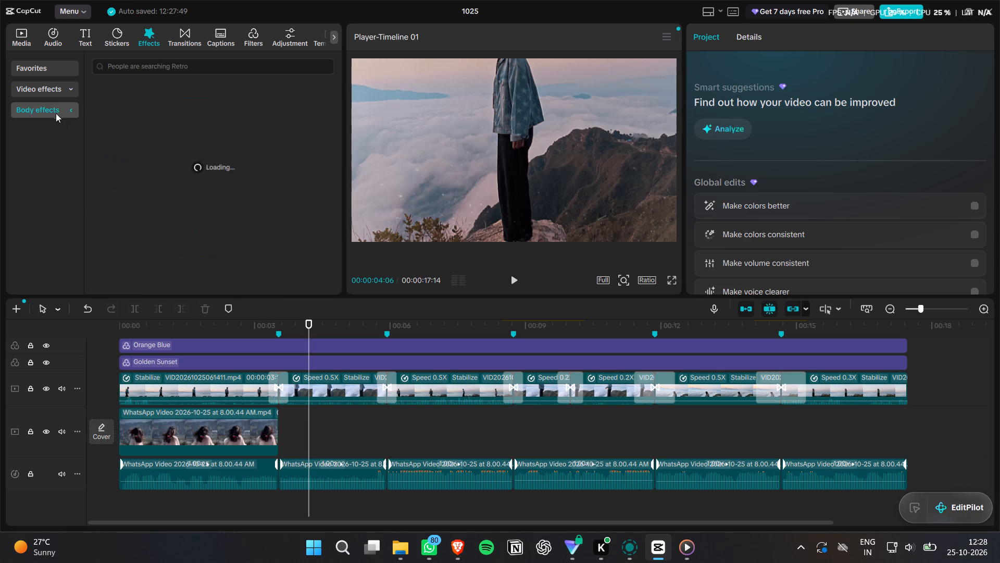
click(46, 94)
scroll(143, 156, up, 8)
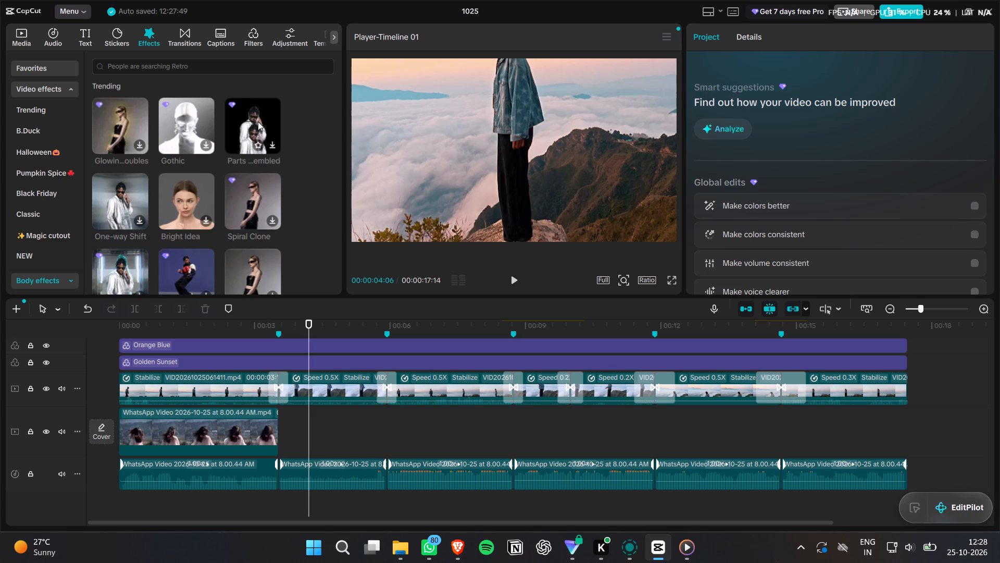
scroll(245, 198, down, 3)
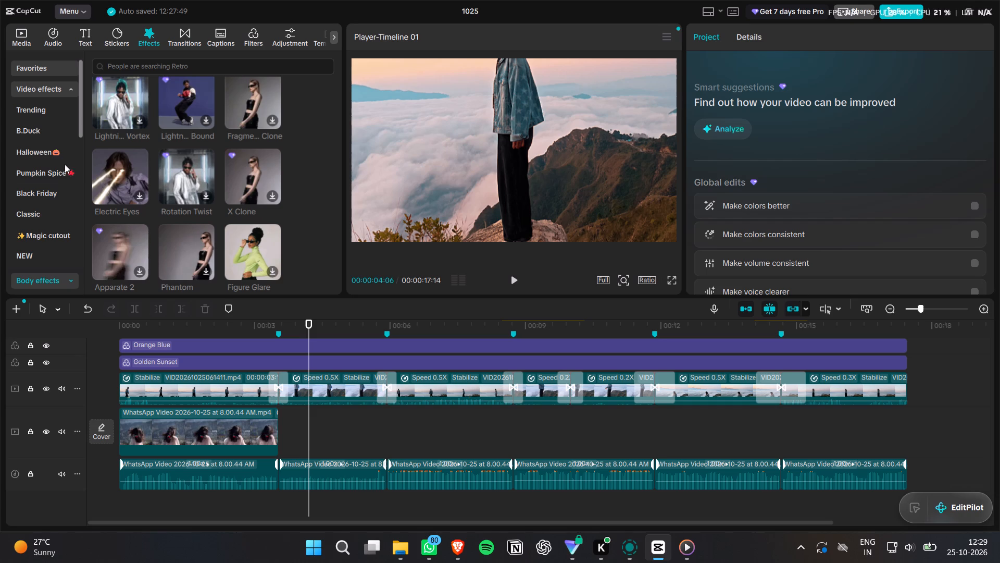
scroll(44, 247, down, 1)
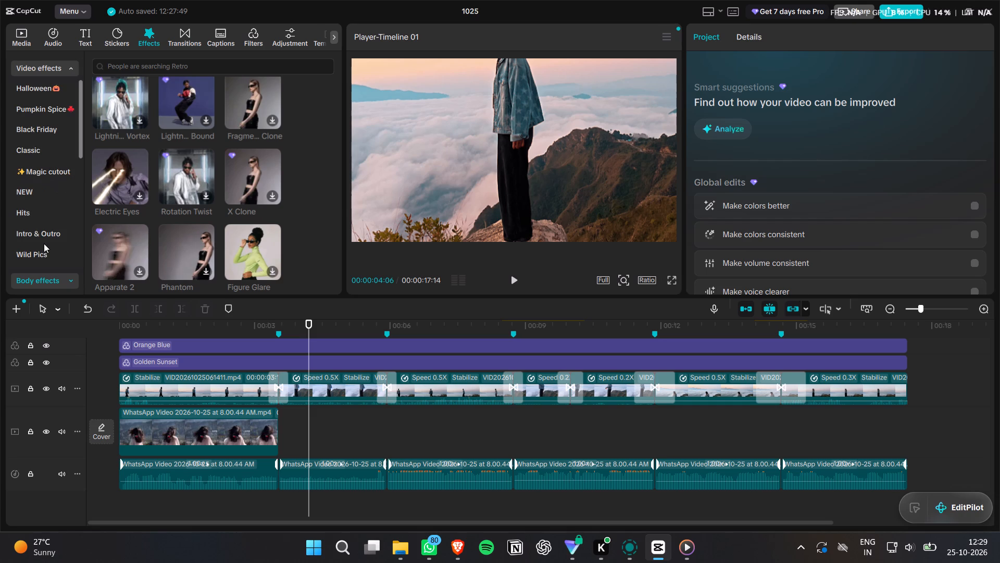
click(59, 195)
click(54, 215)
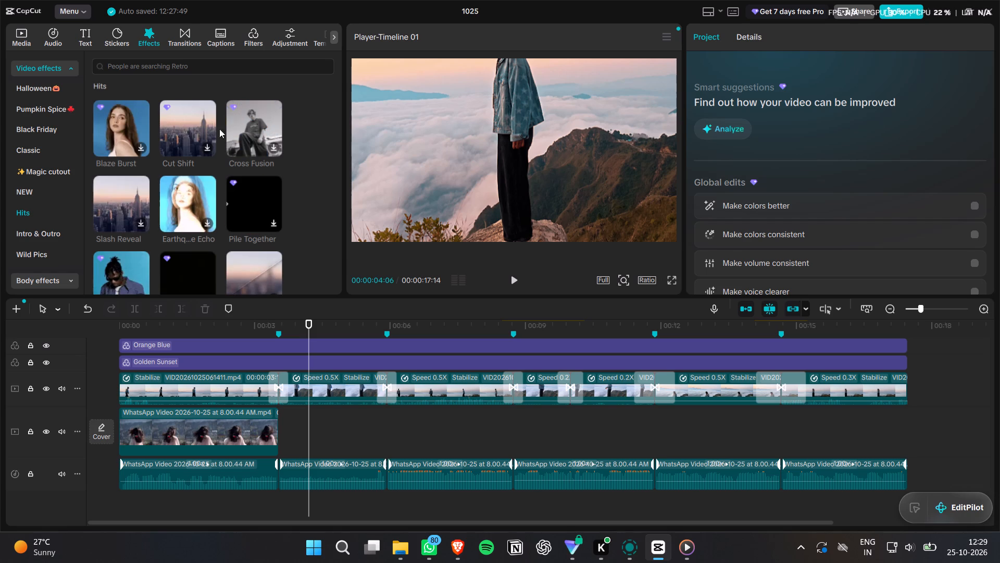
scroll(181, 129, down, 1)
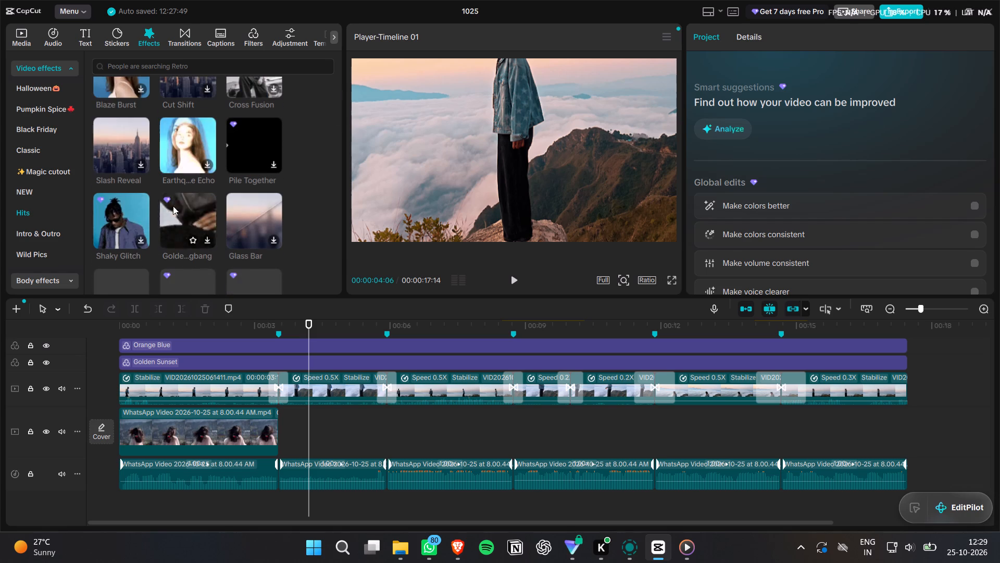
scroll(201, 215, down, 2)
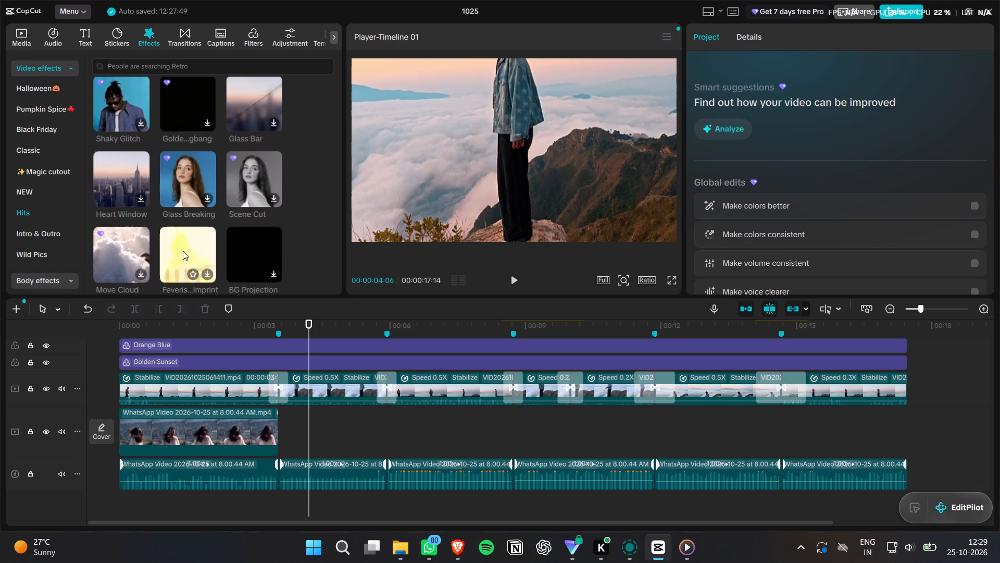
scroll(246, 244, down, 2)
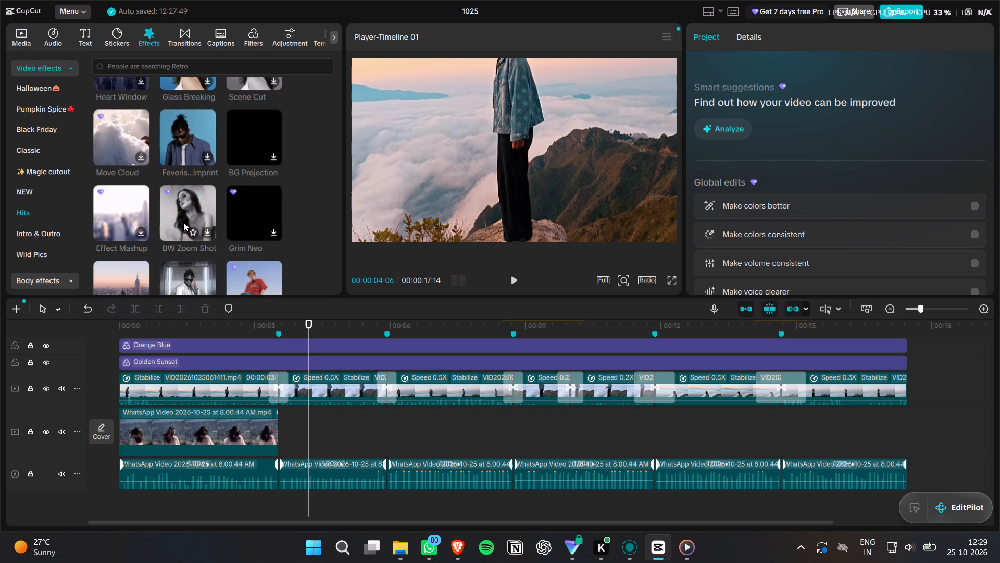
scroll(183, 222, down, 2)
scroll(192, 167, down, 2)
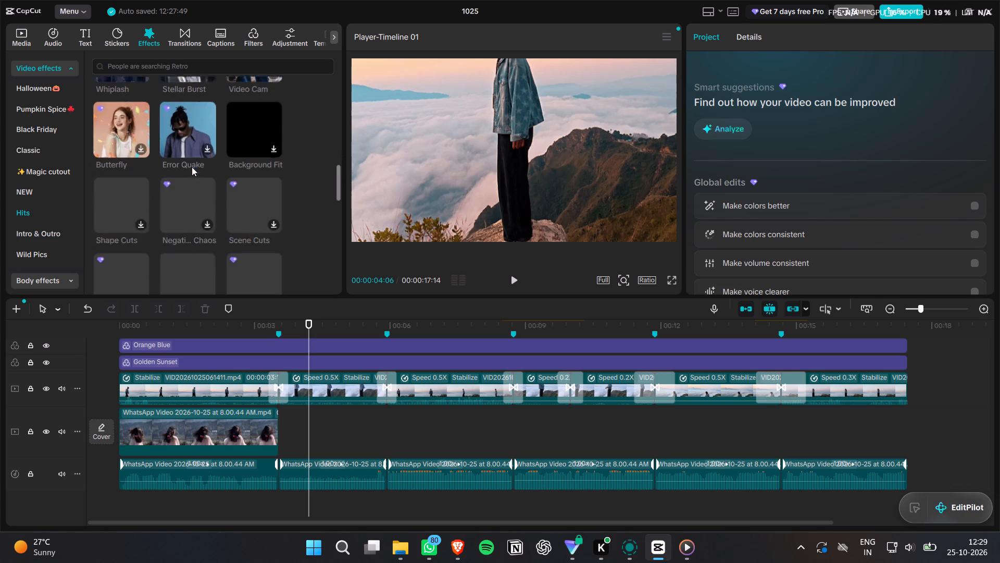
scroll(192, 167, down, 1)
scroll(136, 161, up, 2)
scroll(133, 160, down, 1)
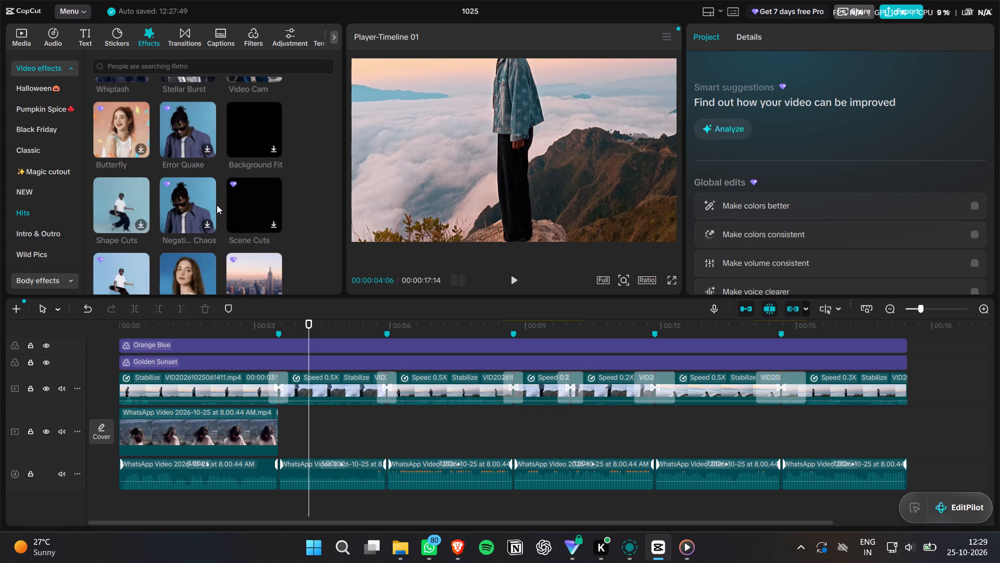
scroll(202, 217, down, 2)
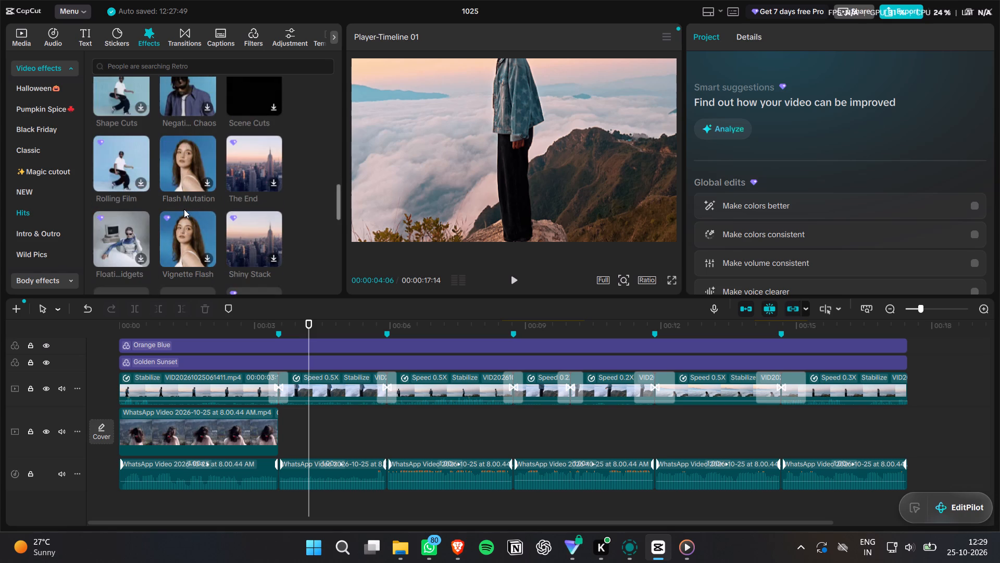
scroll(184, 209, down, 1)
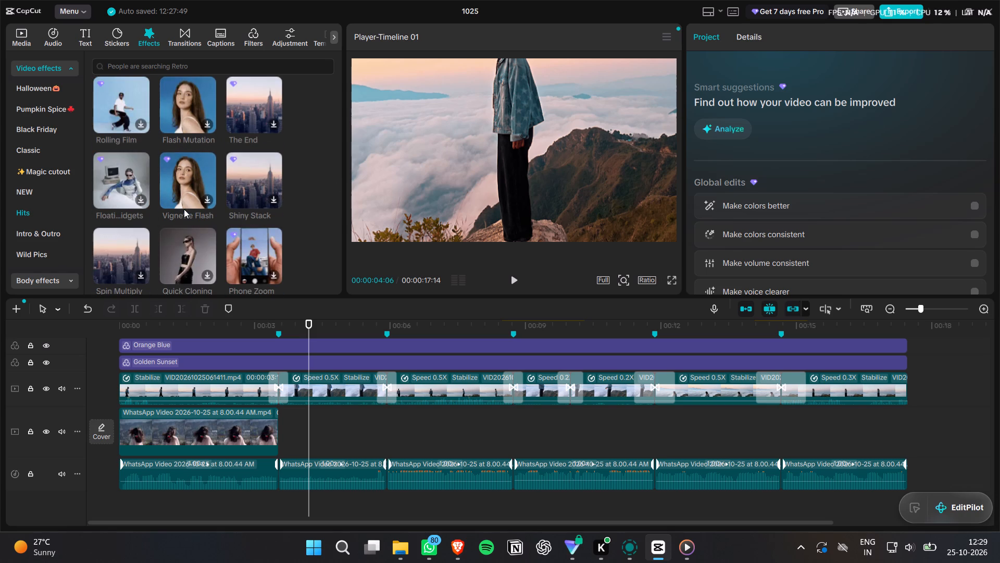
scroll(247, 186, down, 1)
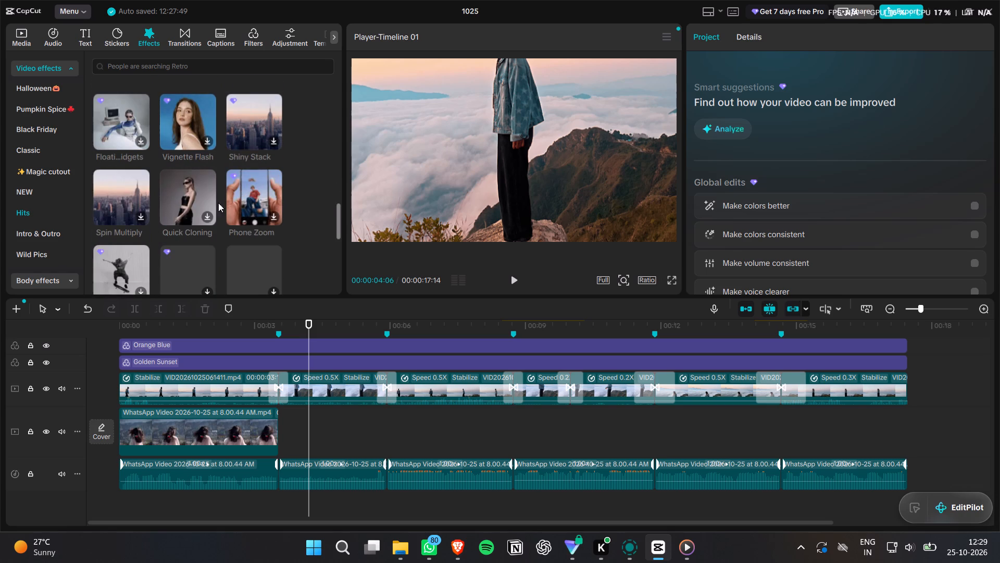
scroll(172, 211, down, 2)
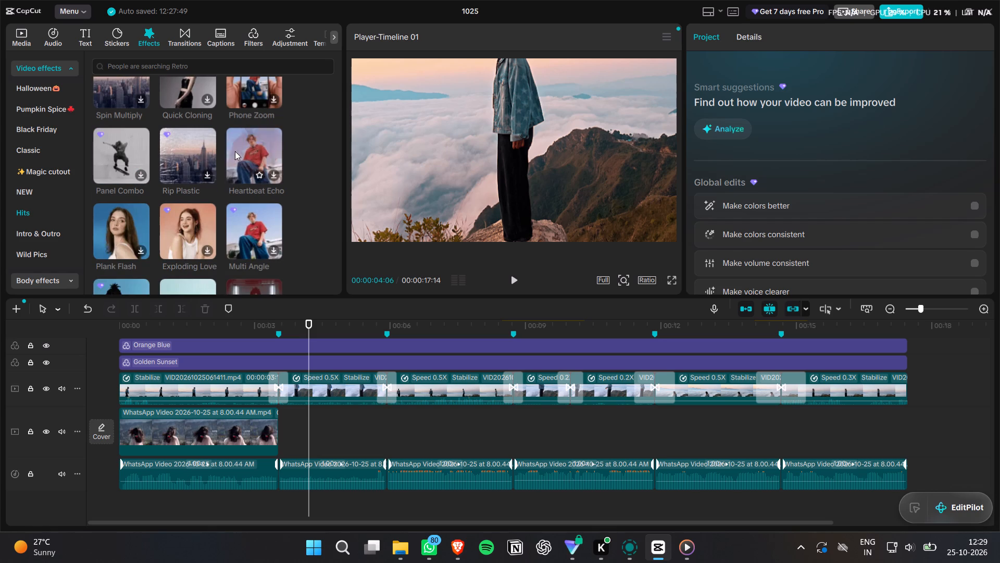
scroll(171, 225, down, 1)
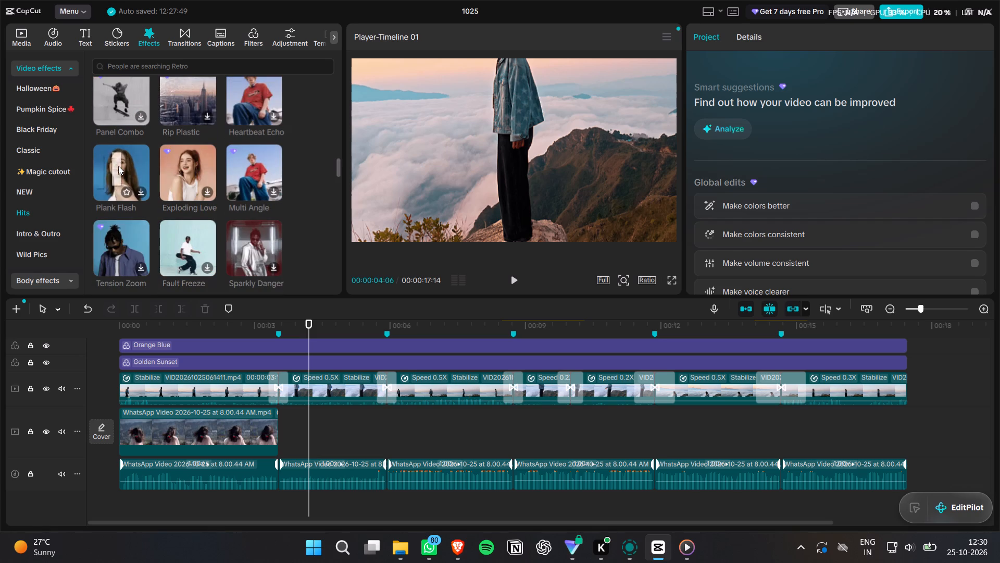
scroll(248, 169, down, 1)
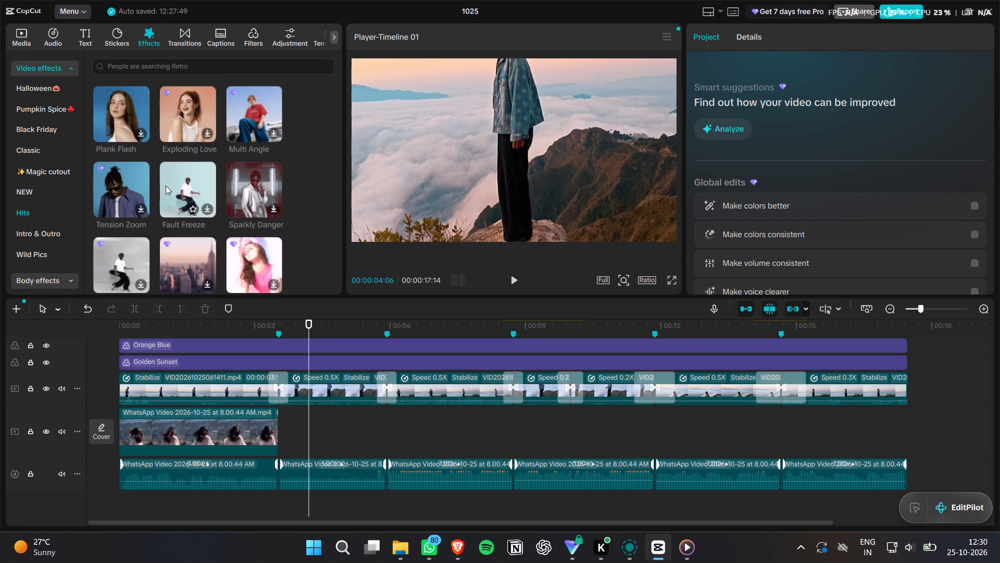
scroll(113, 180, down, 1)
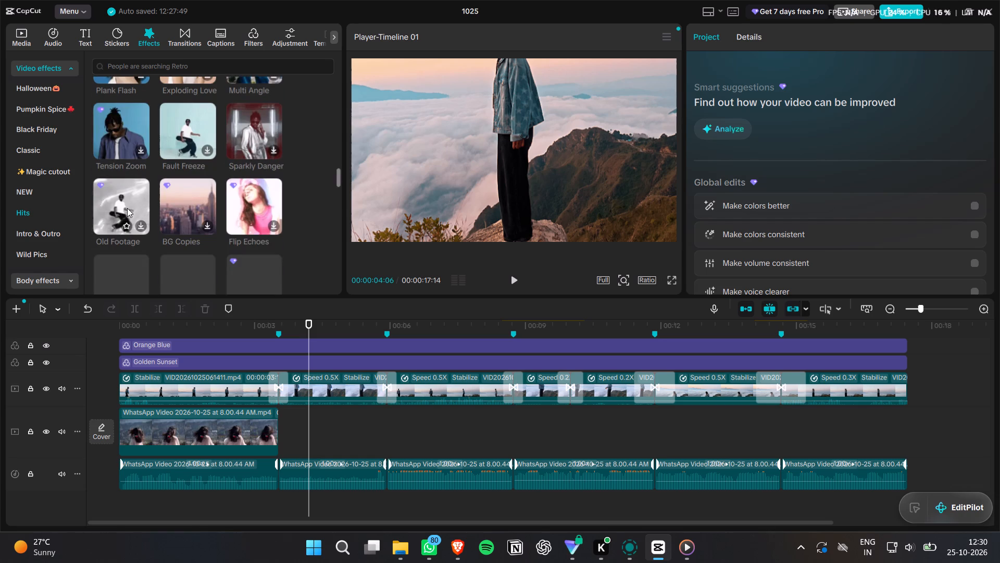
Preview the Old Footage effect from the Hits category.
click(128, 206)
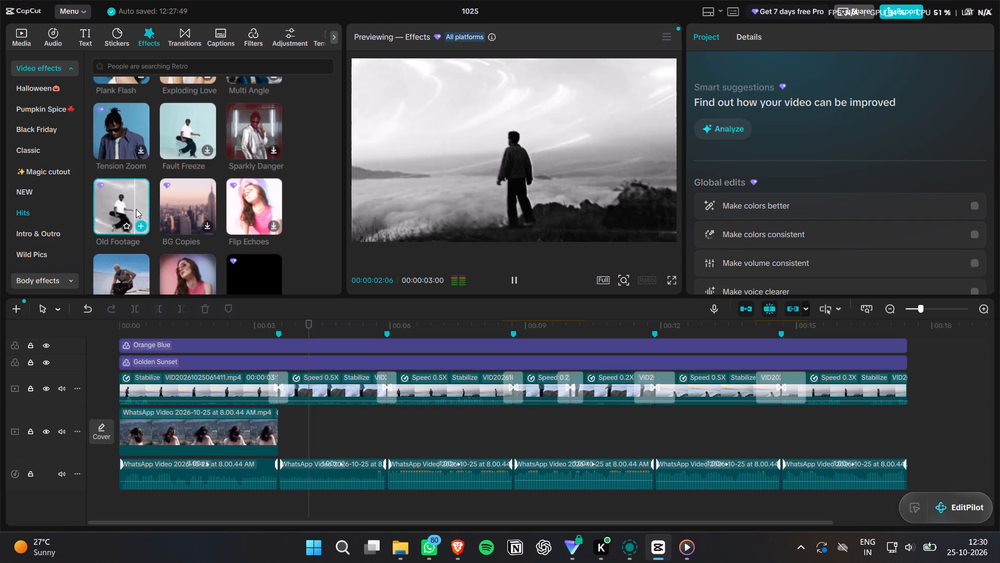
click(127, 227)
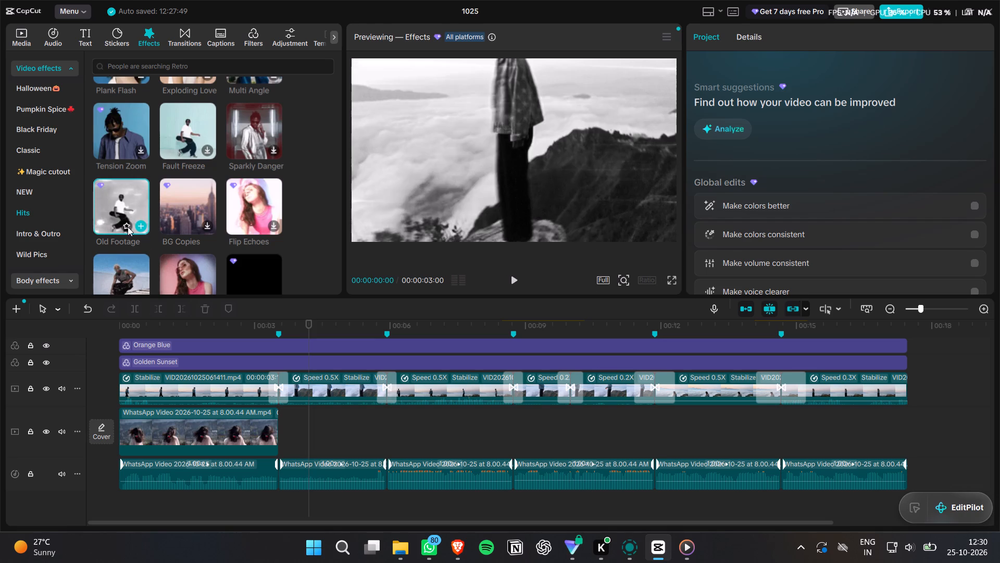
click(603, 103)
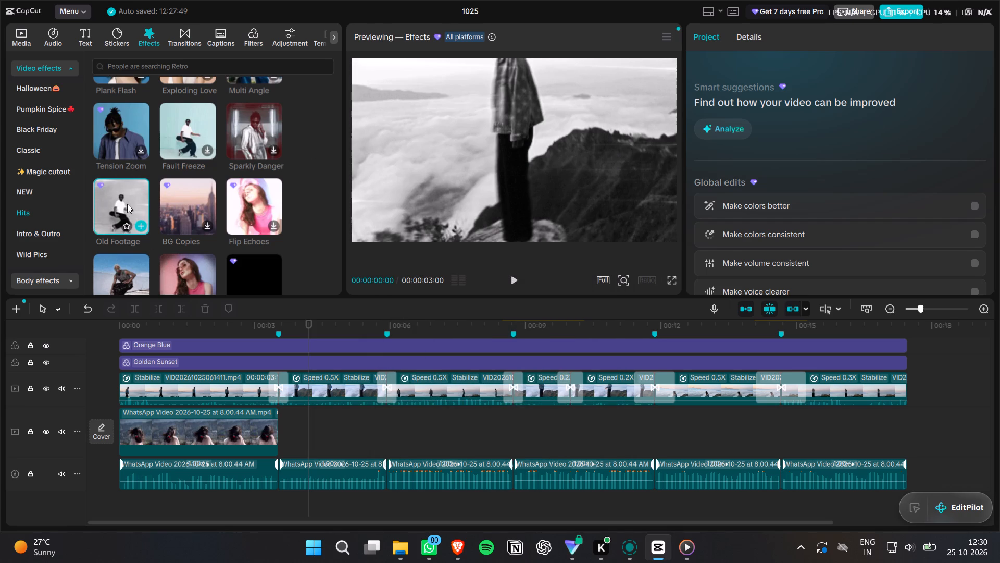
click(124, 203)
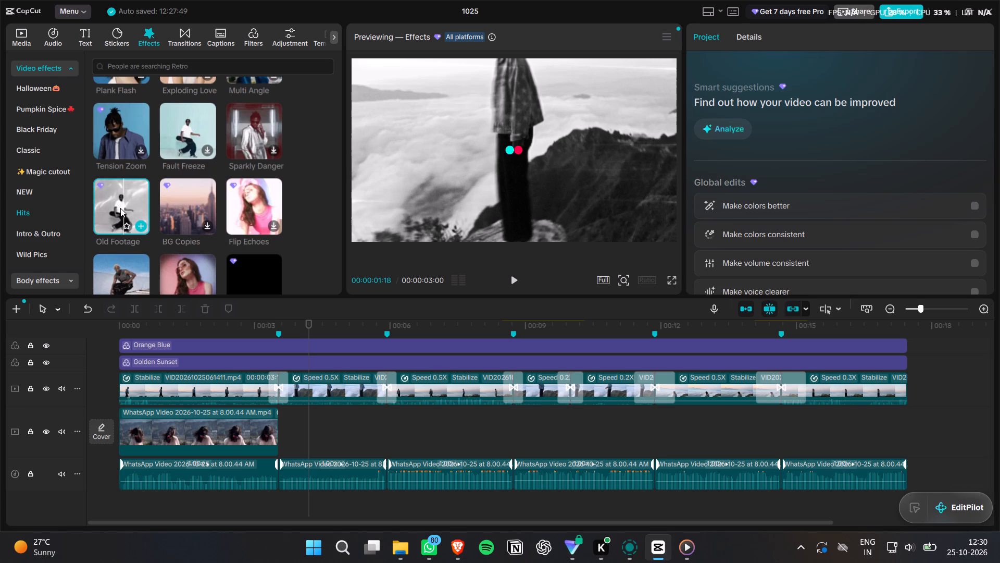
click(119, 207)
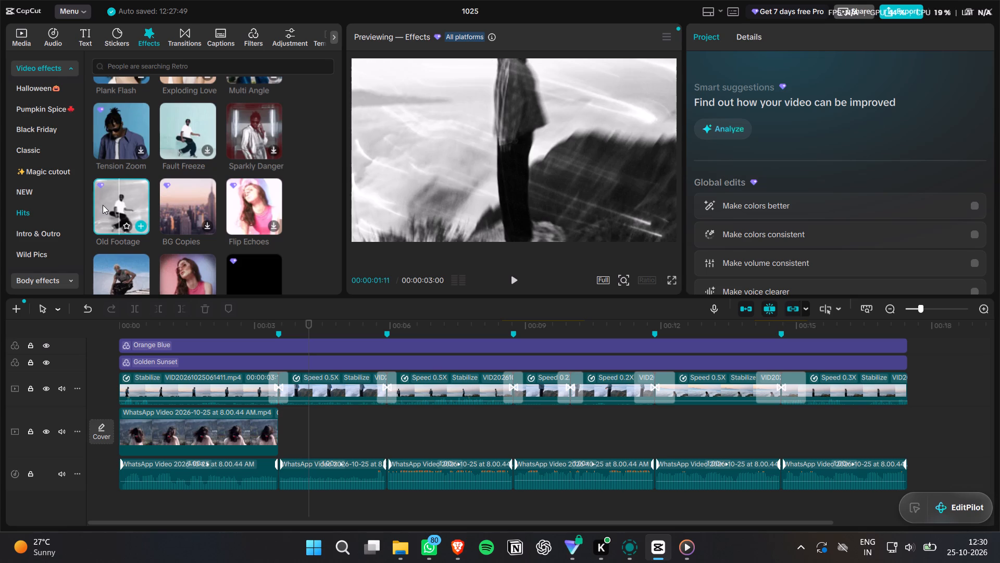
click(102, 204)
key(space)
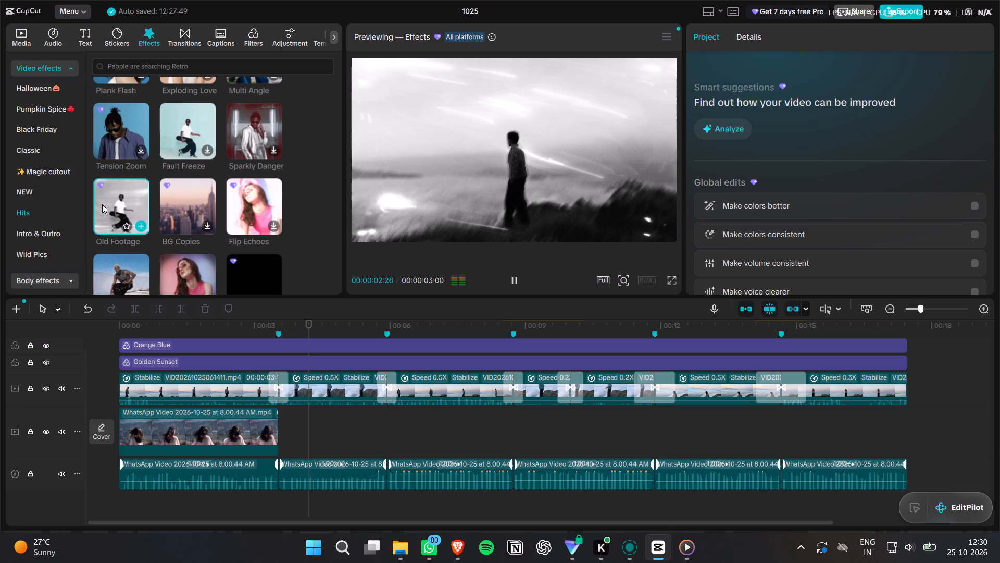
Play back the timeline from the second clip into the last clip, stopping at 00:00:15:18.
click(361, 318)
click(364, 332)
click(361, 328)
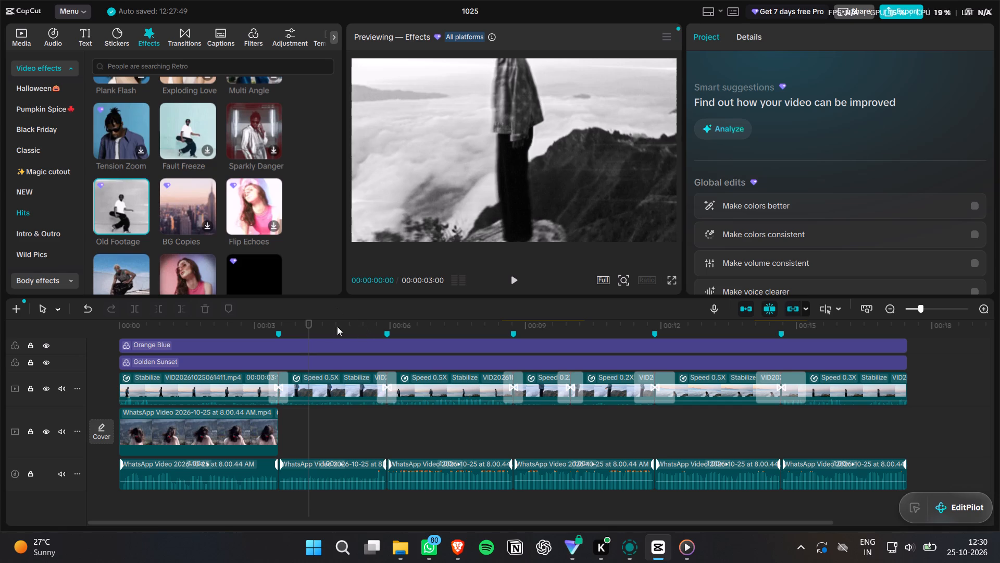
click(287, 324)
click(335, 423)
key(space)
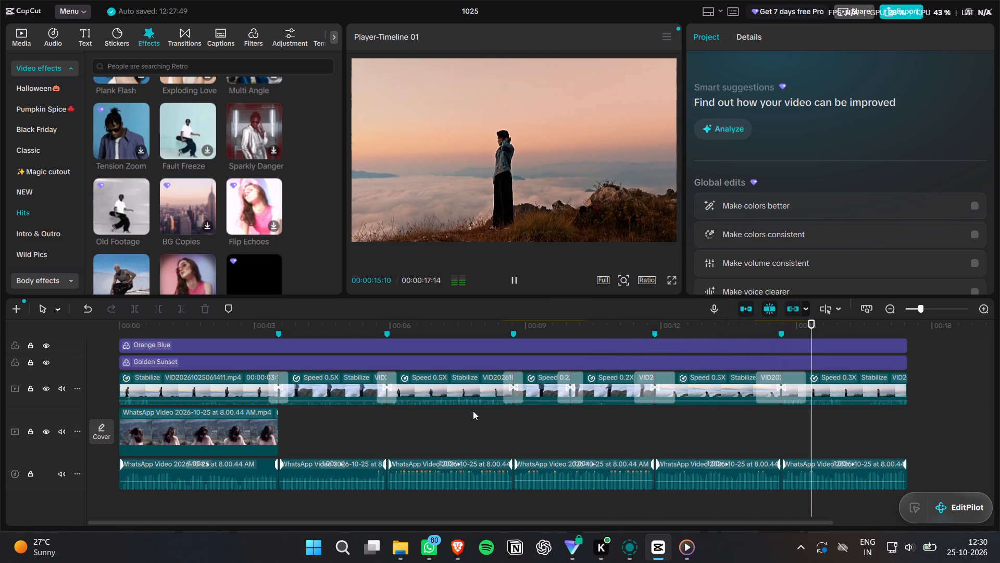
key(space)
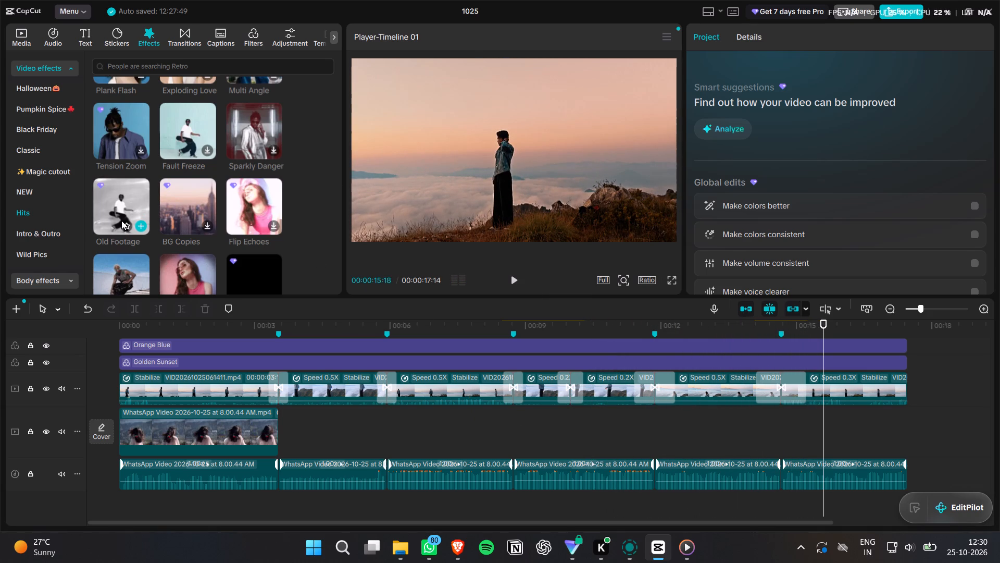
Apply the Old Footage effect to the last clip and play it back from just before the cut.
drag(107, 216, 821, 394)
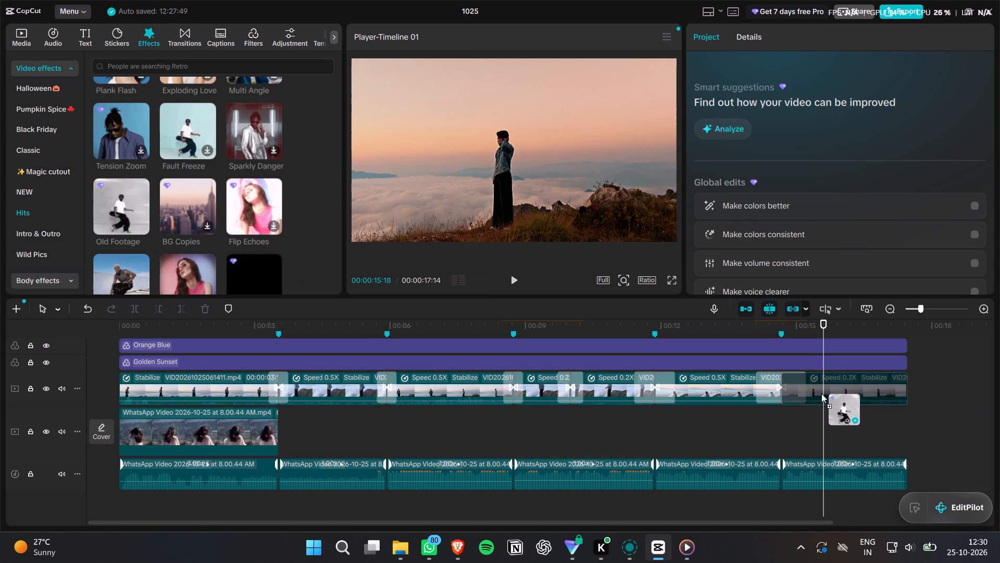
drag(821, 394, 841, 390)
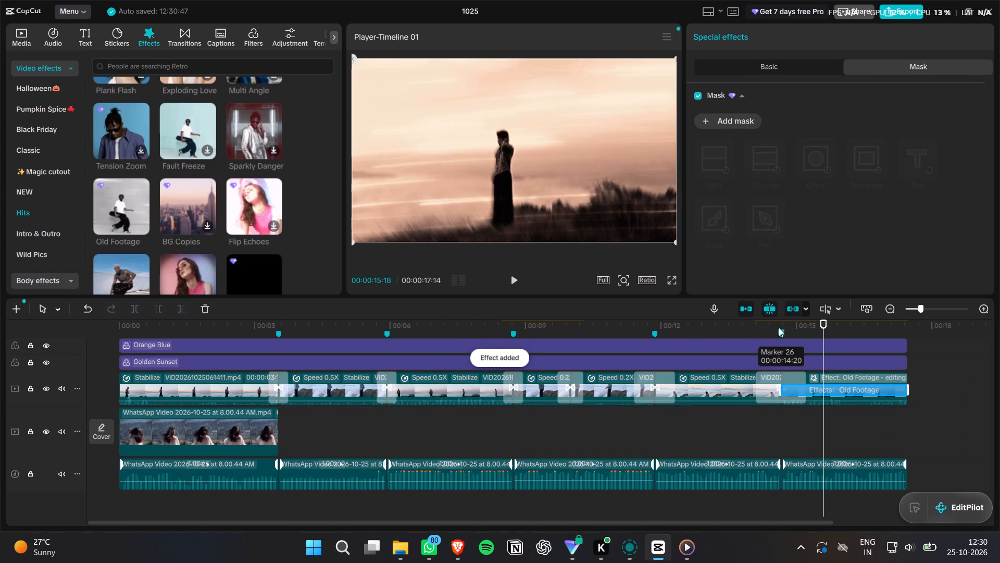
click(773, 323)
key(space)
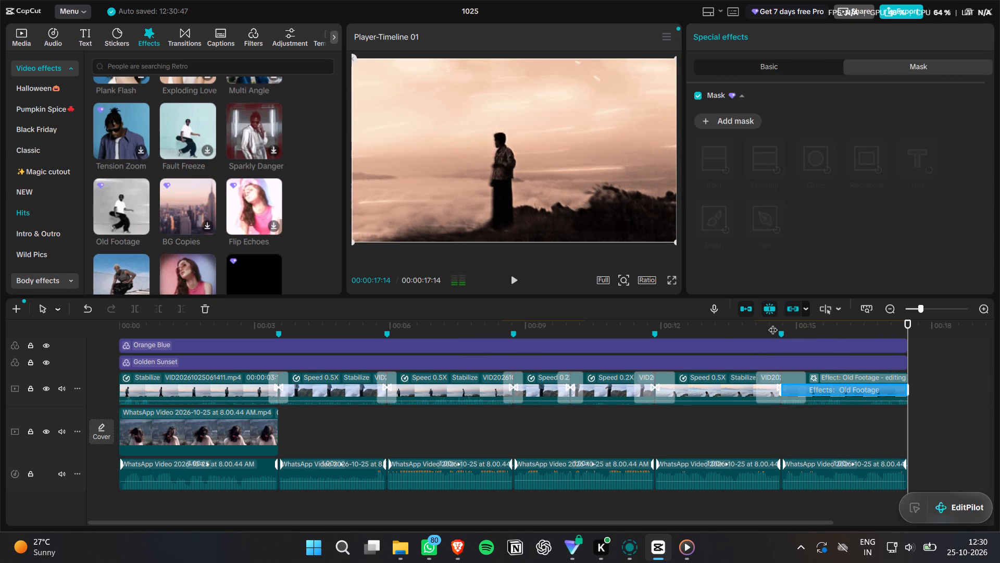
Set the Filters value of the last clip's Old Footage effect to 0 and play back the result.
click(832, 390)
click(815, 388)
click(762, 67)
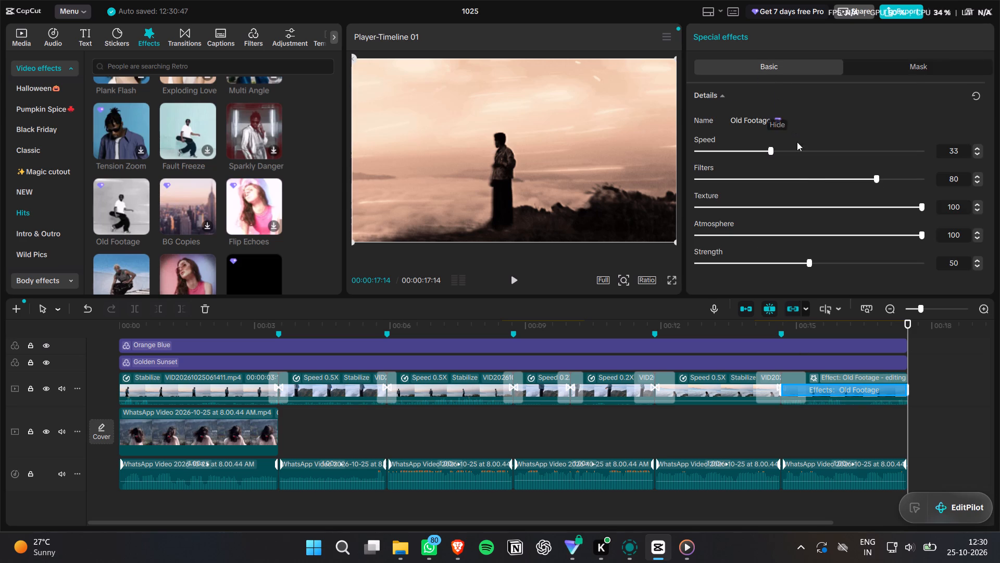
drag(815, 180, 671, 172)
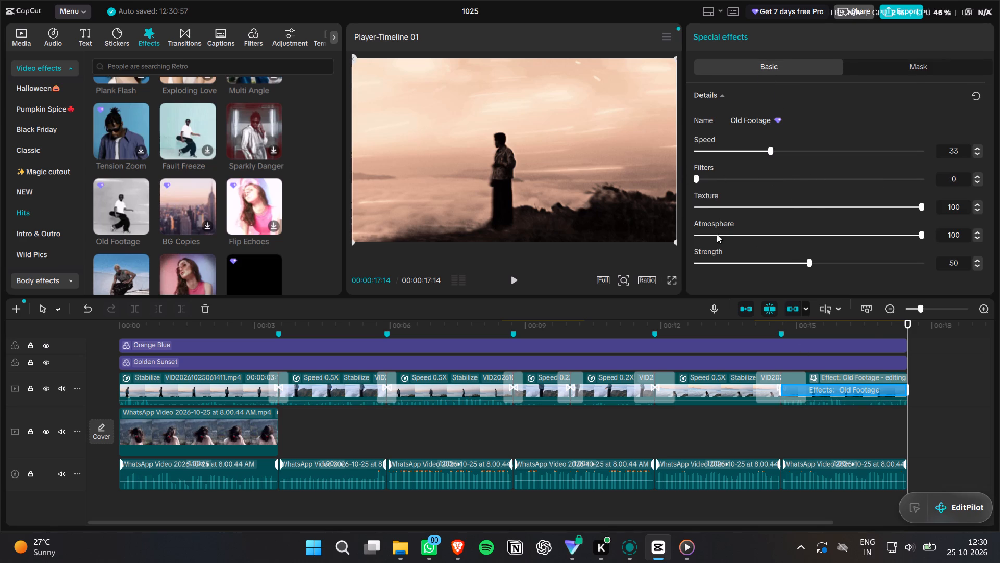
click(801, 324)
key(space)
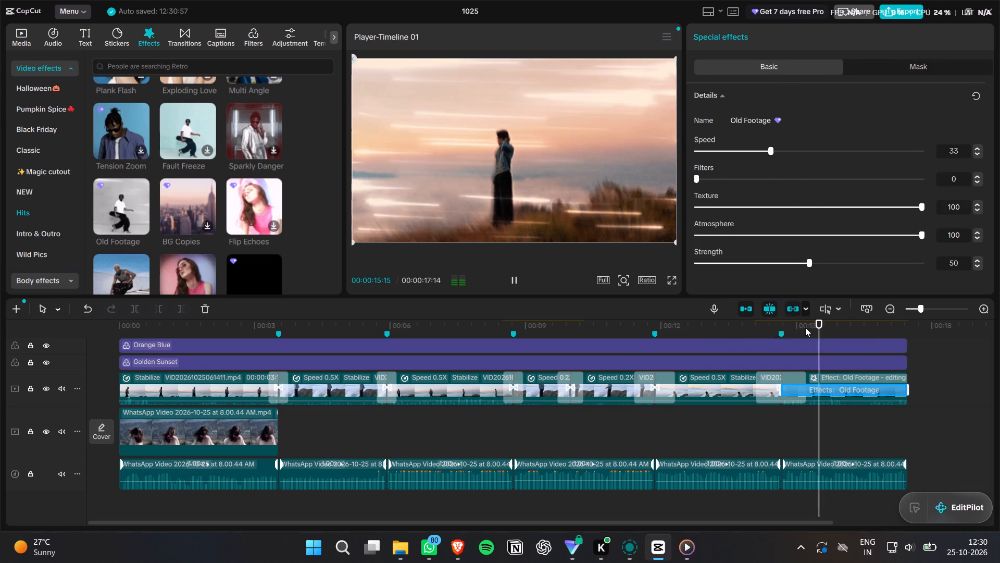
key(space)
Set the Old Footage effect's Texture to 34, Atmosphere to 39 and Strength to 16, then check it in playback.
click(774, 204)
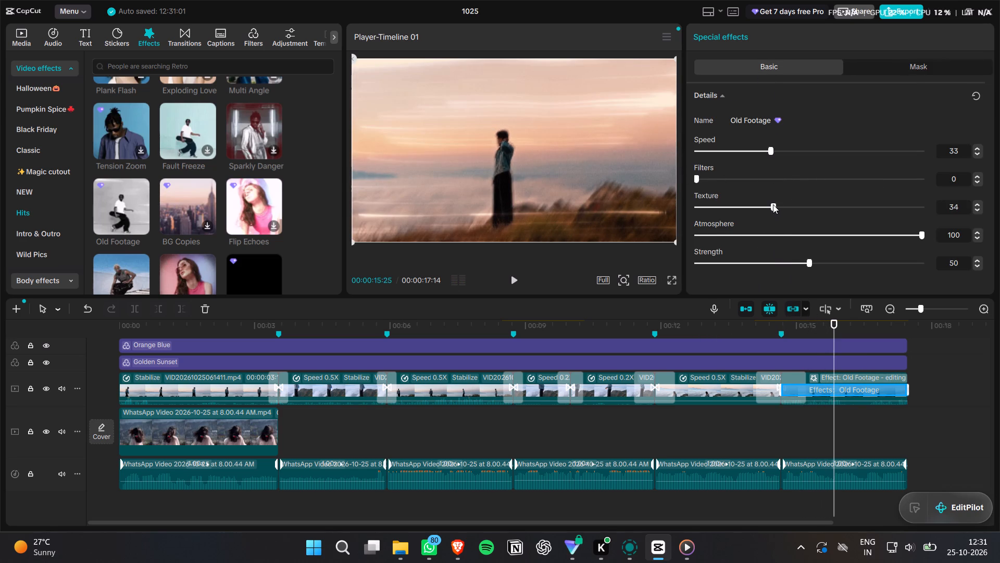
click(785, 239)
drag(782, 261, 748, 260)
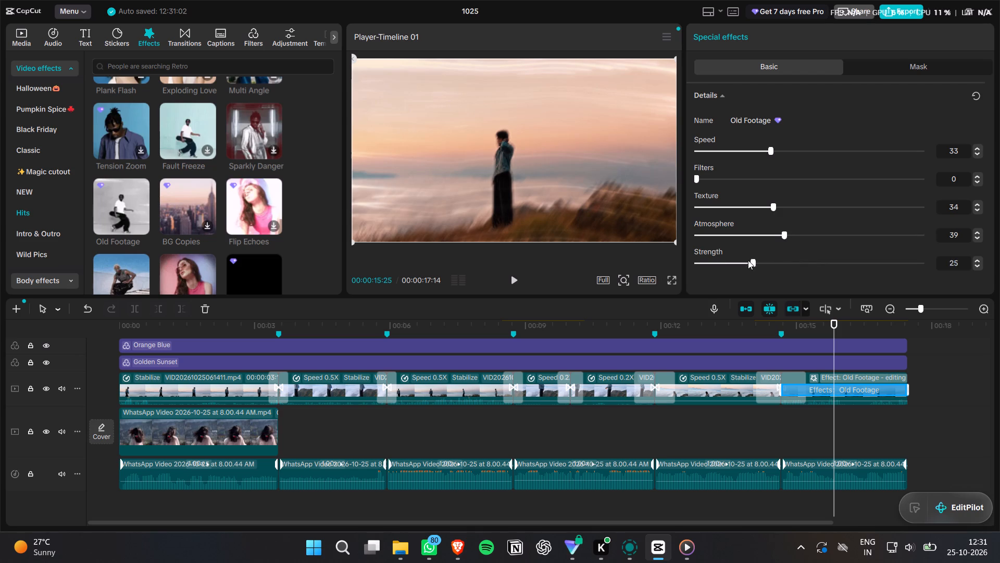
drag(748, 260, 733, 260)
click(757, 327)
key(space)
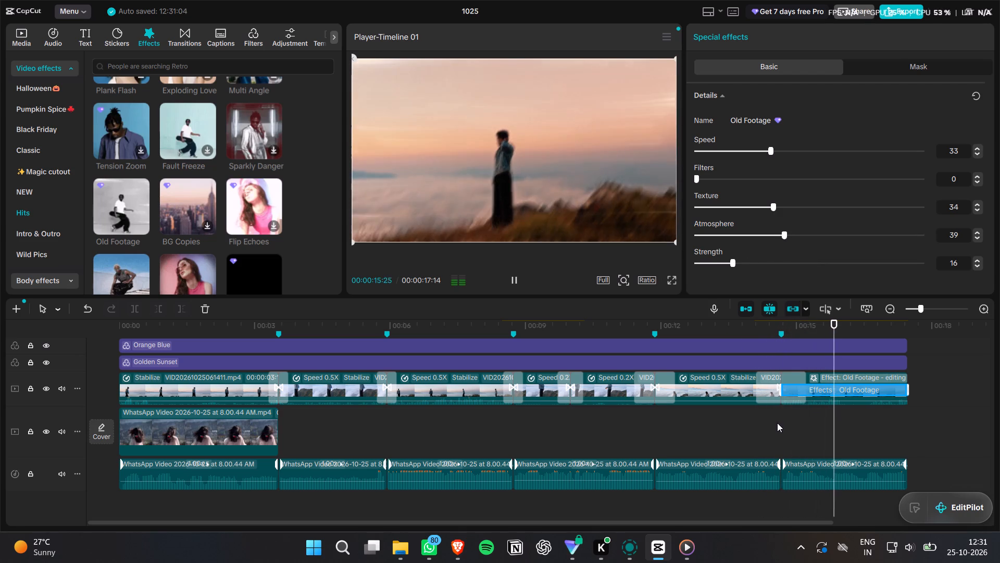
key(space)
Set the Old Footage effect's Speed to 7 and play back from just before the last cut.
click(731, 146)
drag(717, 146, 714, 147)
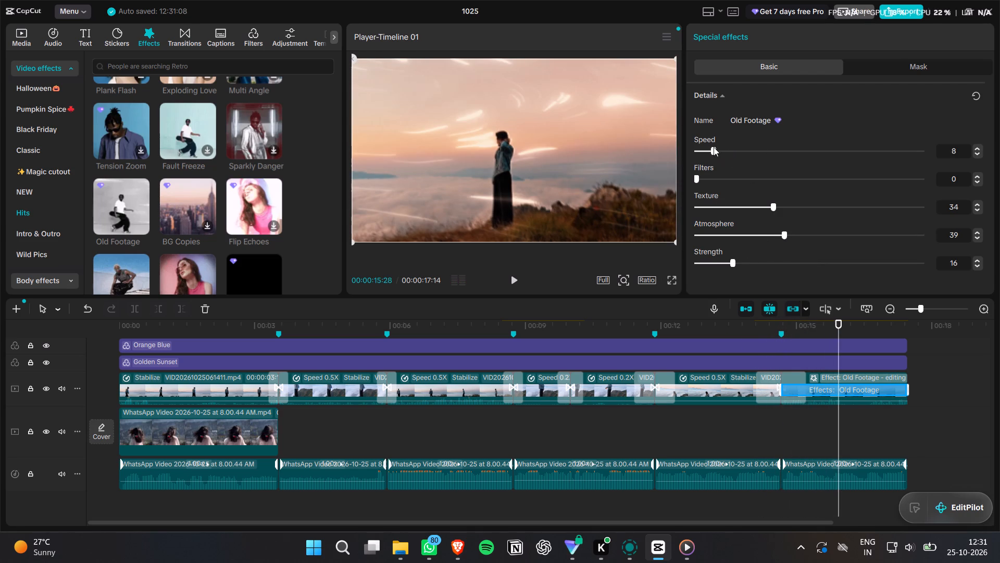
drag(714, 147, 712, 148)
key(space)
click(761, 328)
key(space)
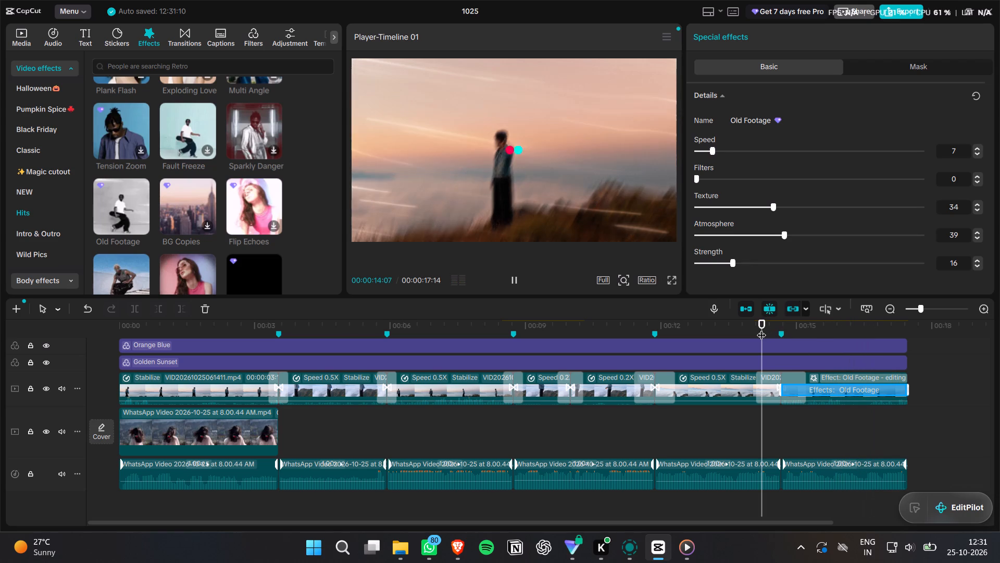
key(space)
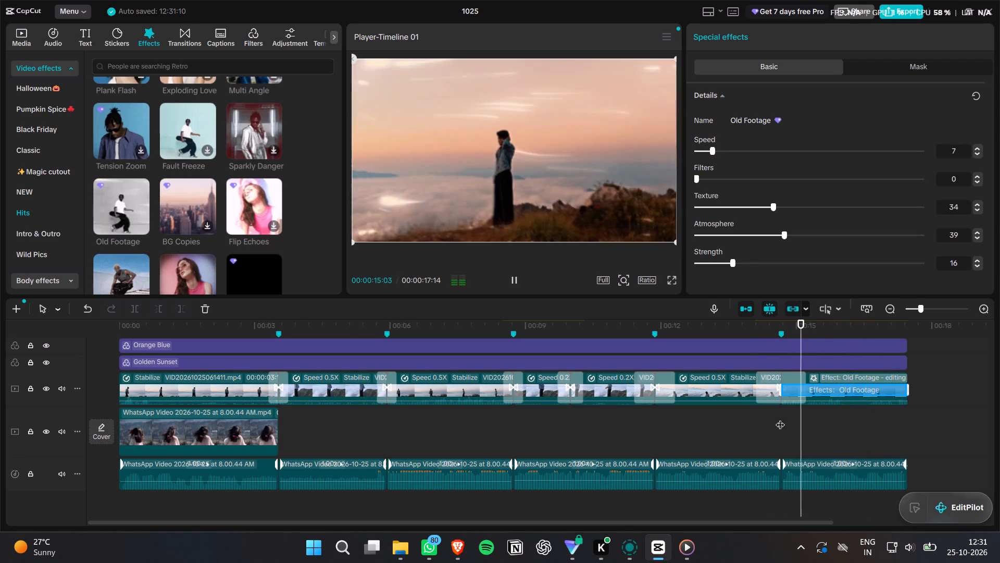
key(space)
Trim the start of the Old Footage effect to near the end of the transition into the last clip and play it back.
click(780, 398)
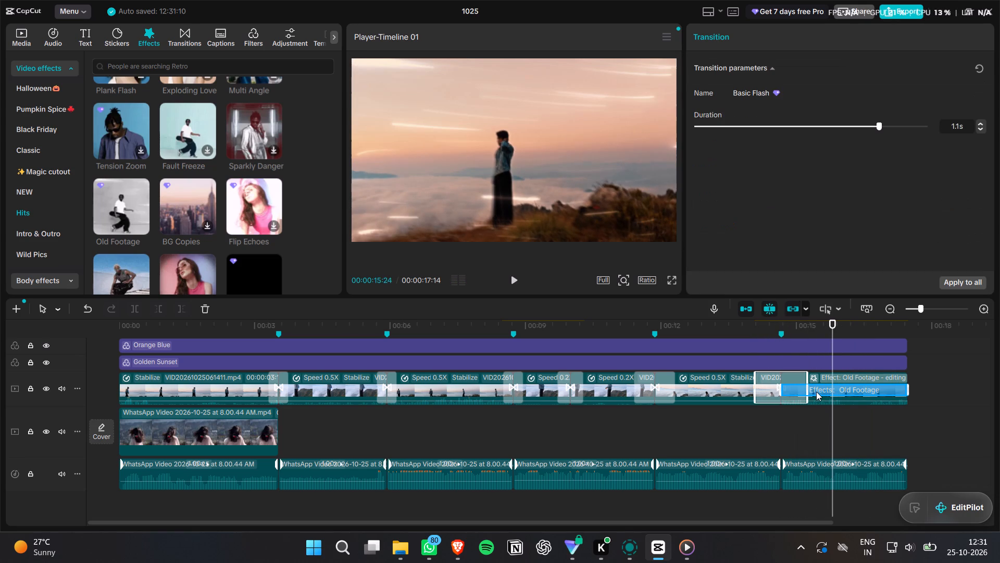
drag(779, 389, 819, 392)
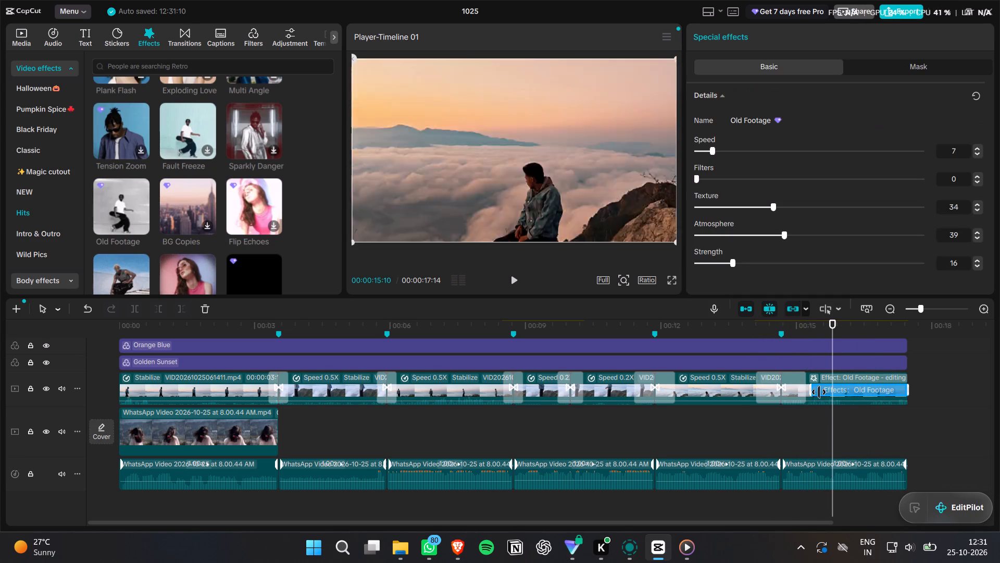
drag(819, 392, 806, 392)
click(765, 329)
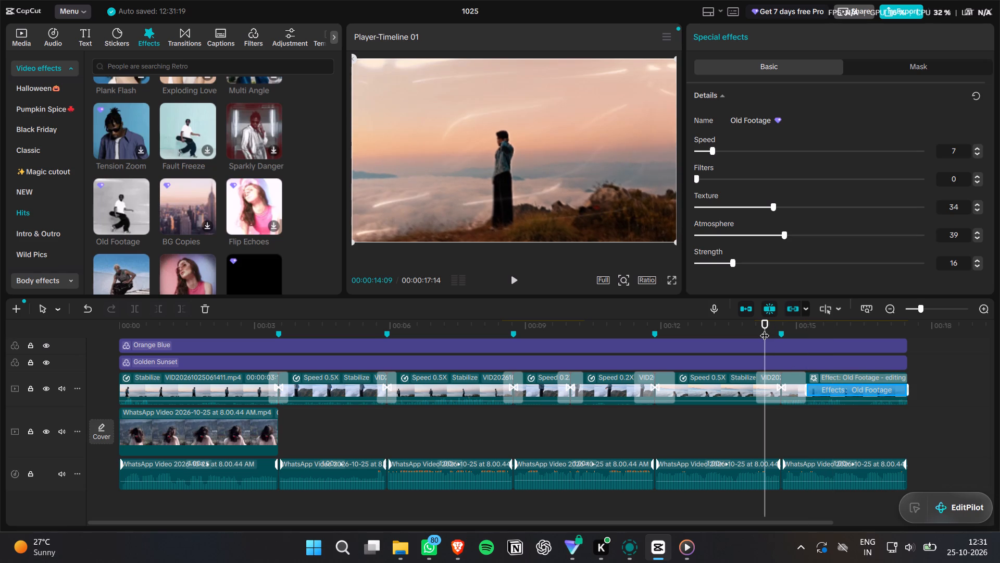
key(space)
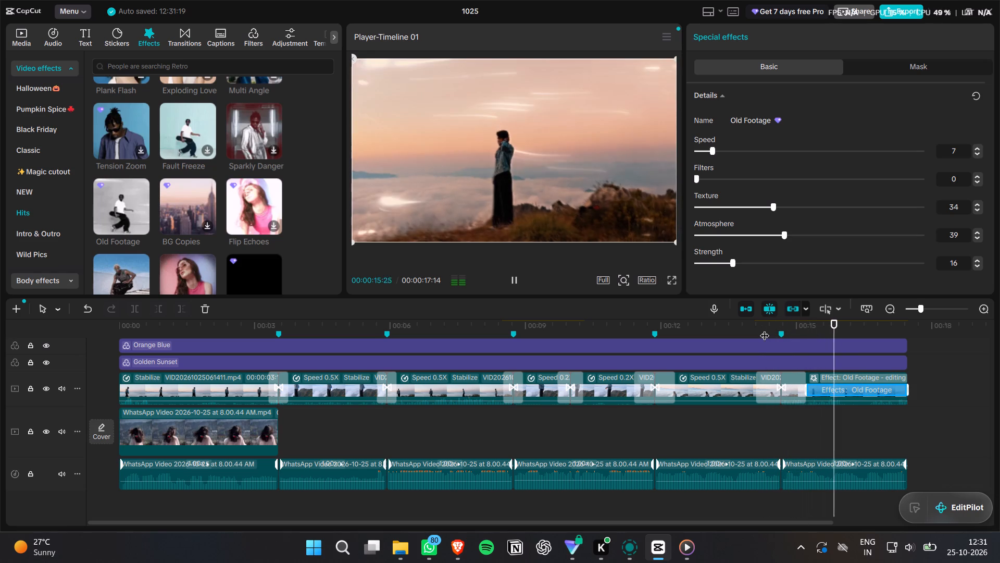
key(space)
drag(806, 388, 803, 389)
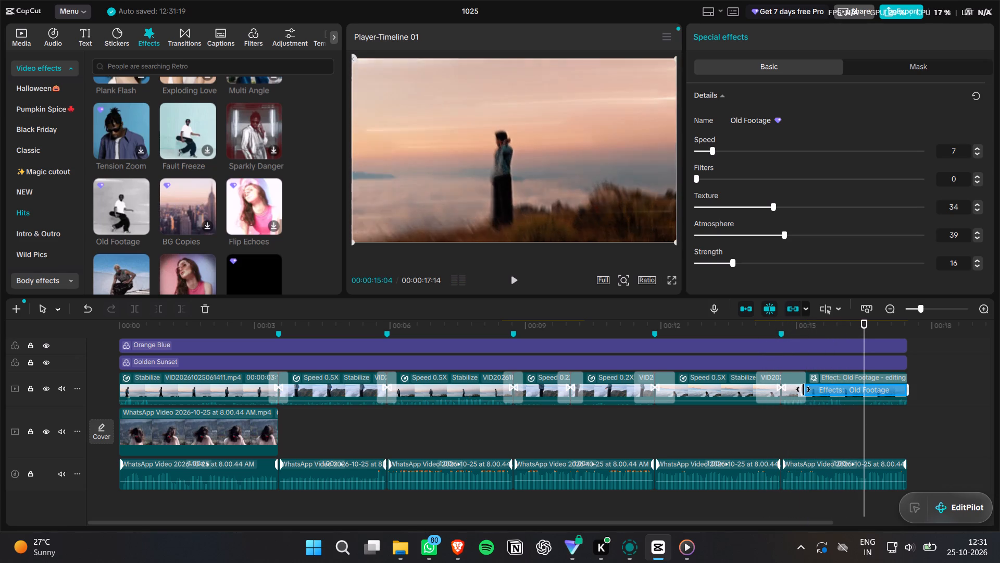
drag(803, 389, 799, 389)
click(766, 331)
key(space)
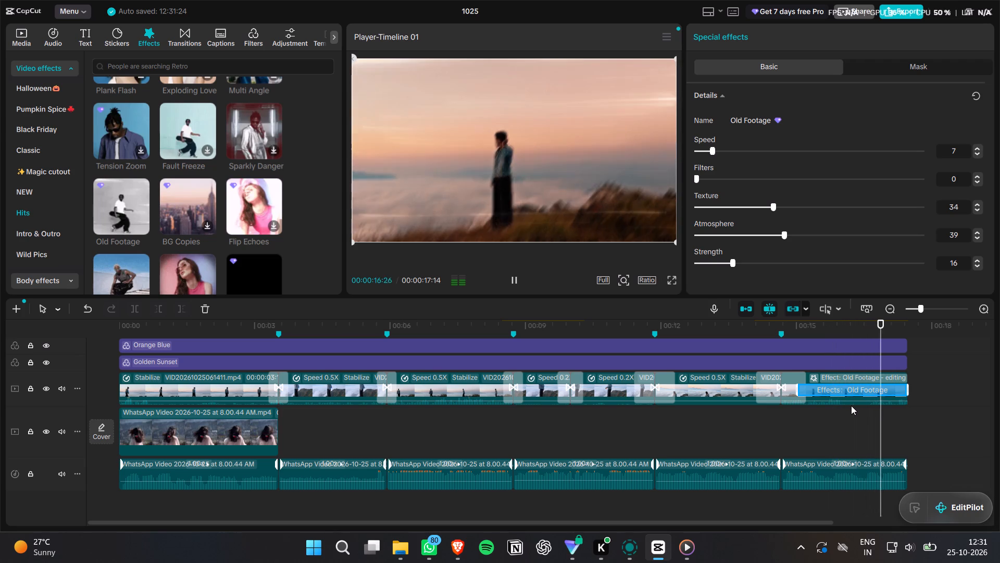
Delete the Old Footage effect from the last clip.
click(863, 388)
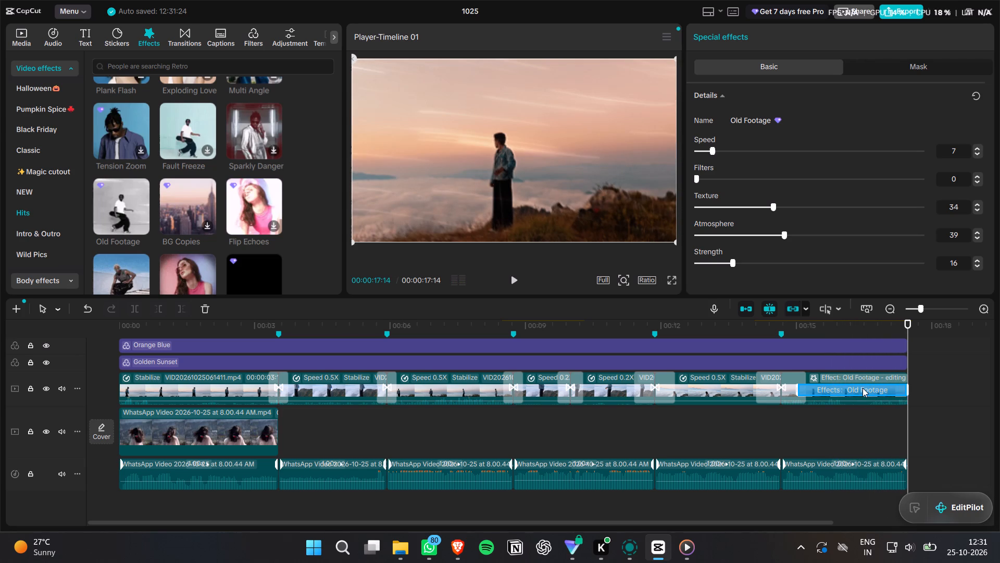
key(BackSpace)
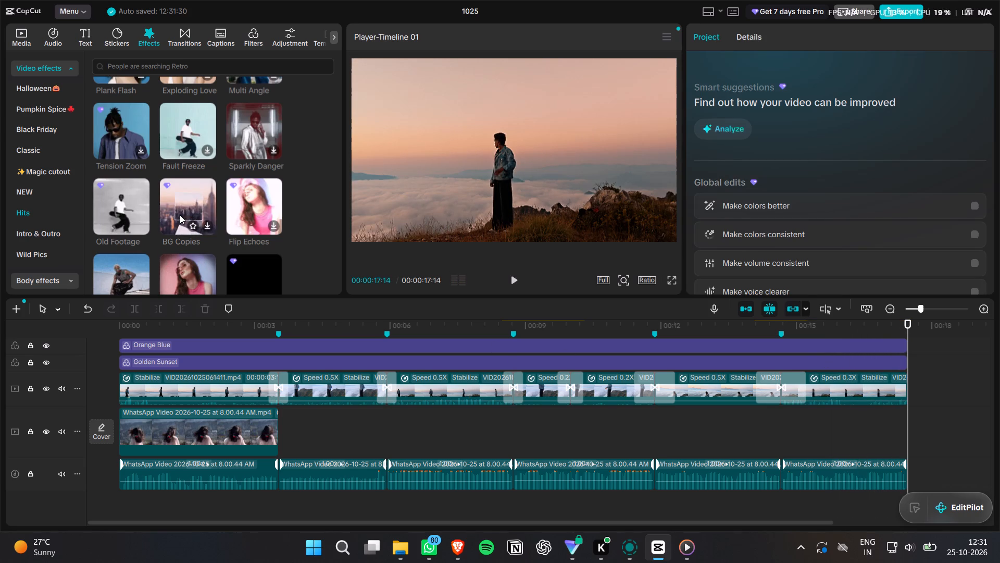
Browse further through the Hits video effects, then download and preview the Dreamy Light effect.
scroll(180, 214, down, 1)
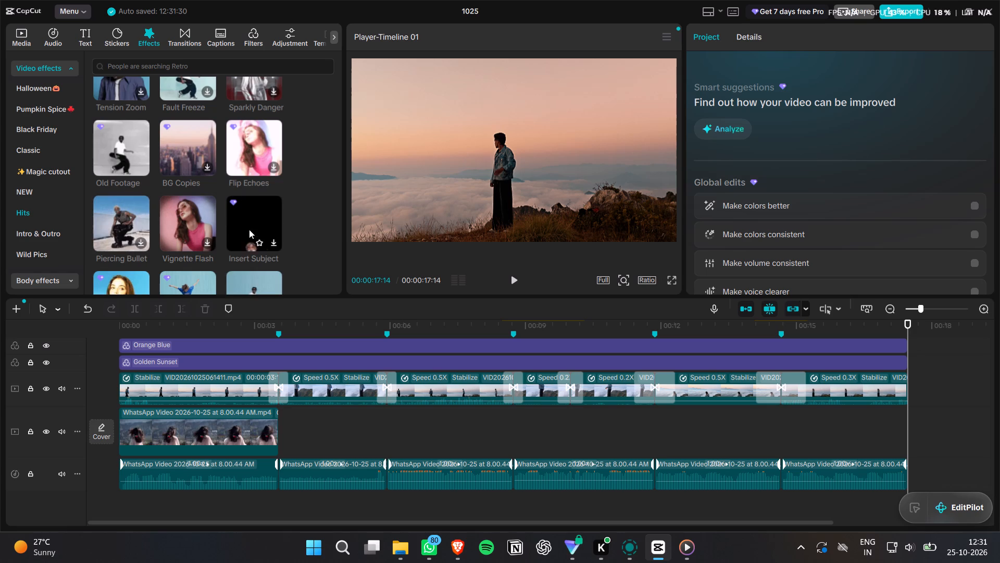
scroll(242, 224, down, 1)
scroll(162, 238, down, 1)
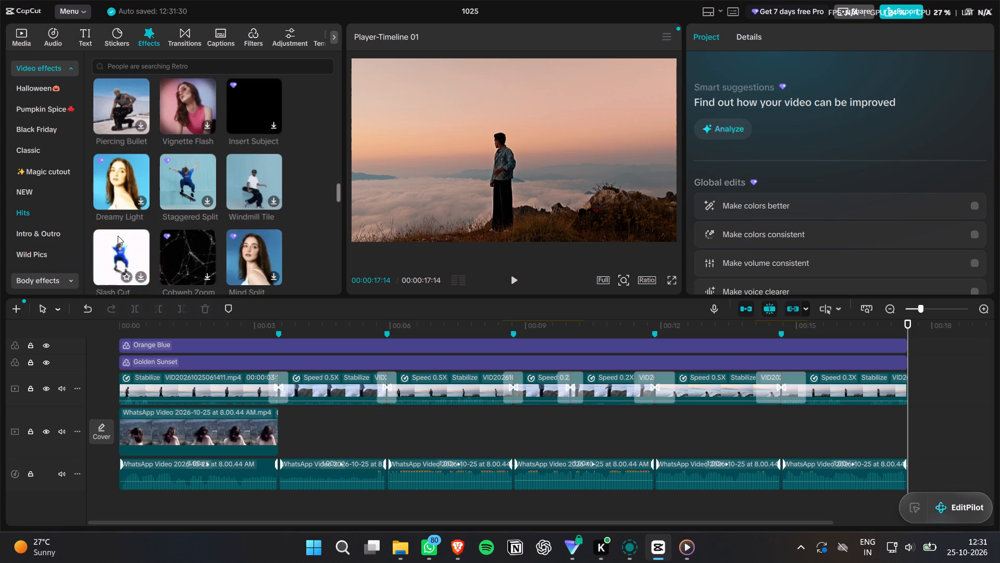
click(127, 179)
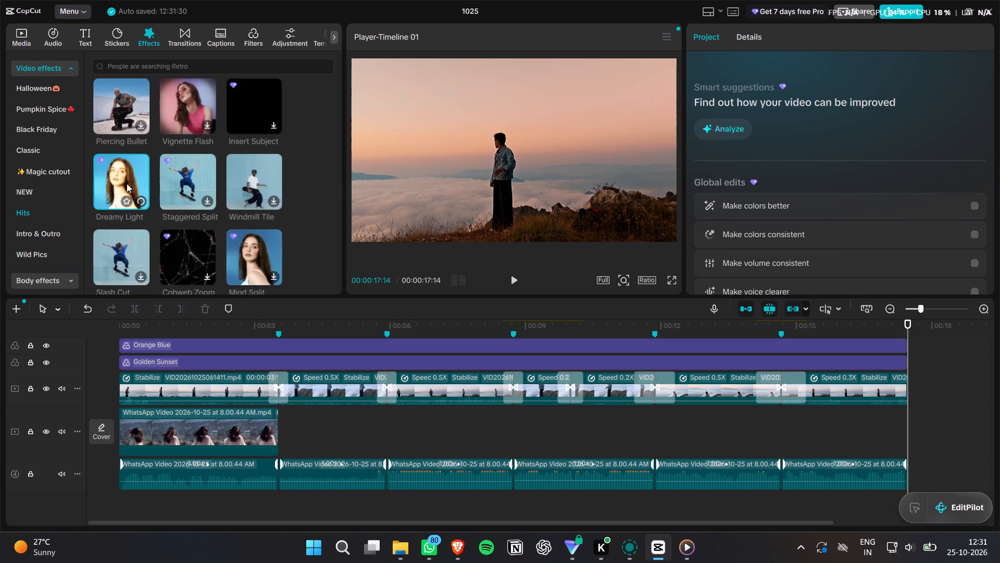
click(127, 179)
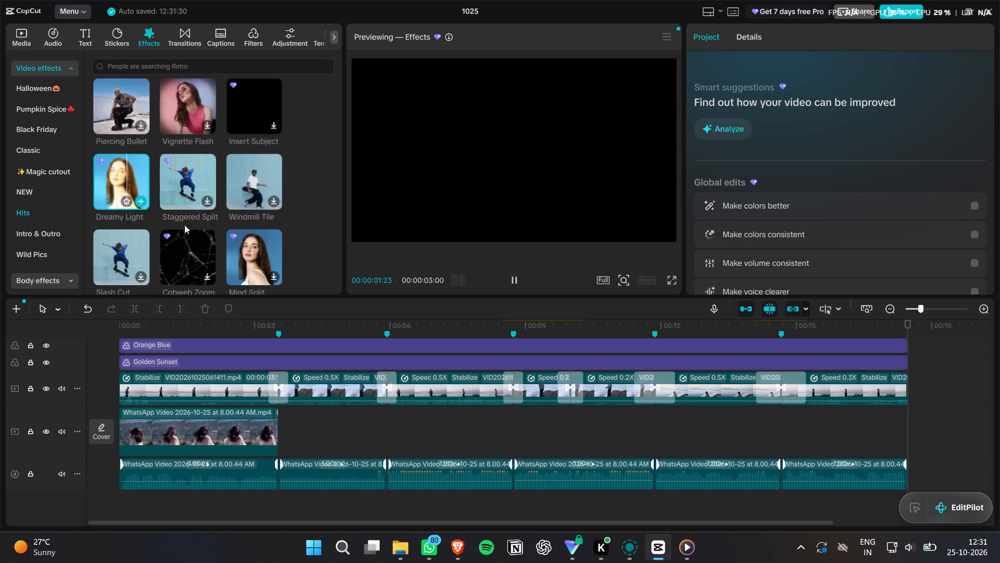
Position the playhead at 00:00:04:15 in the second clip and preview the Dreamy Light effect on that footage.
click(433, 323)
click(451, 394)
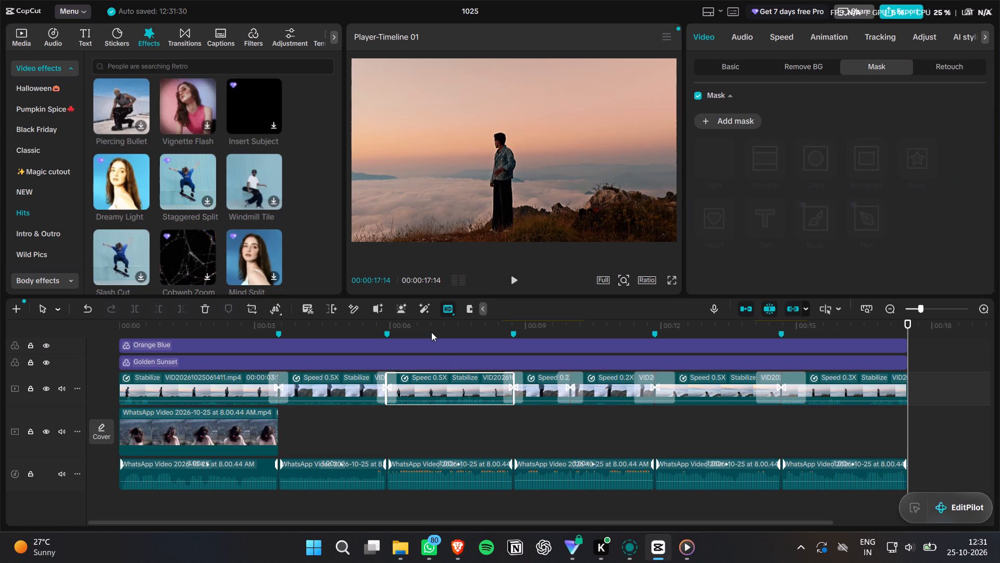
click(129, 181)
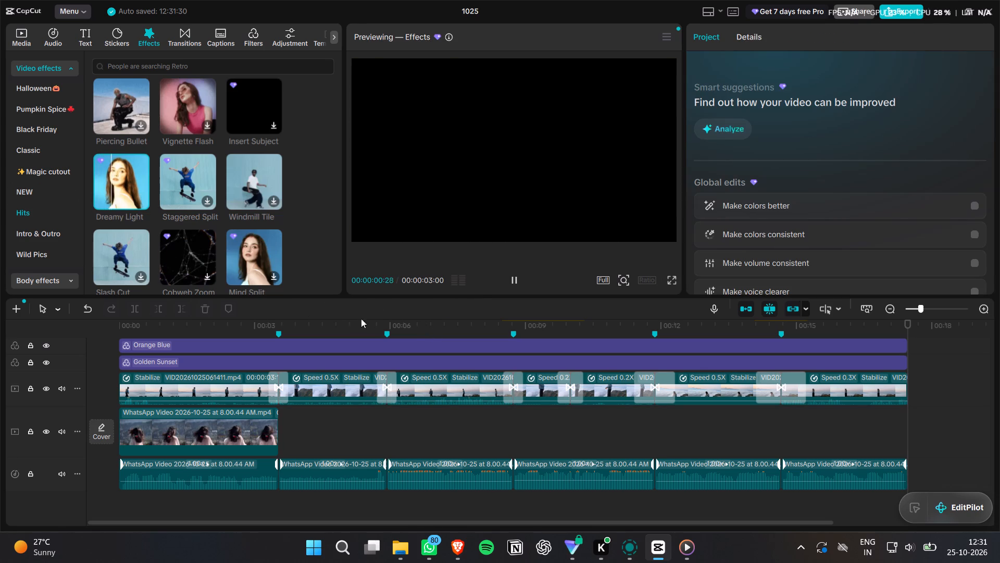
key(space)
click(413, 325)
drag(430, 325, 436, 325)
click(830, 324)
drag(897, 325, 891, 323)
key(space)
click(105, 178)
key(space)
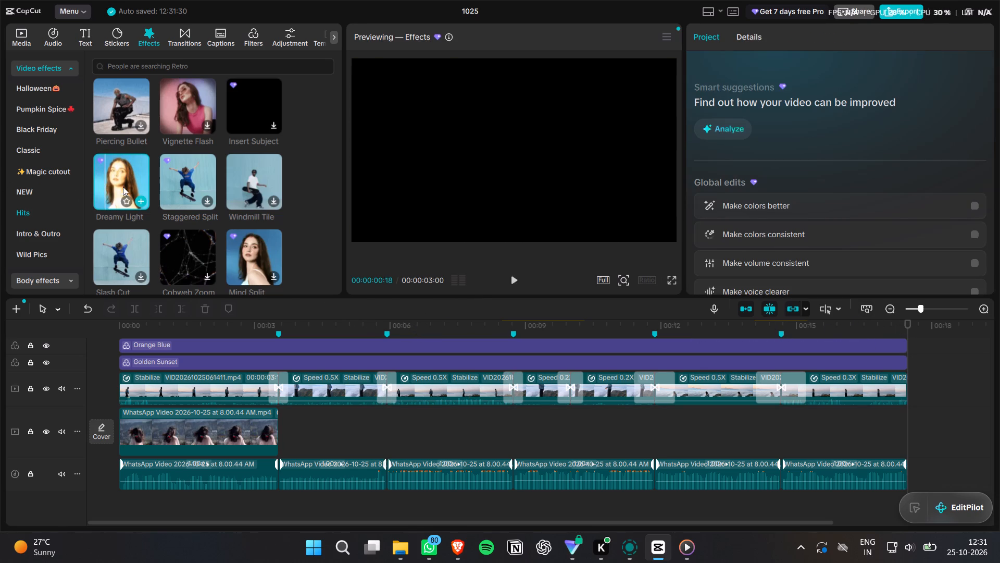
click(281, 333)
click(301, 329)
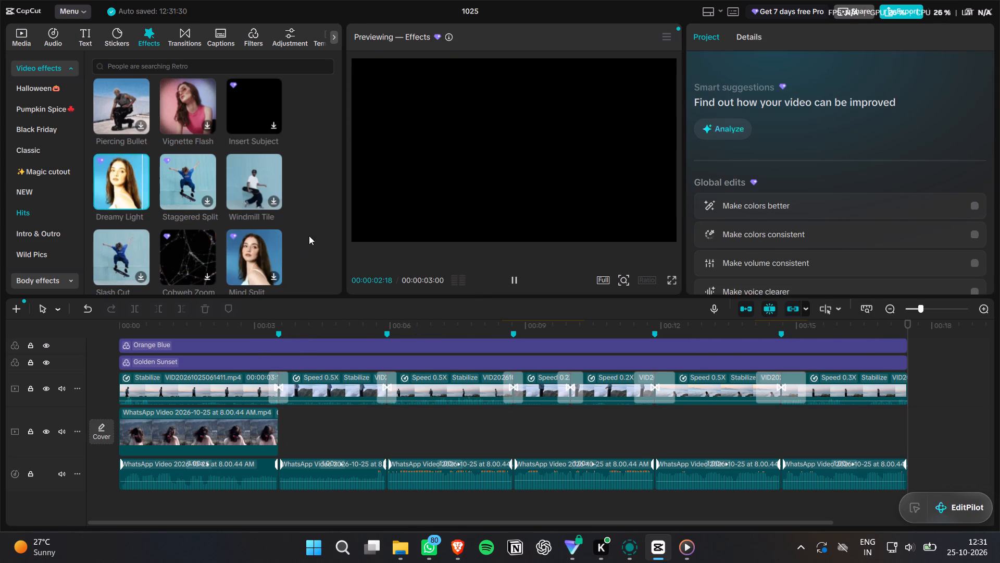
click(309, 236)
click(301, 336)
click(323, 326)
click(119, 185)
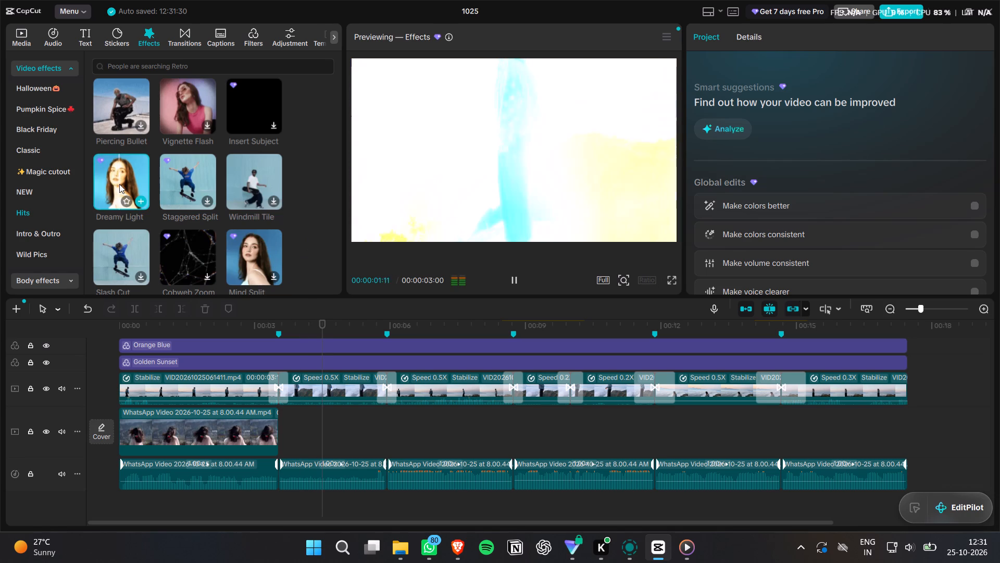
key(space)
Add the Dreamy Light effect on its own track above the filters, starting at the third clip, and play its opening.
drag(119, 184, 433, 330)
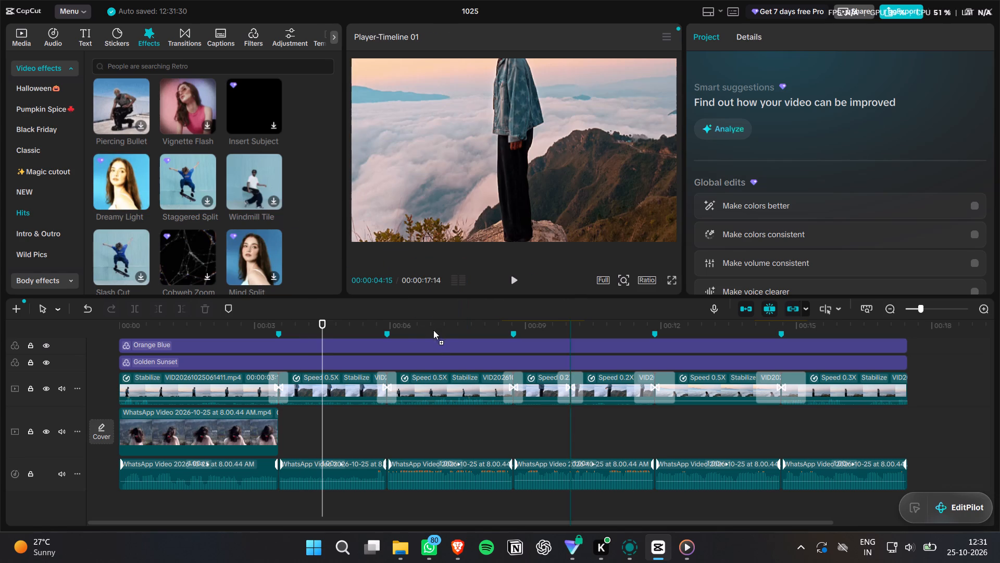
drag(433, 330, 396, 340)
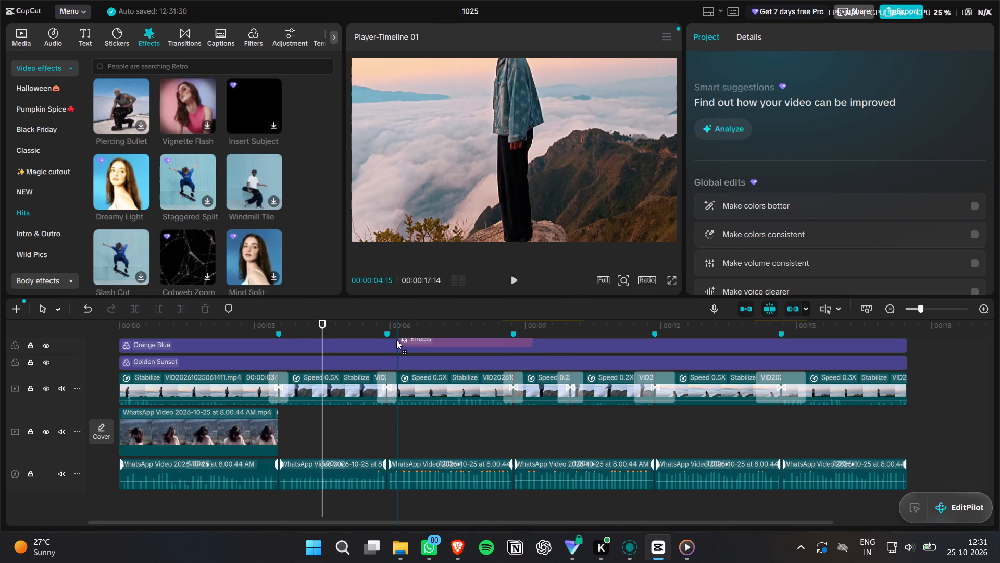
drag(396, 340, 392, 335)
scroll(418, 362, up, 1)
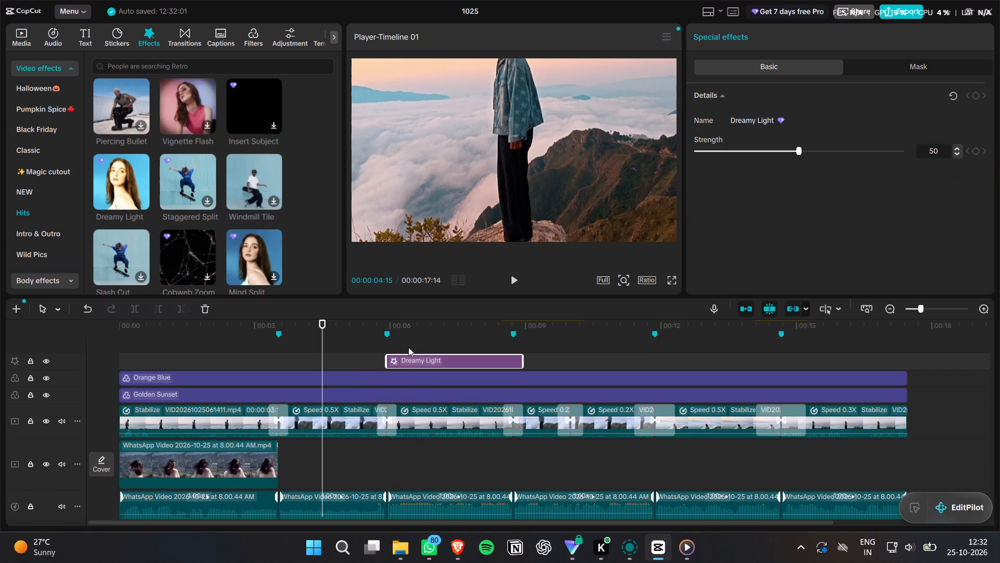
click(399, 333)
key(space)
key(space)
Shift the Dreamy Light effect to start at about 7 s and set its Strength to 26.
drag(443, 359, 491, 334)
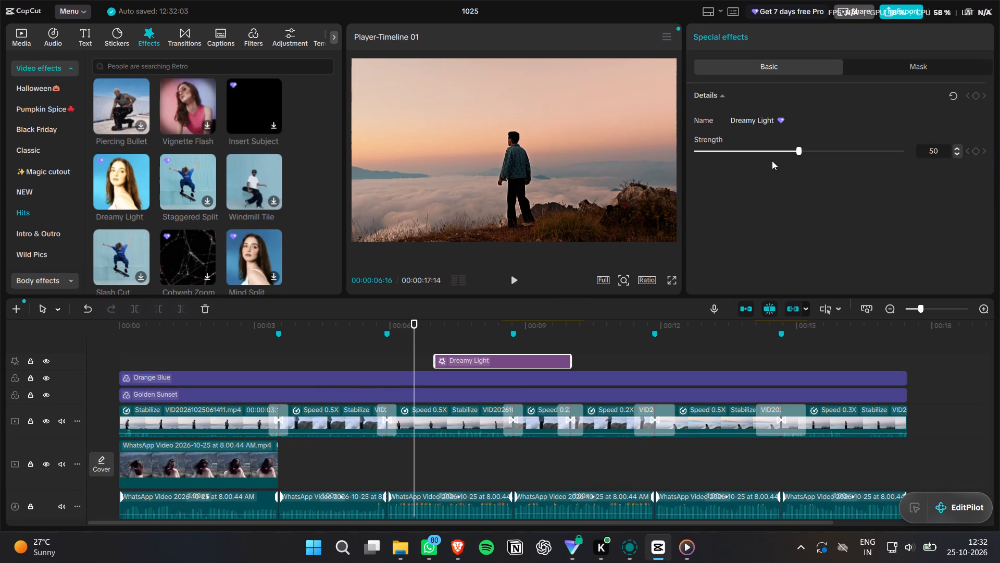
drag(767, 152, 749, 153)
click(446, 327)
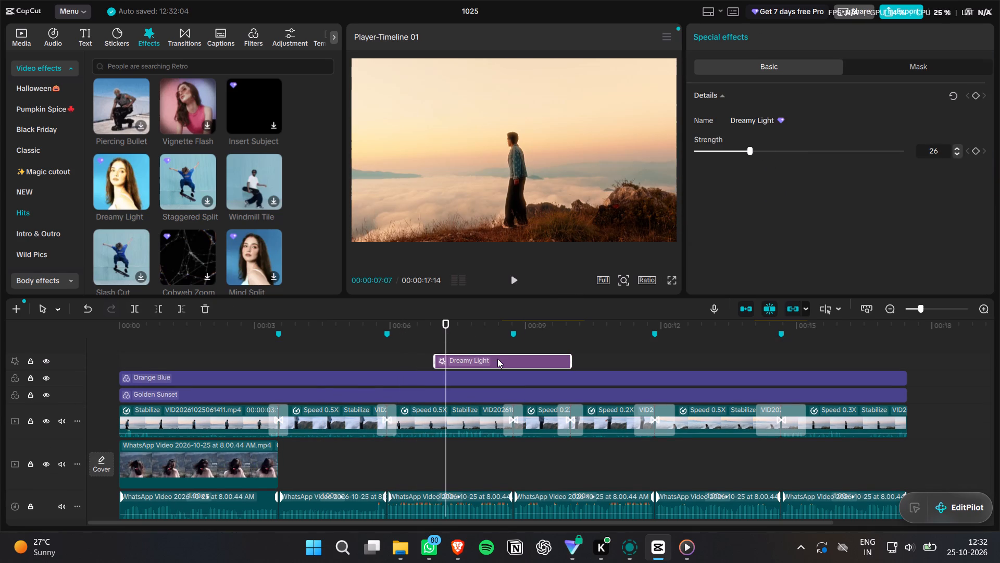
Move the Dreamy Light effect to start just after the transition into the third clip, trim its end to the clip's end, and play it back.
drag(497, 359, 460, 360)
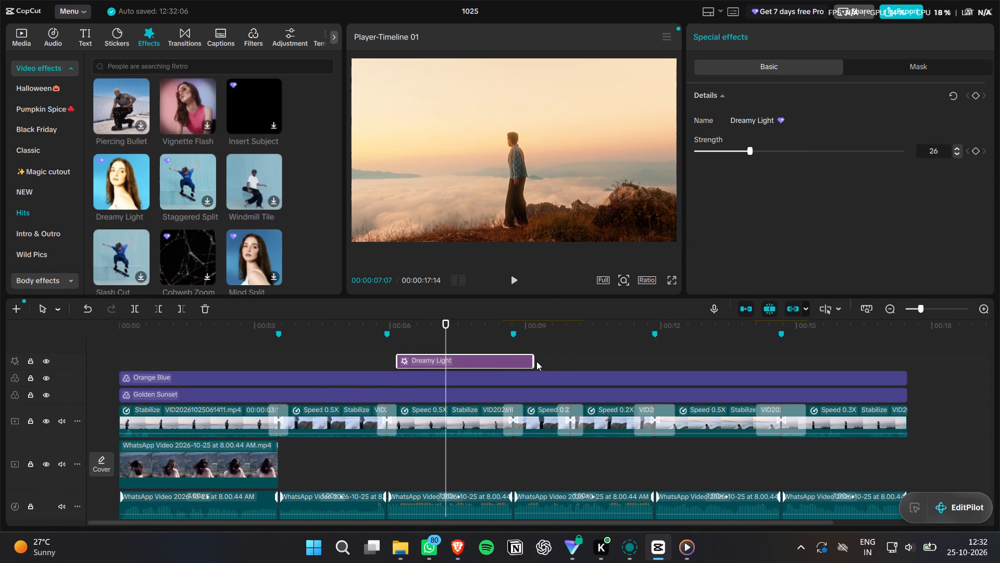
drag(534, 360, 512, 360)
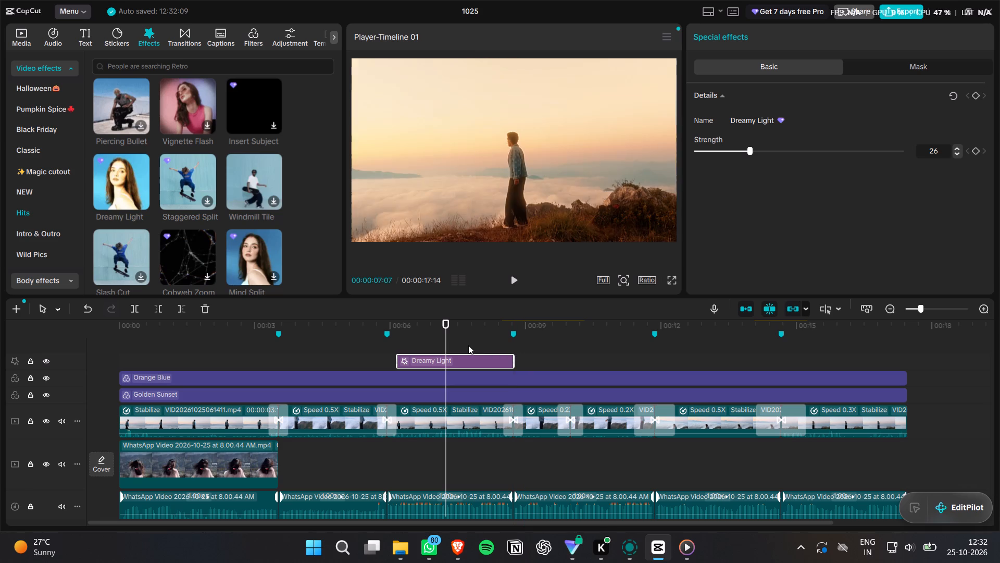
key(space)
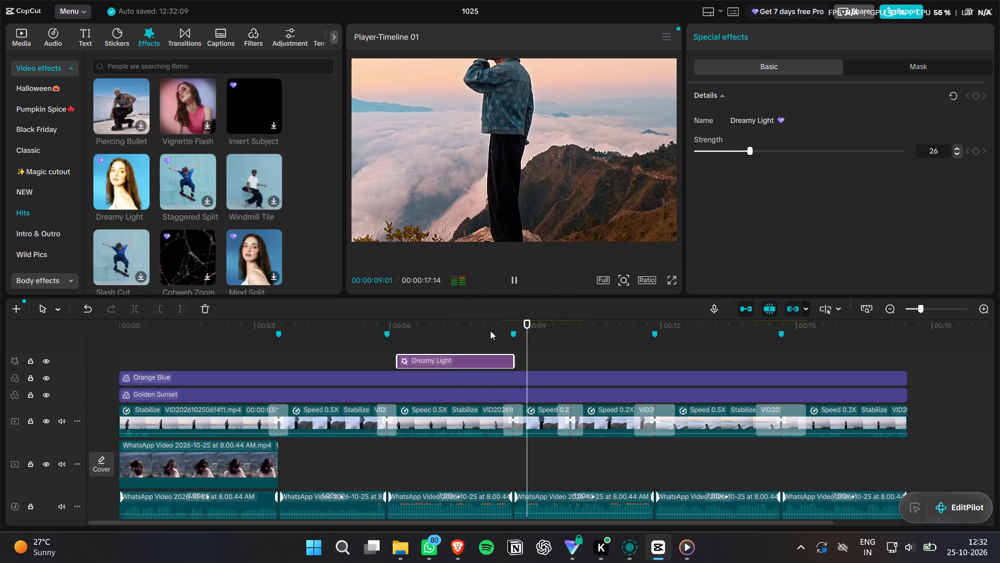
Lower the Dreamy Light effect's Strength to 21 and play the edit from 00:00:06:14 into the later clips.
key(space)
click(411, 327)
click(448, 358)
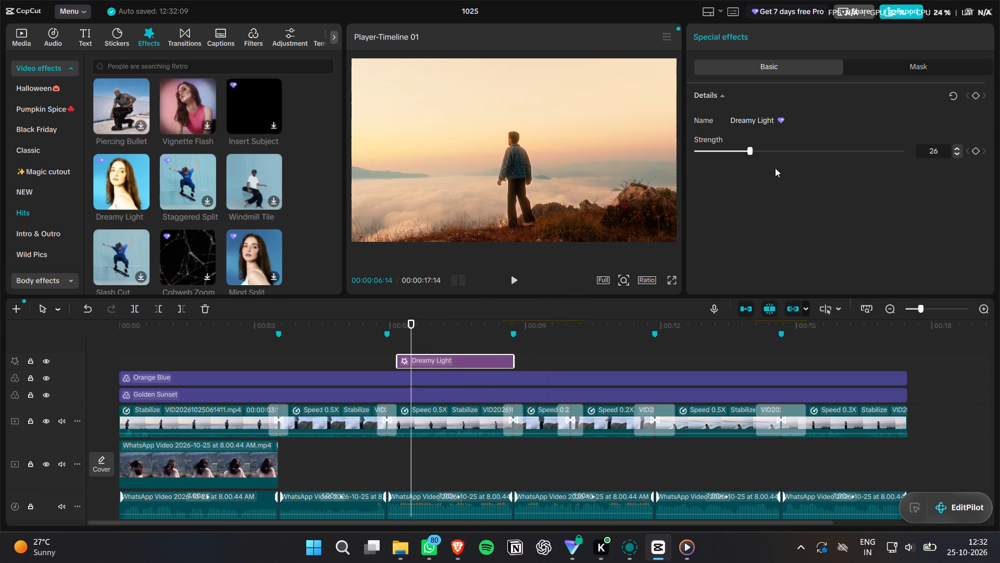
double_click(959, 156)
double_click(957, 153)
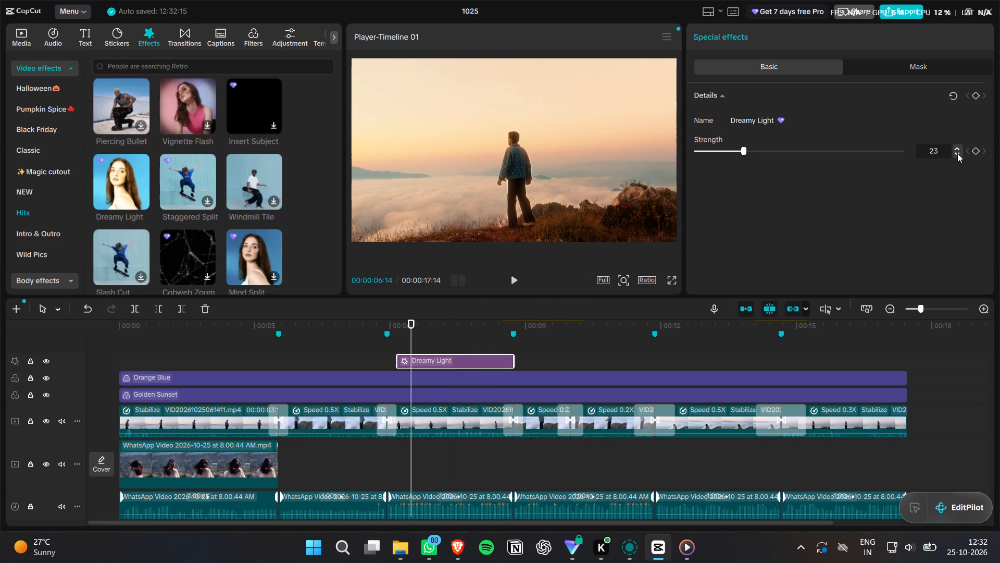
double_click(957, 153)
key(space)
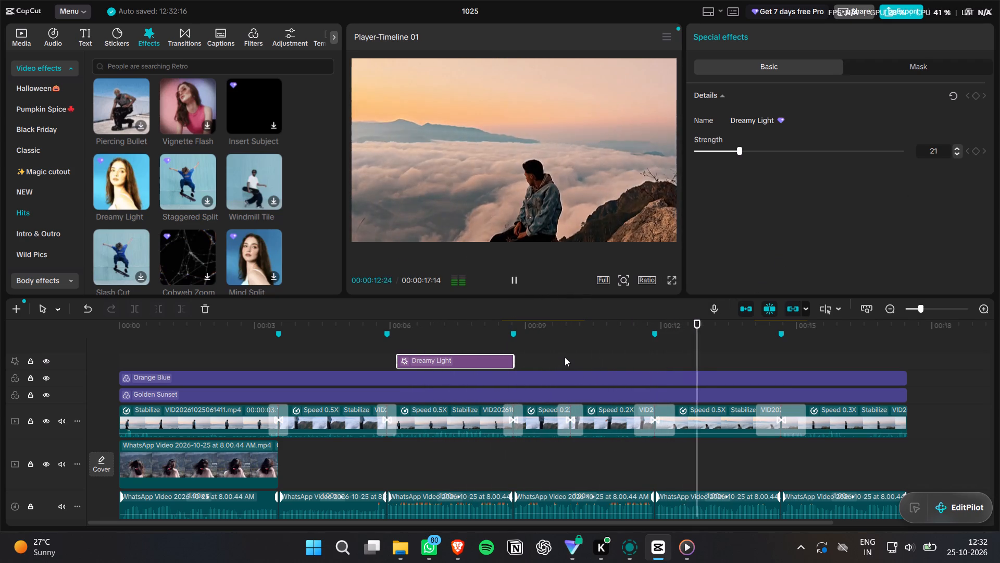
key(space)
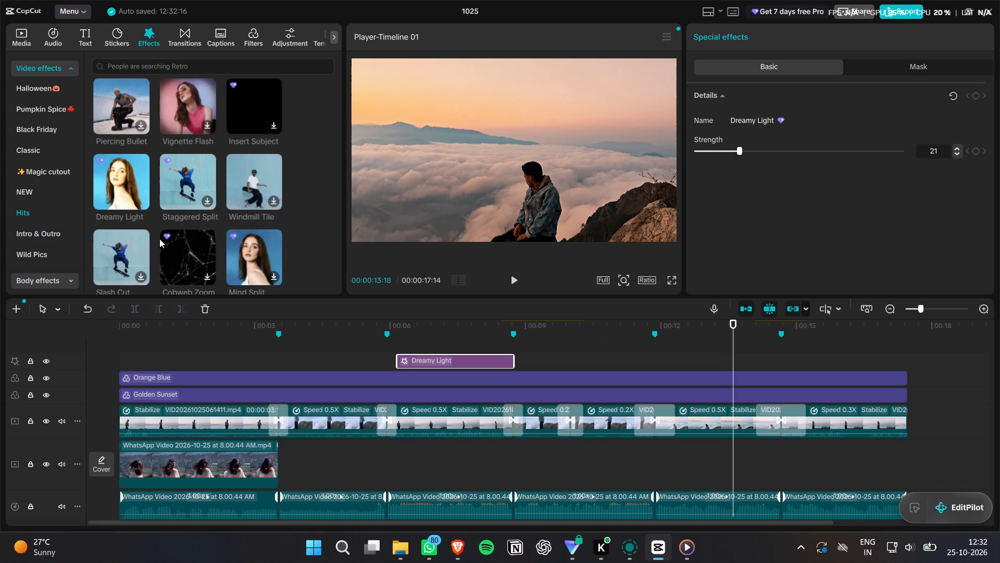
Browse the Hits video effects beyond Dreamy Light for another look that suits the mountain footage.
scroll(245, 259, down, 2)
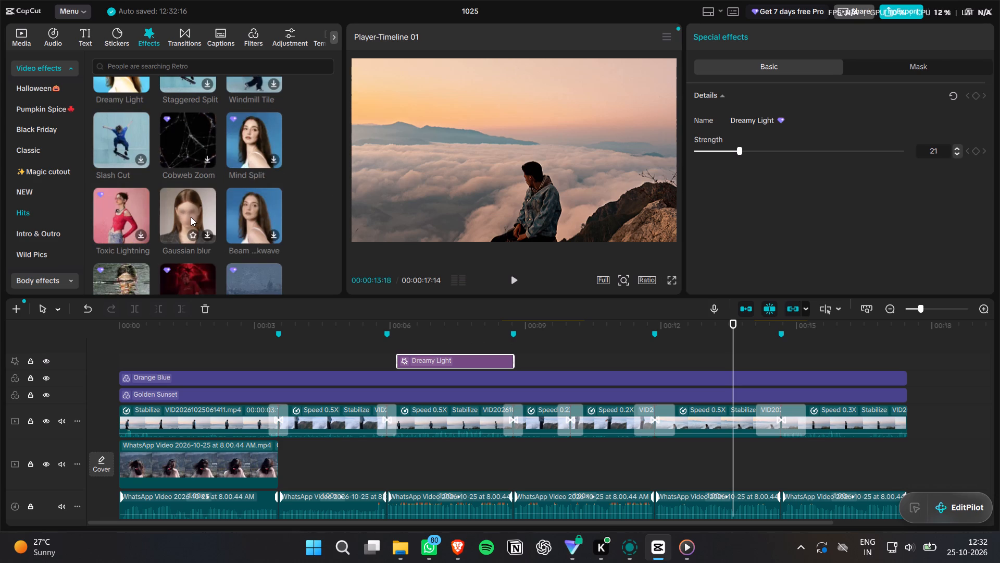
scroll(193, 210, down, 1)
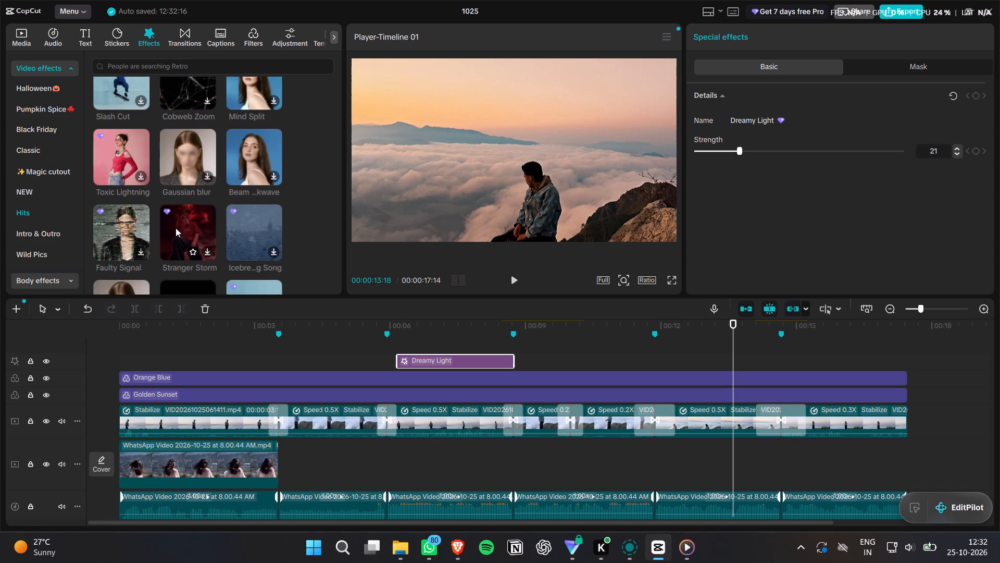
scroll(237, 224, down, 3)
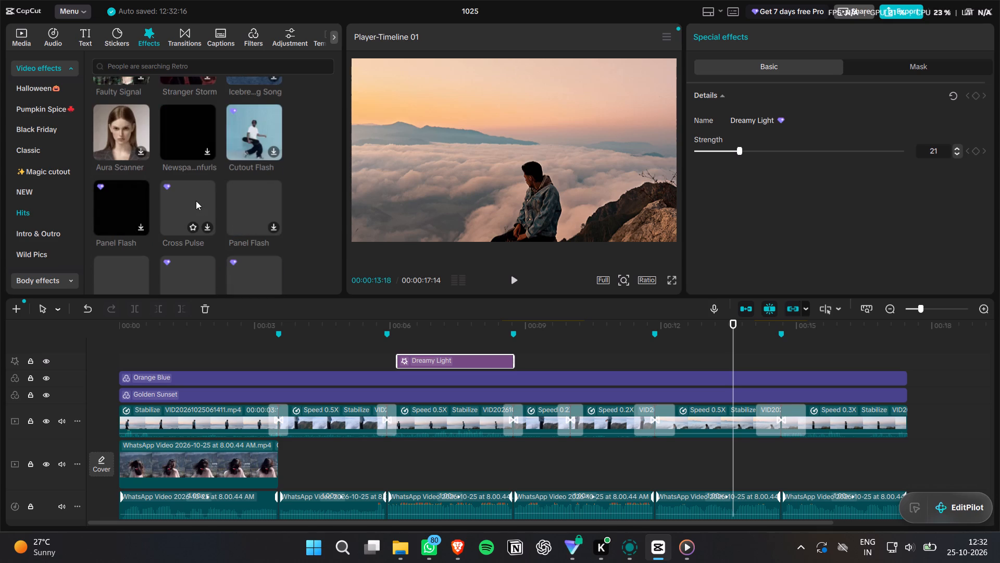
scroll(256, 195, down, 3)
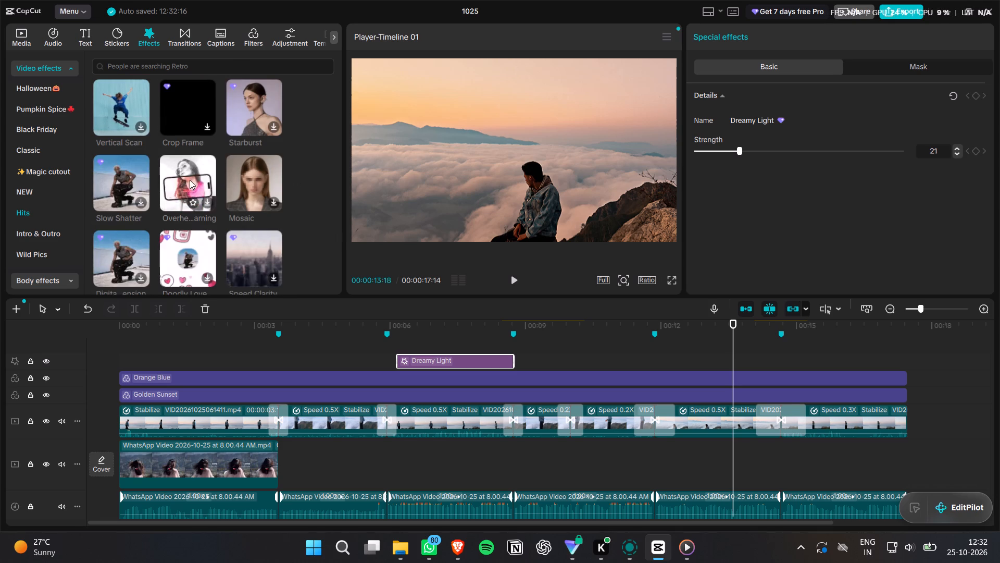
scroll(190, 180, down, 2)
scroll(190, 180, up, 1)
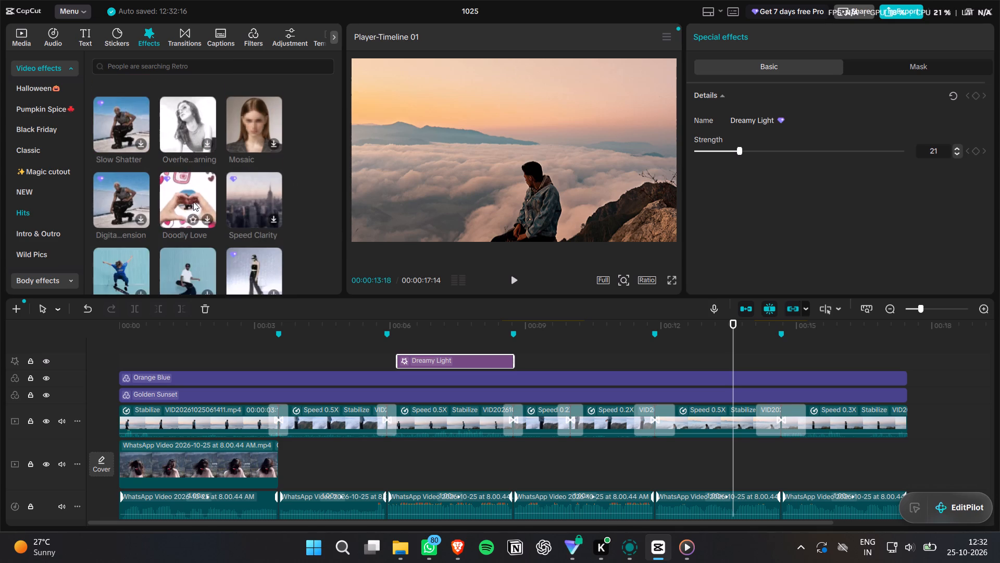
scroll(193, 201, down, 2)
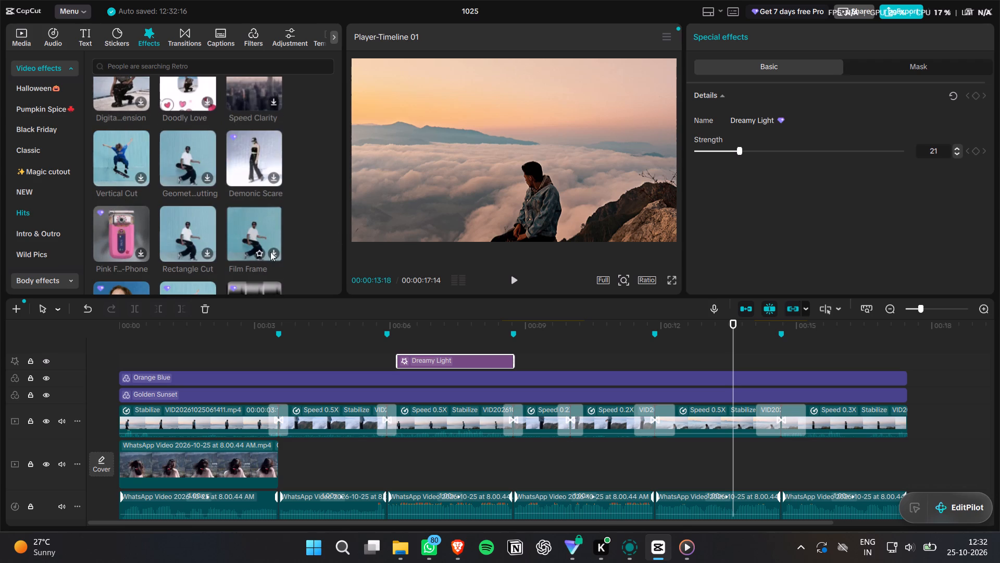
scroll(262, 227, down, 3)
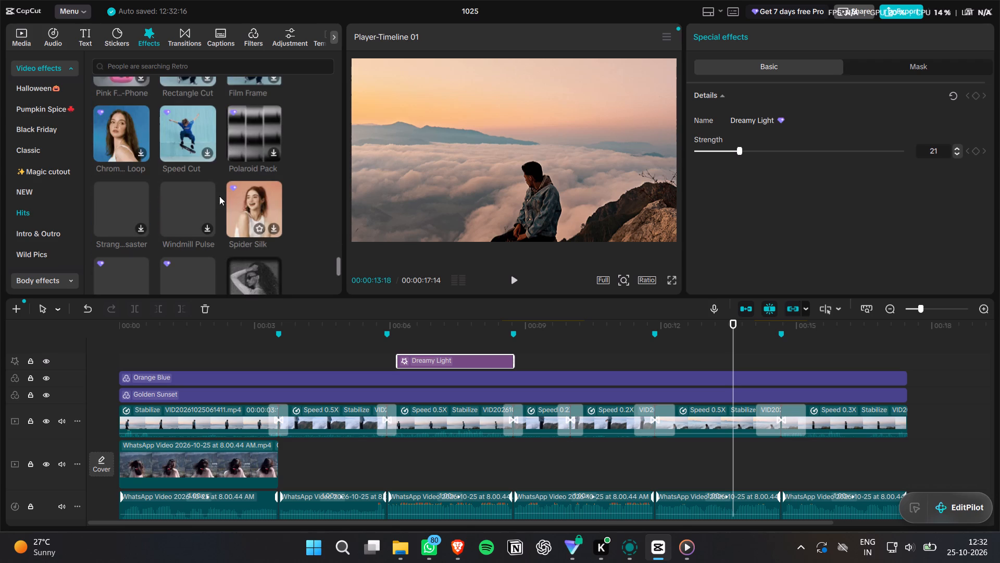
scroll(206, 200, down, 4)
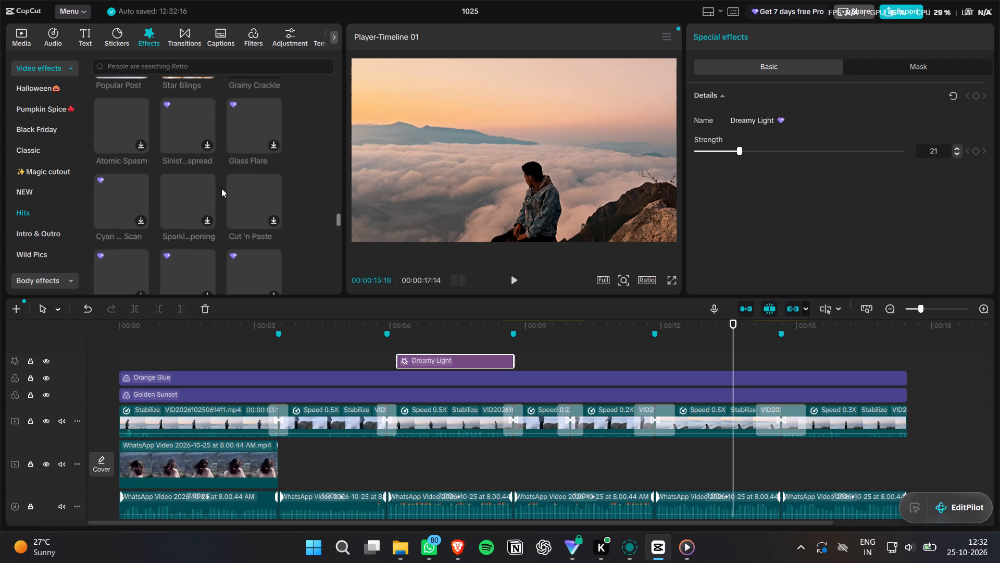
Play the edit from the beginning into the last clip to review the effect on the third clip.
drag(203, 340, 180, 346)
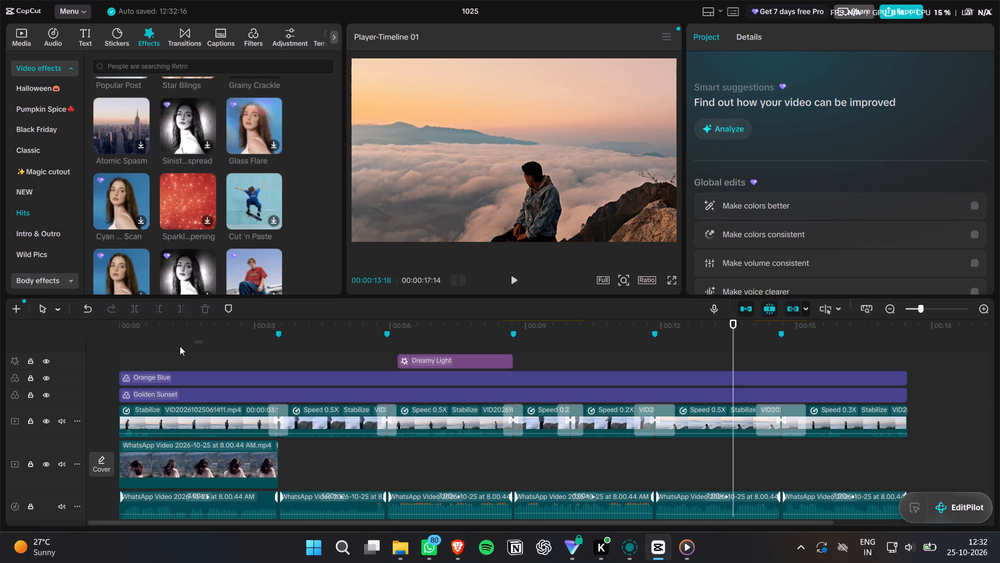
drag(180, 346, 95, 348)
drag(172, 326, 49, 326)
key(space)
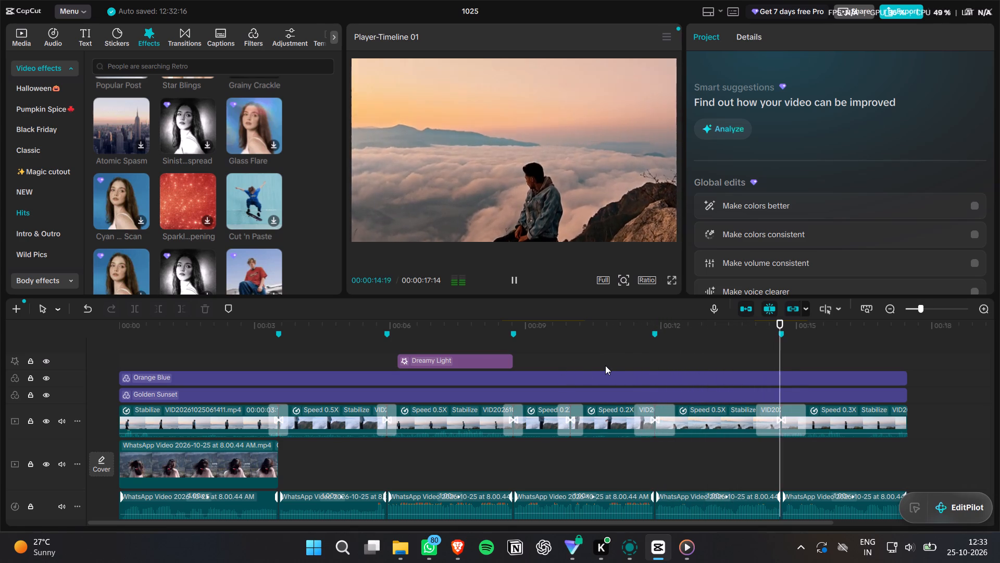
key(space)
Extend the Dreamy Light effect in both directions so it spans the whole timeline, matching the two filter layers.
click(471, 360)
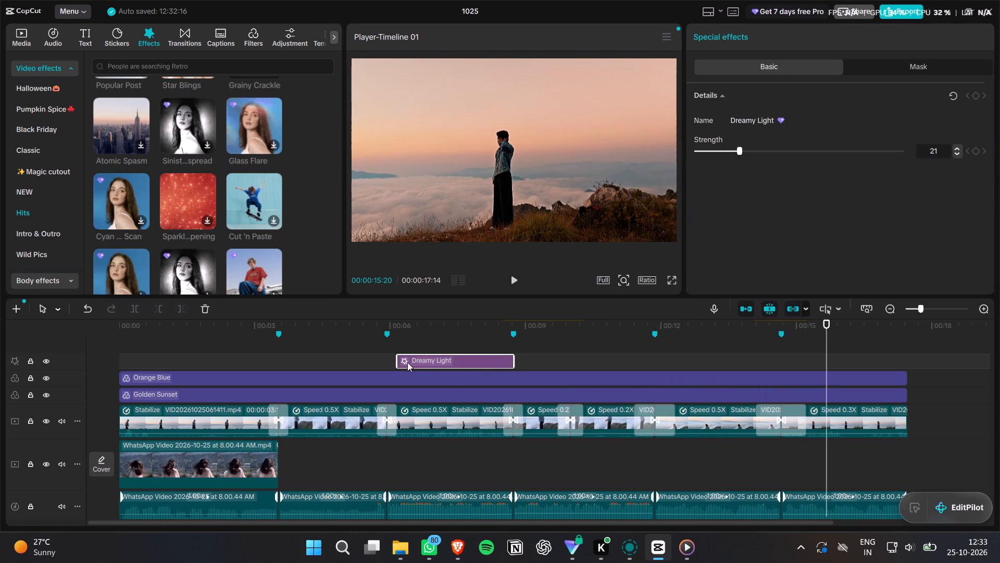
drag(396, 362, 95, 365)
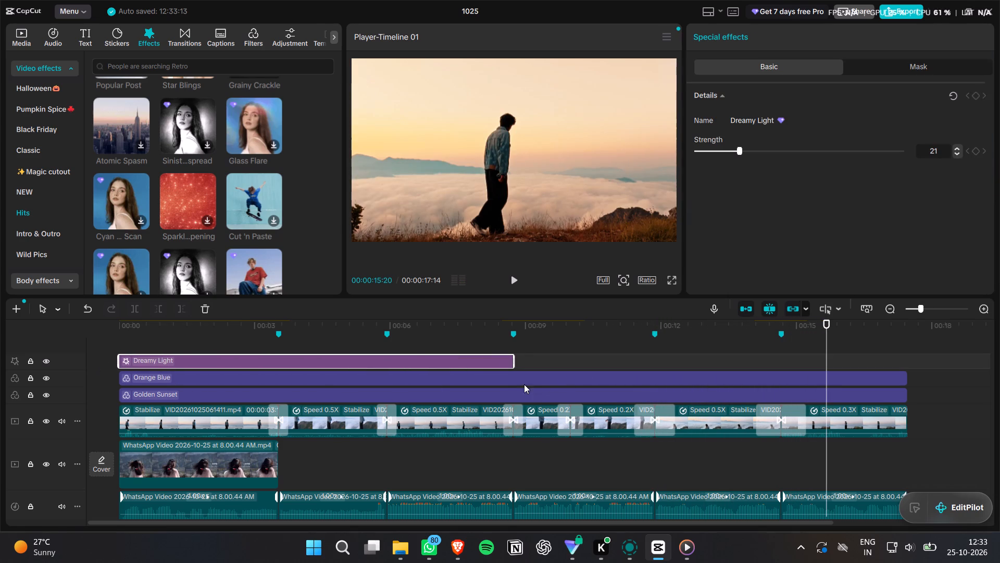
click(509, 359)
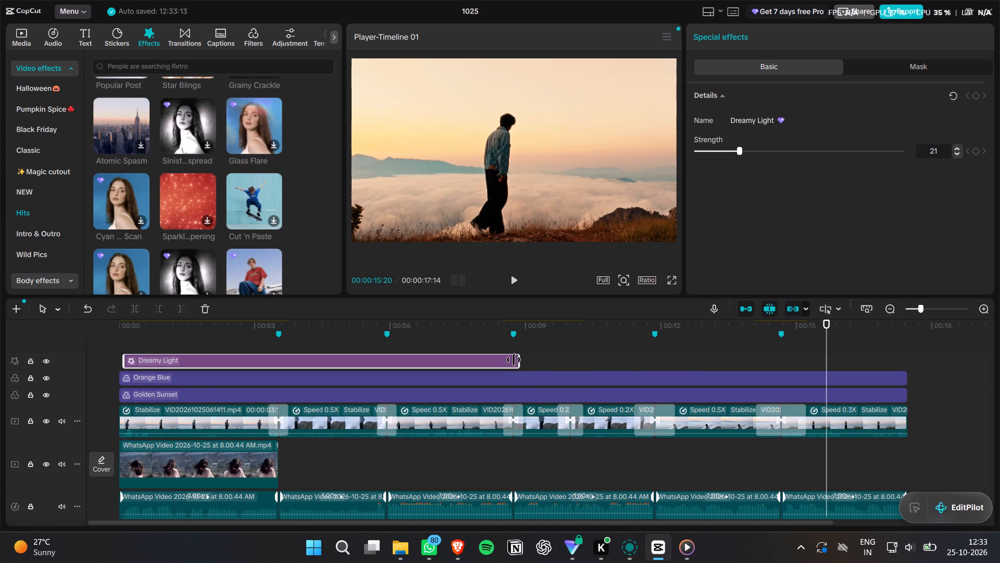
drag(512, 359, 890, 359)
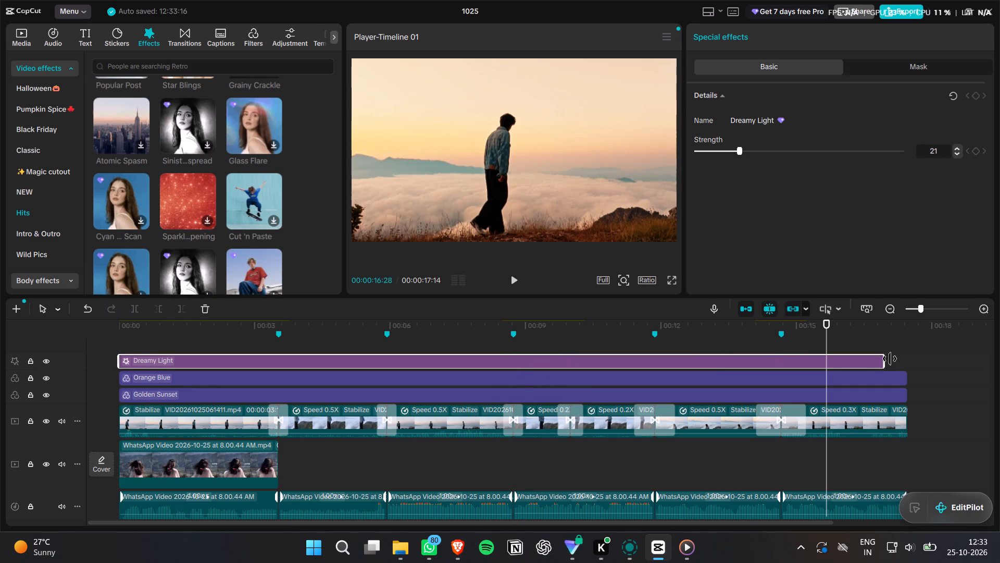
drag(890, 359, 904, 359)
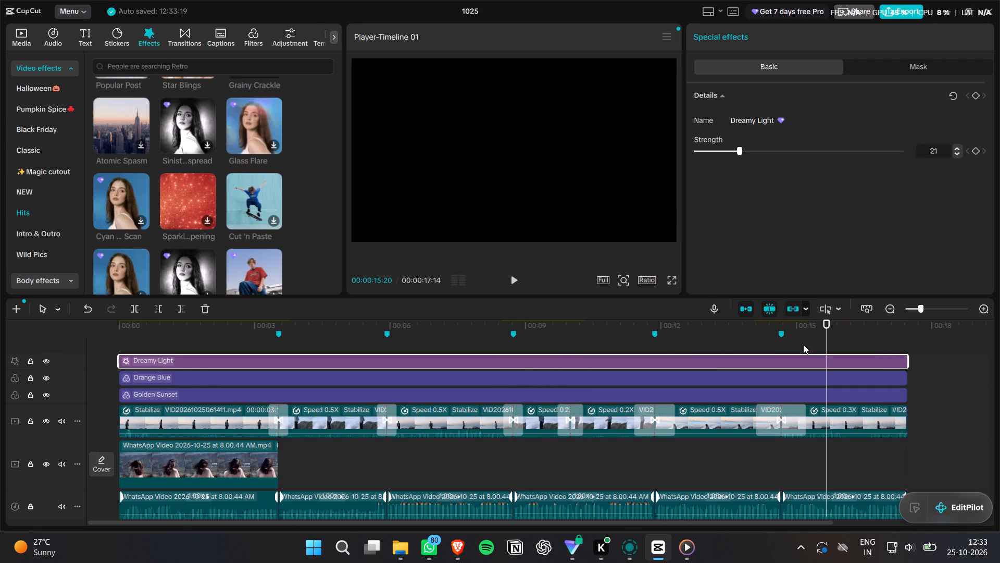
Play the edit from the start with the full-length Dreamy Light effect, and replay the section from 00:00:08:22.
drag(319, 330, 68, 337)
key(space)
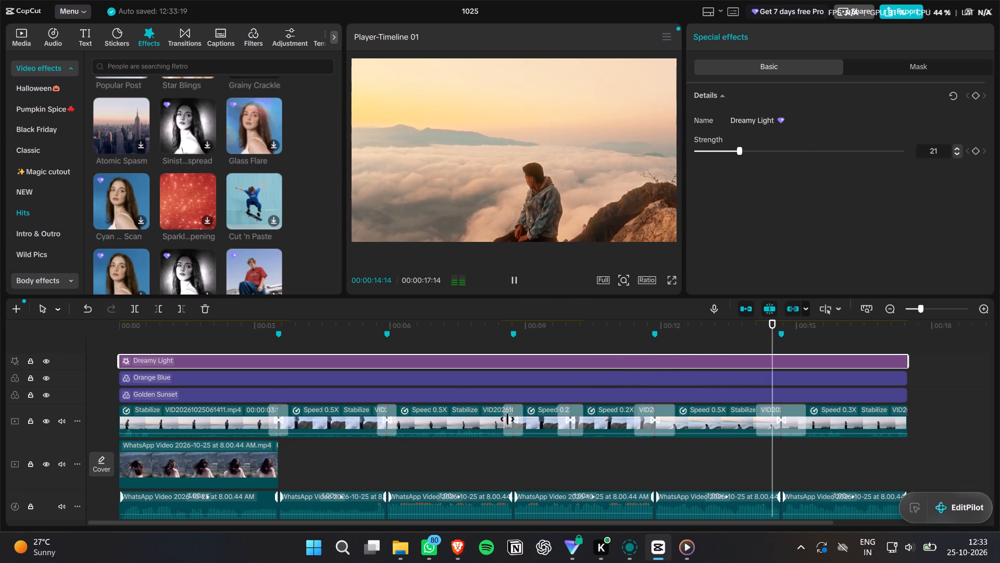
key(space)
click(513, 321)
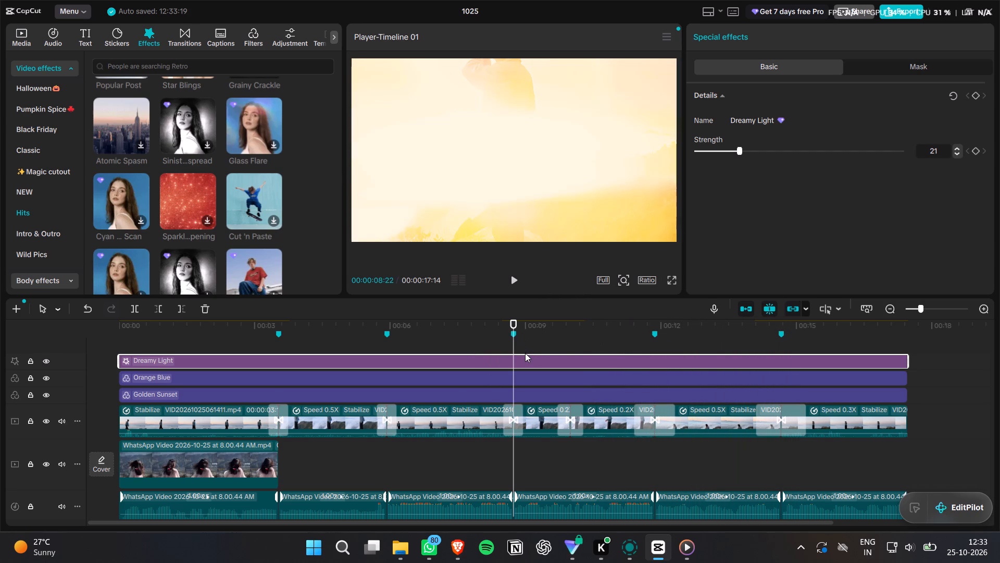
key(space)
key(space)
key(space)
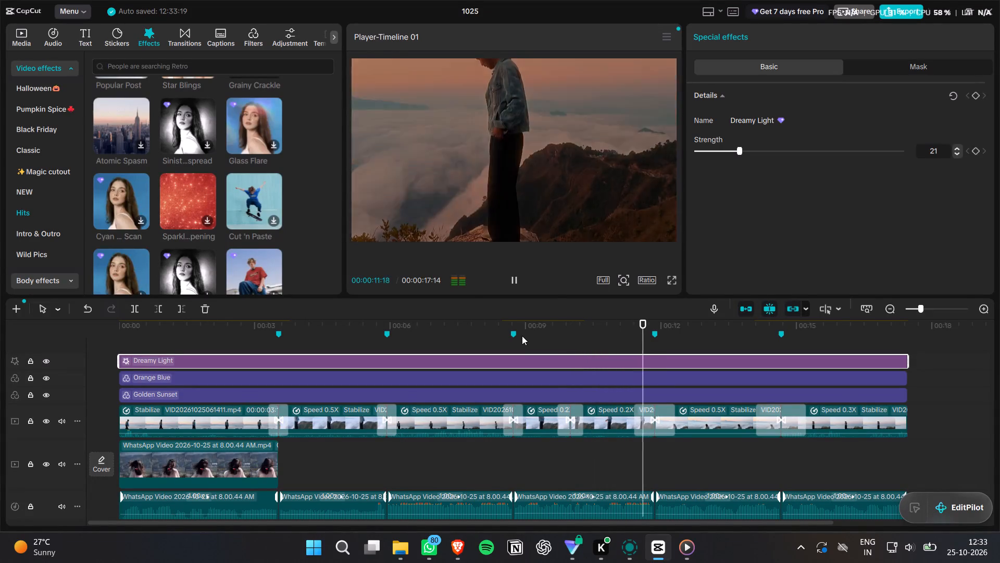
key(space)
key(space)
key(space)
Split the Dreamy Light effect at 00:00:11:26, on the beat marker where the seated clip begins.
click(656, 324)
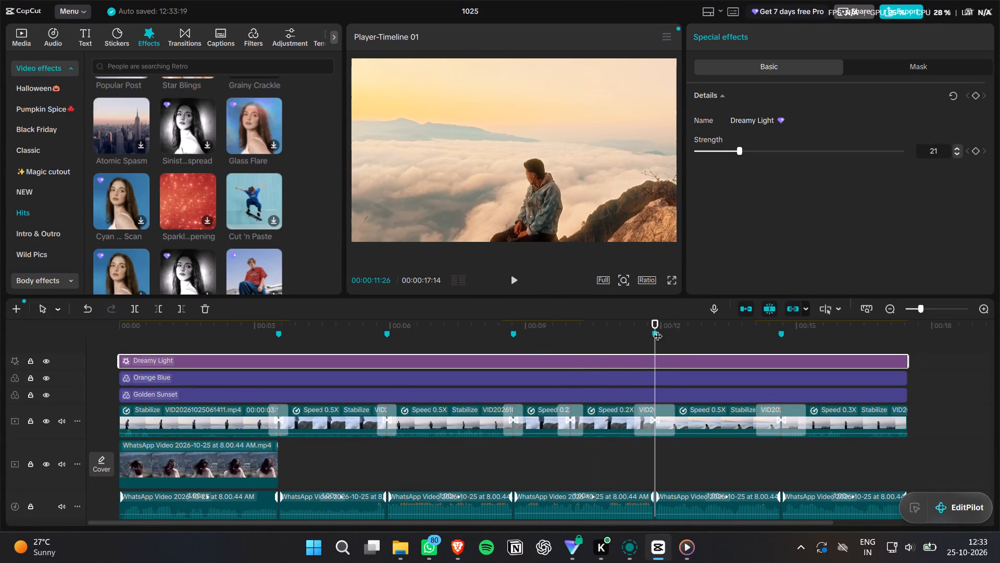
click(664, 351)
click(655, 320)
click(667, 356)
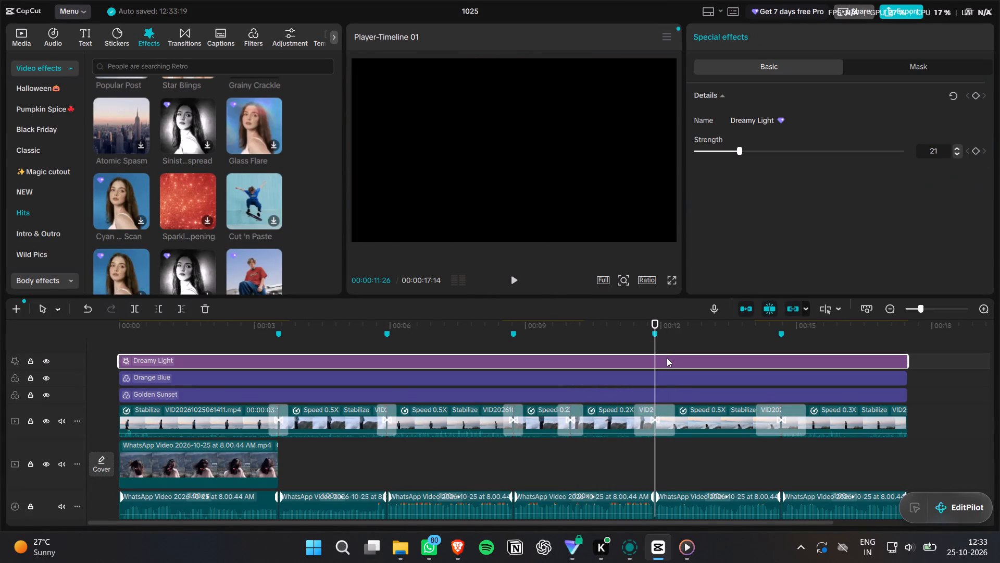
key(ctrl+v)
key(ctrl+b)
Set the Strength of the second Dreamy Light segment to 30 and play it through to the end of the edit.
click(674, 360)
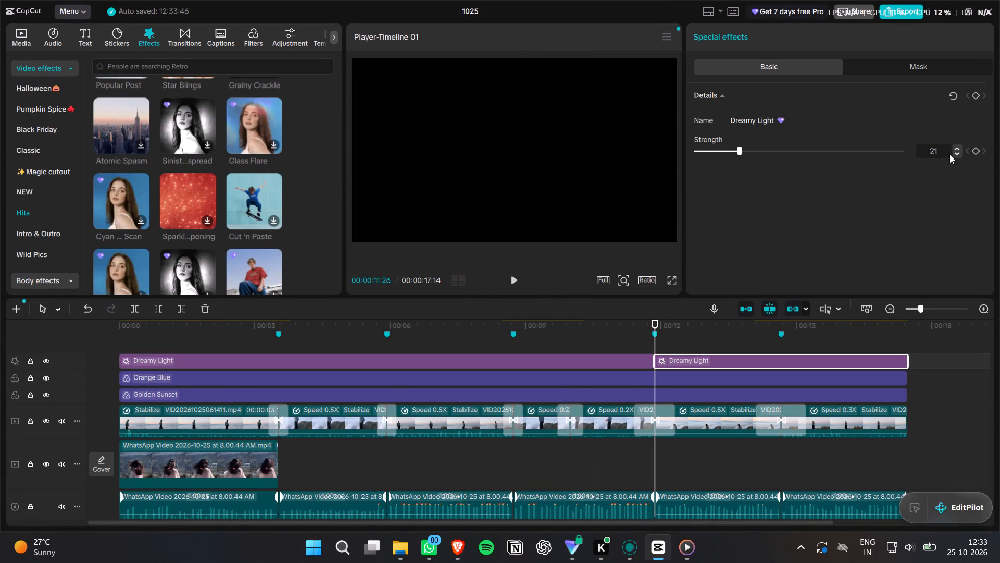
key(space)
key(space)
triple_click(957, 147)
double_click(957, 147)
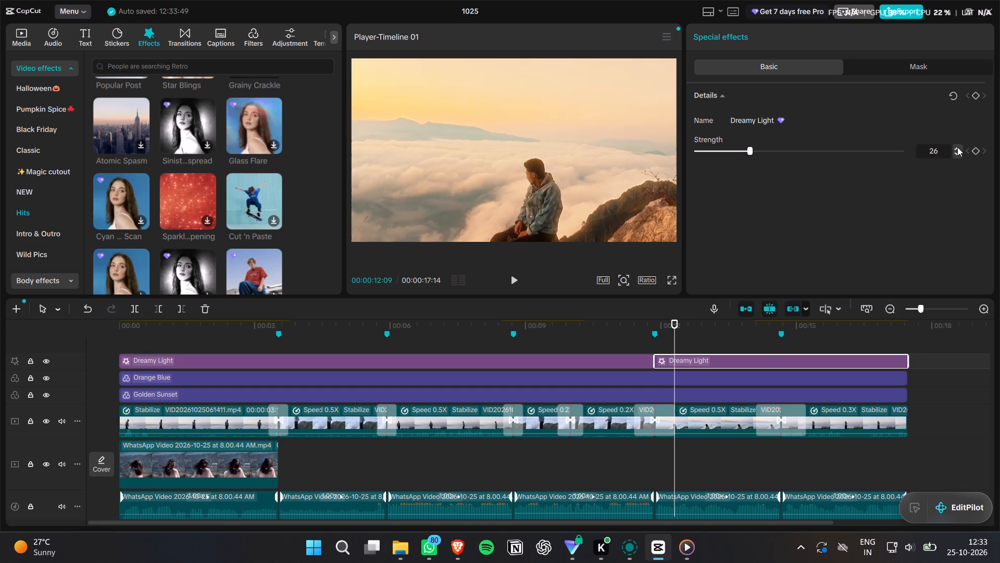
click(877, 154)
drag(866, 150, 827, 154)
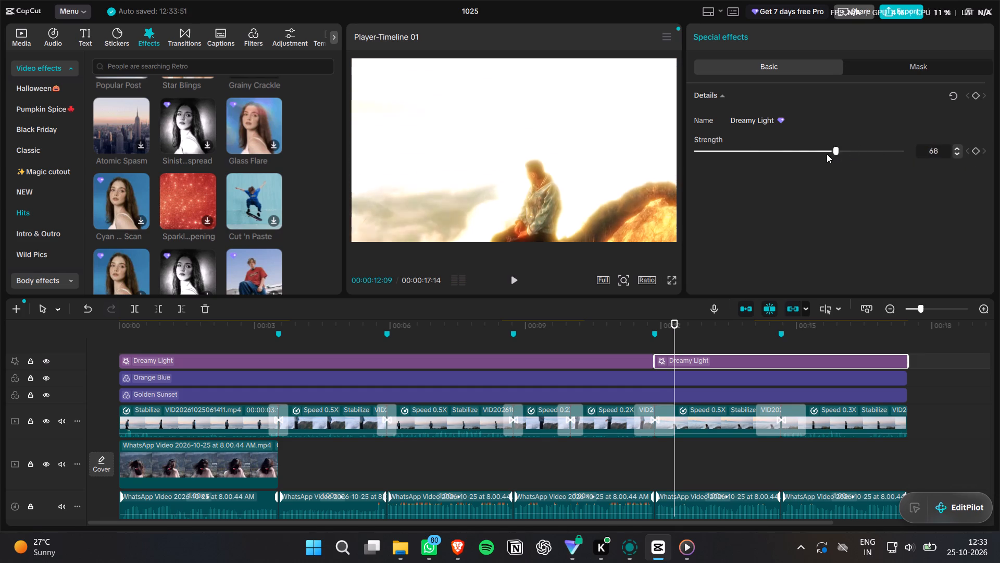
drag(827, 154, 762, 154)
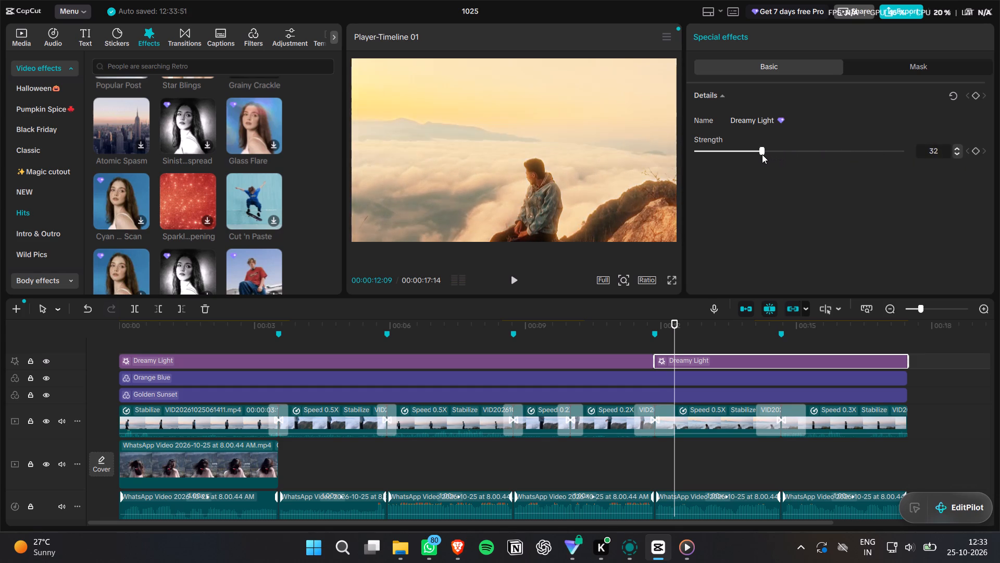
drag(762, 154, 757, 154)
key(space)
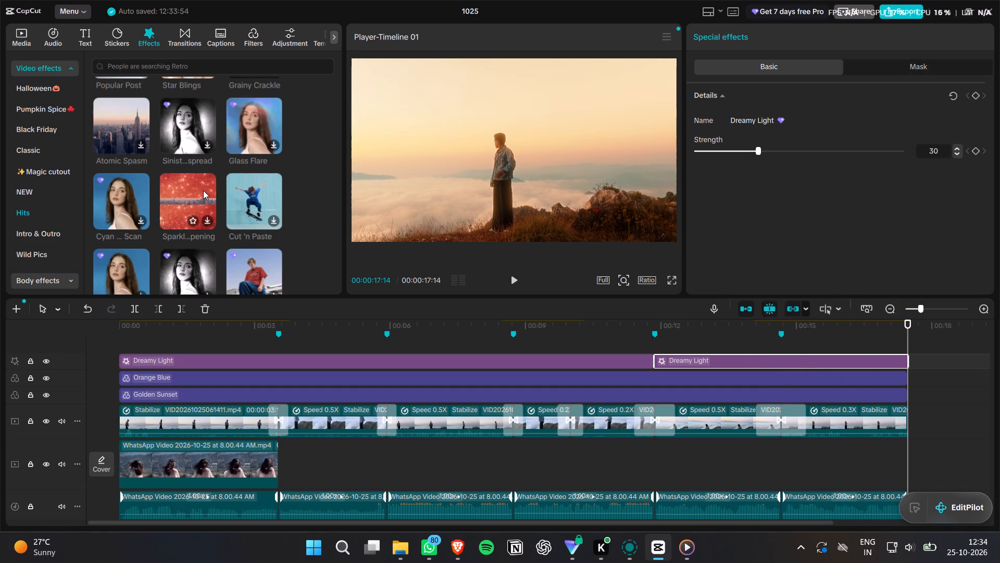
Browse the Hits video effects for further fitting effects while playing the edit from the start.
scroll(253, 199, down, 2)
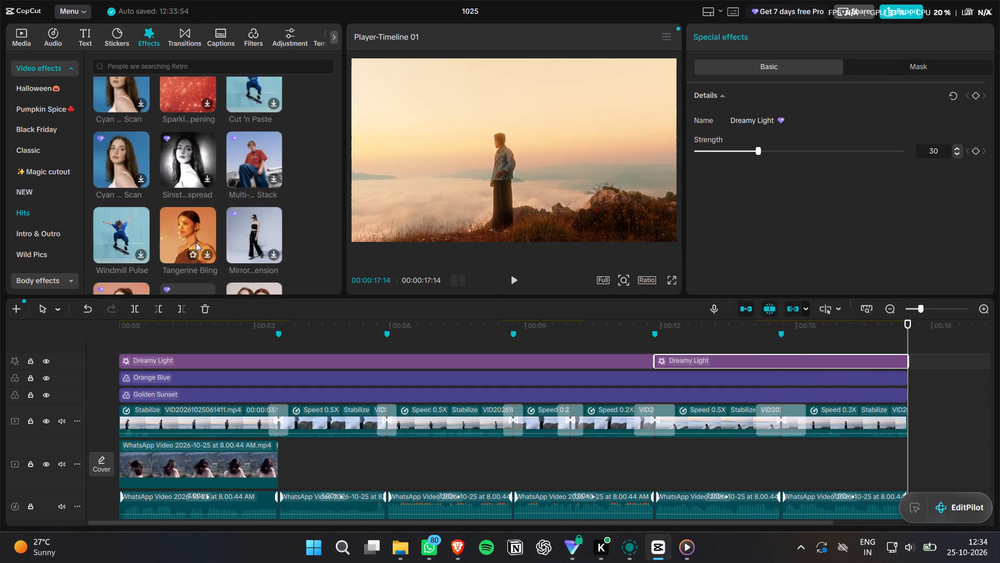
scroll(191, 232, down, 4)
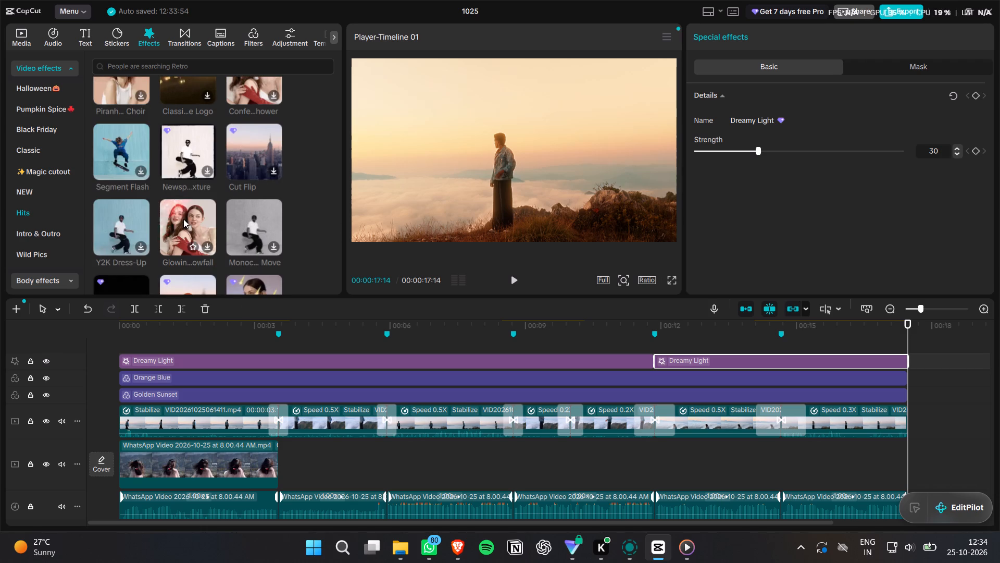
scroll(183, 219, down, 2)
drag(202, 337, 56, 346)
key(space)
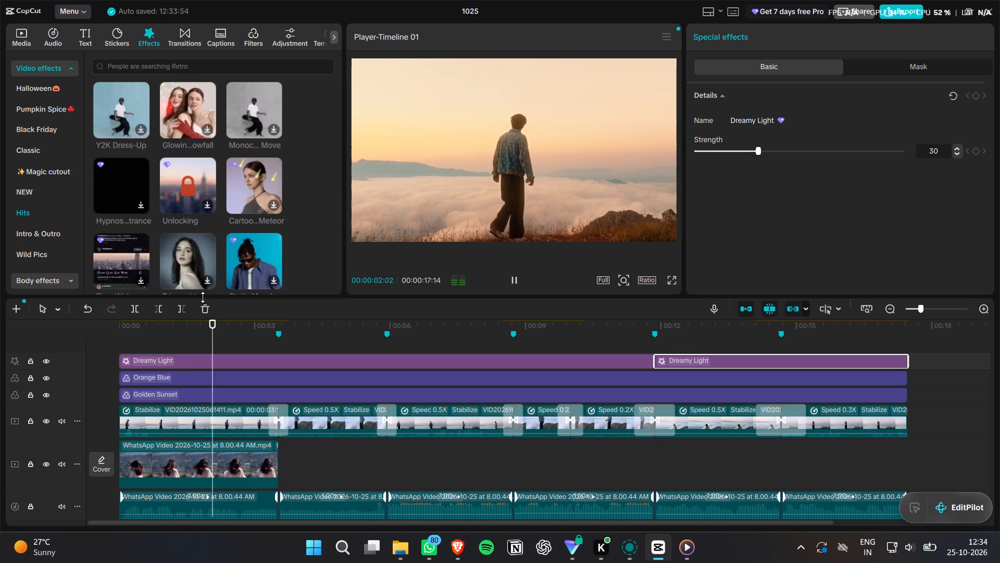
scroll(274, 178, down, 3)
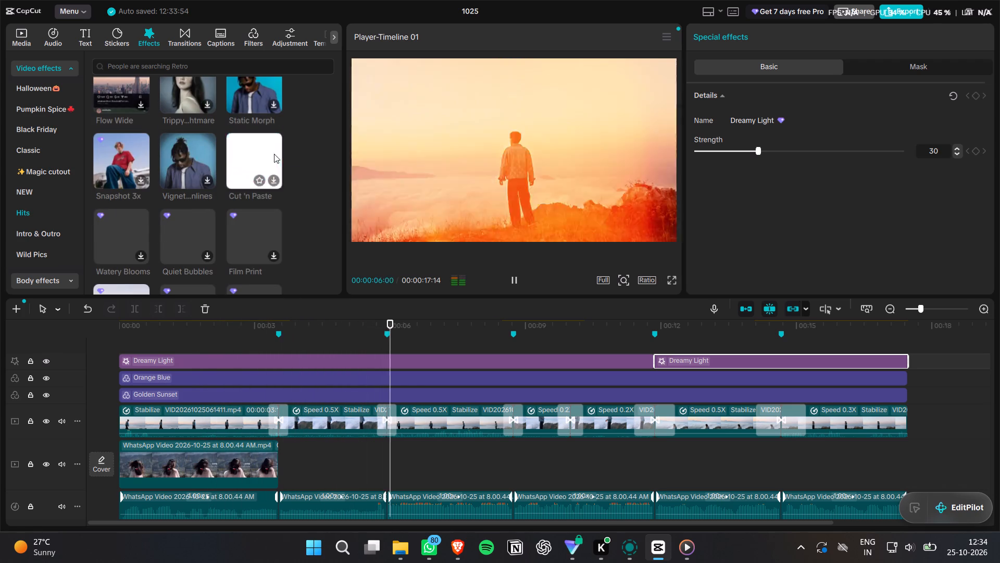
scroll(299, 143, down, 2)
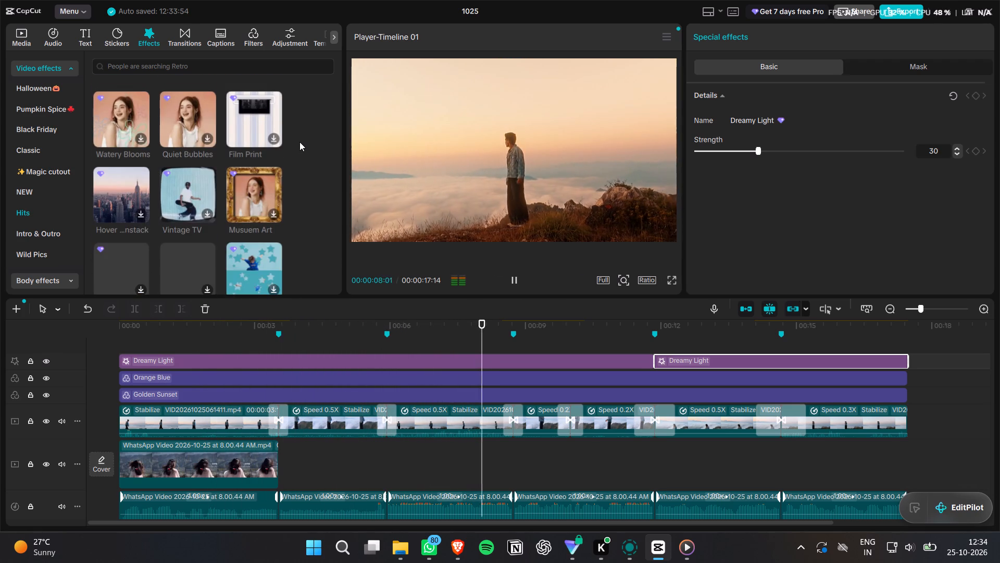
scroll(299, 142, down, 2)
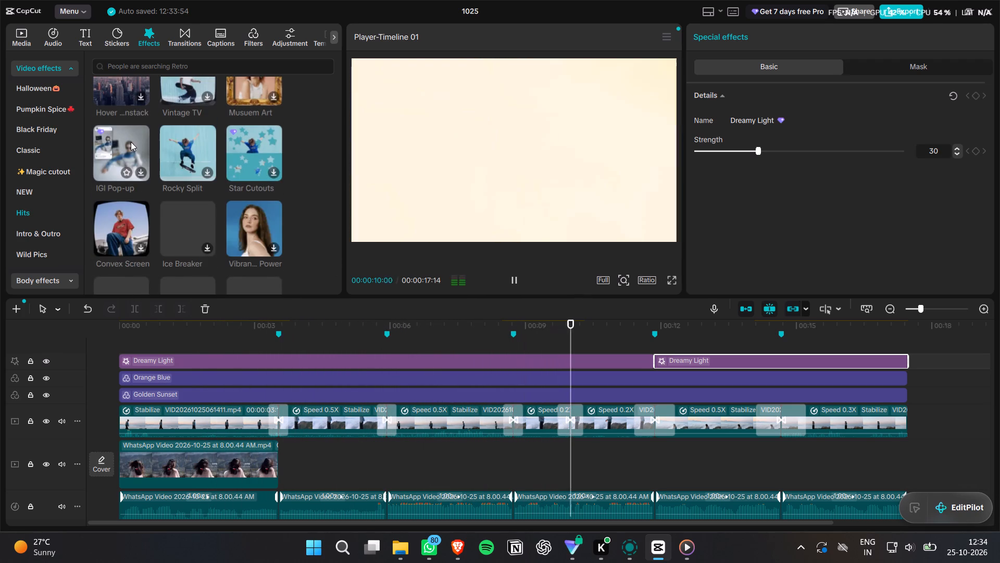
scroll(257, 137, down, 4)
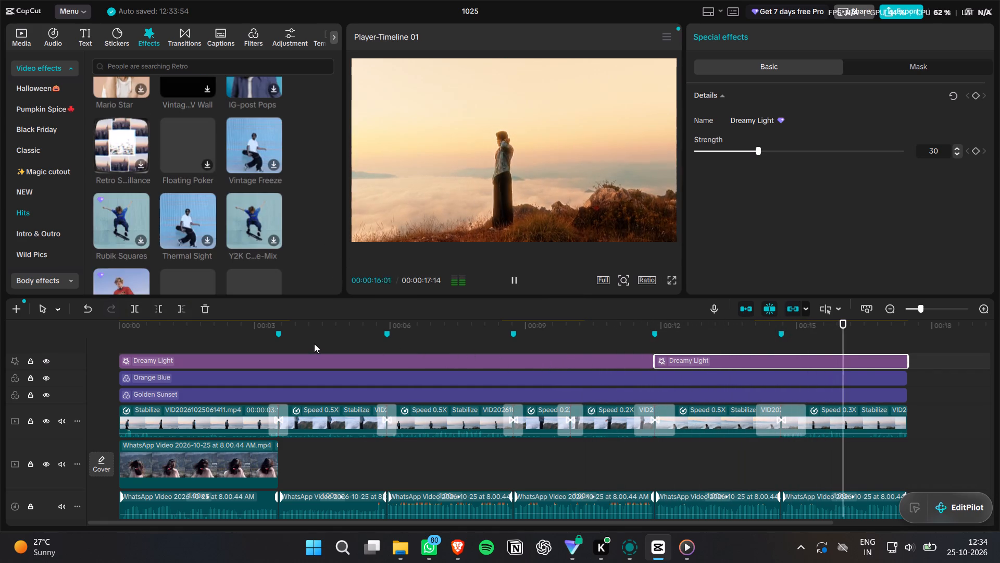
Delete the Dreamy Light segment that starts at the seated clip, and play the edit from near the beginning.
click(731, 362)
key(BackSpace)
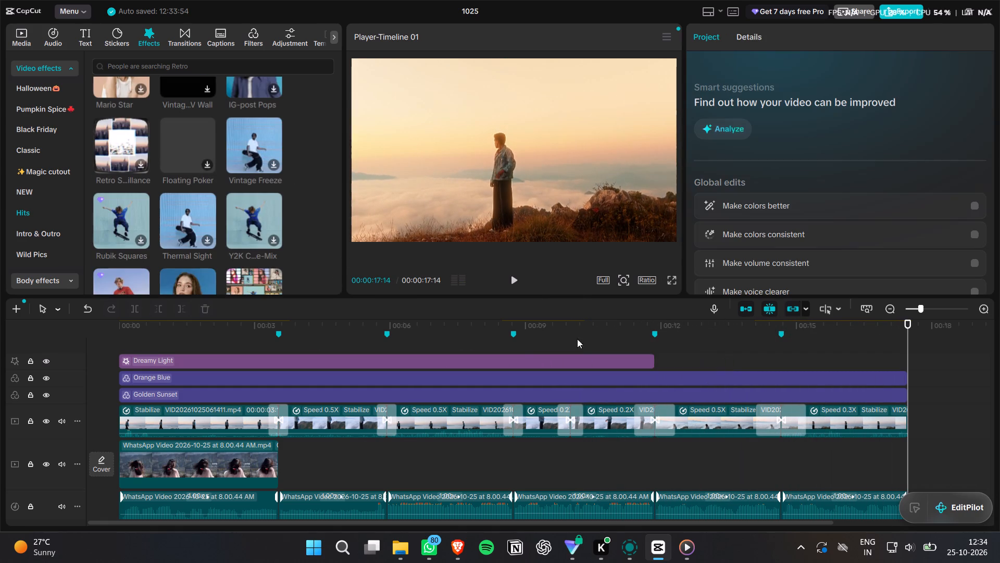
click(171, 325)
key(space)
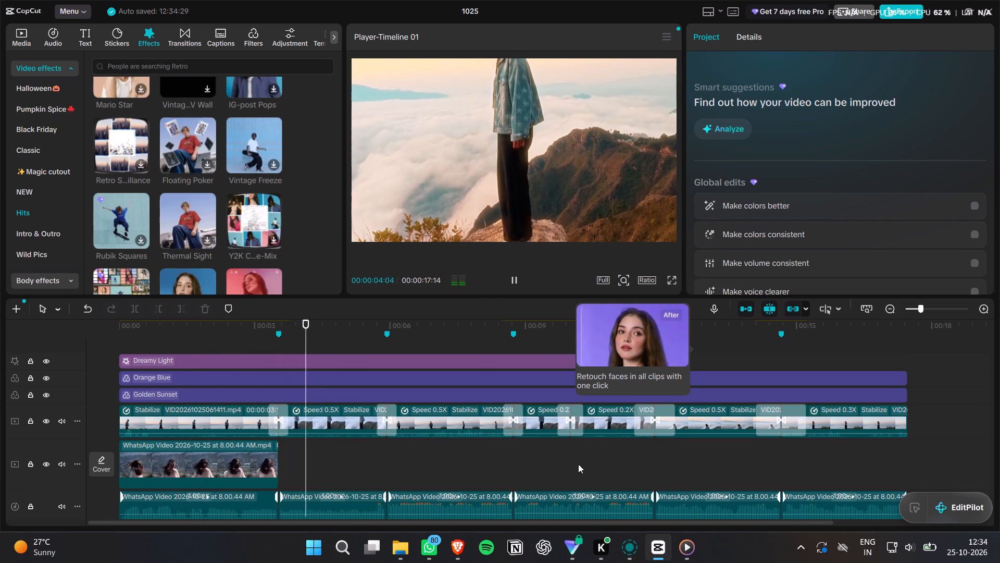
Split the Dreamy Light effect at the 00:00:03:16 beat marker and play on from there.
click(578, 464)
click(280, 318)
click(276, 324)
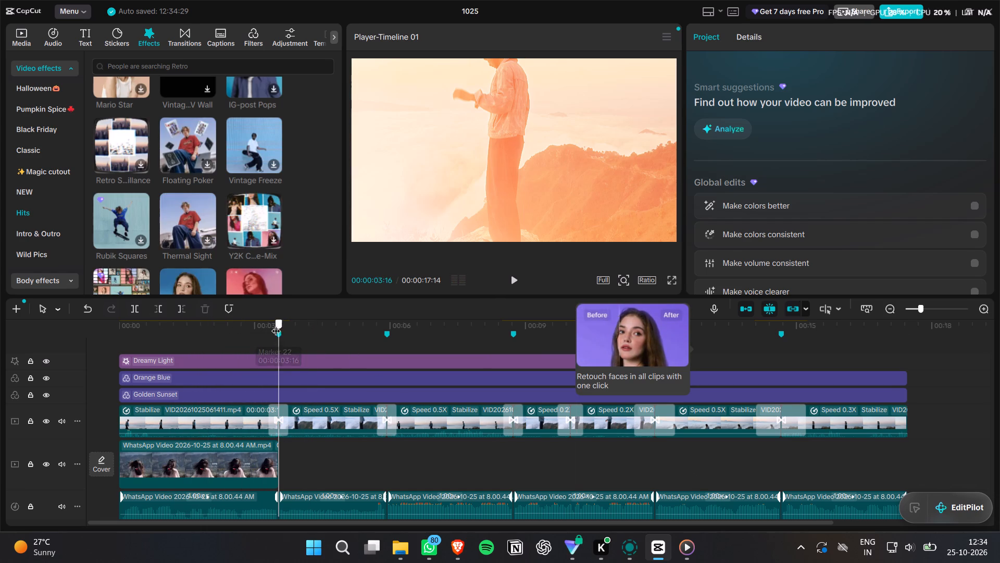
click(290, 359)
key(ctrl+b)
key(space)
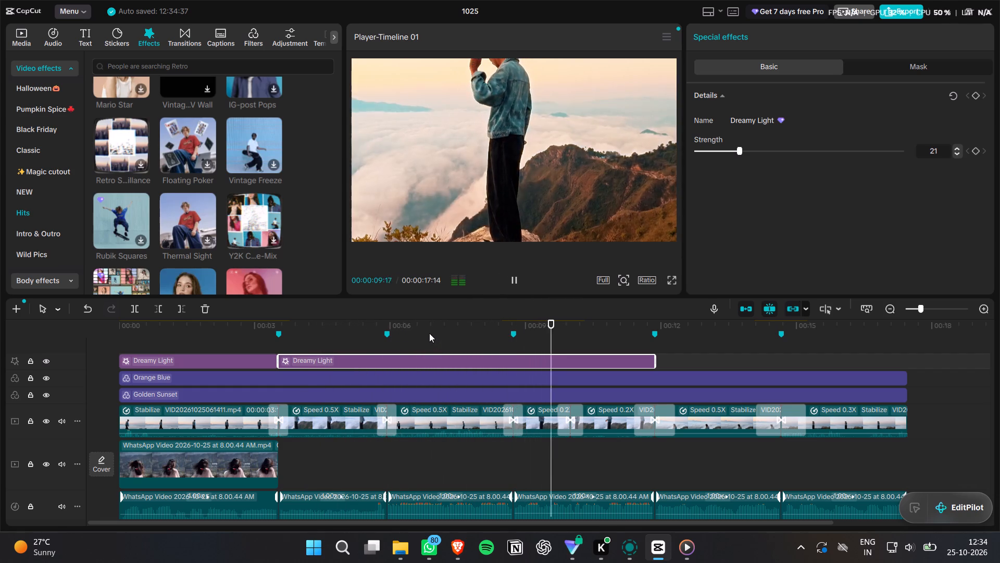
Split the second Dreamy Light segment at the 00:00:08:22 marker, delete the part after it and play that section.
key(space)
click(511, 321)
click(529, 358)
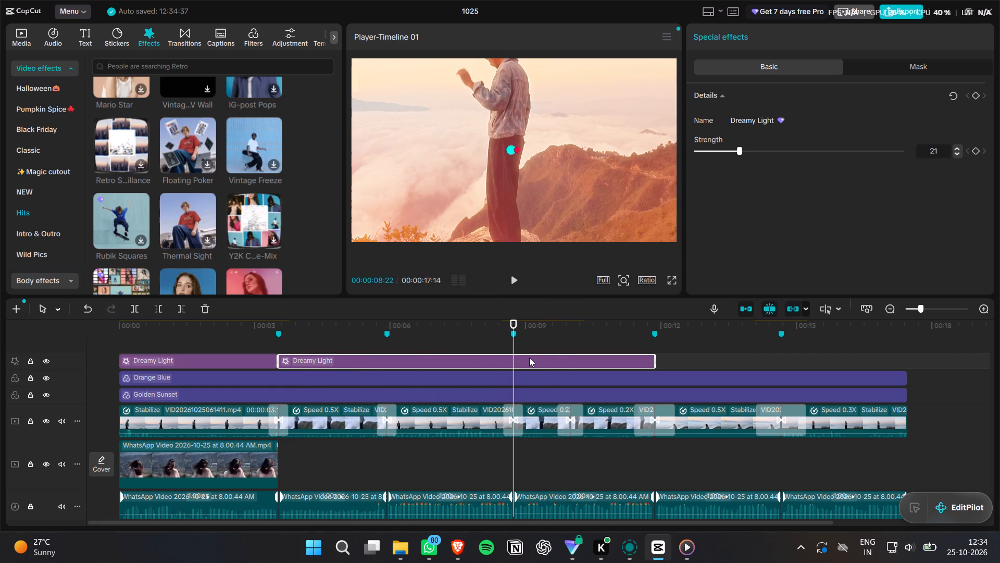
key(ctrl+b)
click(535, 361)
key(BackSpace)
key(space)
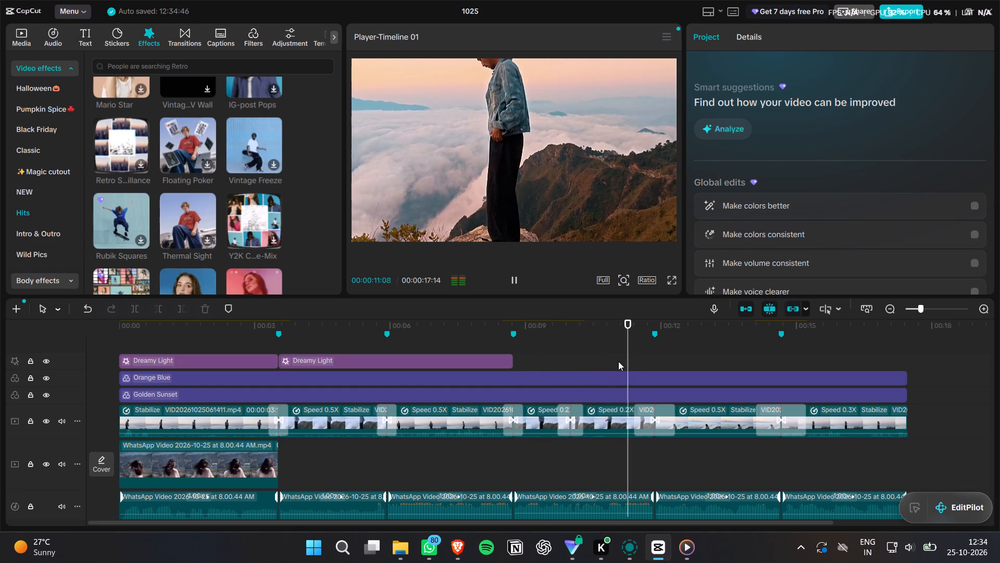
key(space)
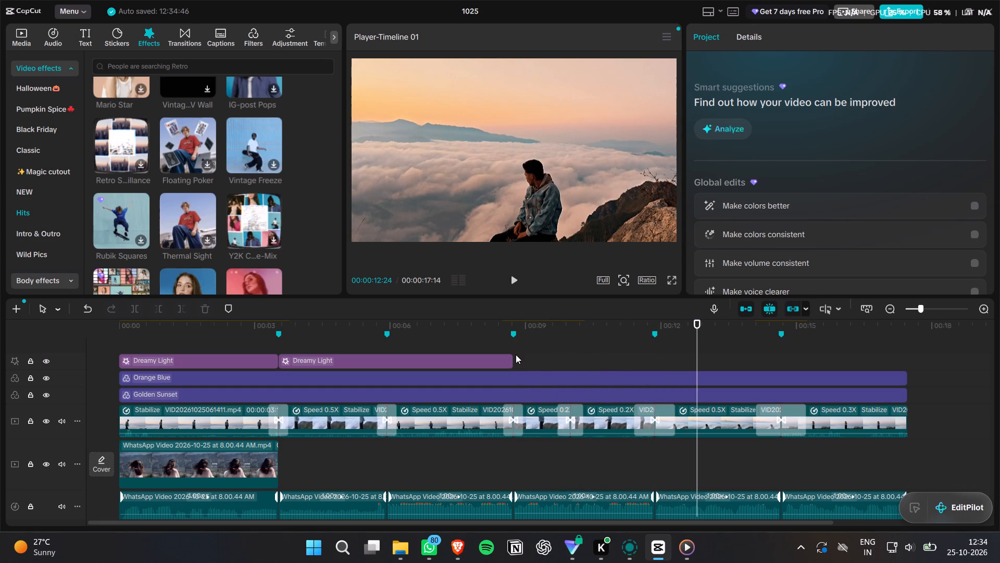
Extend the second Dreamy Light segment to the end of the timeline and play the part from 00:00:12:24.
drag(512, 359, 902, 354)
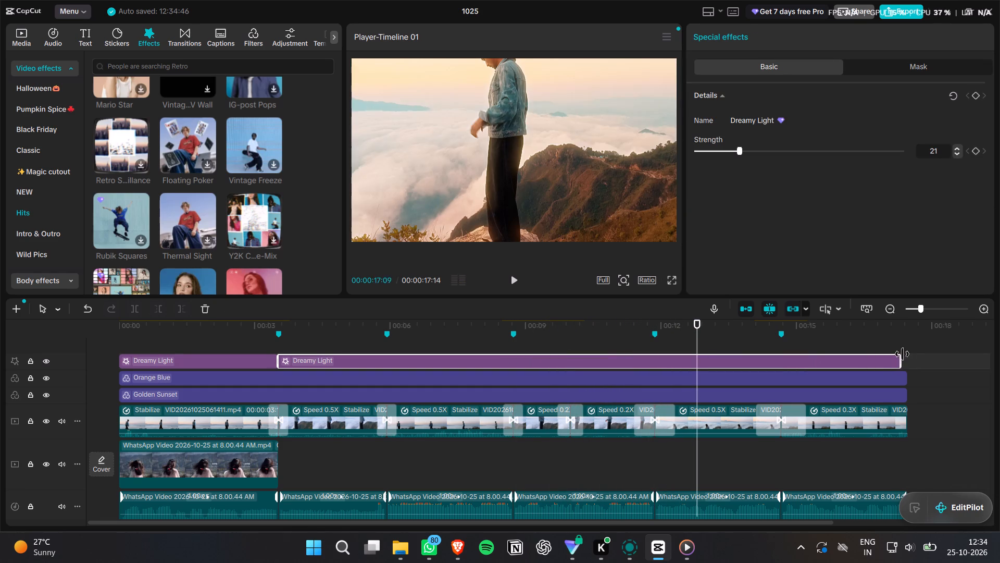
drag(902, 354, 904, 355)
key(space)
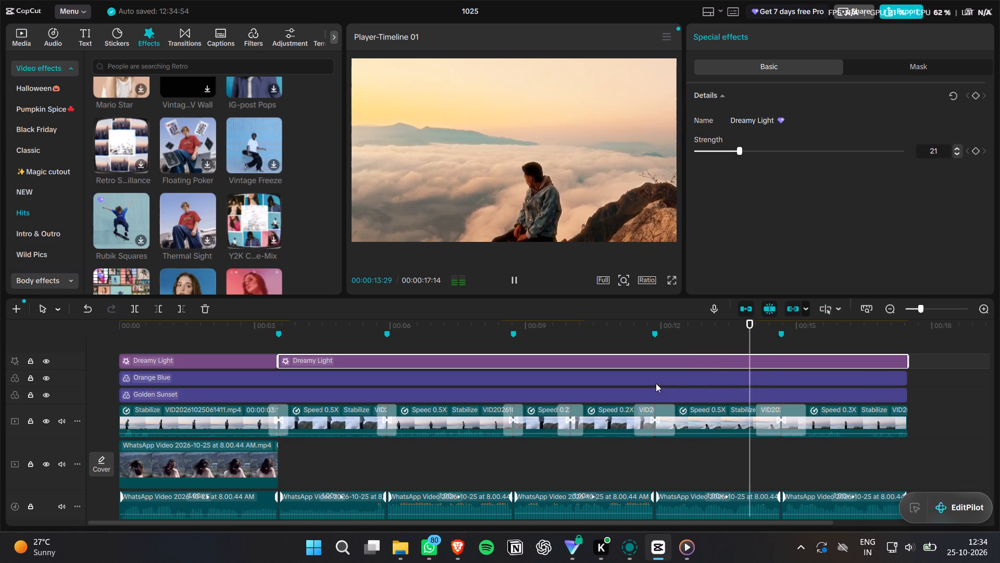
key(space)
Search the effects for "dreamy glow" and preview Dreamy Glow and Dreamy Light on the final standing shot.
scroll(236, 156, down, 7)
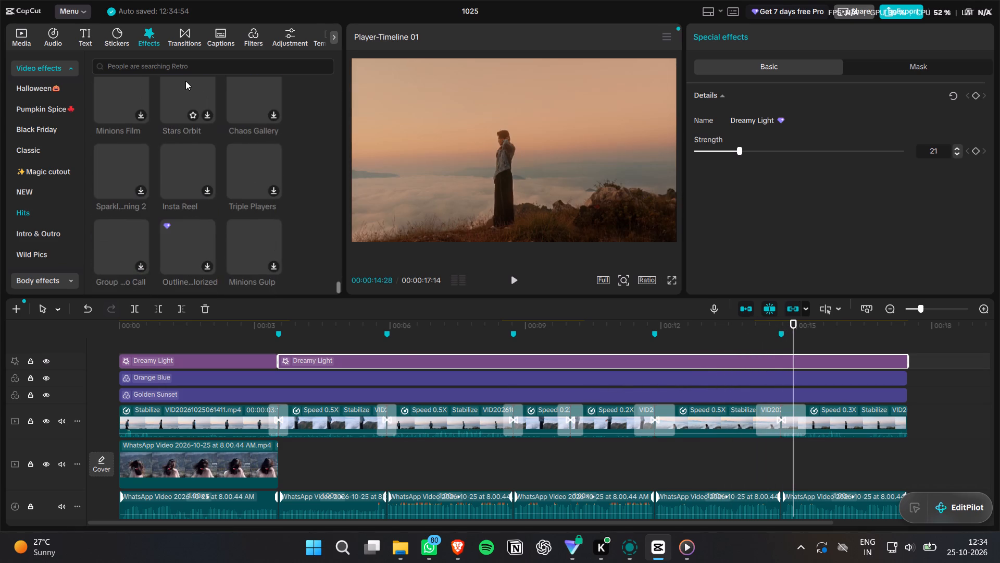
click(183, 77)
click(181, 69)
text(dreamy glow)
key(space)
key(Return)
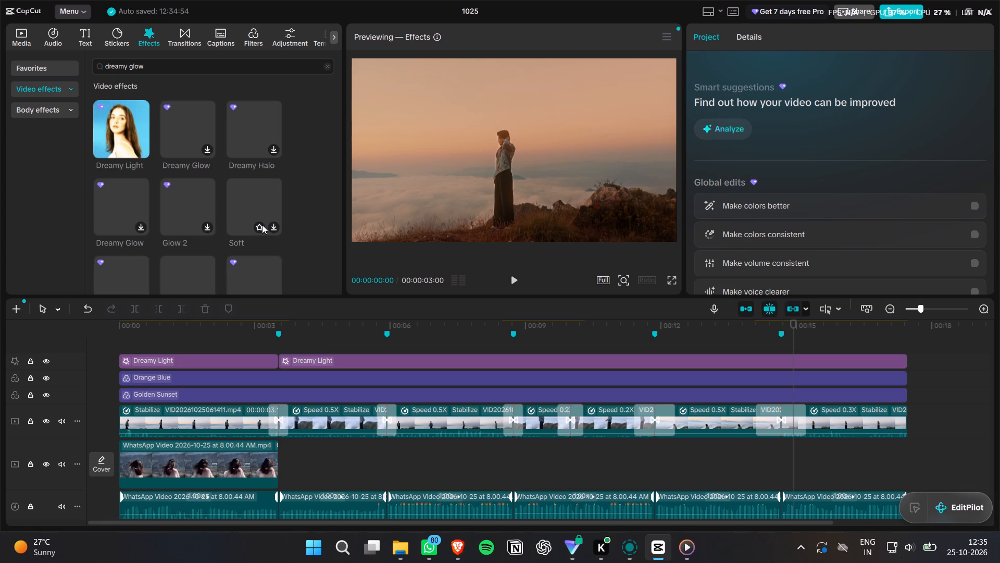
click(183, 135)
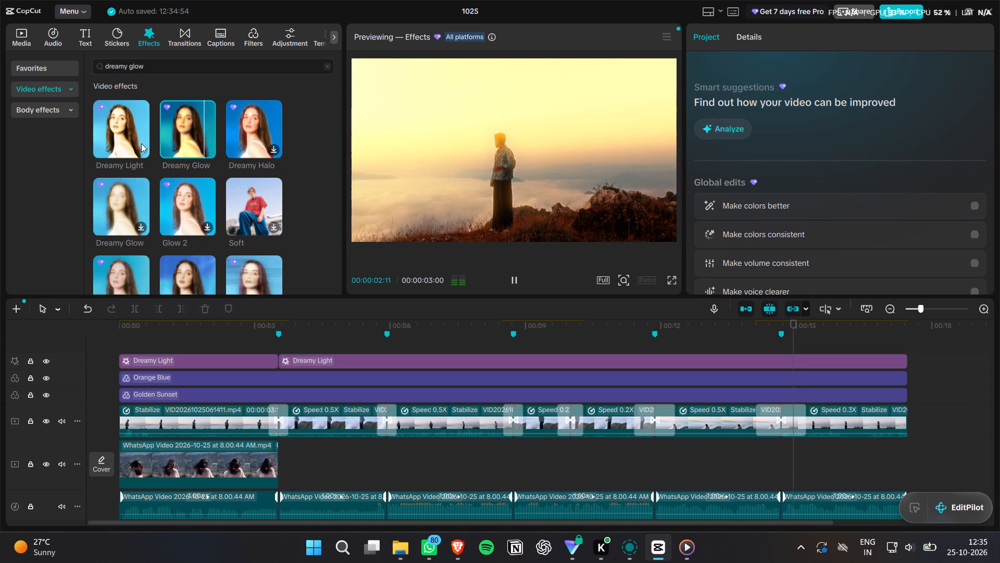
click(111, 135)
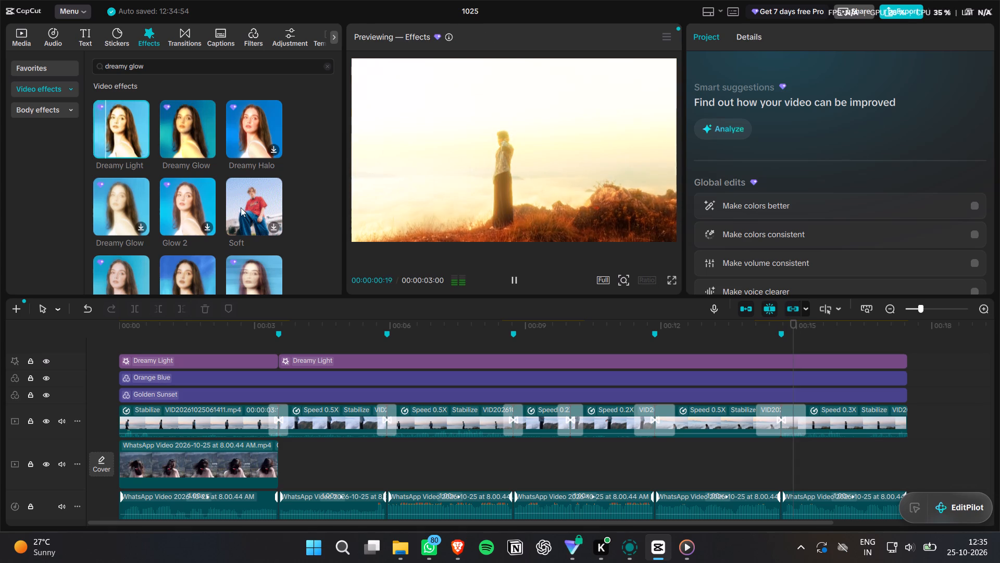
scroll(245, 194, down, 2)
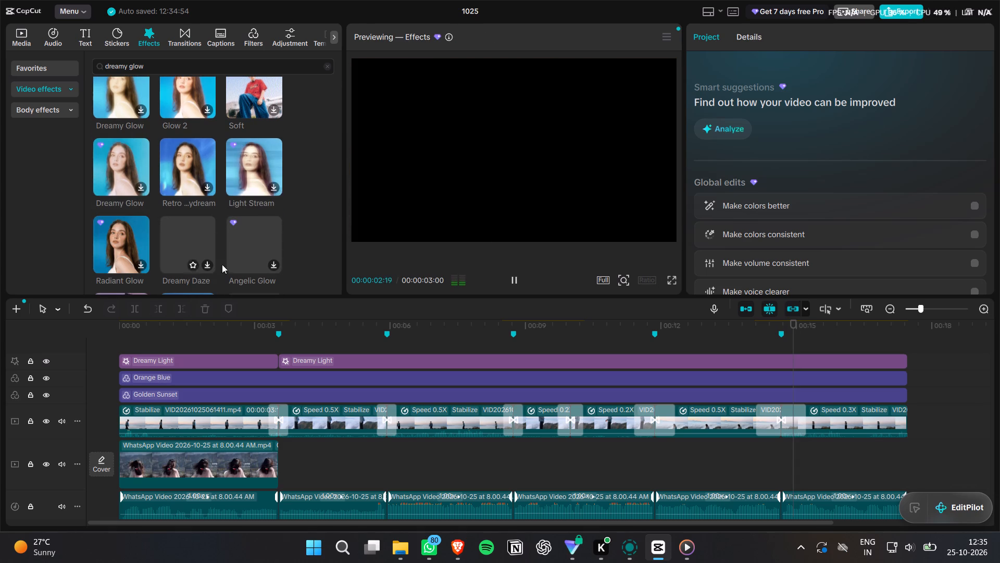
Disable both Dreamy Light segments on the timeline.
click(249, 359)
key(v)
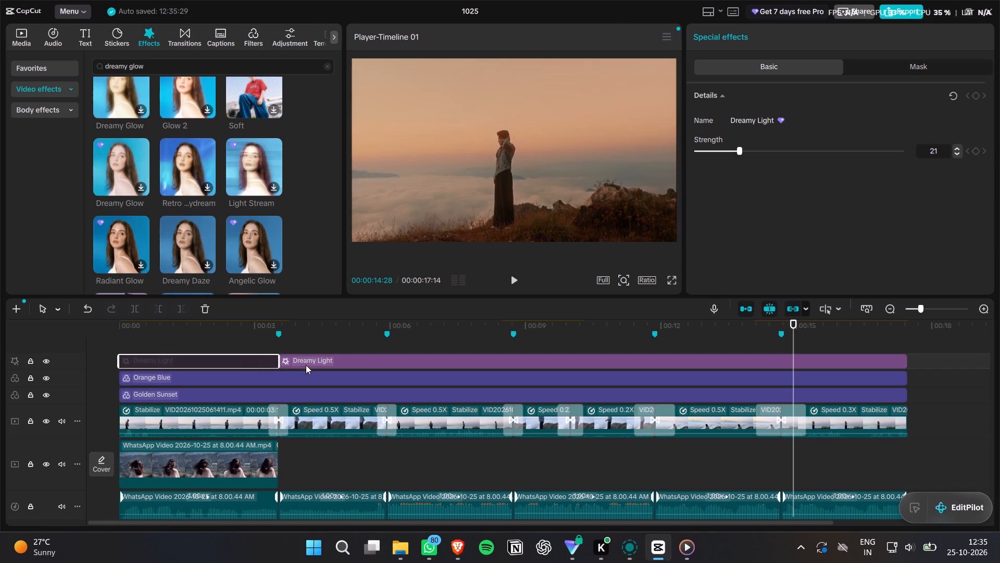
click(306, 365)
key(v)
Preview the Dreamy Glow variants, Dreamy Halo and Fluorescence from 00:00:03:29, and browse the remaining search results.
click(298, 335)
click(130, 168)
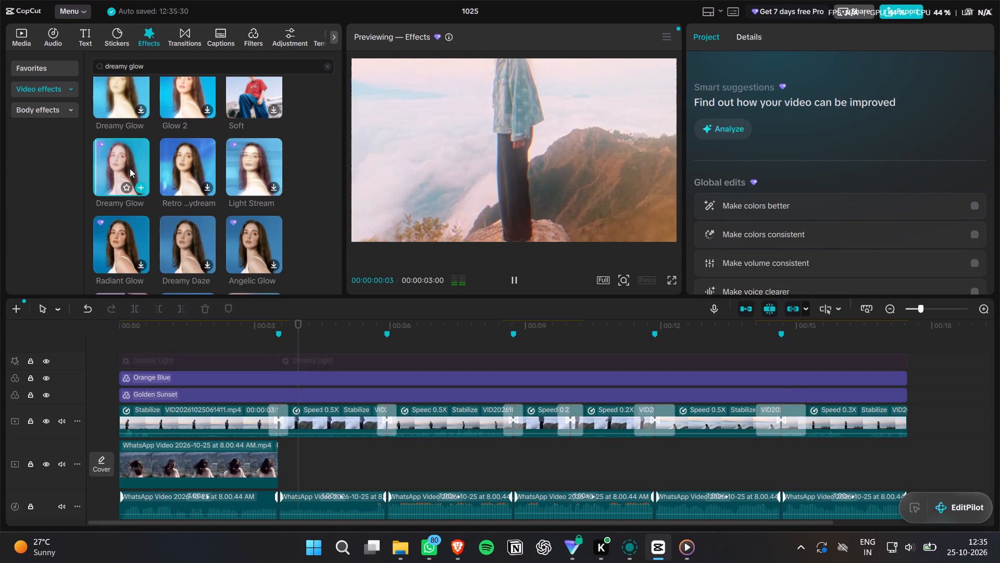
click(201, 149)
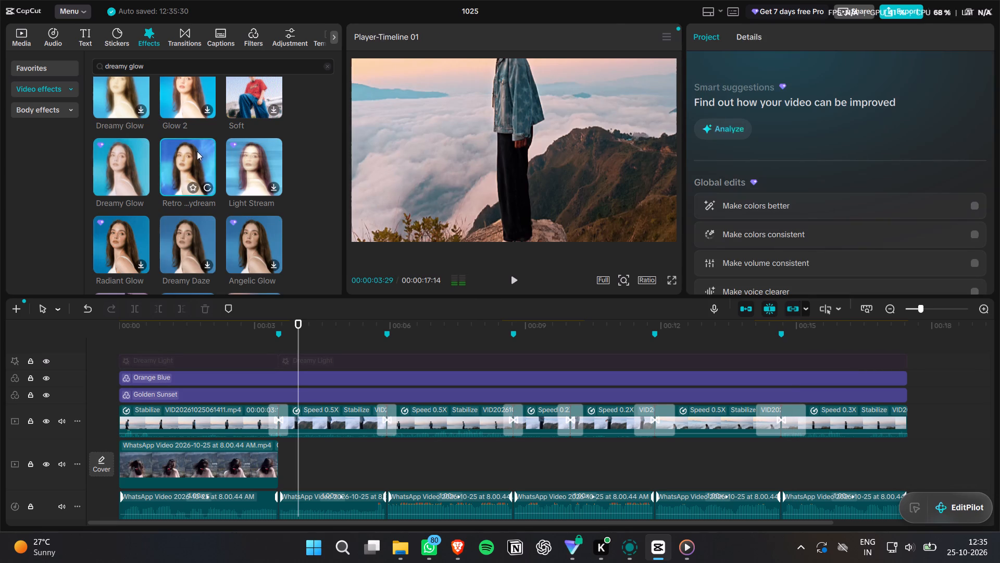
scroll(190, 160, up, 7)
click(246, 127)
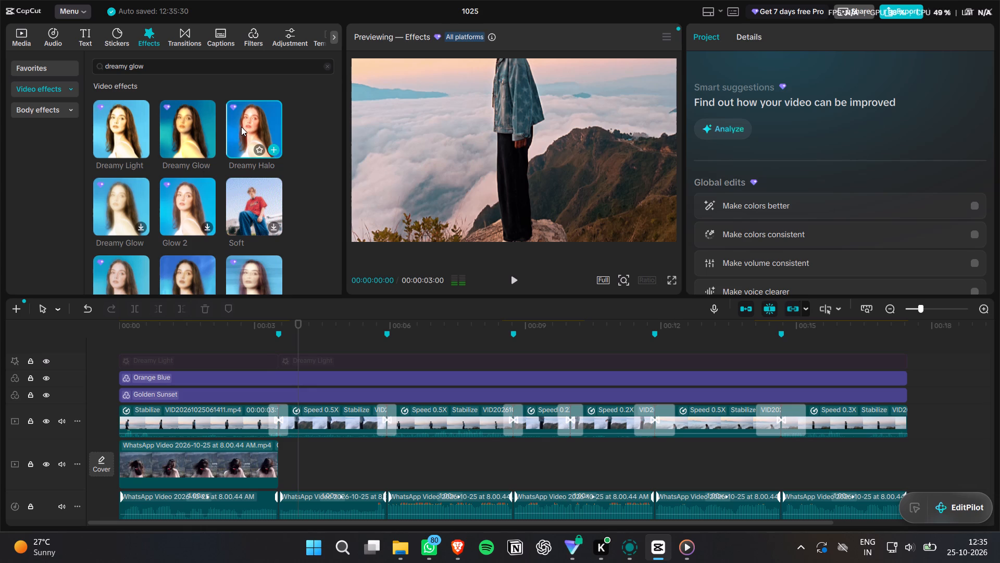
click(193, 125)
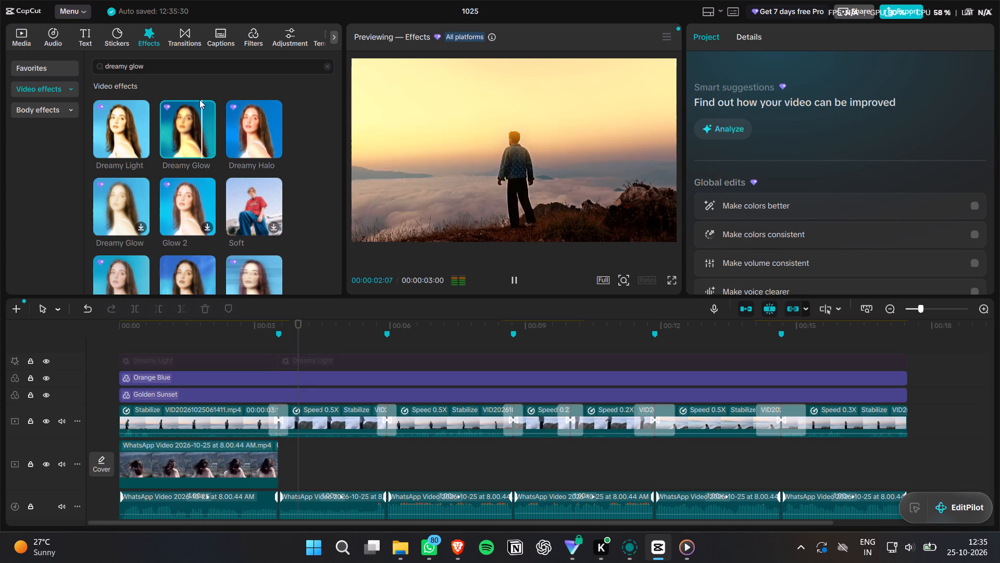
click(118, 218)
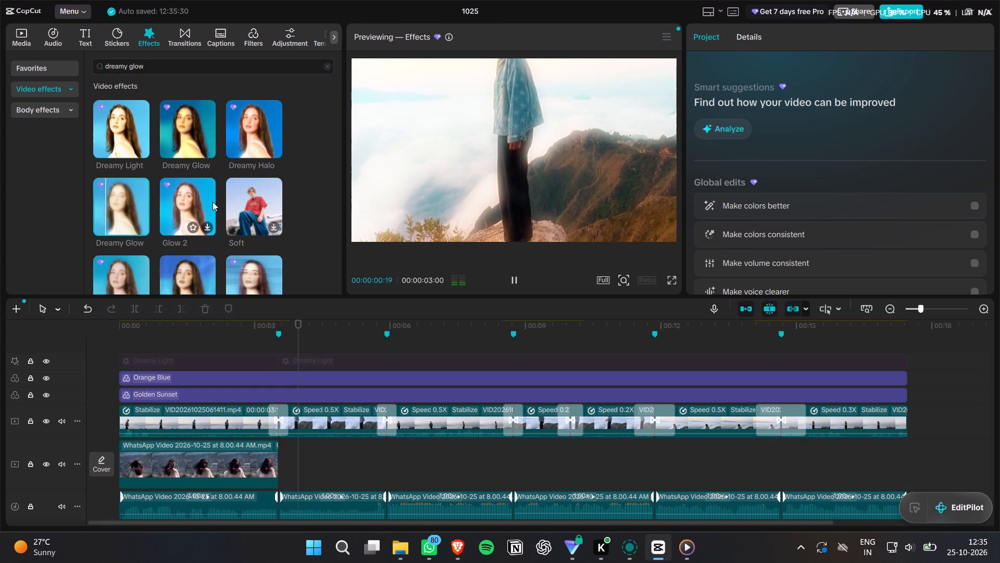
scroll(211, 197, down, 7)
scroll(170, 187, up, 3)
click(128, 197)
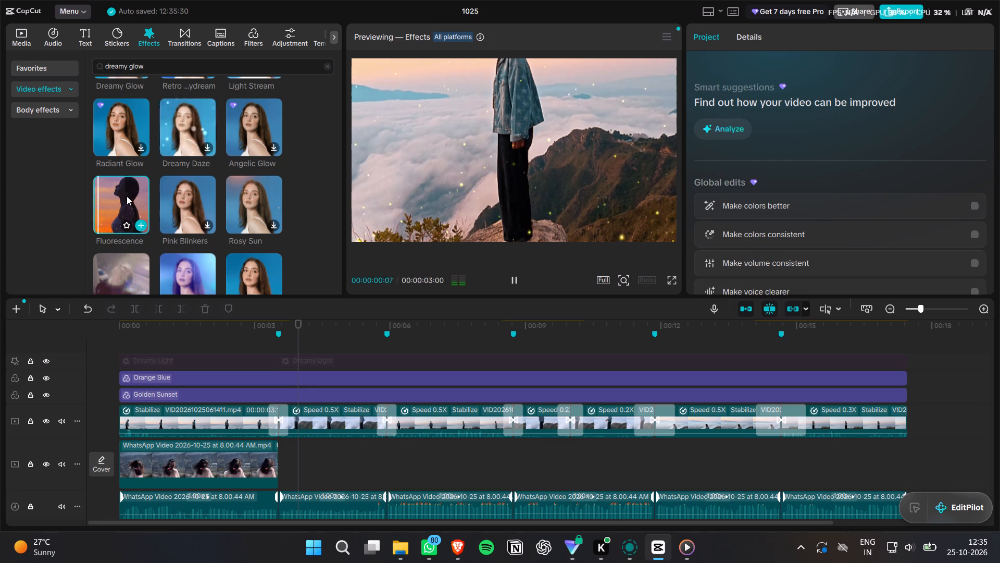
scroll(126, 193, down, 4)
scroll(270, 191, down, 4)
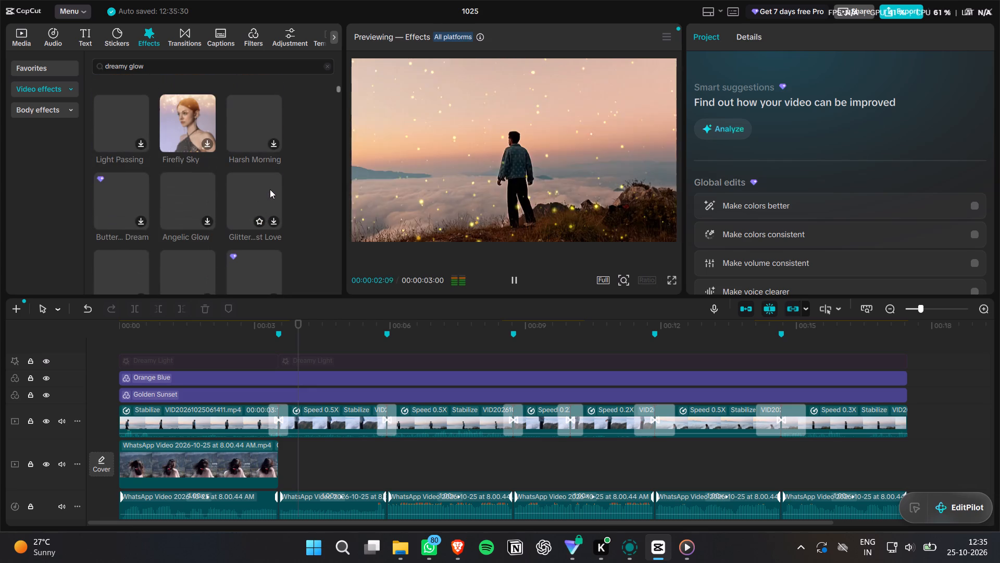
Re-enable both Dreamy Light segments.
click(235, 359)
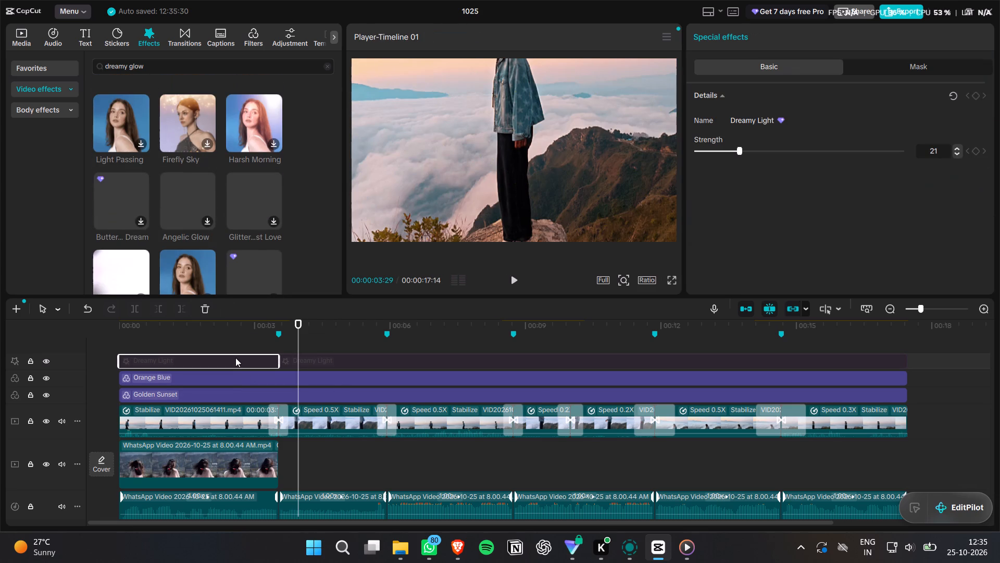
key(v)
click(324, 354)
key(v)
Play the edit from the start with both Dreamy Light segments enabled.
drag(257, 330, 60, 332)
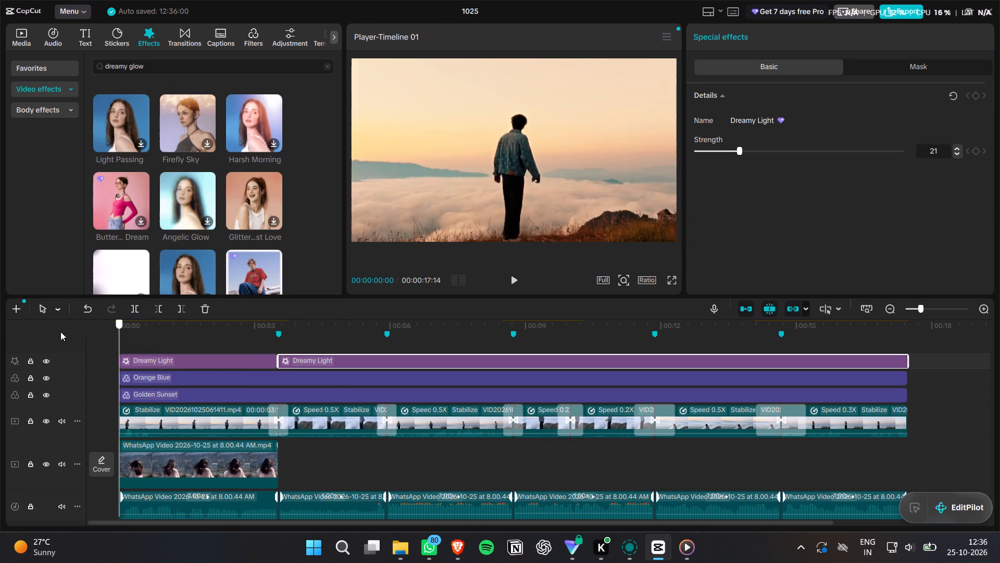
drag(60, 332, 35, 332)
key(space)
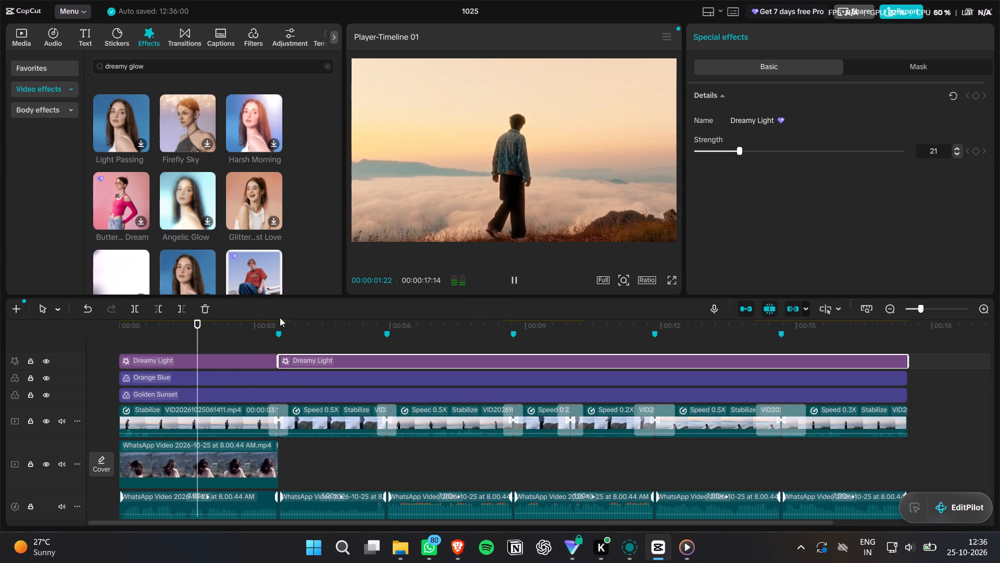
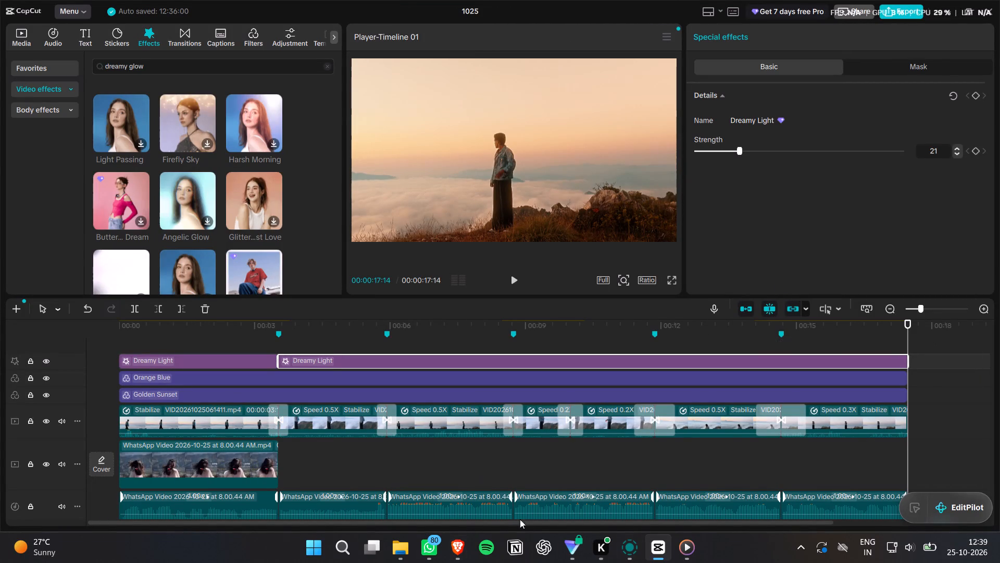
Play the opening seconds of the edit from the start and return the playhead to the beginning.
click(619, 292)
click(744, 253)
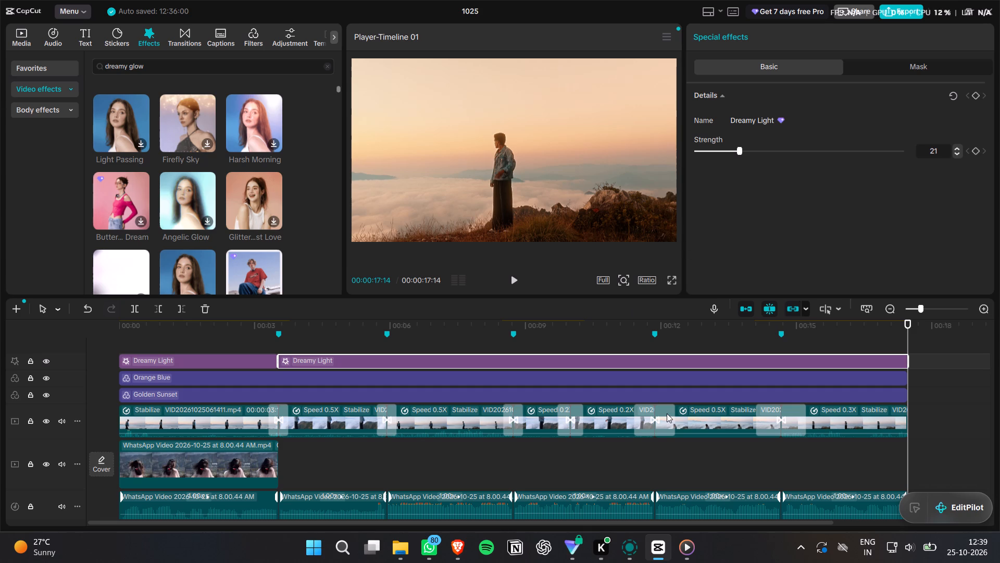
drag(249, 317, 216, 327)
drag(194, 325, 175, 326)
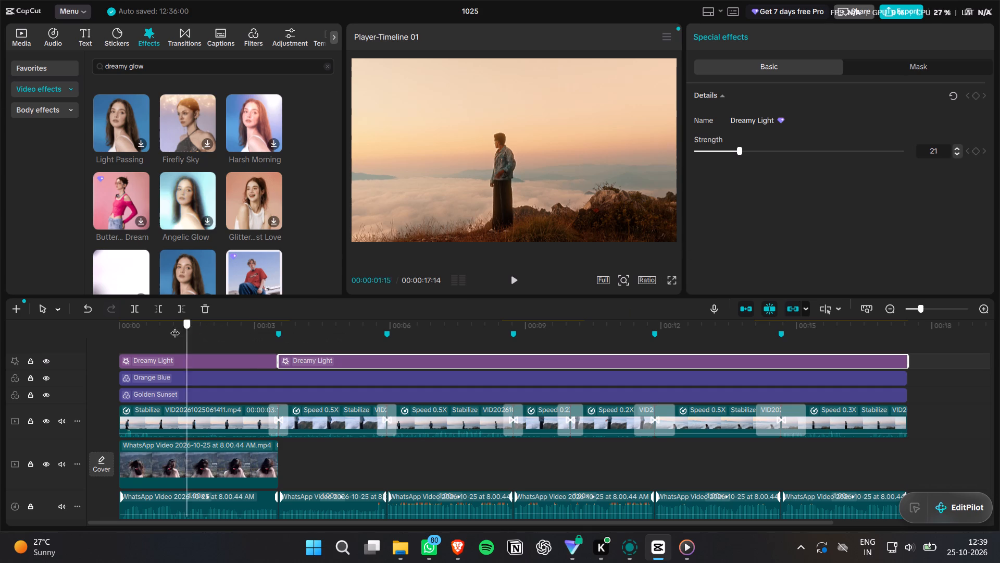
drag(175, 326, 63, 335)
key(space)
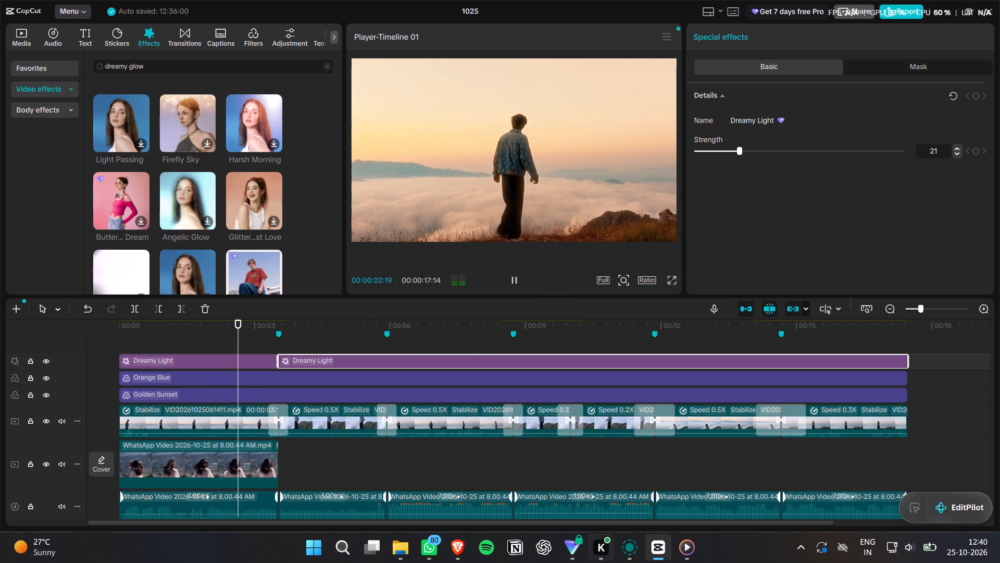
key(space)
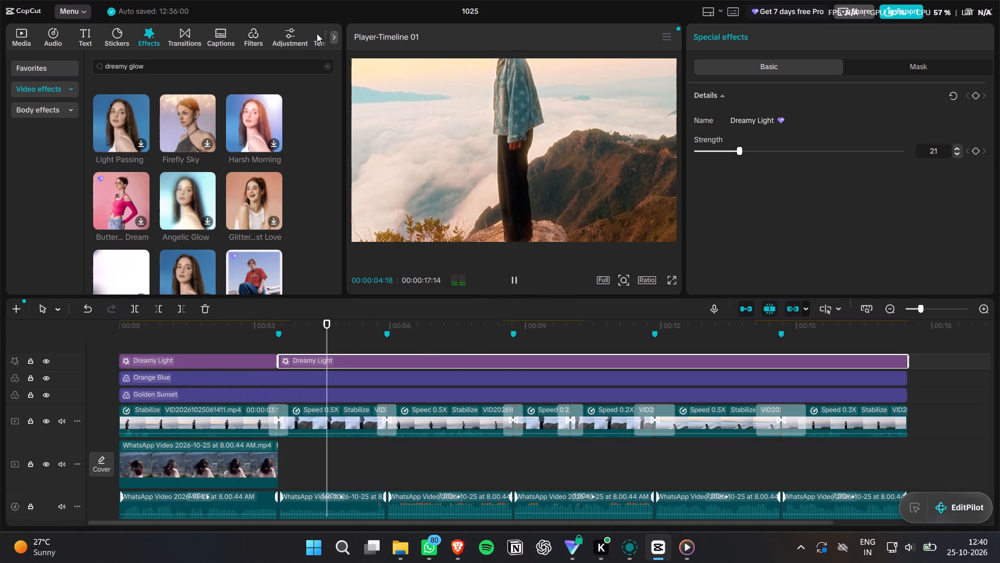
drag(171, 327, 45, 333)
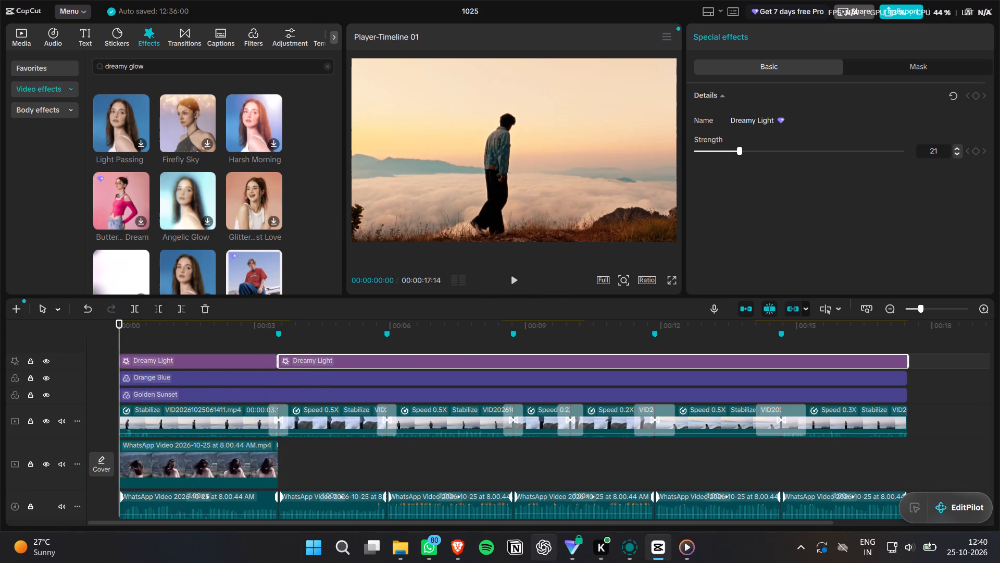
Preview the WhatsApp reference video from the imported media to examine its text overlay.
click(21, 36)
scroll(179, 183, down, 14)
scroll(151, 209, up, 1)
scroll(235, 228, down, 9)
click(216, 225)
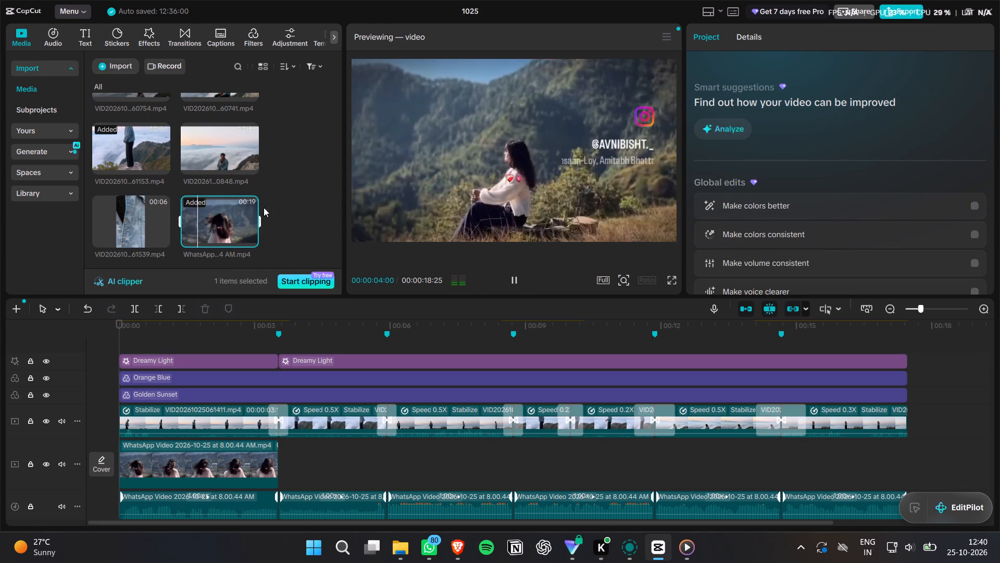
key(space)
click(198, 219)
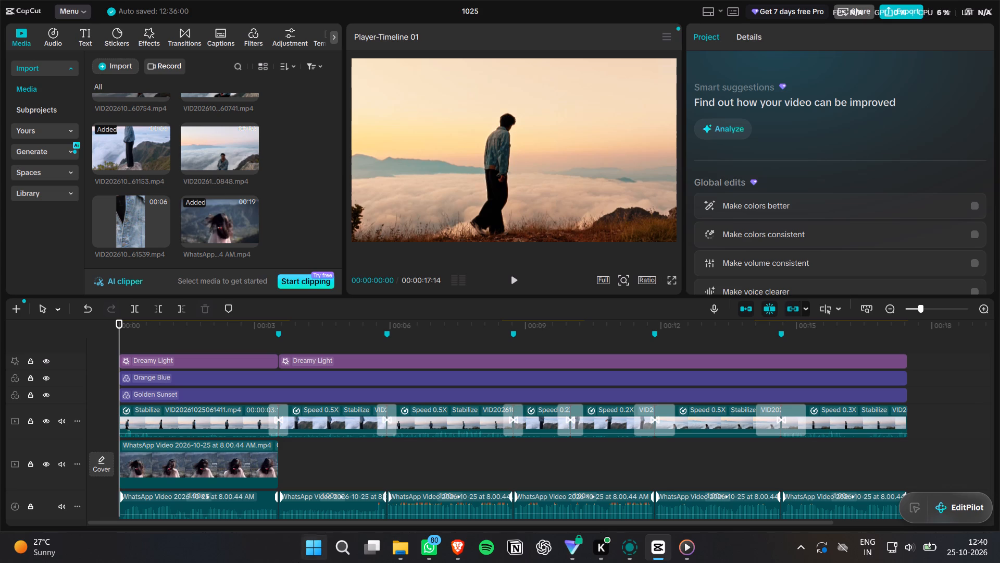
Add a default text at the start of the timeline and extend it to the end of the first clip.
click(86, 35)
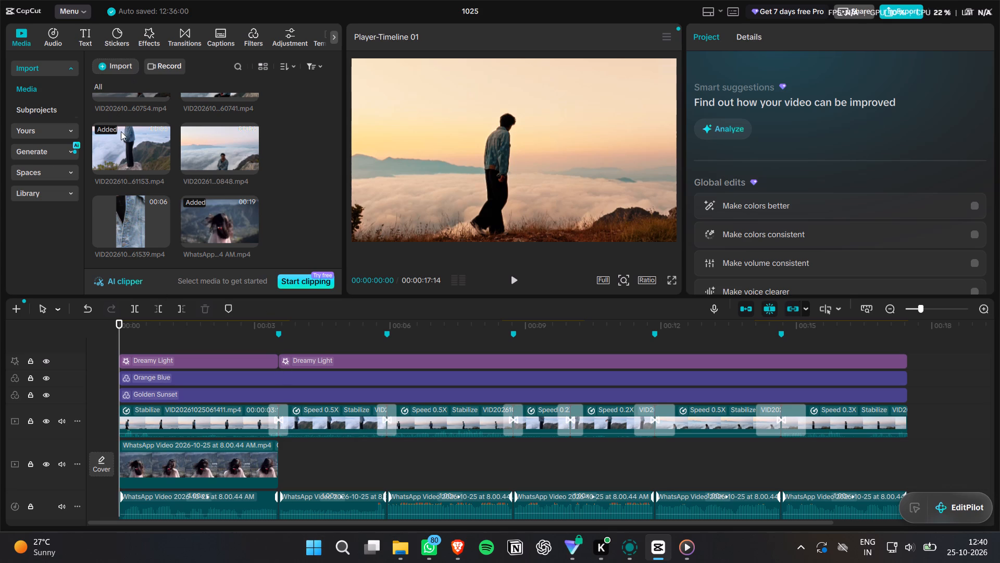
click(142, 104)
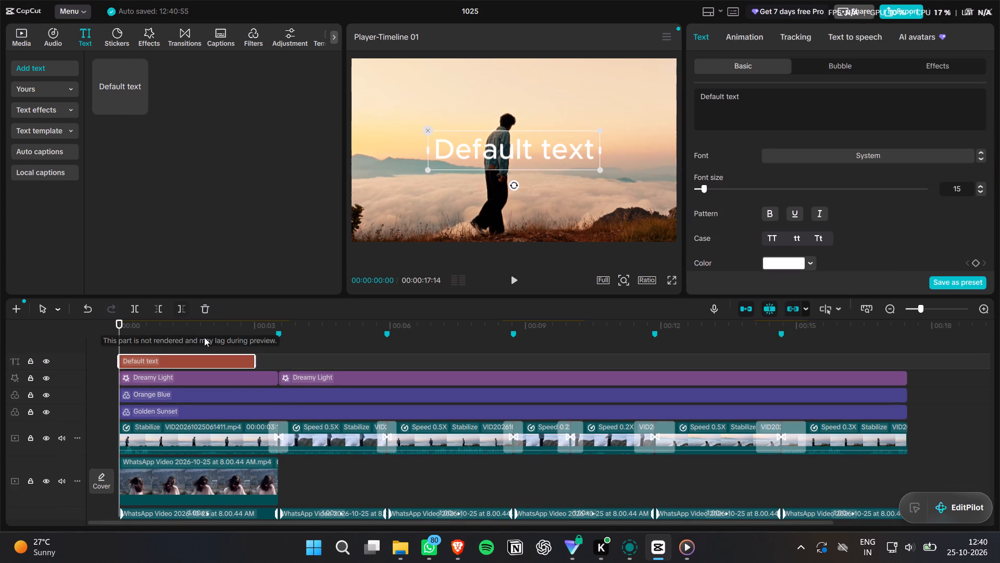
drag(254, 361, 273, 365)
Duplicate the text onto a track above, starting it at 00:00:01:13 and trimming it to end with the first clip.
alt+drag(226, 362, 227, 346)
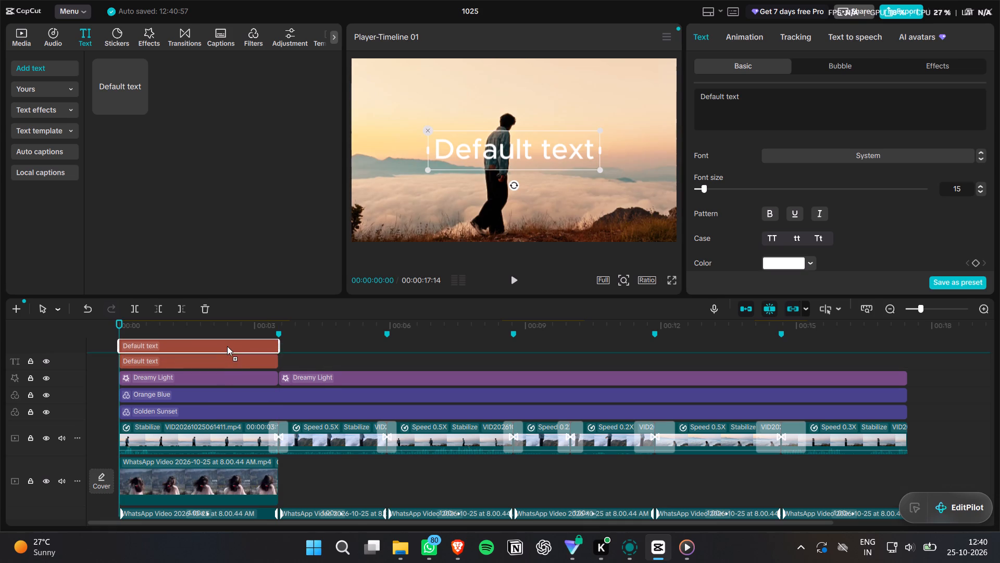
alt+drag(227, 346, 228, 346)
key(space)
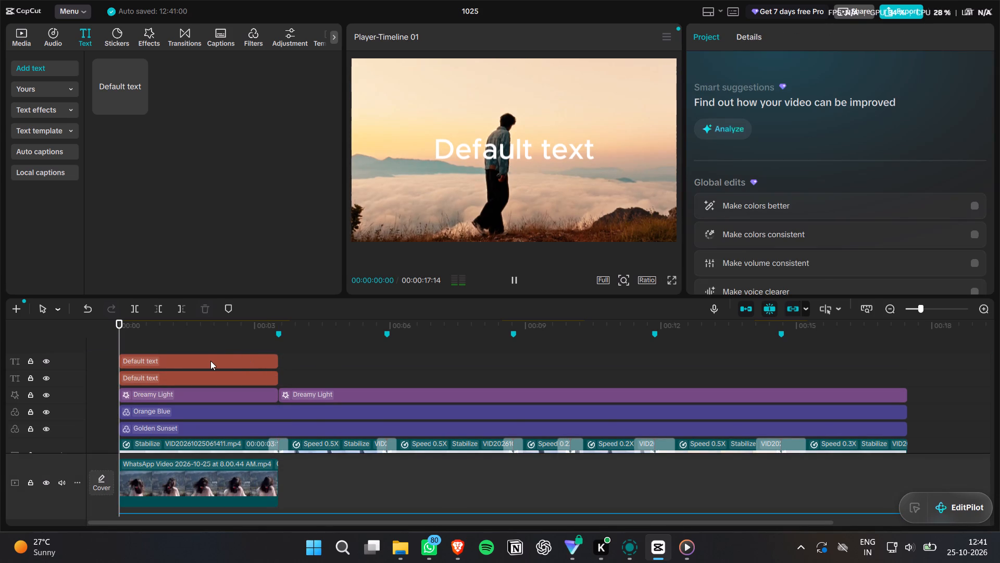
key(space)
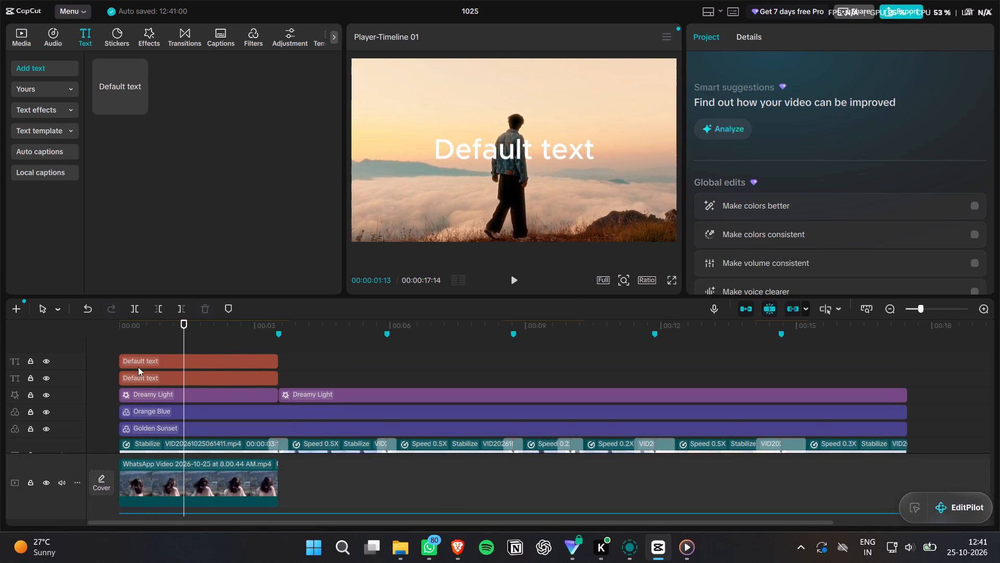
drag(124, 362, 186, 364)
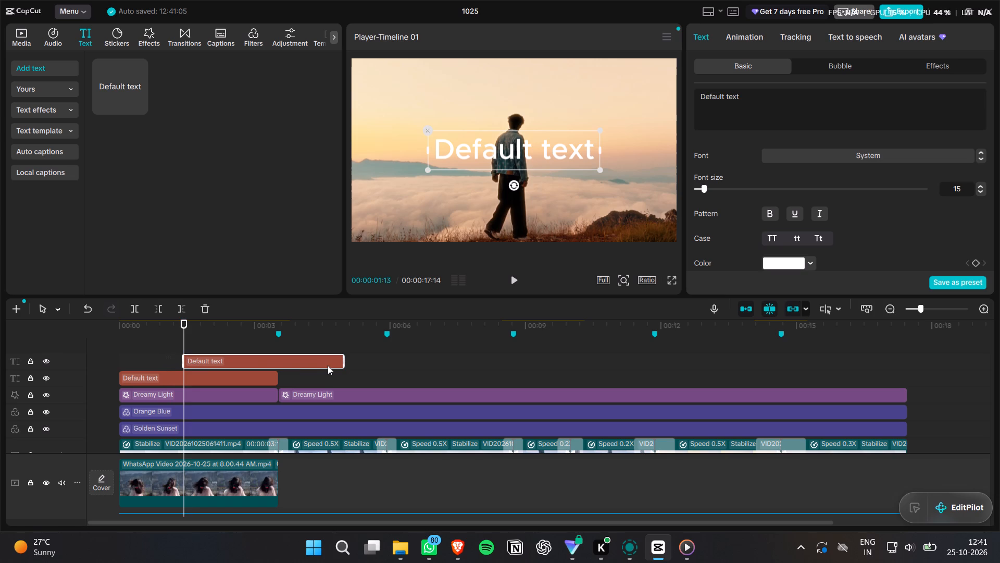
drag(341, 359, 273, 359)
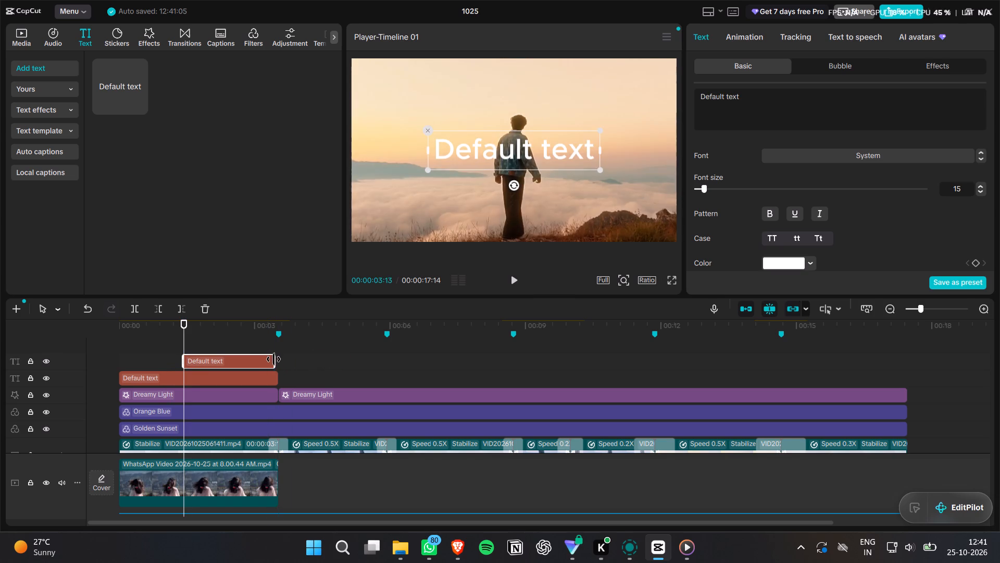
drag(273, 359, 274, 359)
Shrink the full-length lower-track text to about half size and place it over the clouds beside the walking man.
click(251, 378)
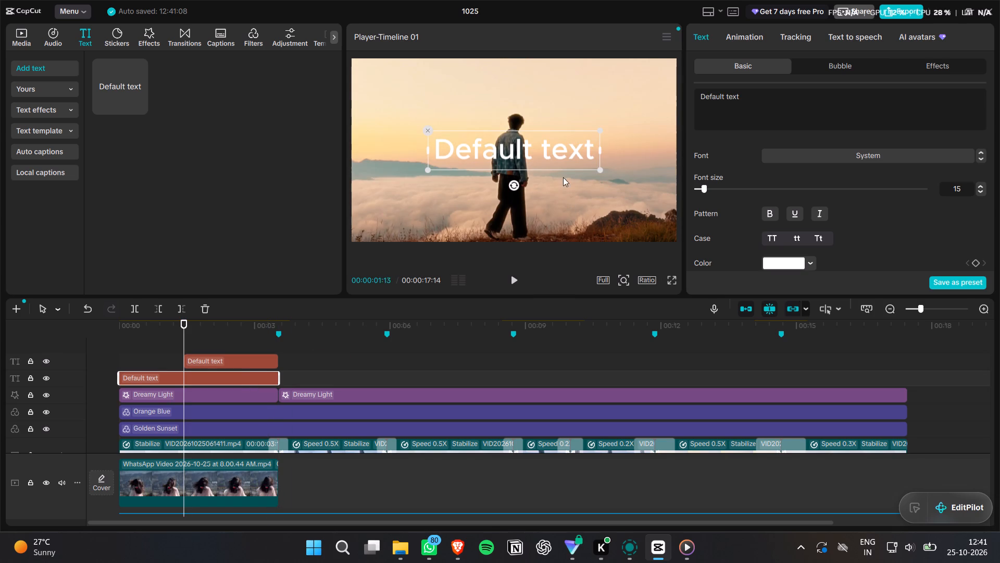
drag(546, 156, 481, 185)
drag(533, 200, 472, 188)
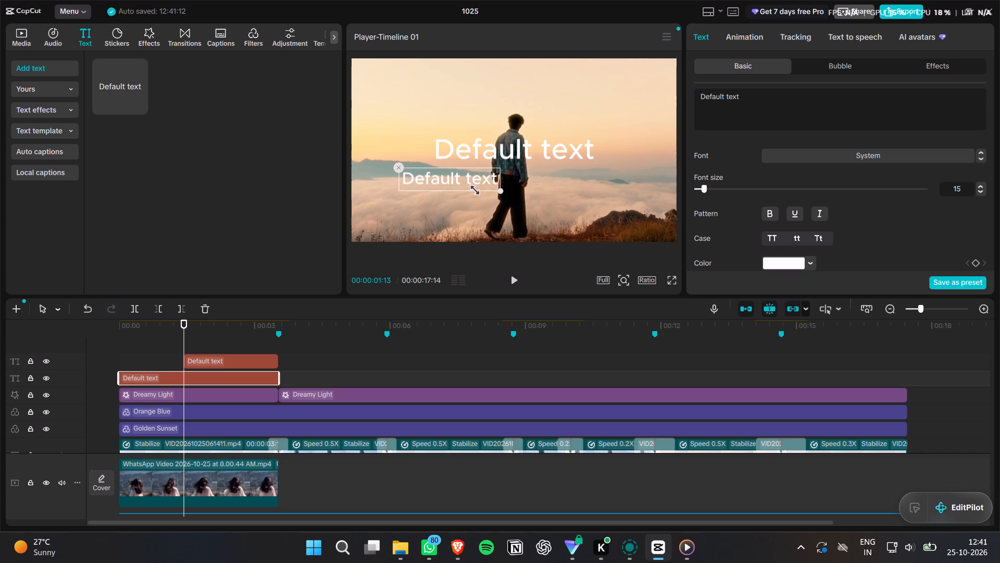
drag(472, 188, 465, 186)
click(449, 182)
Shrink the shorter upper-track text to about half size and place it directly below the first text.
drag(550, 148, 536, 192)
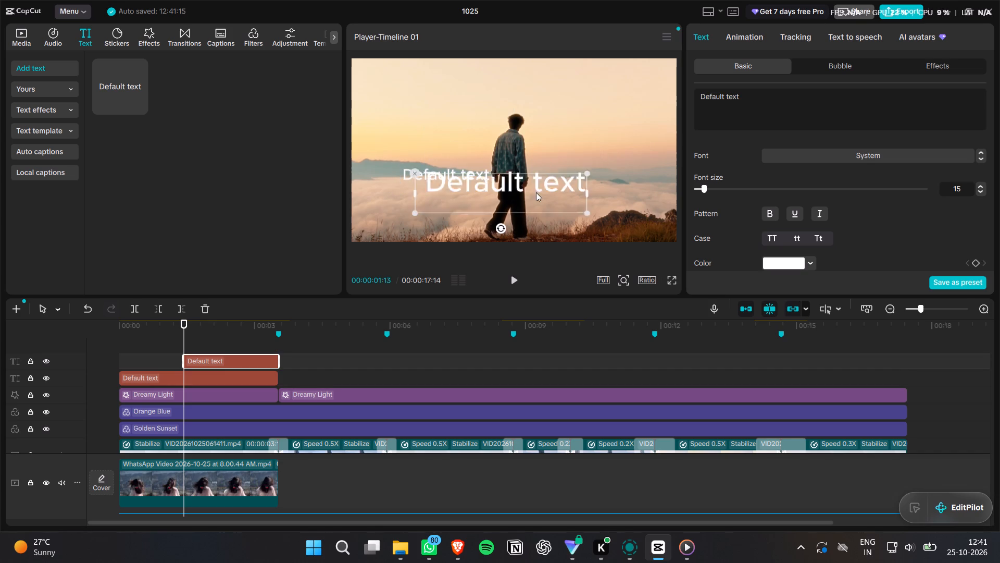
drag(536, 192, 516, 195)
drag(565, 218, 556, 218)
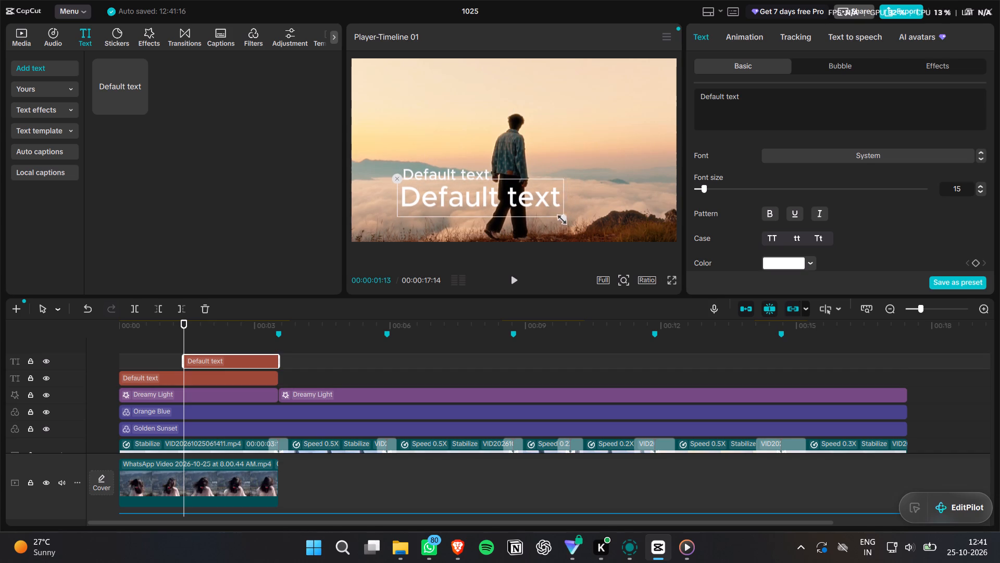
drag(556, 218, 494, 204)
drag(493, 194, 467, 189)
Play the opening from the start to check the timing of both texts, and return to the beginning.
drag(156, 335, 55, 338)
key(space)
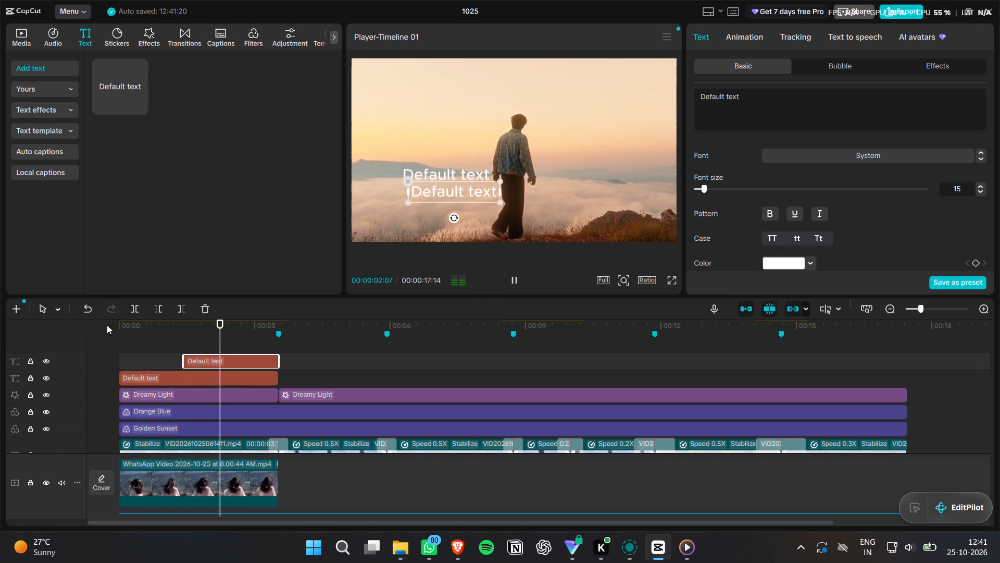
key(space)
drag(154, 329, 85, 327)
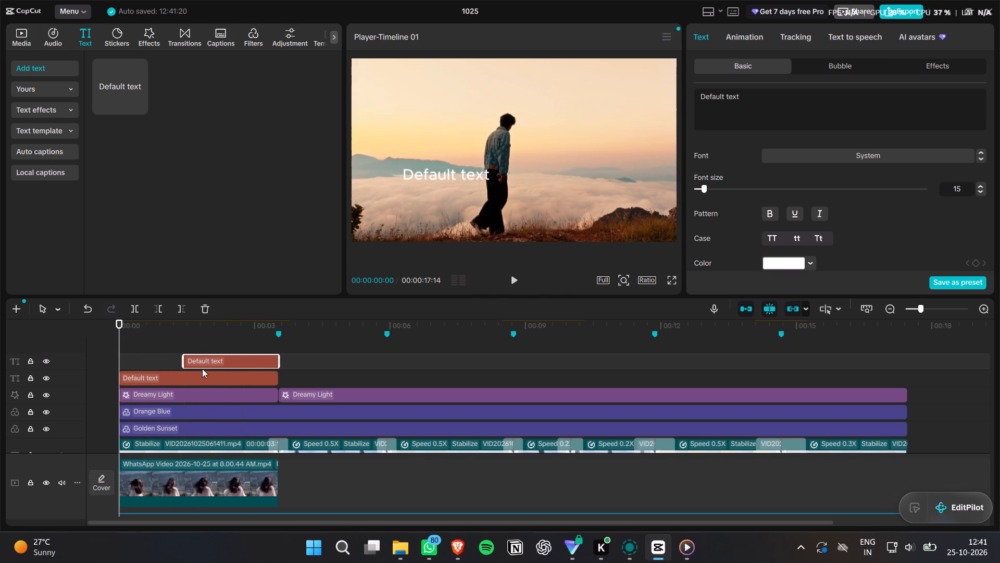
Try the BEBASNEUE font on the full-length lower-track text, and set its font to Playfair Display.
click(202, 376)
click(812, 154)
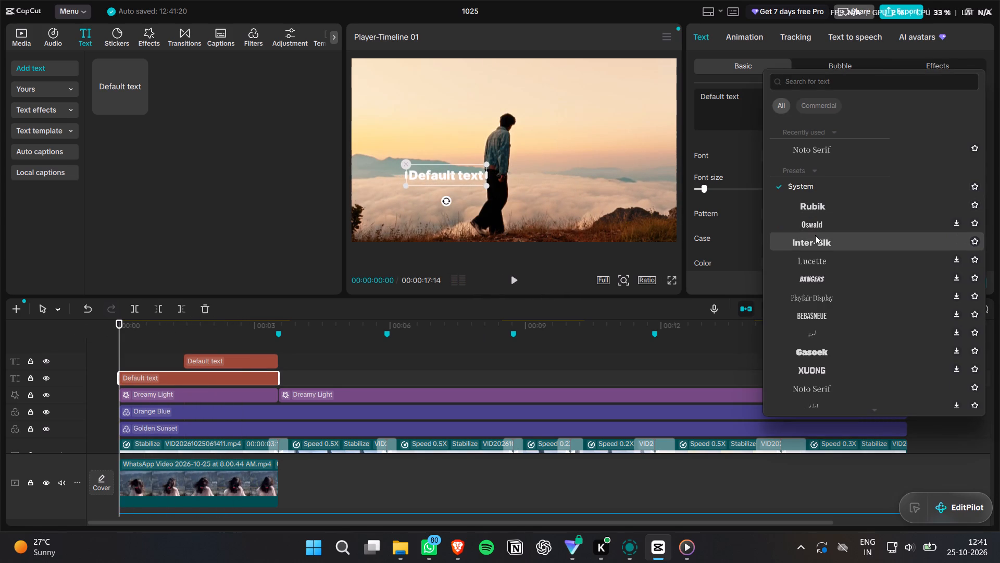
click(807, 316)
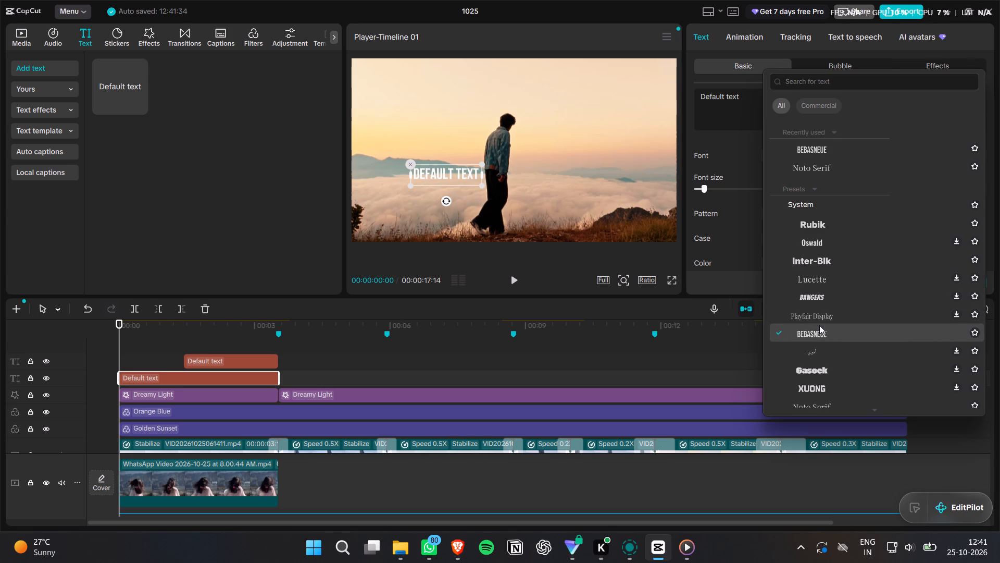
click(819, 317)
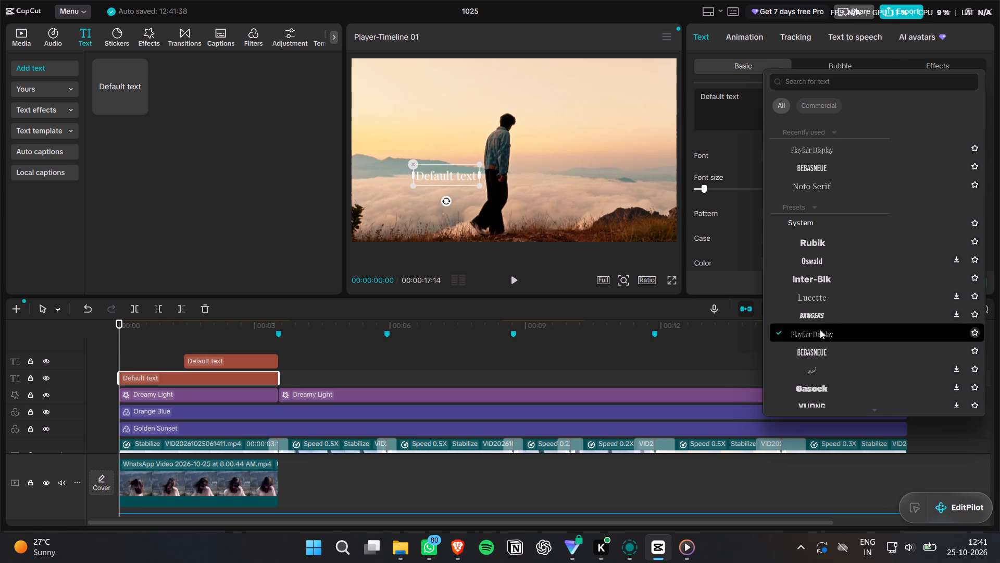
click(820, 329)
drag(781, 109, 660, 112)
click(664, 95)
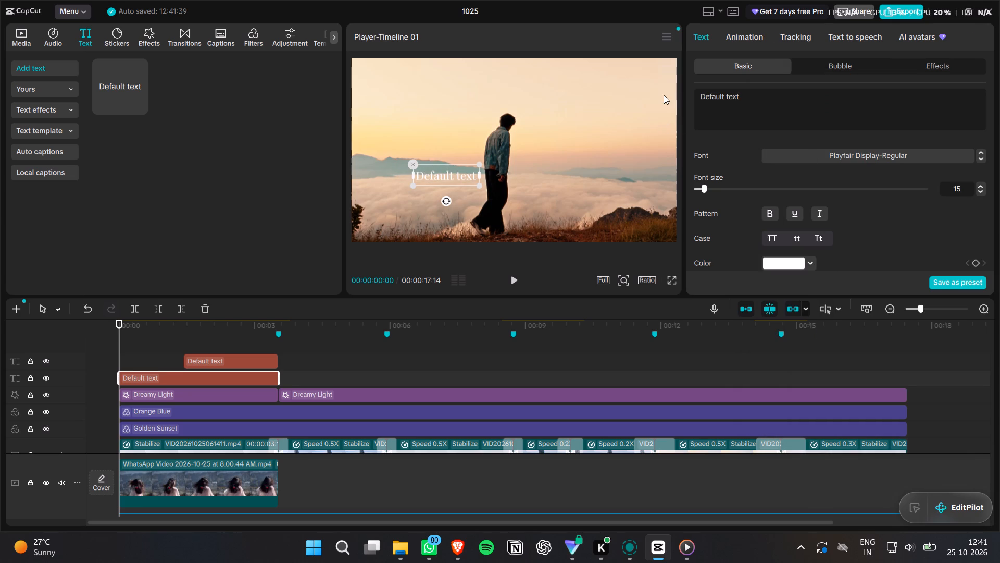
Replace the content of the Playfair Display text with "AVE NA TU".
click(186, 376)
drag(774, 100, 638, 87)
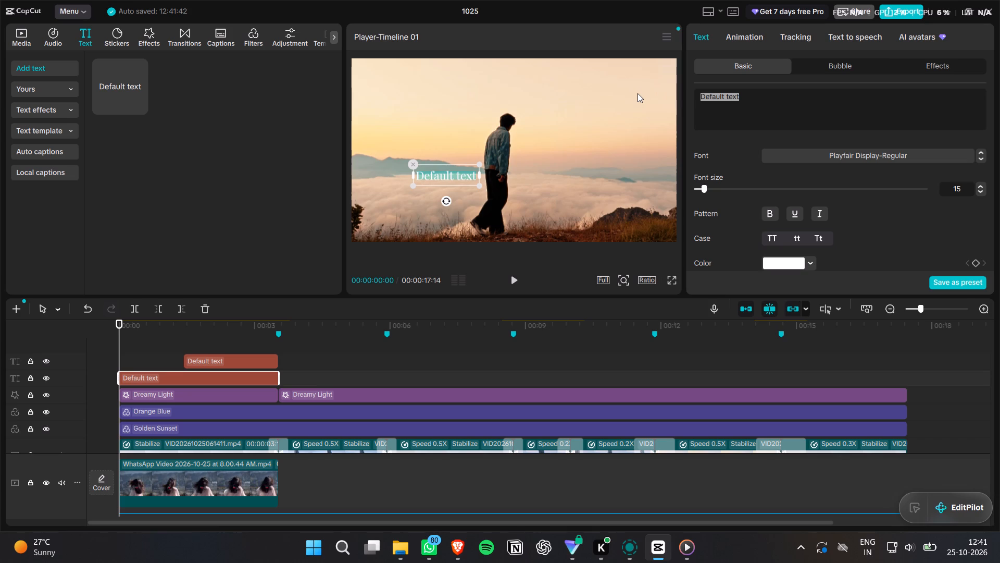
text(AVE)
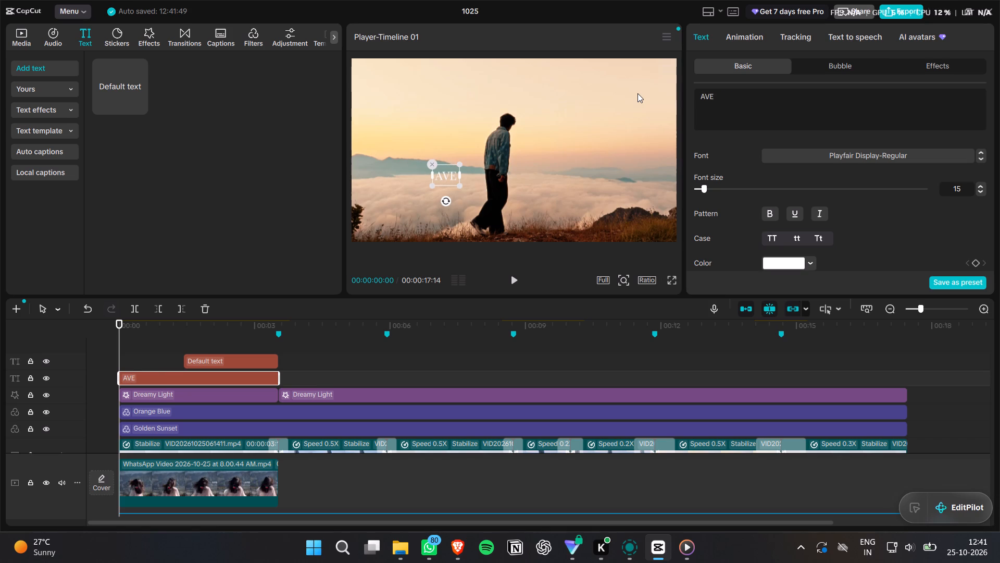
key(space)
text(NA TUU)
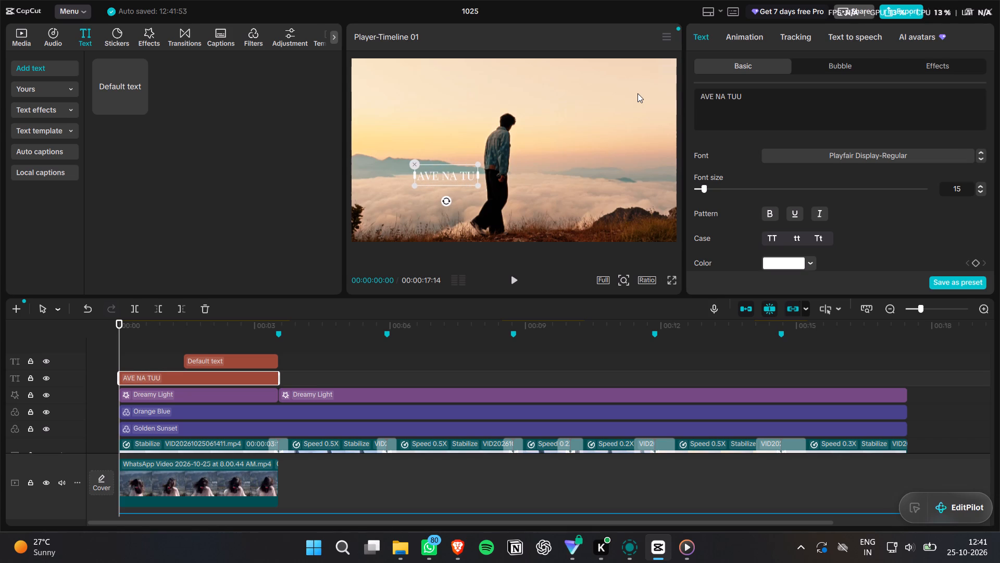
key(BackSpace)
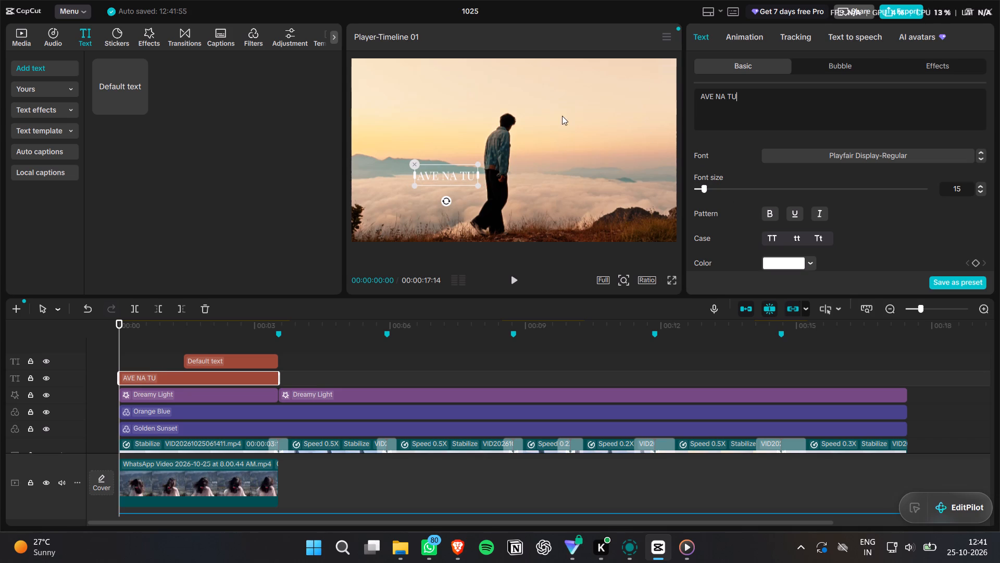
Try yellow F4C70F and grey on the shorter upper-track default text, and set its colour to black (000000).
click(212, 323)
click(220, 360)
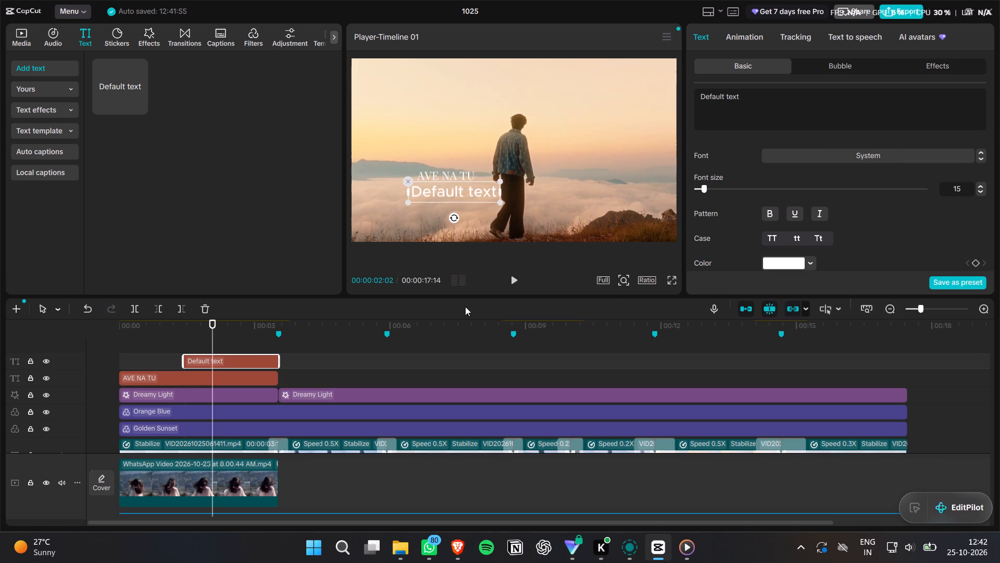
click(799, 268)
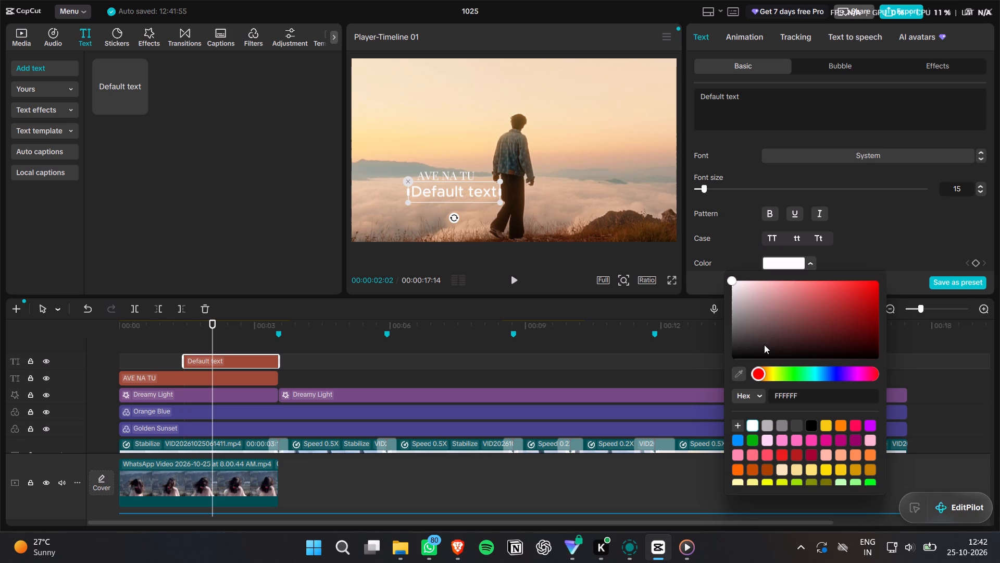
click(827, 426)
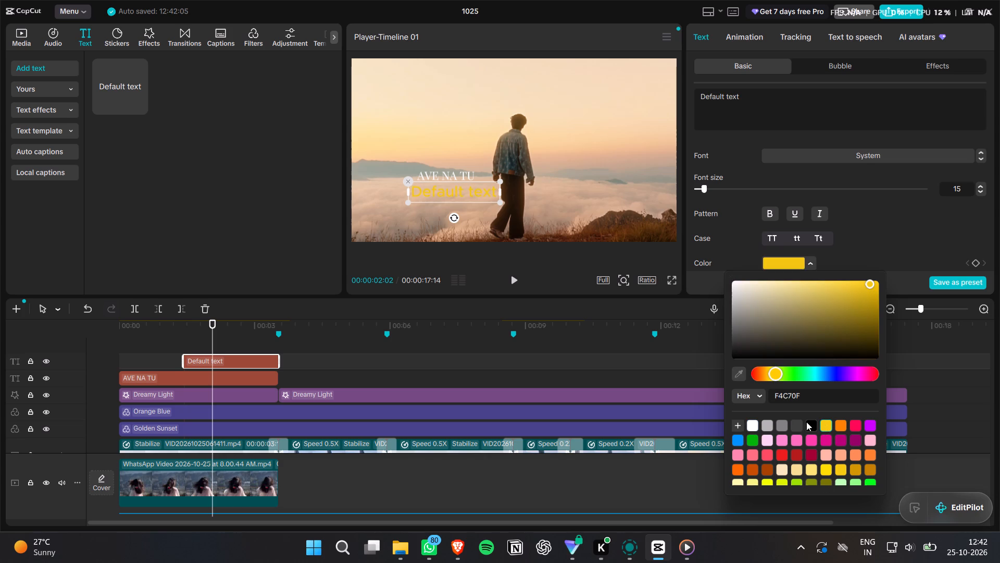
scroll(790, 440, down, 3)
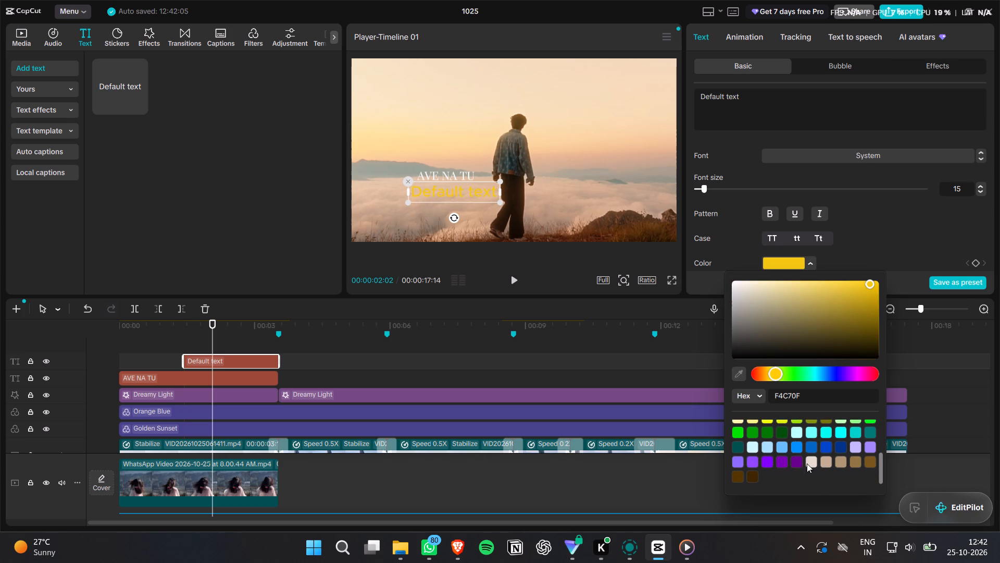
scroll(808, 457, up, 5)
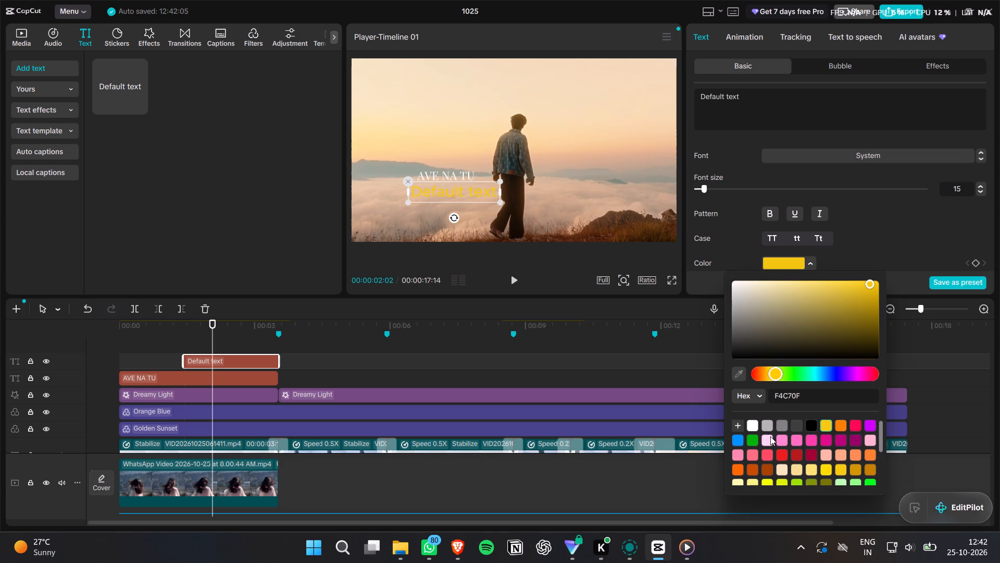
click(770, 425)
click(799, 423)
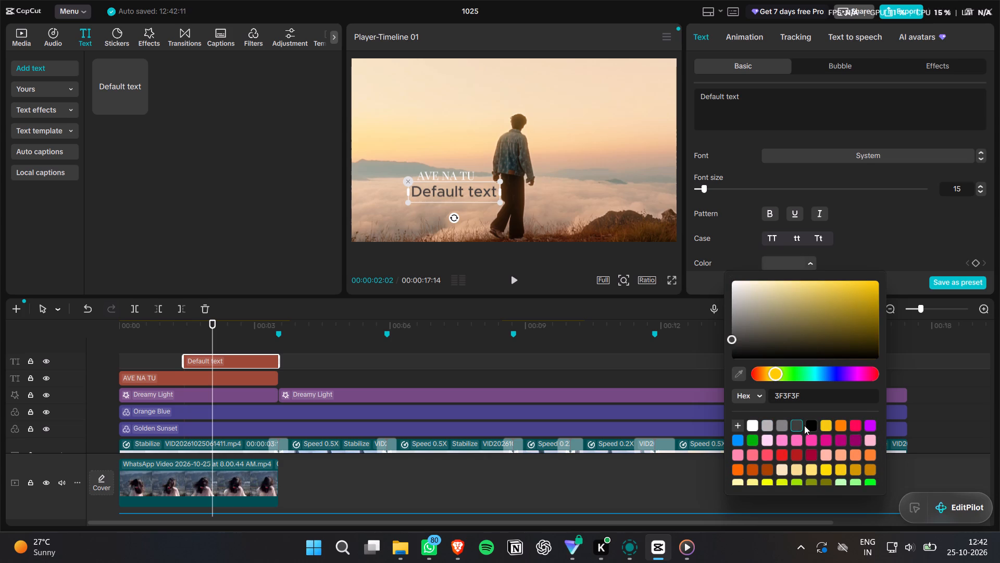
click(811, 426)
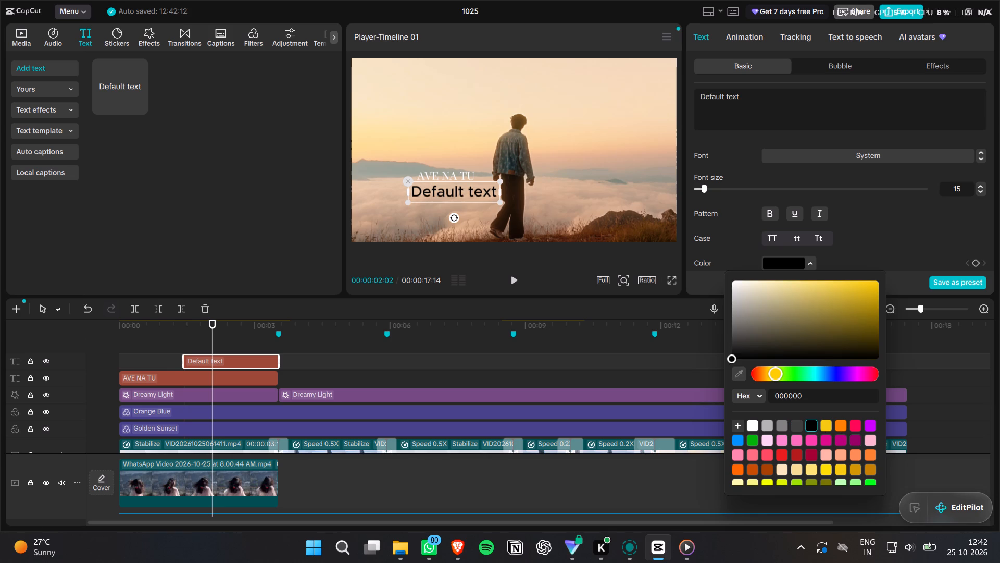
Replace the content of the black upper-track text with "Tadpaya Kar".
drag(797, 112, 649, 90)
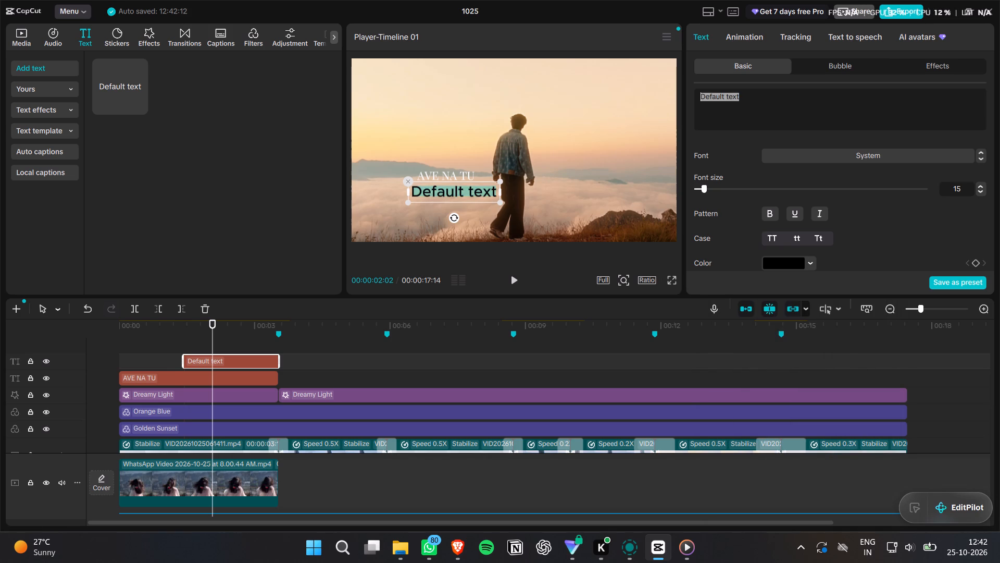
text(tADPA)
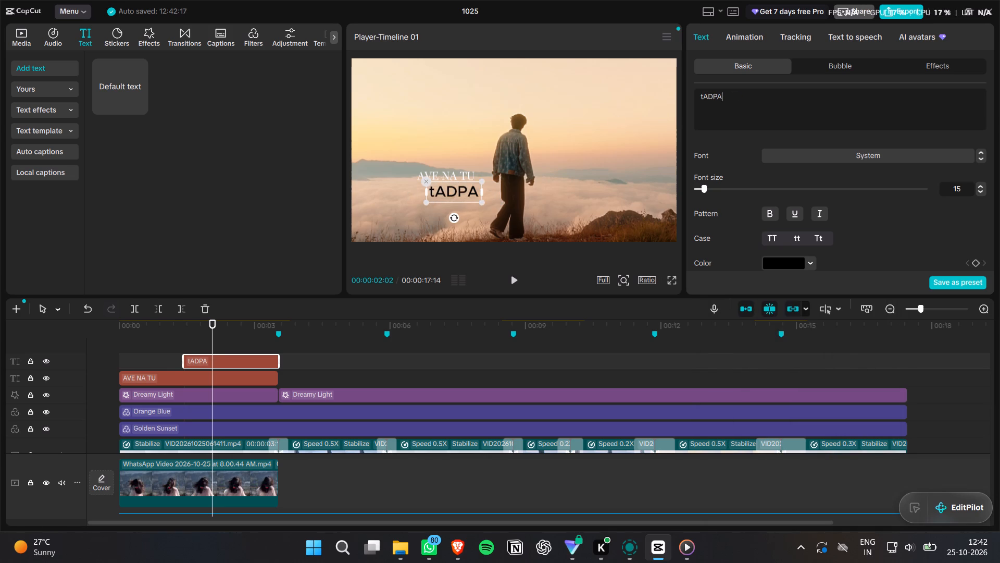
key(BackSpace)
key(BackSpace)
key(BackSpace)
key(BackSpace)
key(BackSpace)
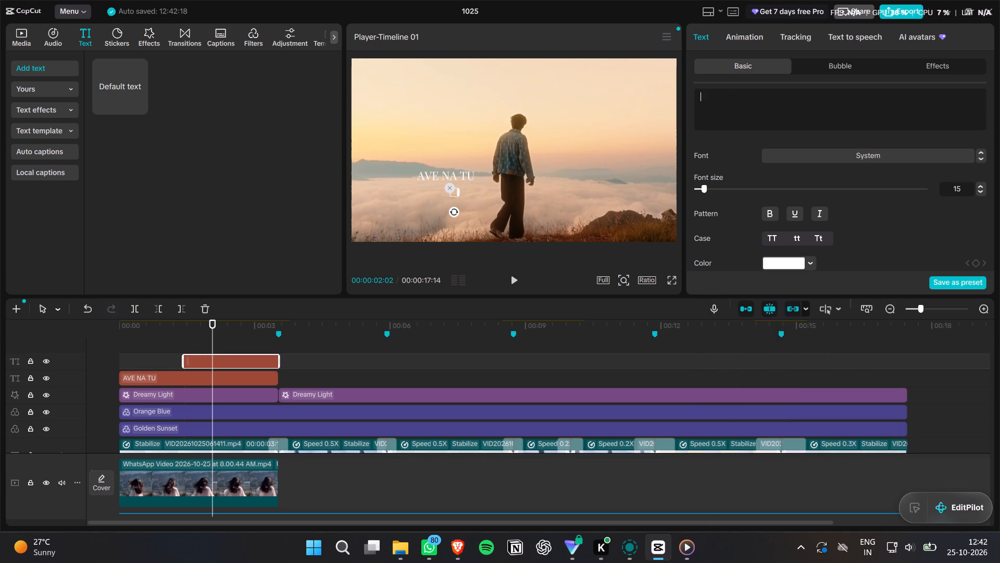
text(Ta)
text(dpaya)
key(space)
text(Kar)
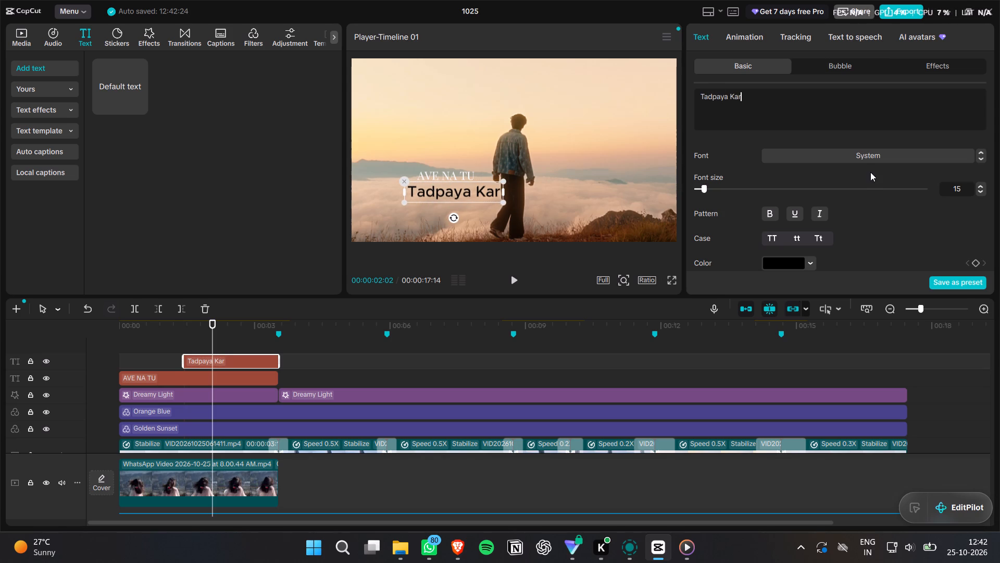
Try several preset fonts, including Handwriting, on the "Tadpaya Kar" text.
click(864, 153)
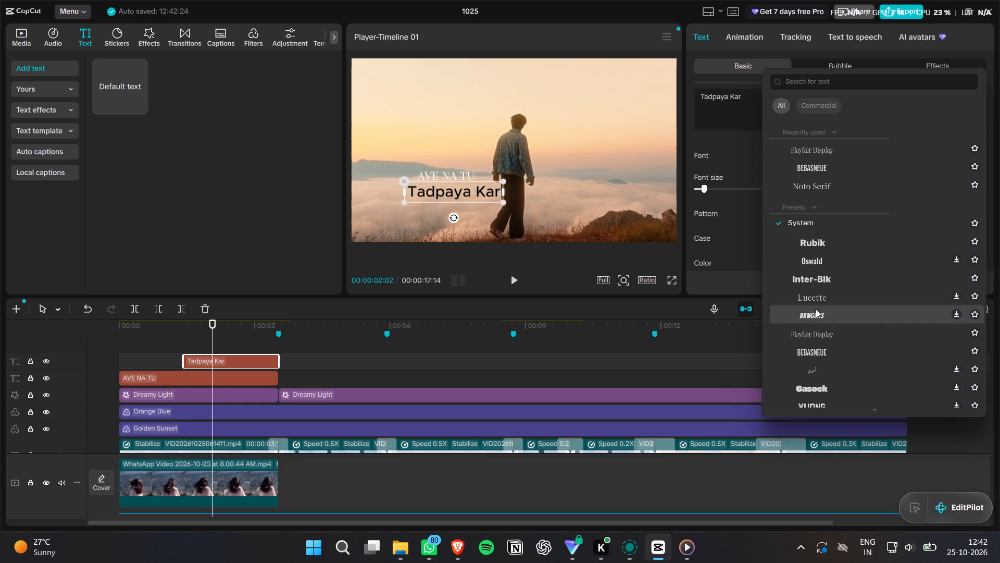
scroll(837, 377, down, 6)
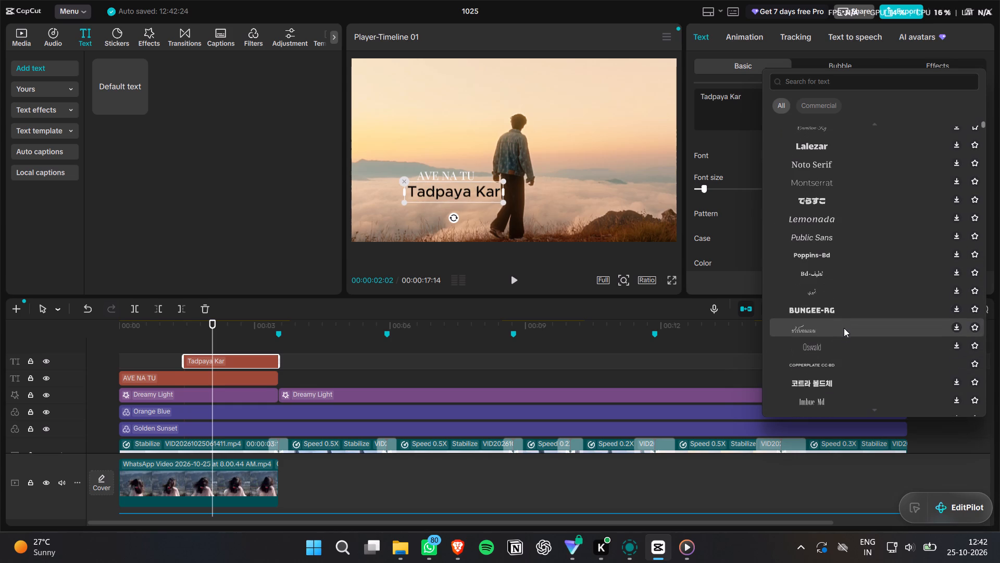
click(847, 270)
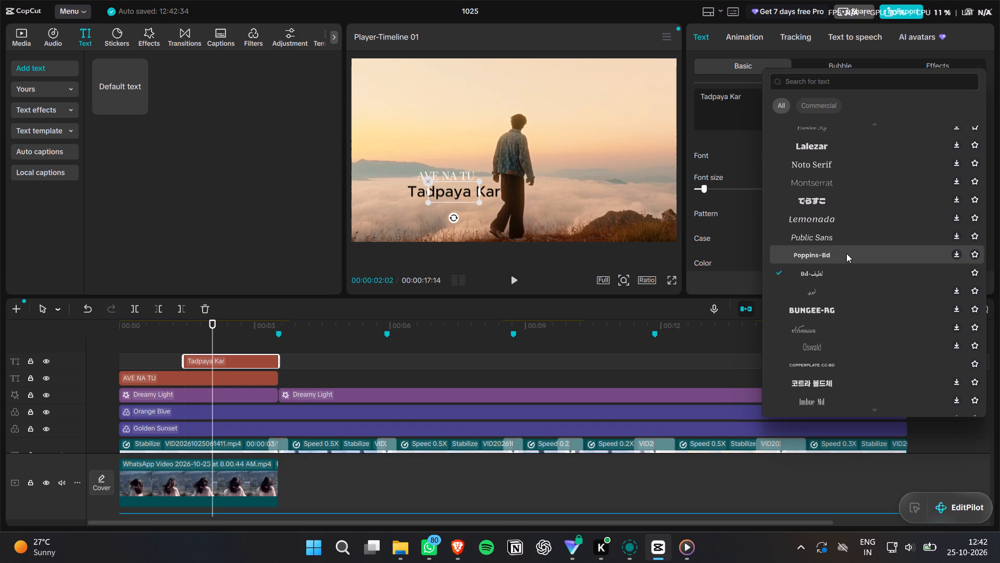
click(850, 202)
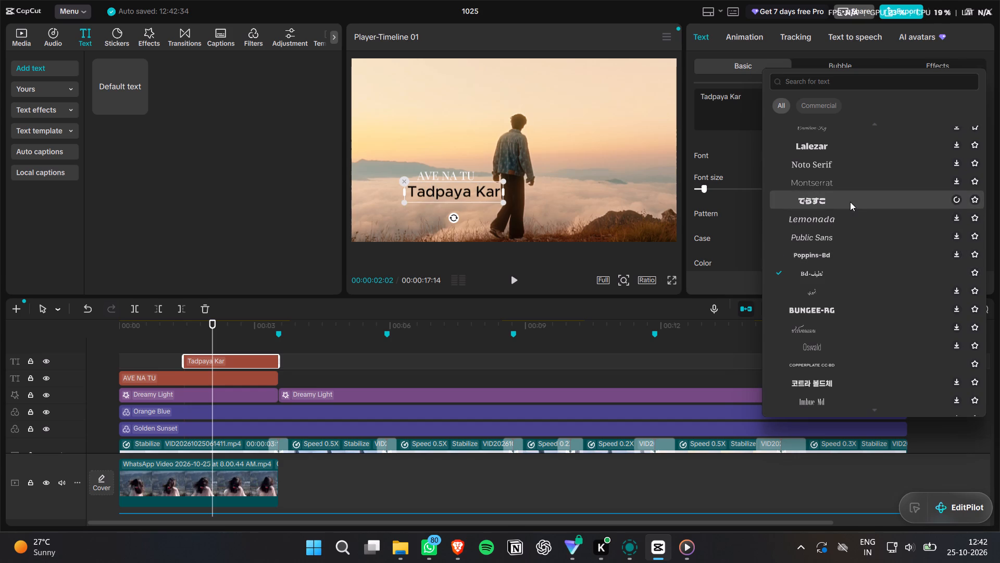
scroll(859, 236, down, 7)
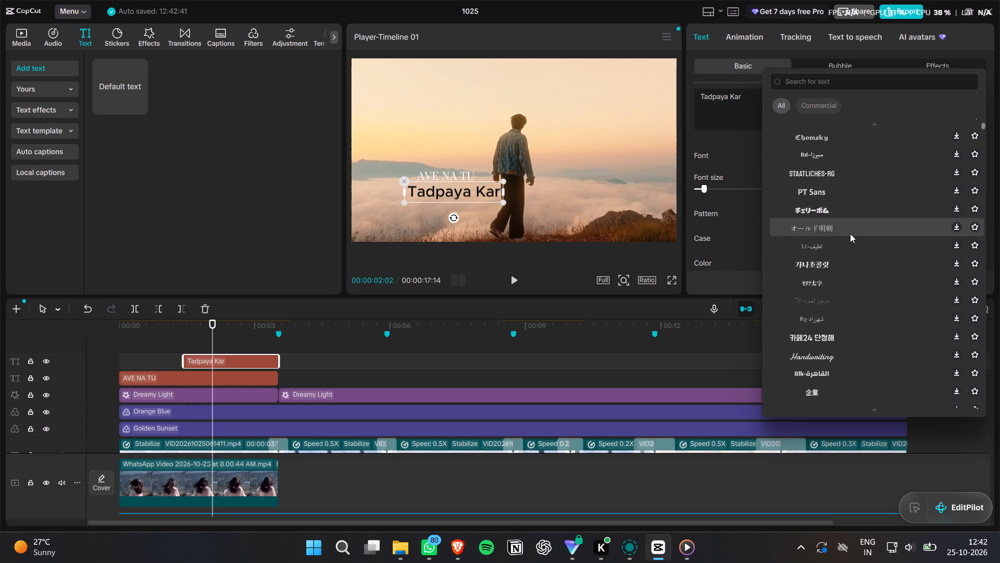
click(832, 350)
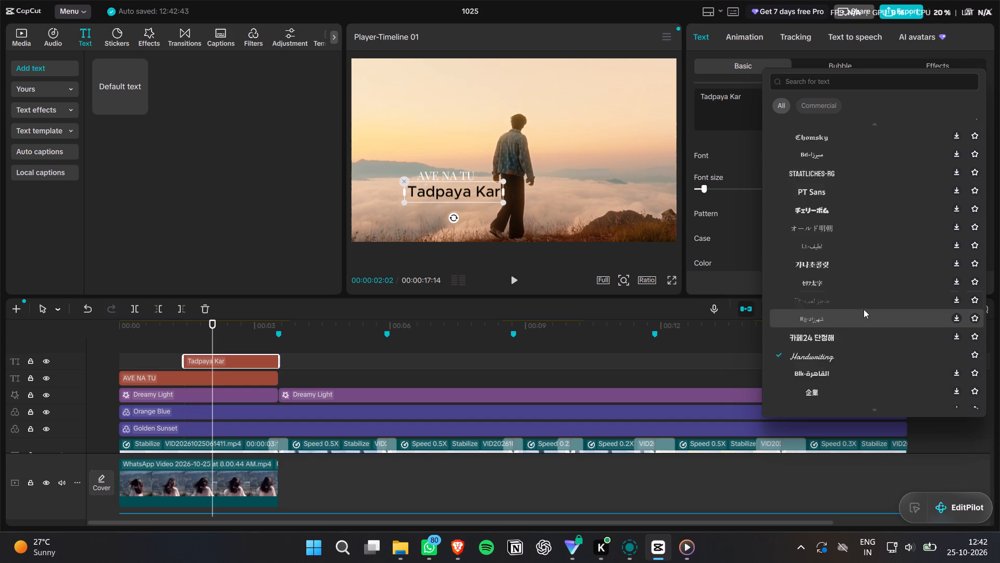
Browse further script-style fonts for the "Tadpaya Kar" text, try TradeWinds, and set the font to Aulveth.
scroll(864, 309, down, 3)
scroll(828, 374, down, 8)
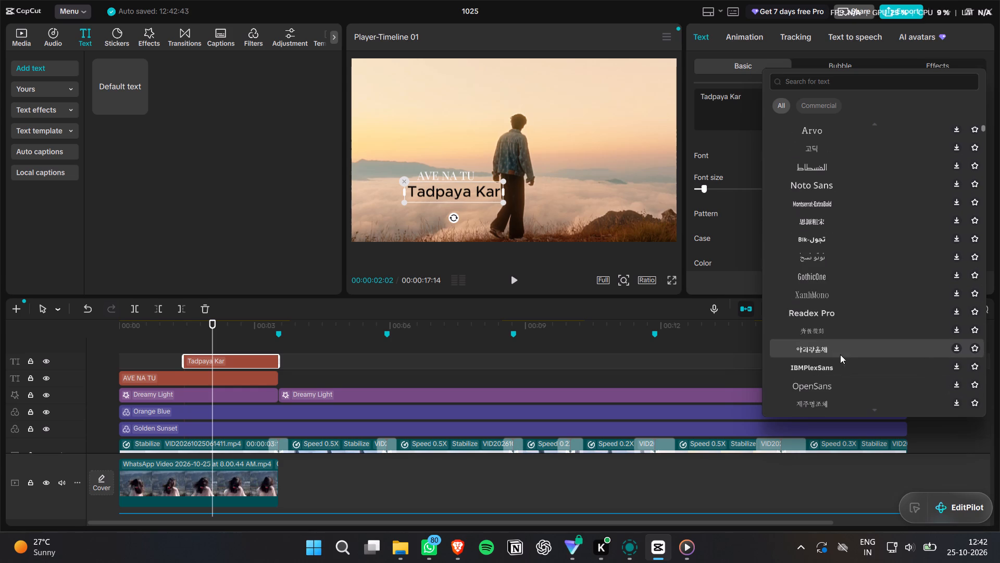
scroll(856, 271, down, 5)
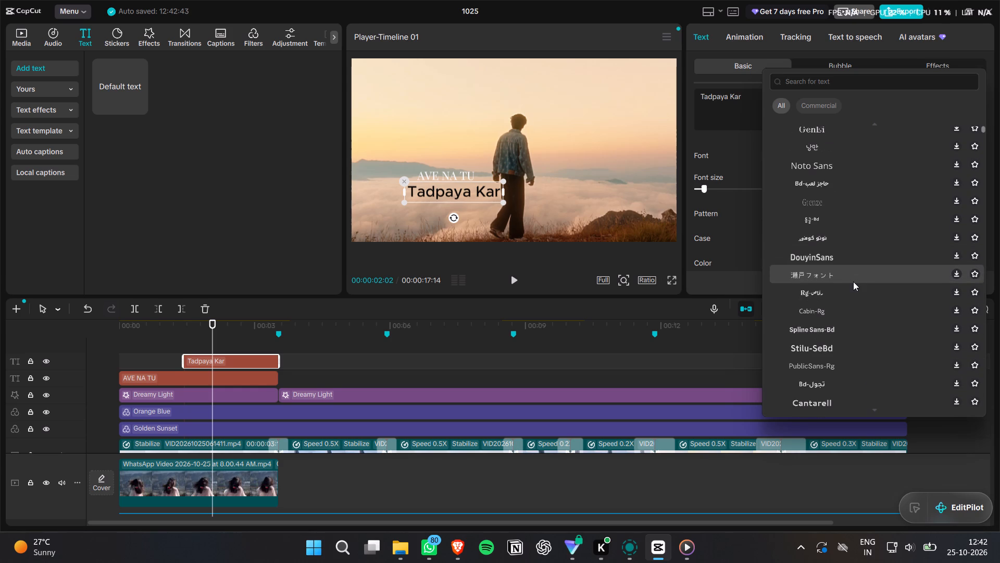
scroll(839, 345, down, 4)
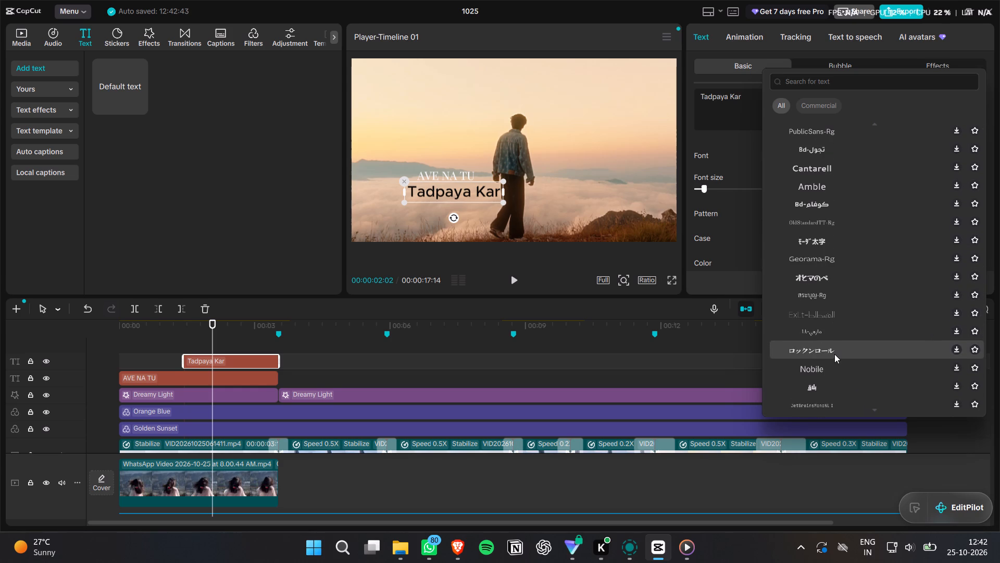
scroll(847, 295, down, 14)
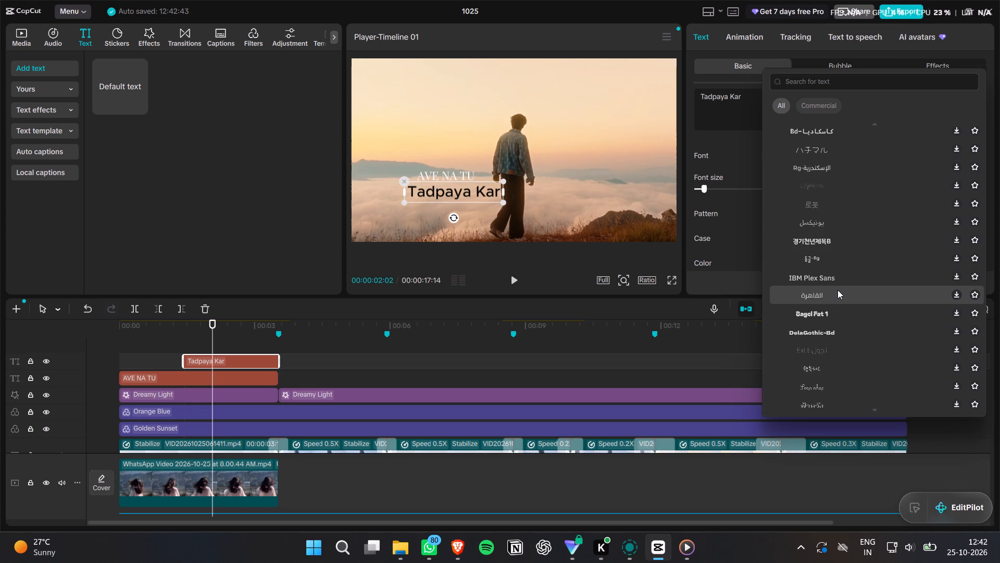
scroll(842, 270, down, 8)
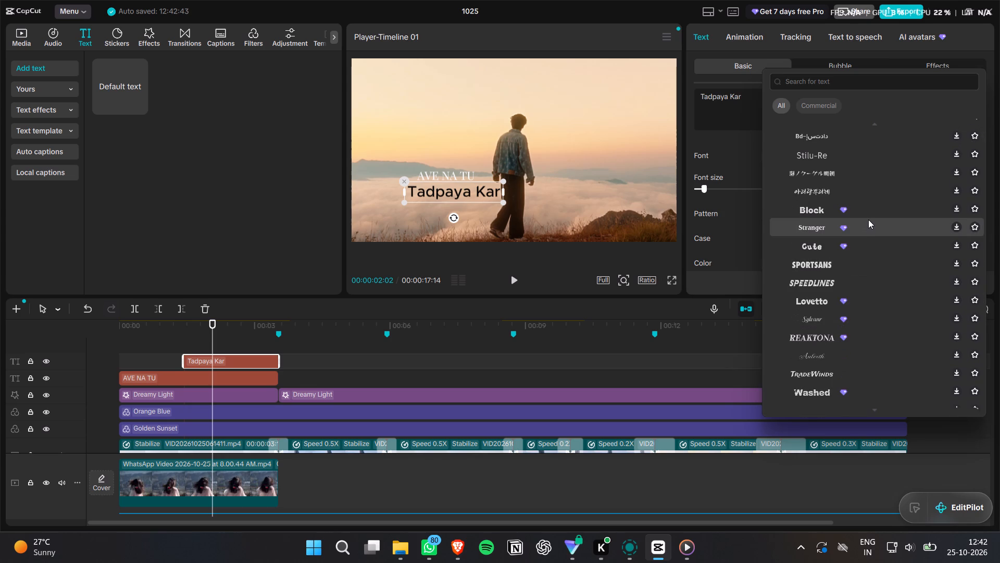
scroll(868, 216, down, 3)
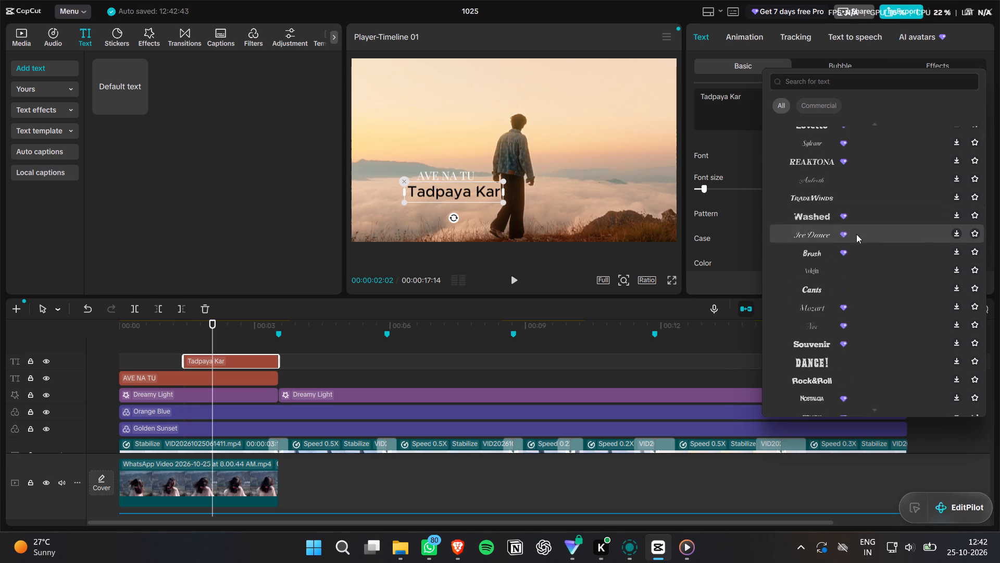
click(843, 231)
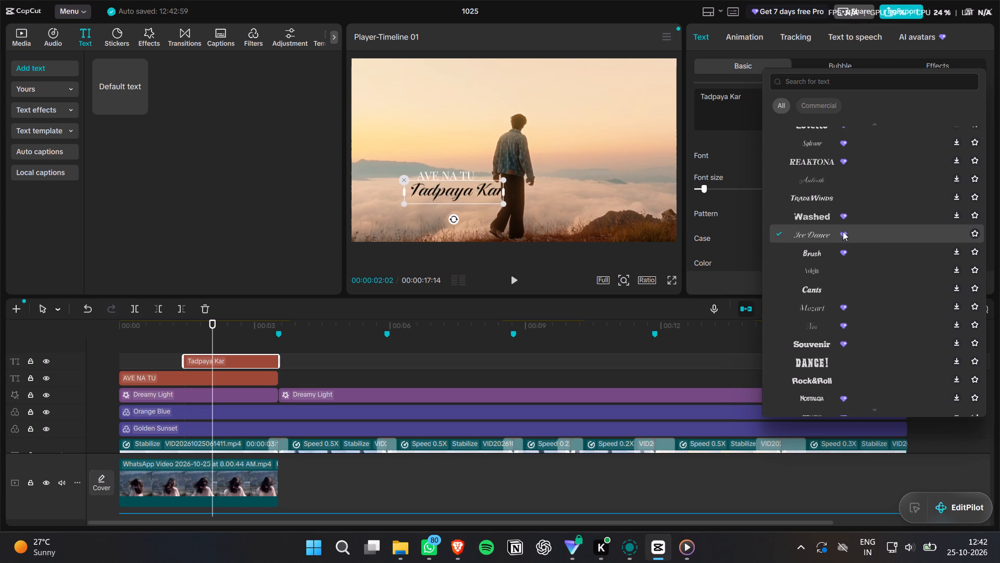
click(845, 191)
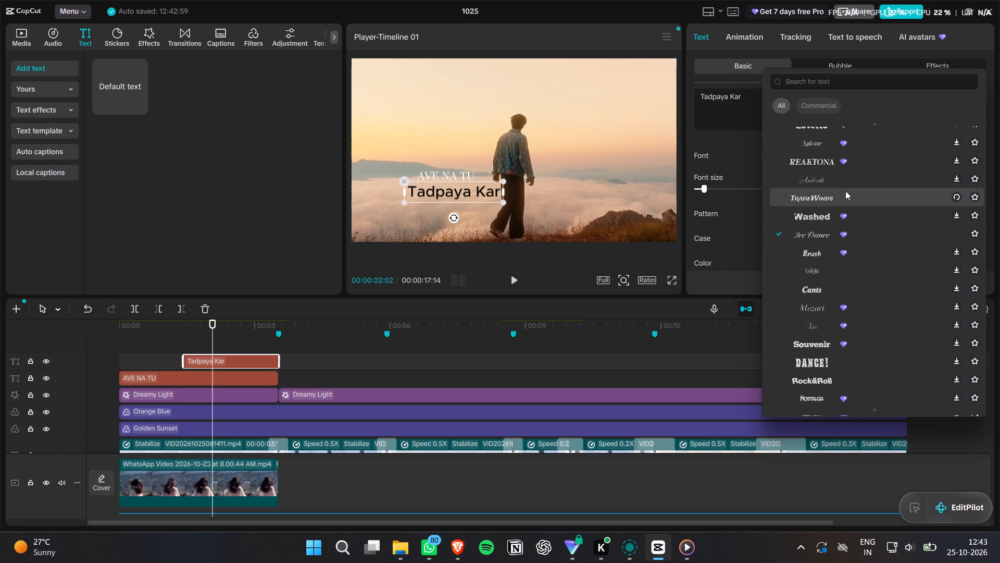
click(854, 180)
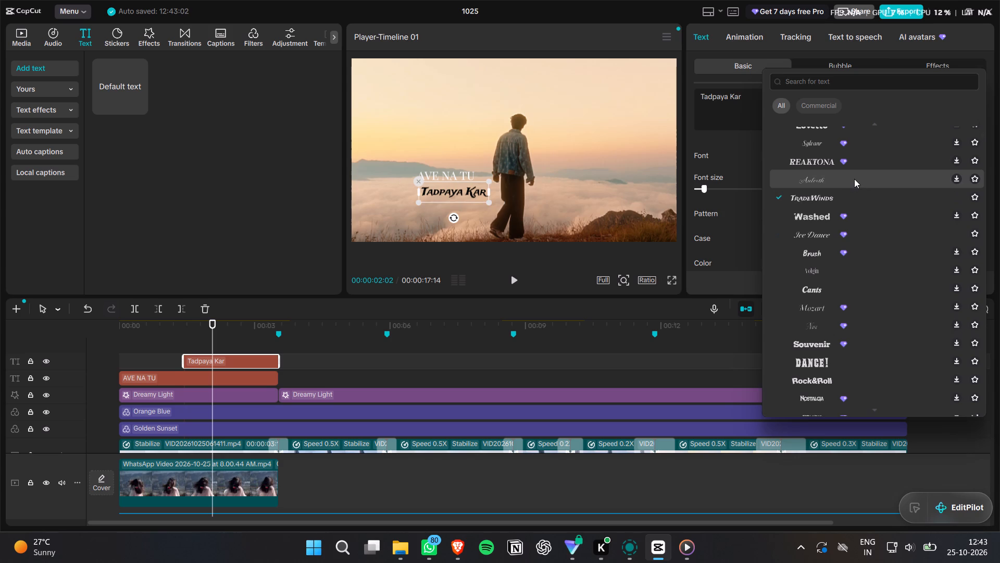
click(854, 179)
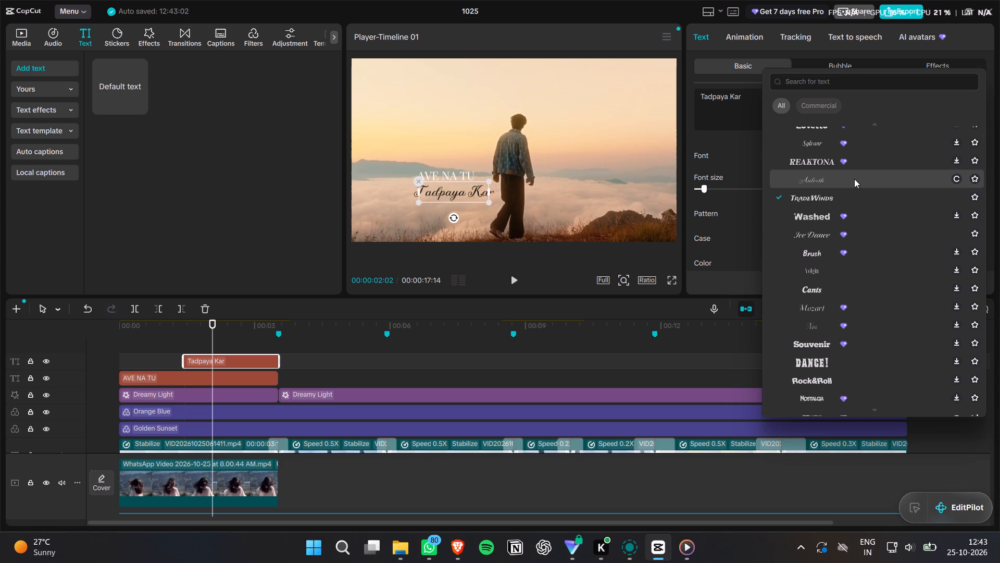
click(874, 182)
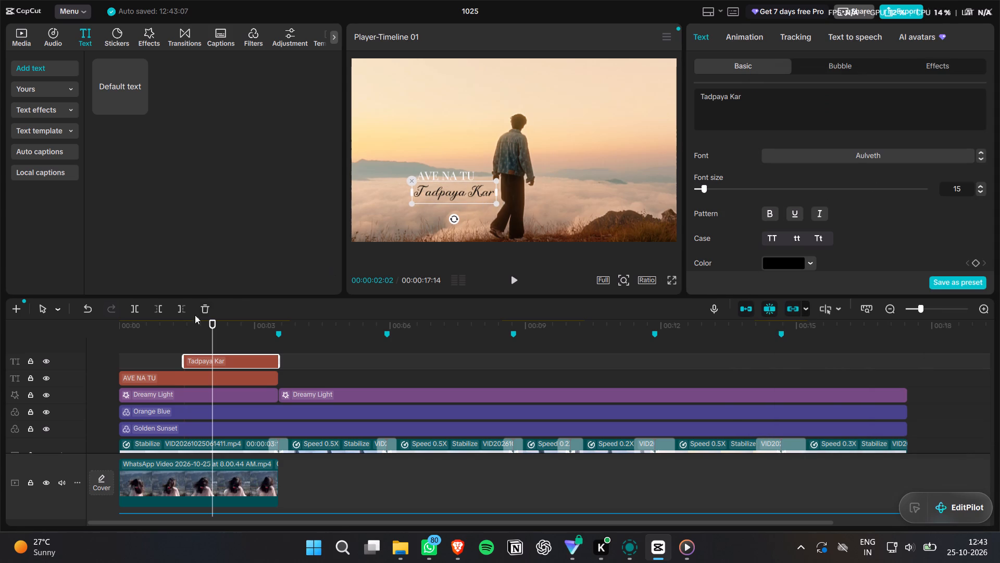
Play the opening from the start to check how the "Tadpaya Kar" text appears under the first text.
drag(152, 329, 53, 336)
key(space)
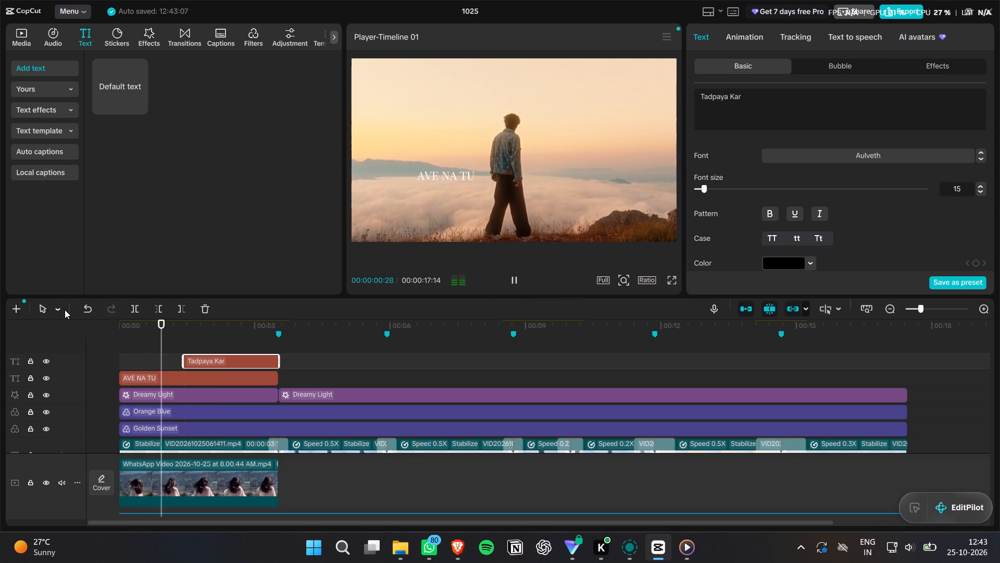
key(space)
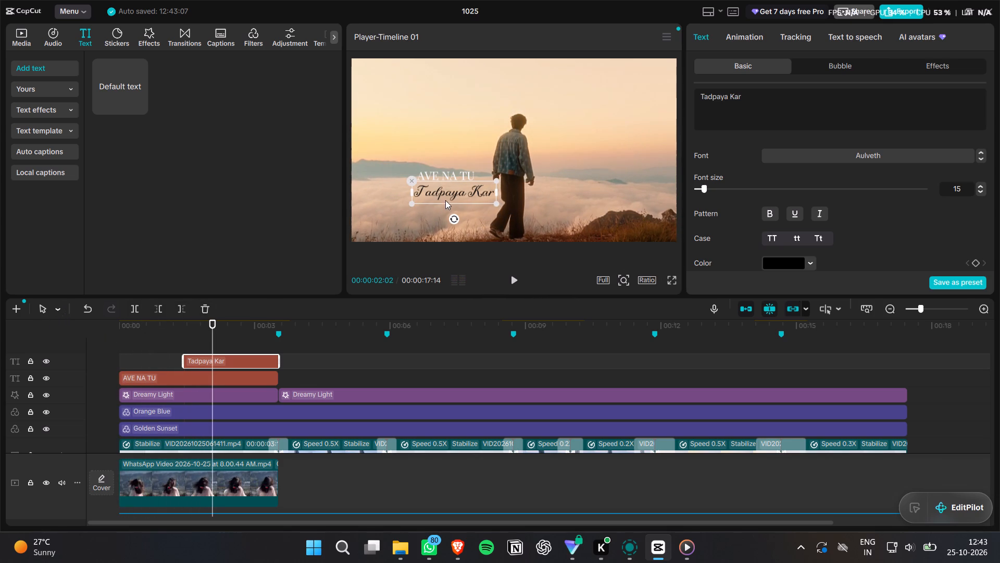
Stagger the two texts in the frame by shifting "Tadpaya Kar" slightly right and "AVE NA TU" slightly left.
drag(447, 197, 456, 198)
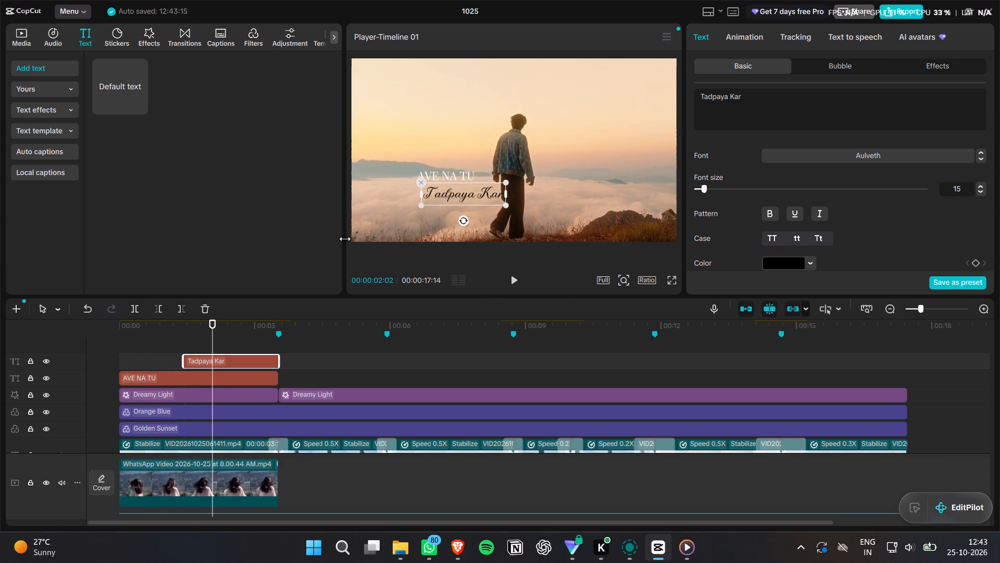
click(172, 375)
drag(436, 175, 427, 175)
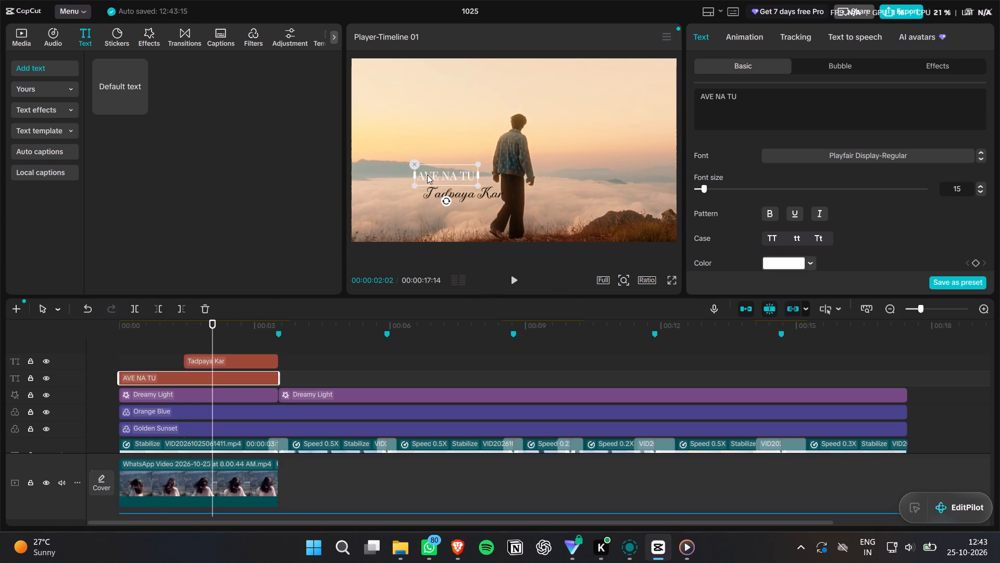
drag(427, 175, 423, 176)
Play the edit from the start to check the staggered texts, and return to the beginning.
drag(132, 326, 78, 324)
key(space)
click(430, 360)
key(space)
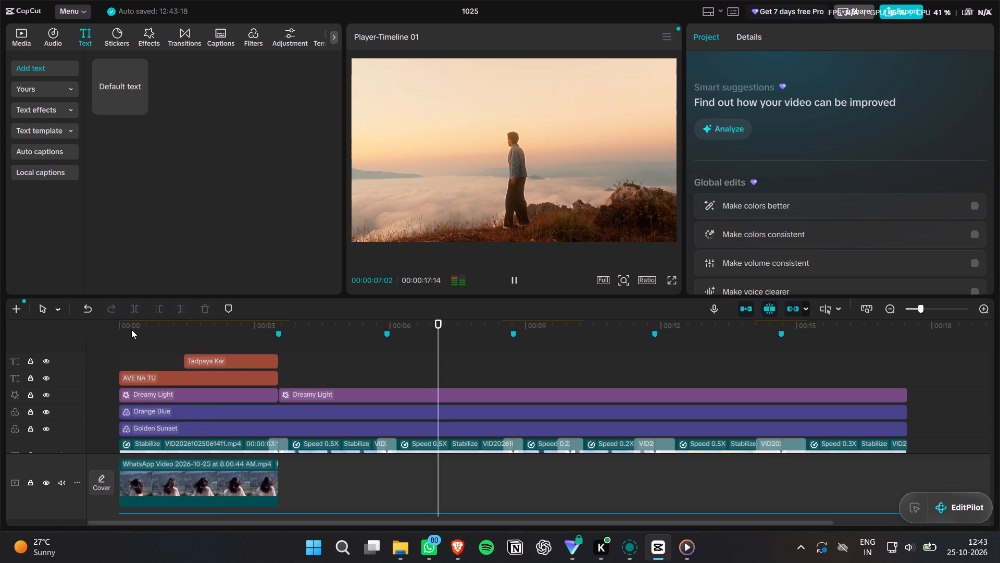
key(space)
drag(133, 324, 58, 331)
Apply the Pro Fade In entrance animation to the "AVE NA TU" text.
click(129, 374)
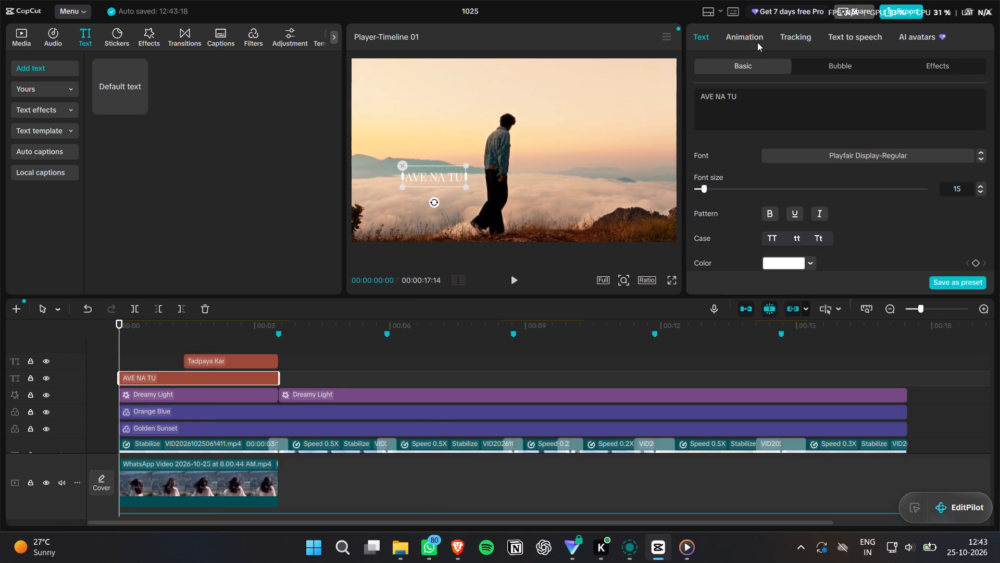
click(748, 40)
click(769, 142)
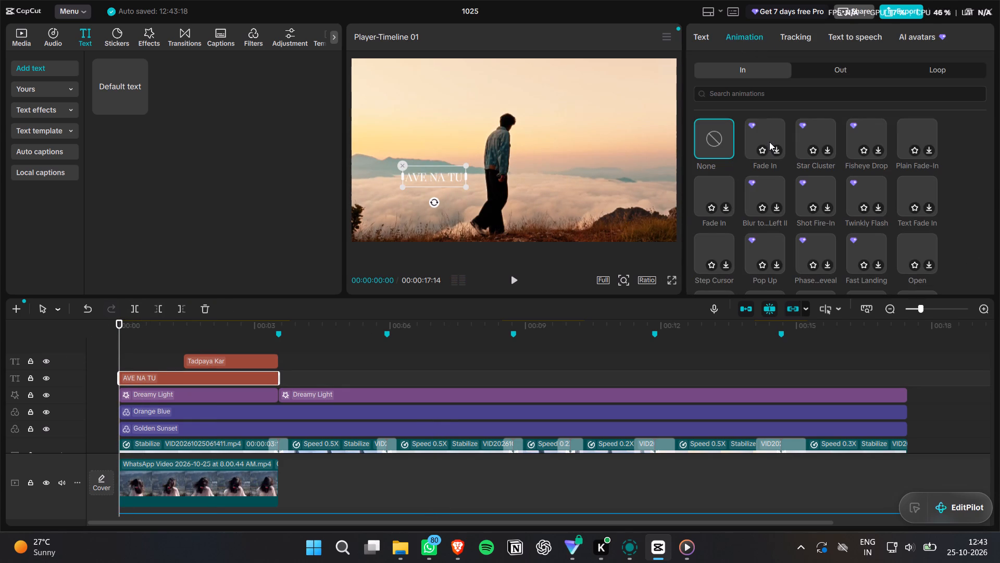
Apply the Pro Fade In entrance animation to the "Tadpaya Kar" text.
click(239, 361)
click(754, 43)
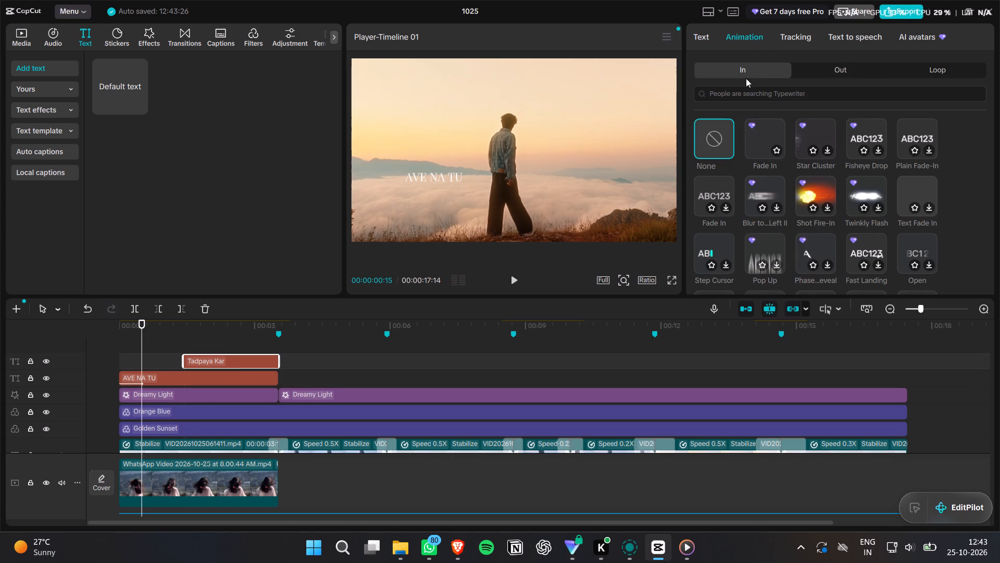
click(773, 142)
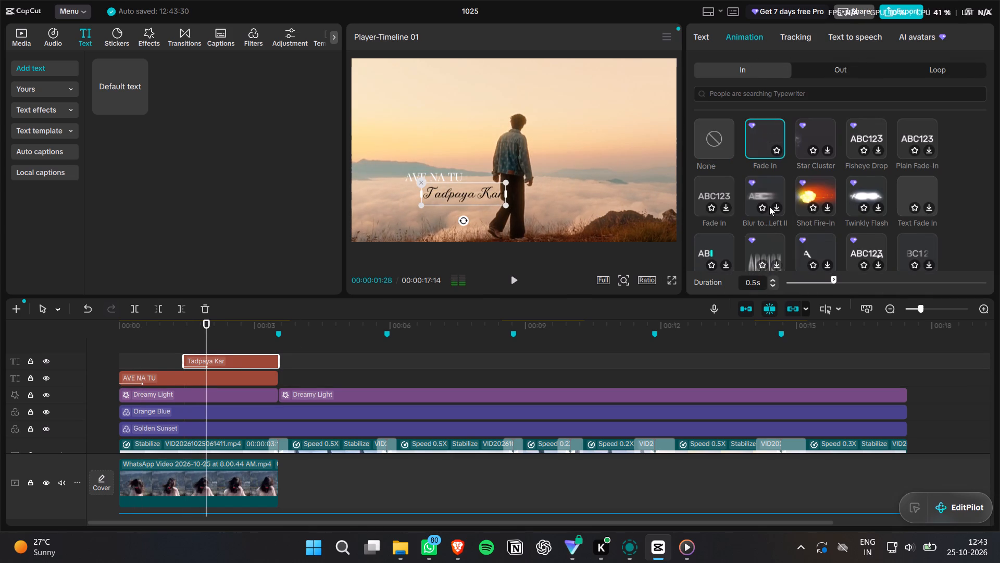
Play the opening clip several times to check how the two texts fade in.
drag(151, 332, 55, 339)
key(space)
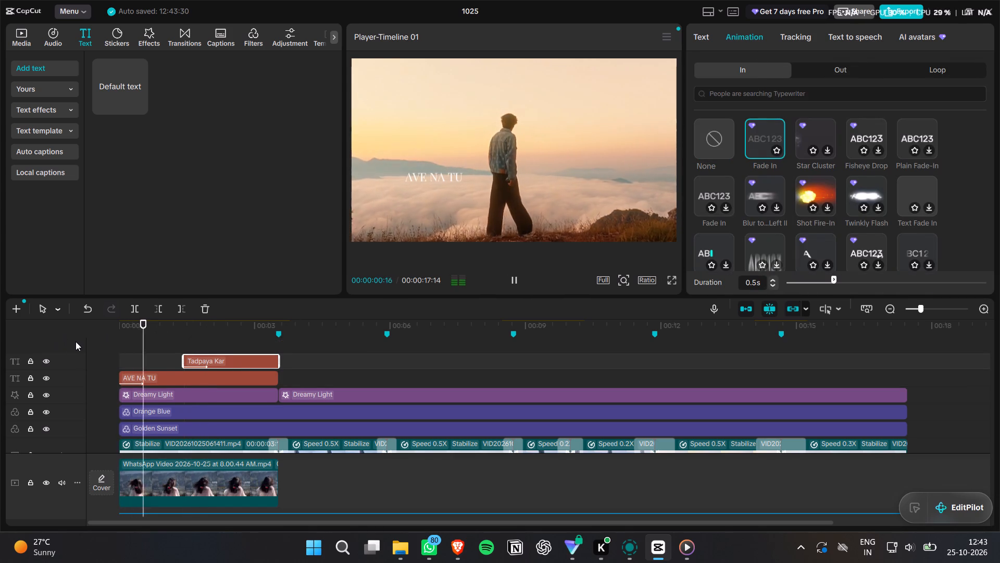
key(space)
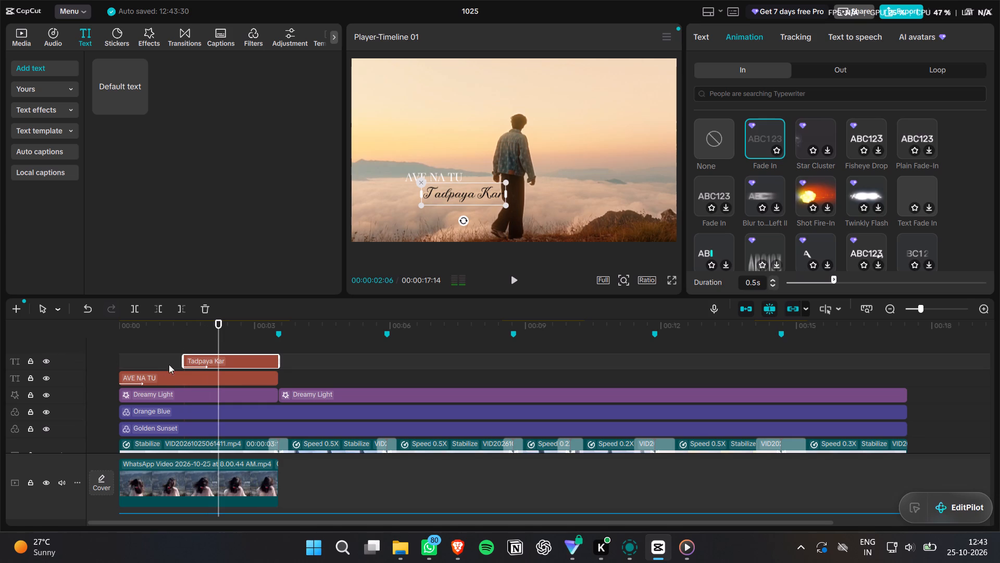
drag(165, 325, 93, 332)
key(space)
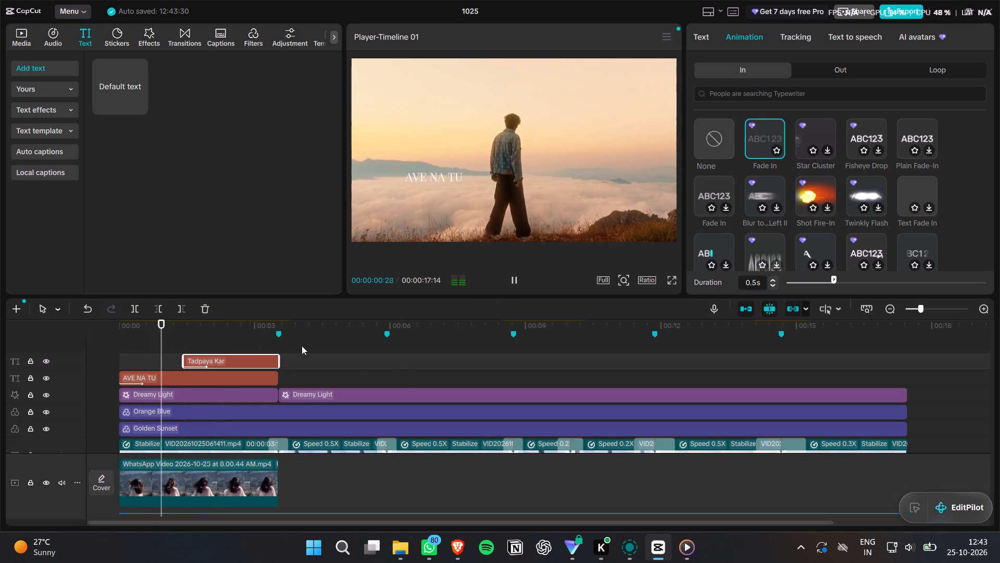
click(402, 379)
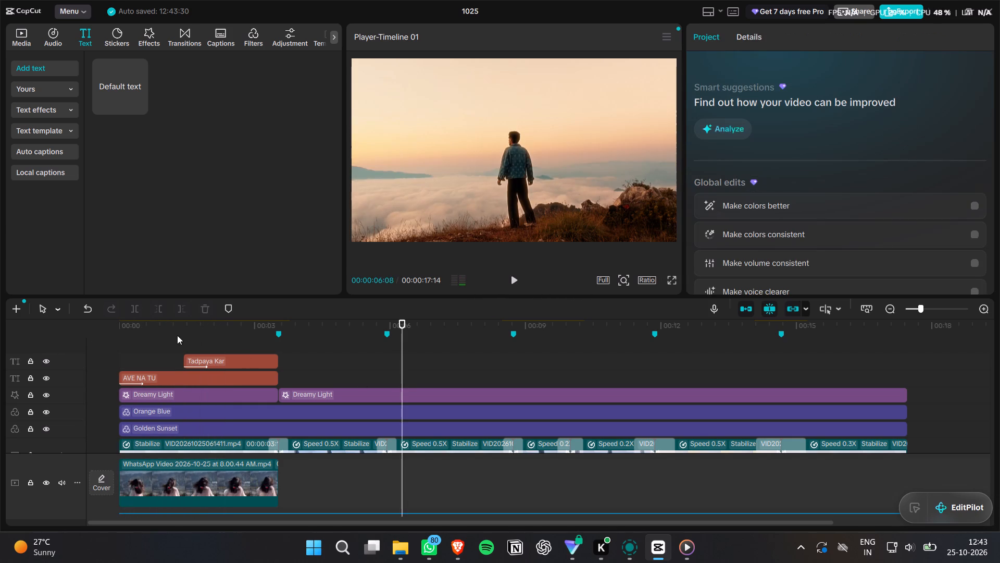
click(175, 330)
key(space)
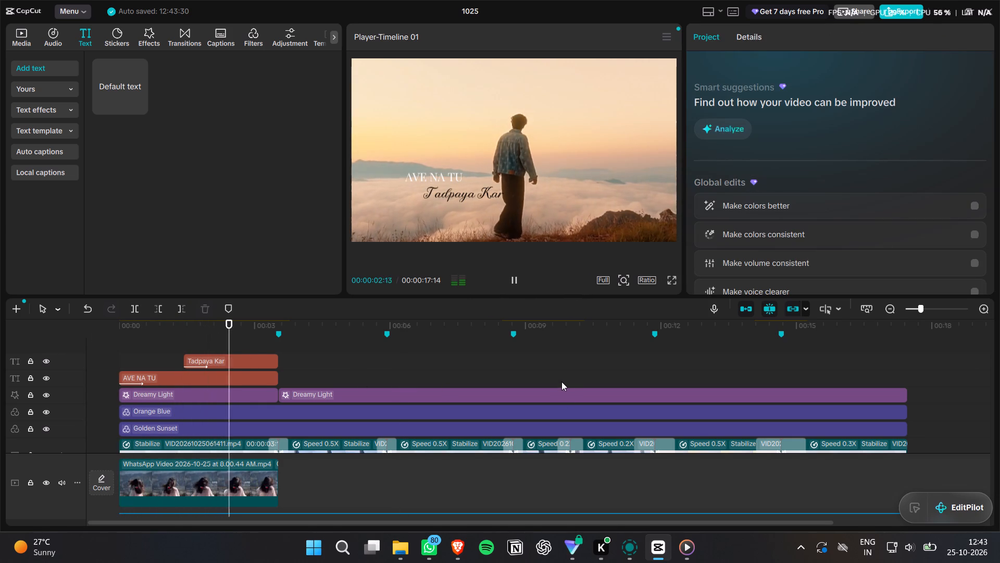
key(space)
Set the Fade In animation duration of the "Tadpaya Kar" text to 0.8 s.
click(235, 362)
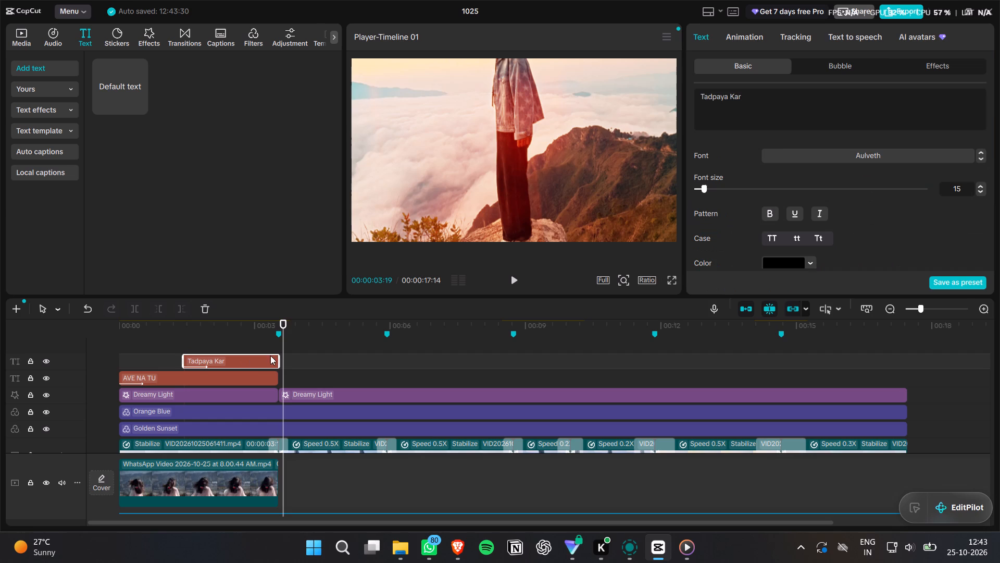
click(745, 32)
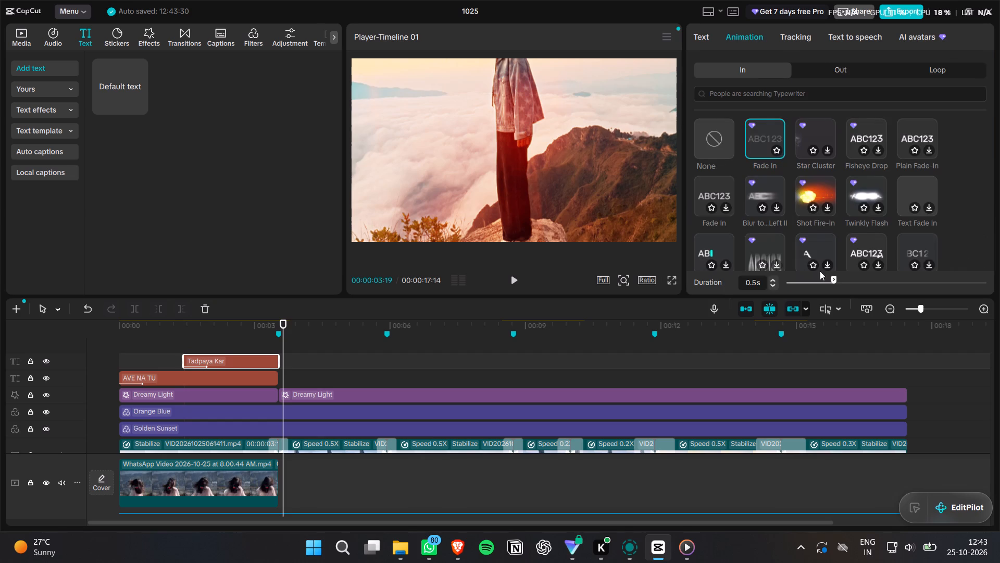
double_click(772, 280)
click(772, 280)
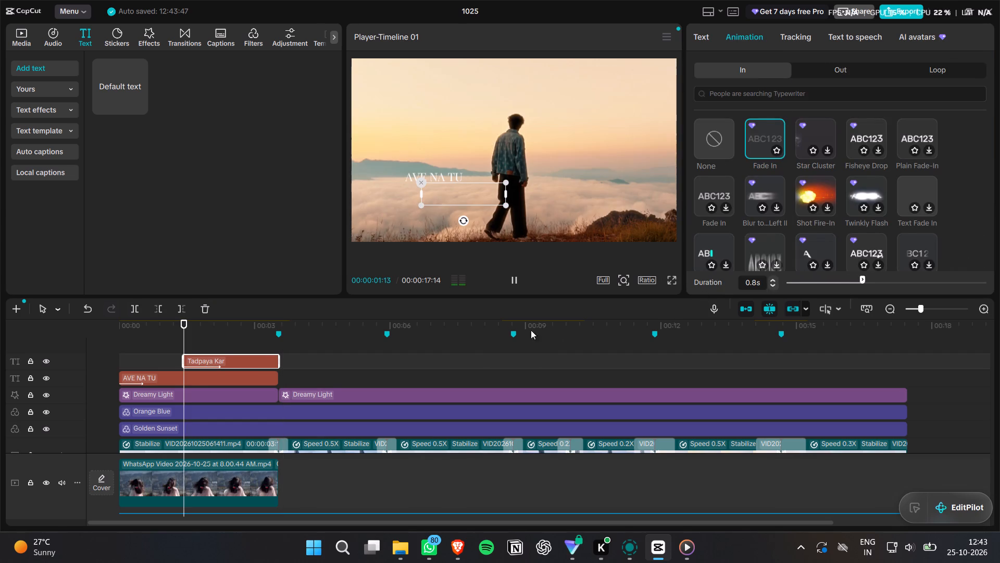
Play the edit from the start past the second clip to check the slower fade and the following section.
drag(140, 329, 66, 335)
key(space)
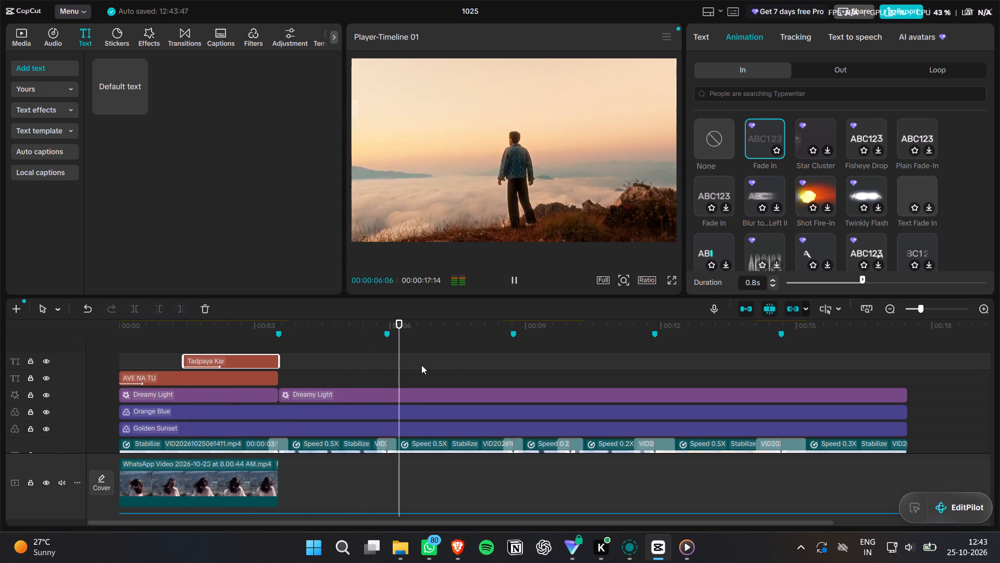
key(space)
Copy the "AVE NA TU" text to the marker at 00:00:05:28 and trim the copy to end at the marker at 00:00:08:22.
click(390, 321)
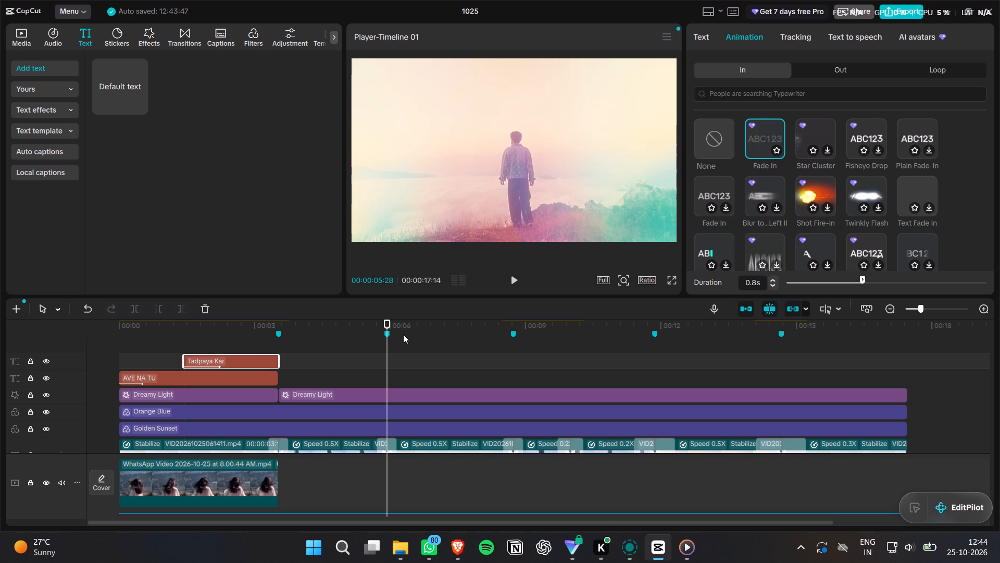
click(209, 381)
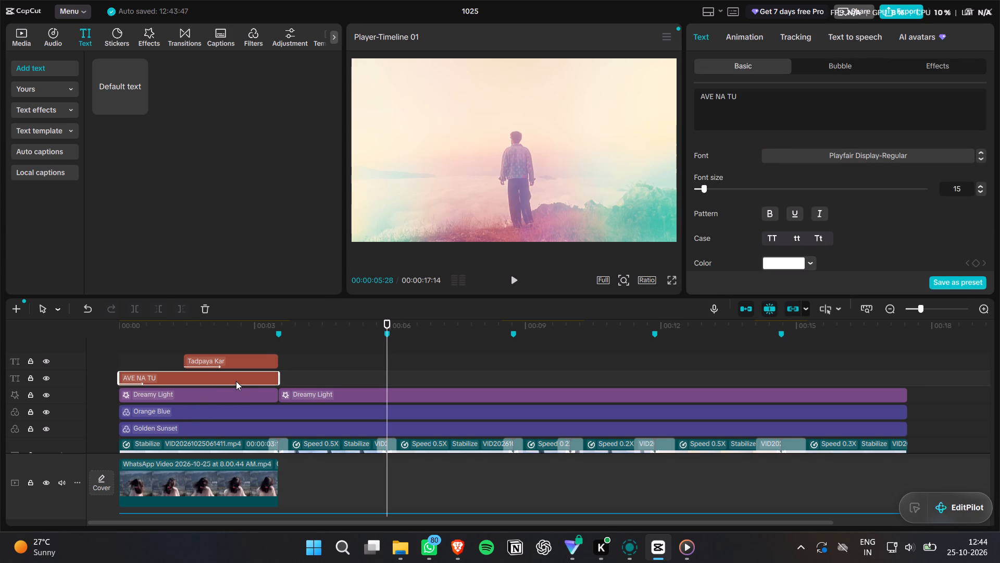
scroll(379, 386, down, 1)
scroll(390, 432, down, 1)
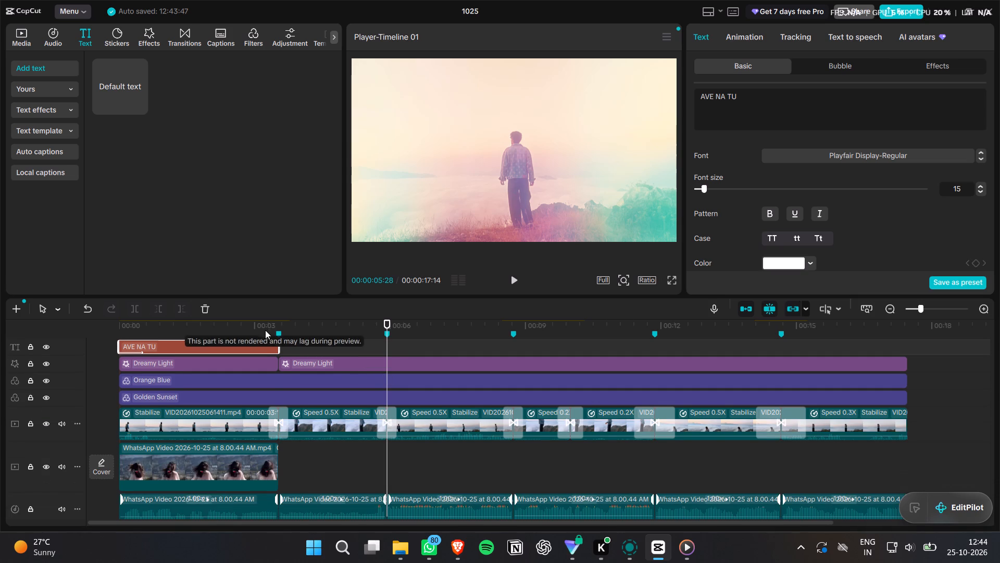
alt+drag(261, 344, 527, 342)
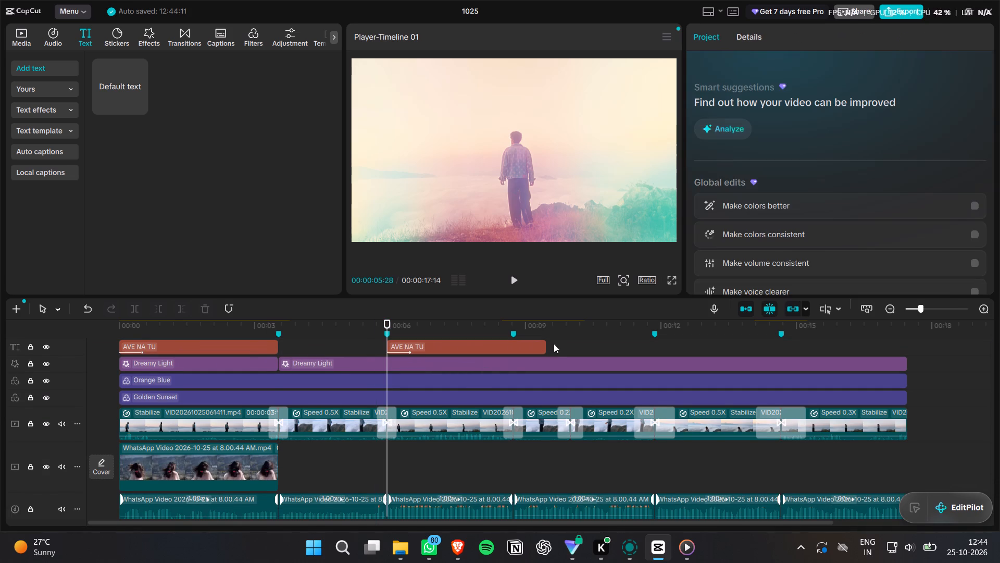
drag(544, 345, 518, 345)
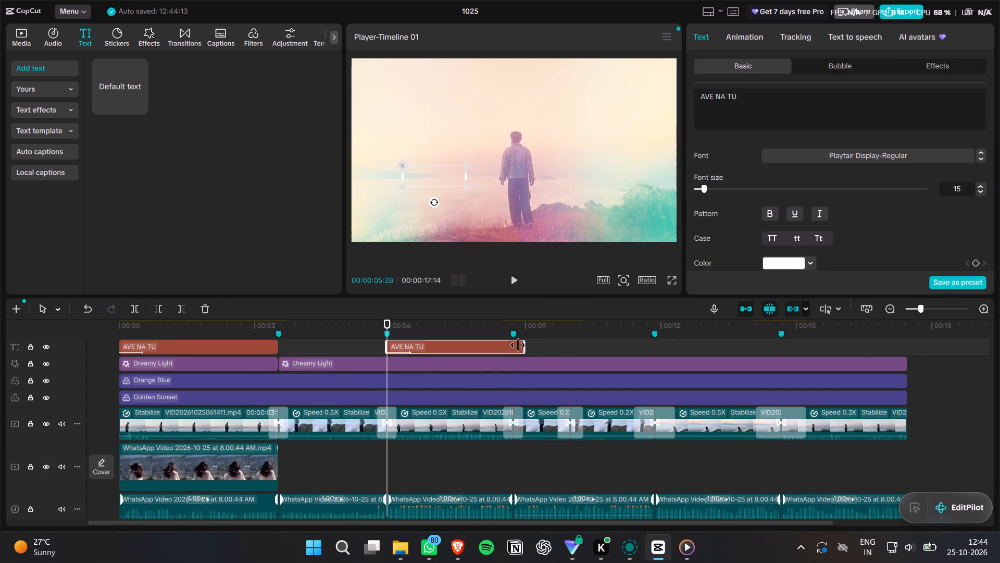
drag(521, 346, 513, 347)
Replace the wording of the copied "AVE NA TU" text with "GAAL SUN LE".
click(465, 348)
drag(766, 97, 654, 105)
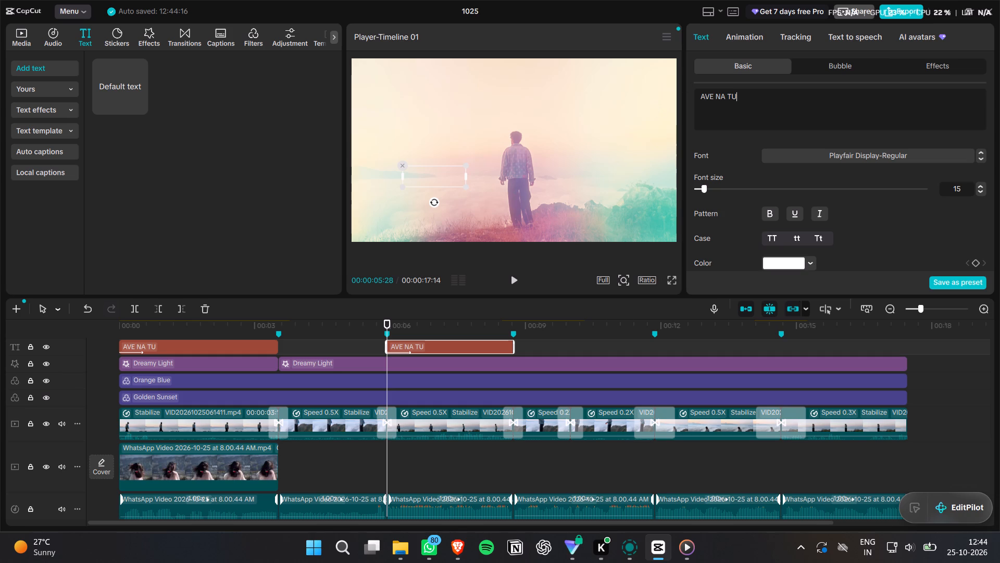
drag(745, 97, 670, 88)
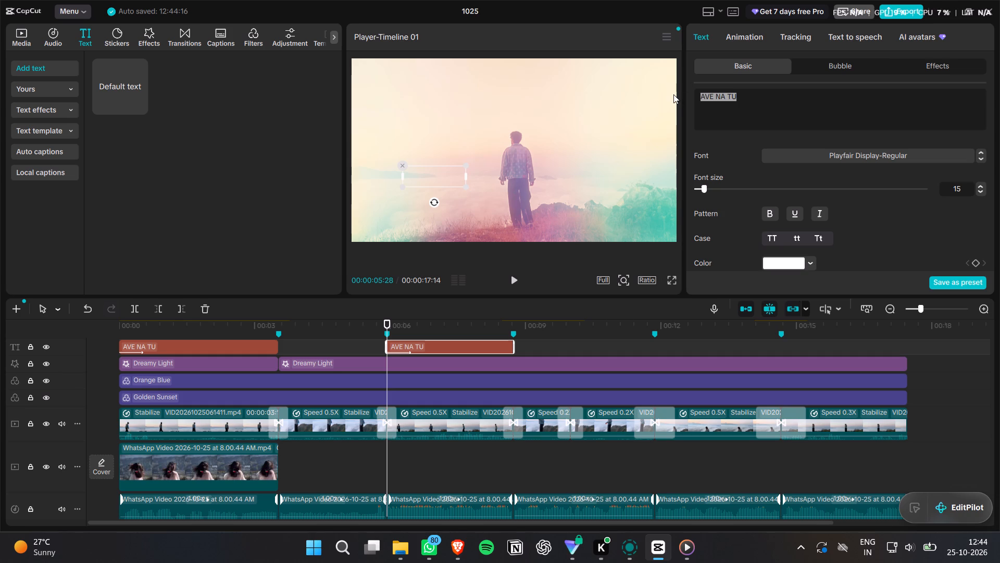
text(Gaal)
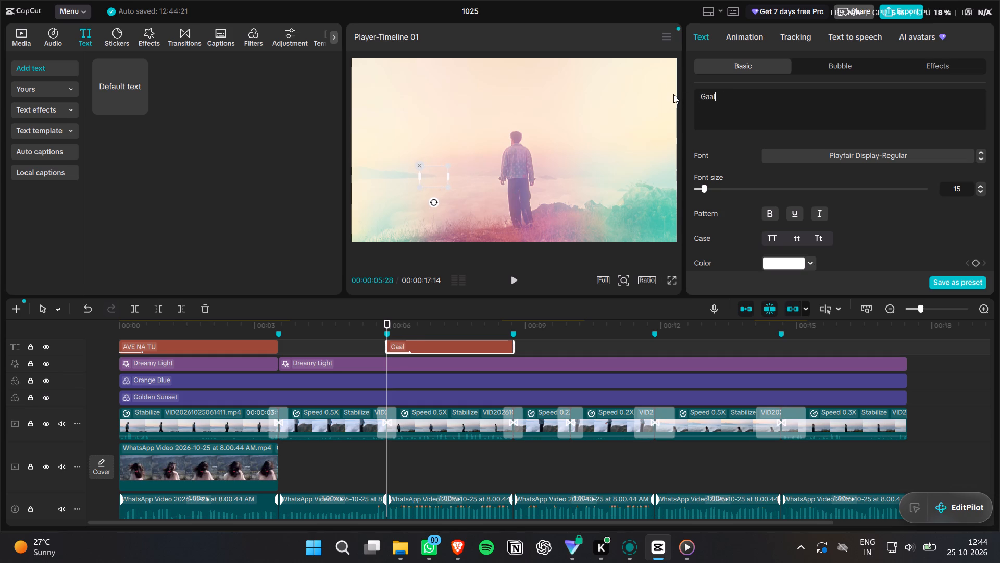
key(BackSpace)
key(BackSpace)
key(BackSpace)
key(BackSpace)
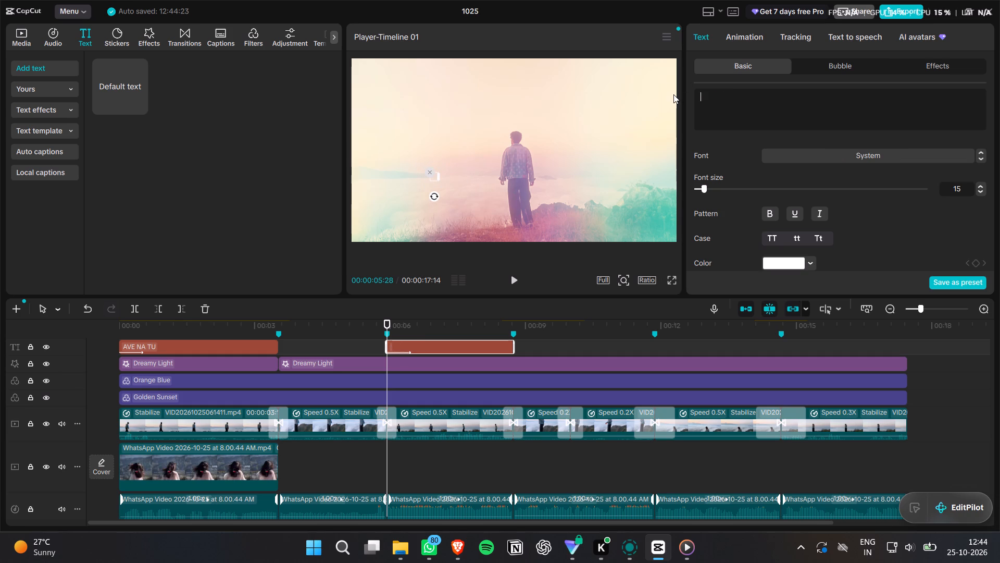
text(GAAL SUN LE)
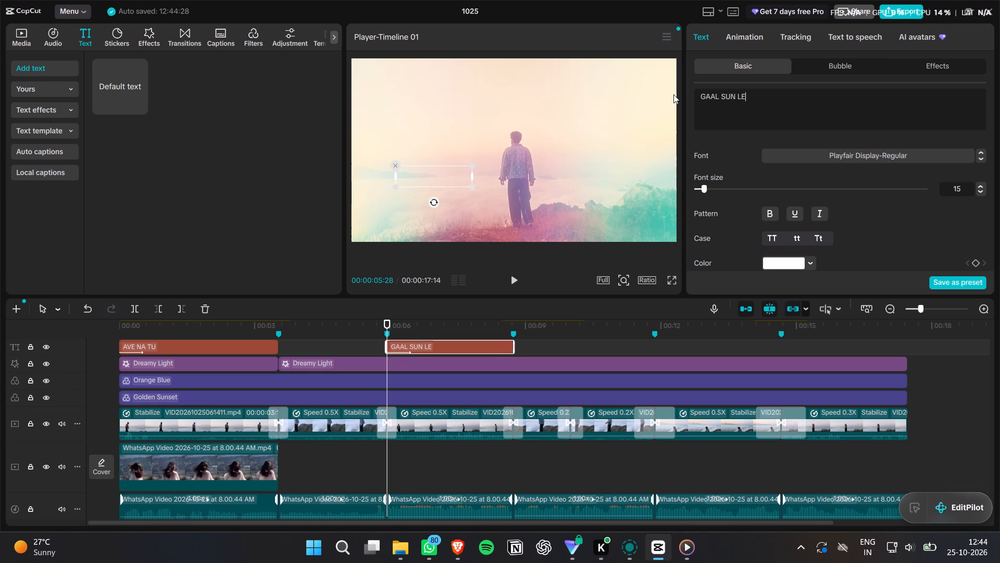
click(554, 343)
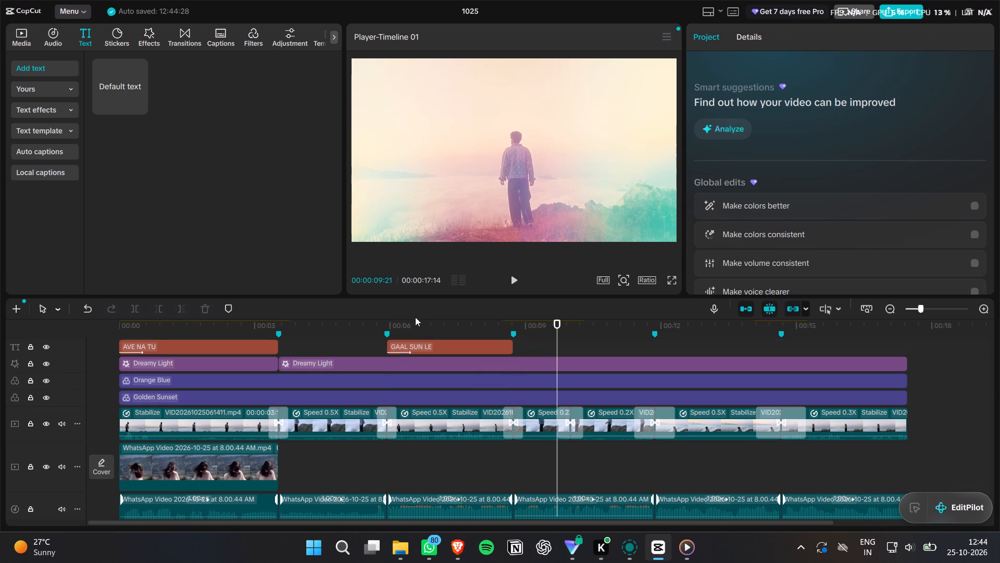
Move the "GAAL SUN LE" text higher and slightly right in the frame, beside the standing man.
click(414, 324)
click(463, 347)
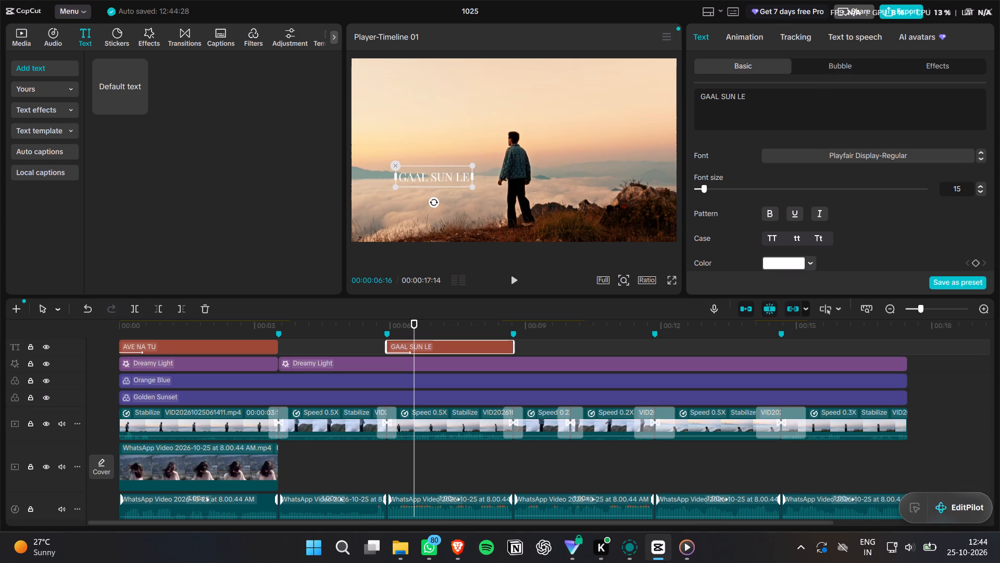
drag(446, 173, 455, 131)
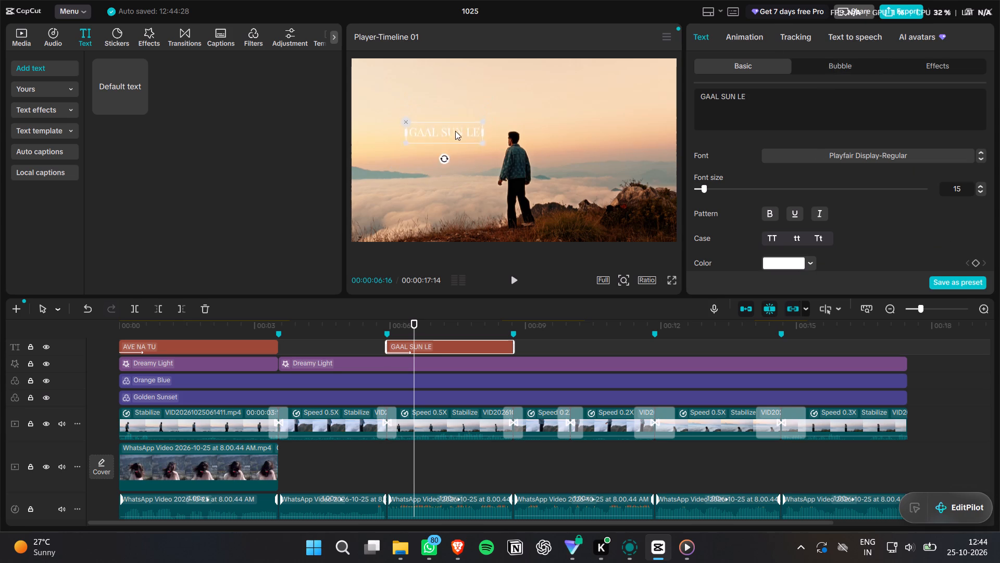
drag(455, 131, 454, 144)
click(470, 206)
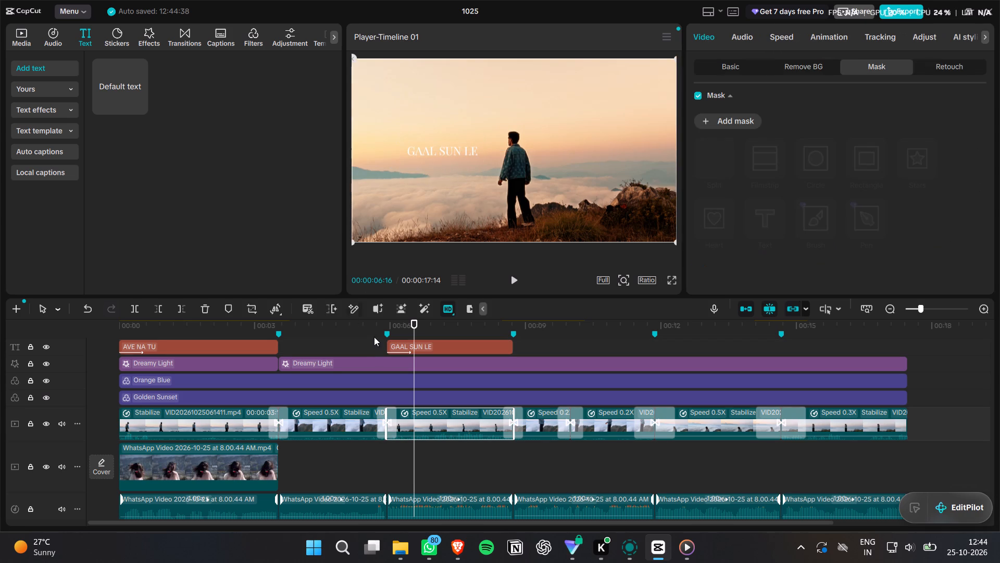
Play the "GAAL SUN LE" section from its first marker, and recheck the opening texts from about 00:00:02:10.
click(384, 321)
key(space)
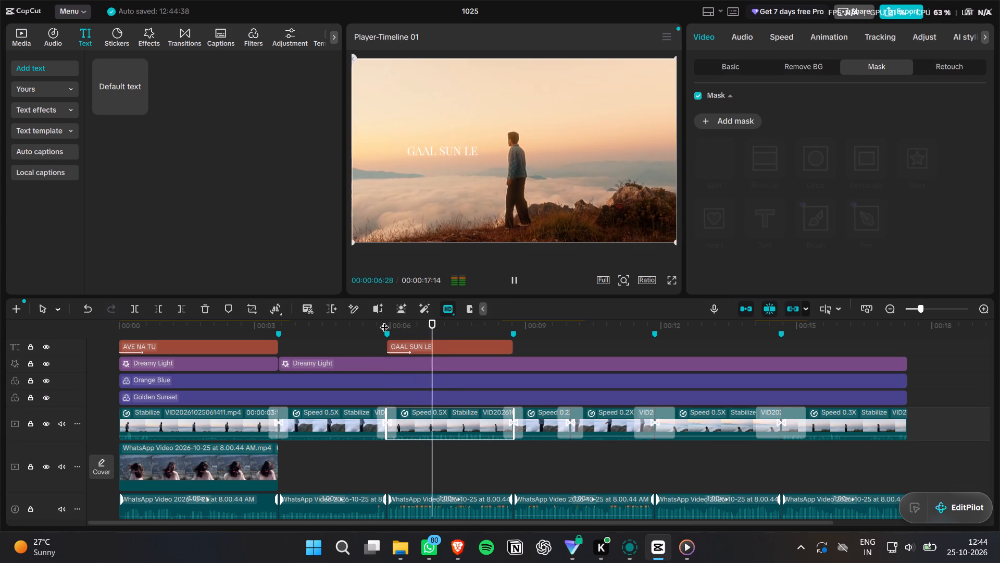
key(space)
click(224, 324)
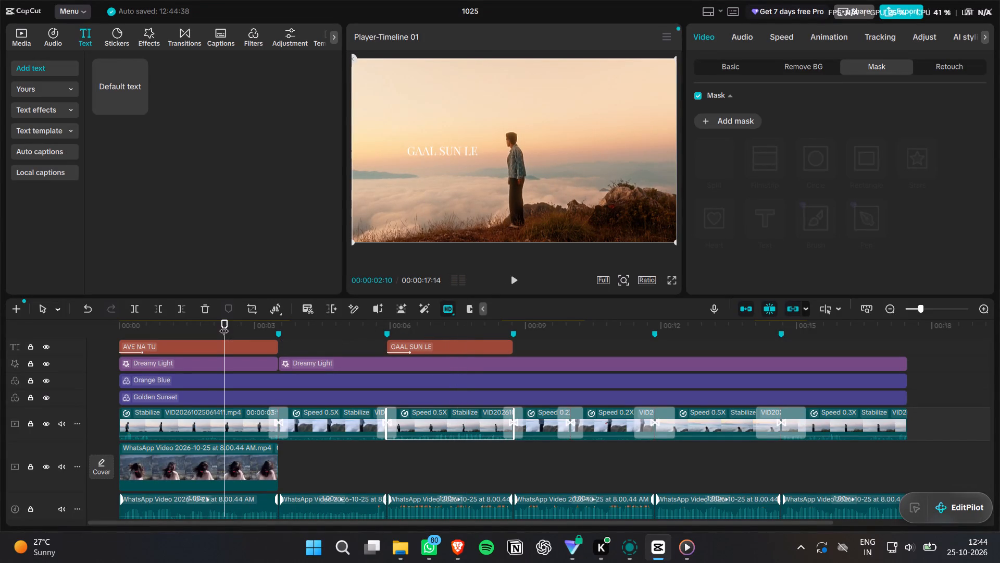
key(space)
key(space)
Copy the "Tadpaya Kar" text above the "GAAL SUN LE" text so that both end at the marker at 00:00:08:22.
scroll(237, 353, up, 2)
click(236, 358)
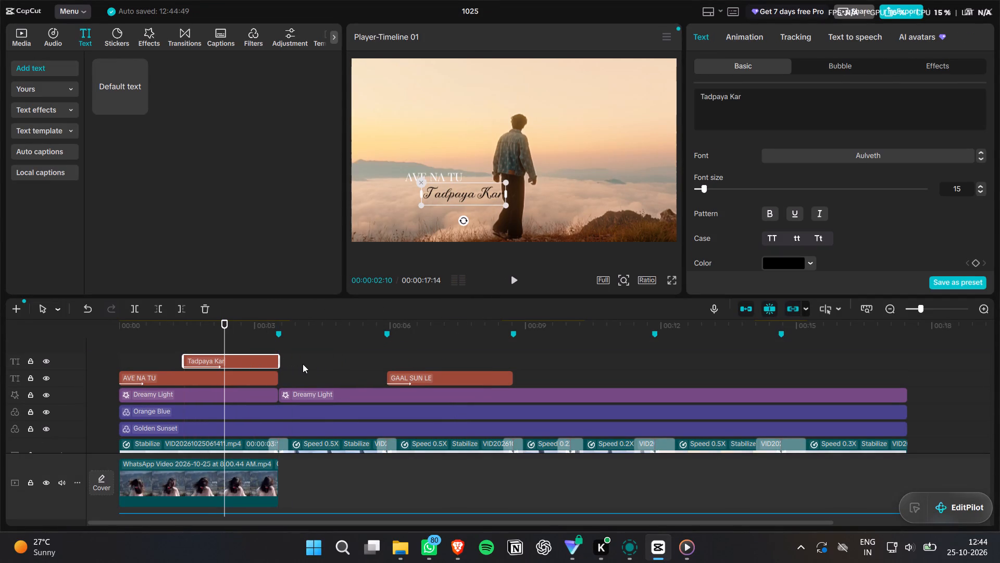
key(ctrl+z)
click(256, 361)
alt+drag(255, 360, 493, 361)
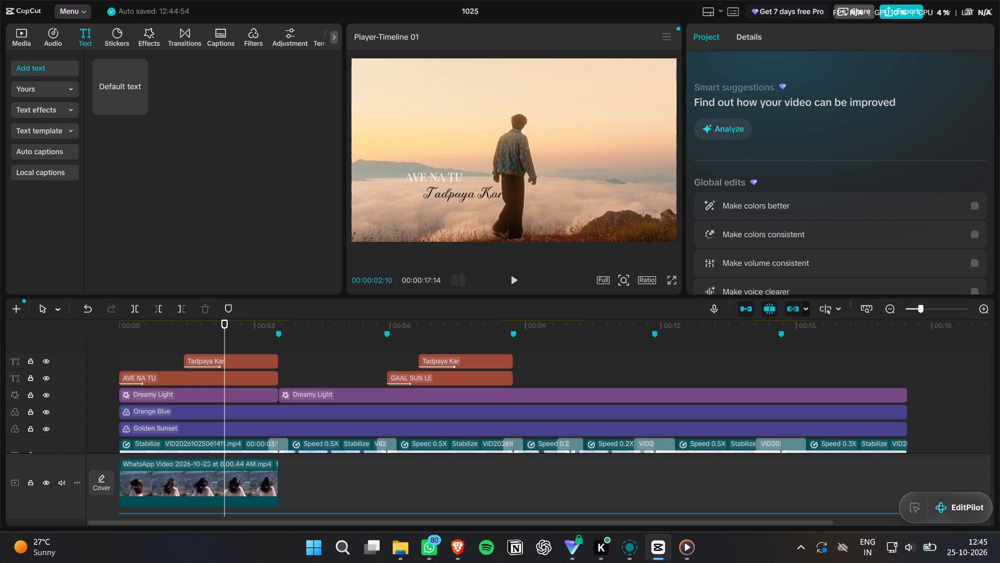
Play the end of the opening texts in short bursts, and review the text timing at the cut and at the 00:00:05:28 and 00:00:08:22 markers.
key(space)
key(space)
key(space)
key(space)
key(space)
key(space)
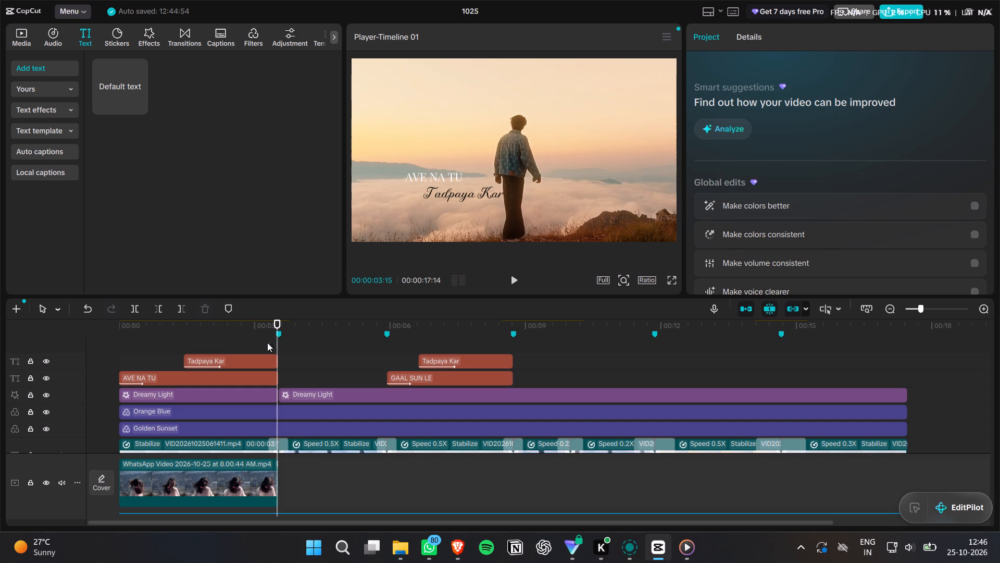
drag(277, 322, 285, 321)
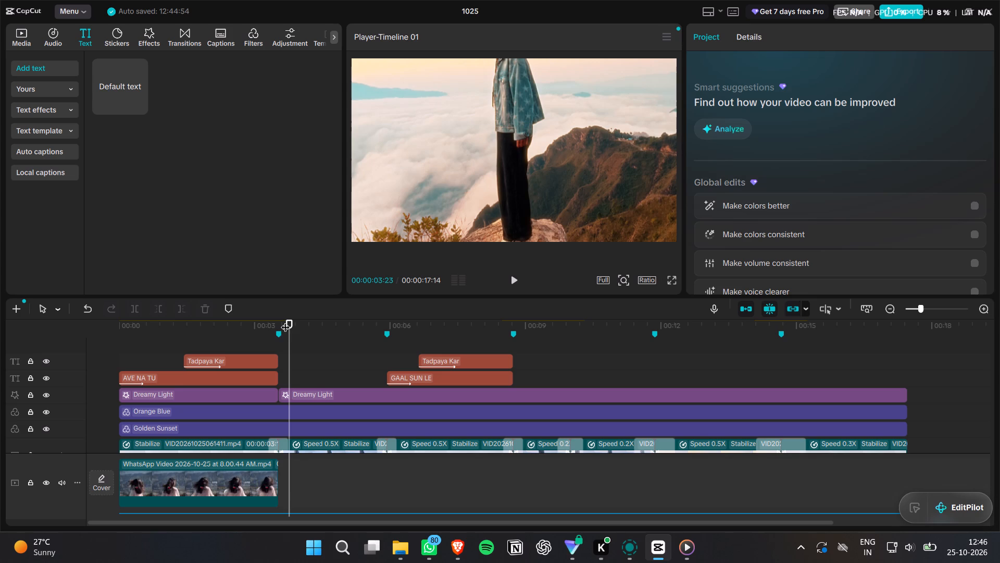
click(275, 322)
click(280, 323)
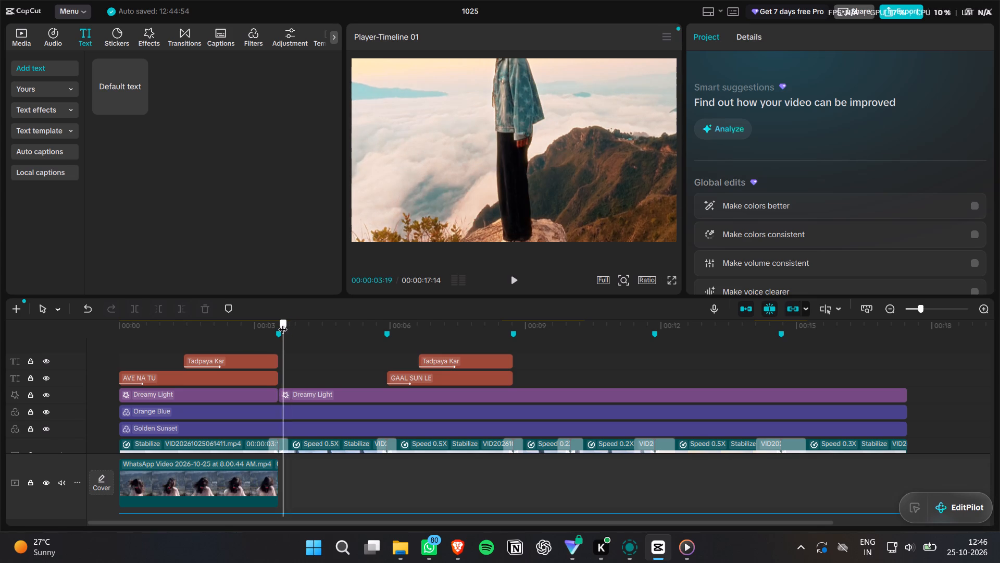
drag(194, 332, 34, 331)
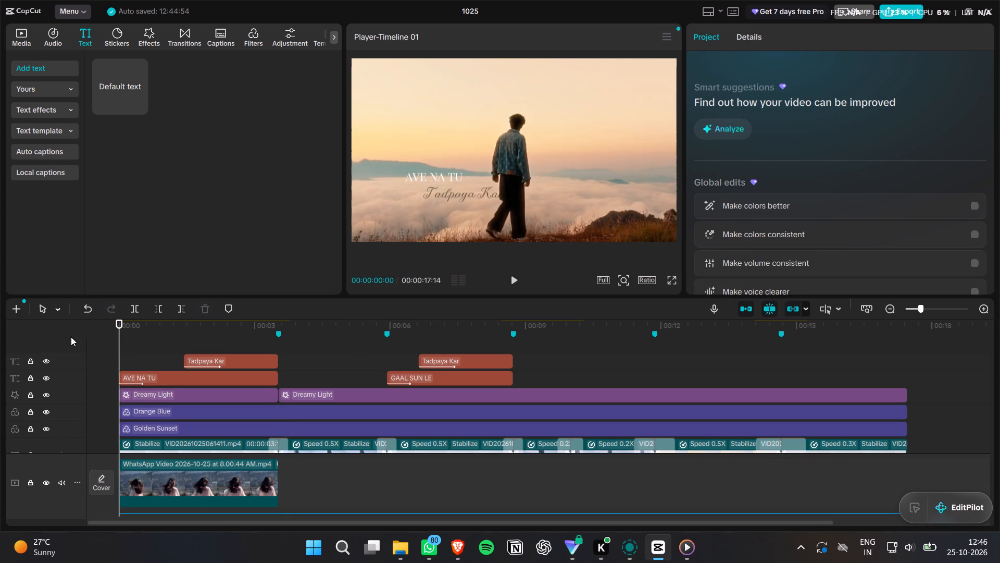
click(384, 324)
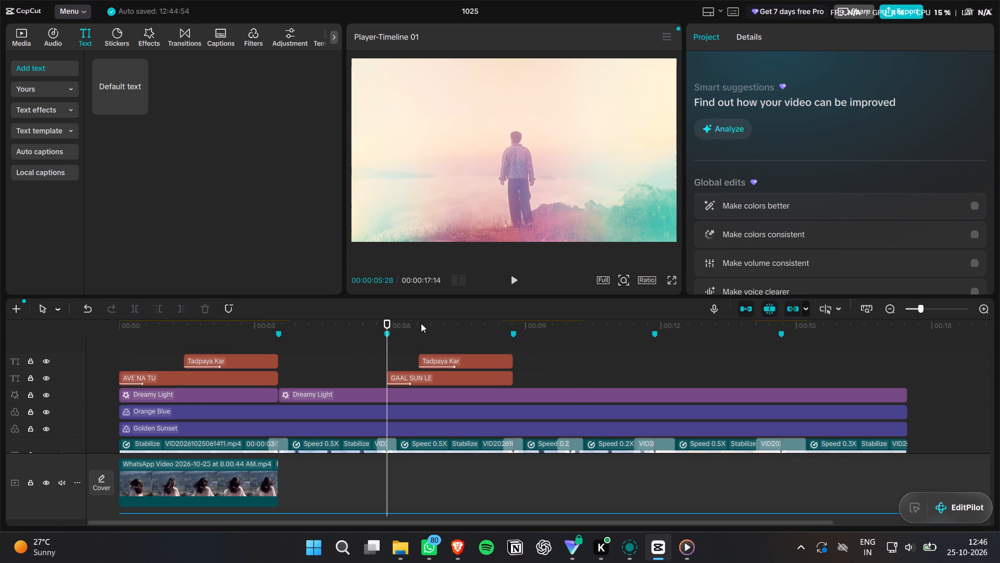
click(510, 326)
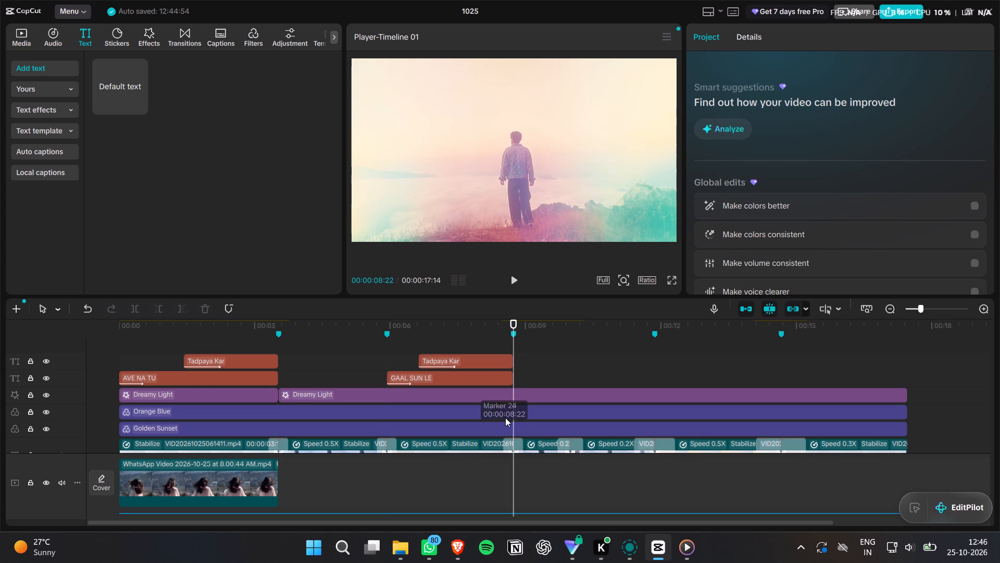
Move the second "Tadpaya Kar" text up in the frame so it sits directly beneath "GAAL SUN LE".
click(385, 321)
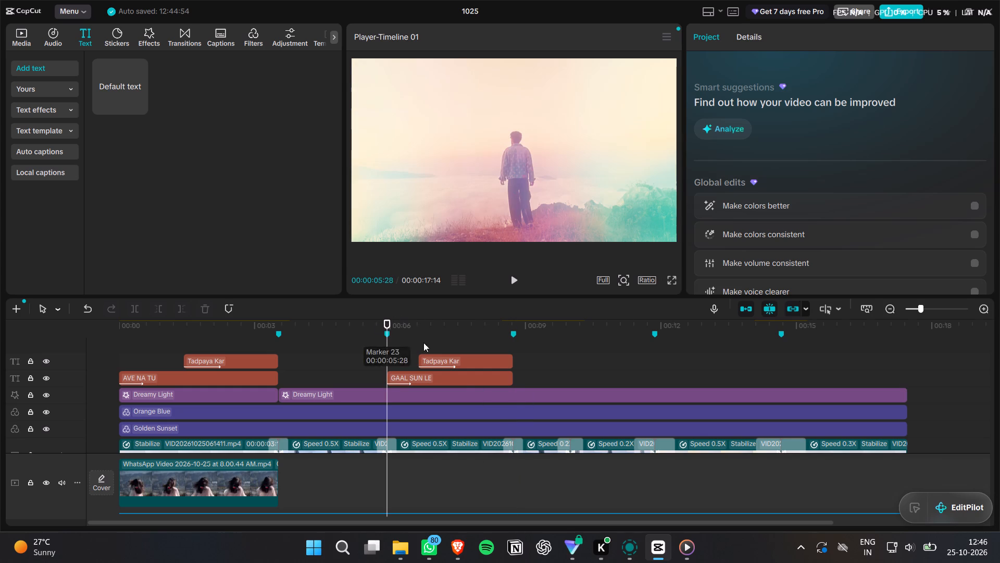
scroll(465, 397, down, 2)
key(space)
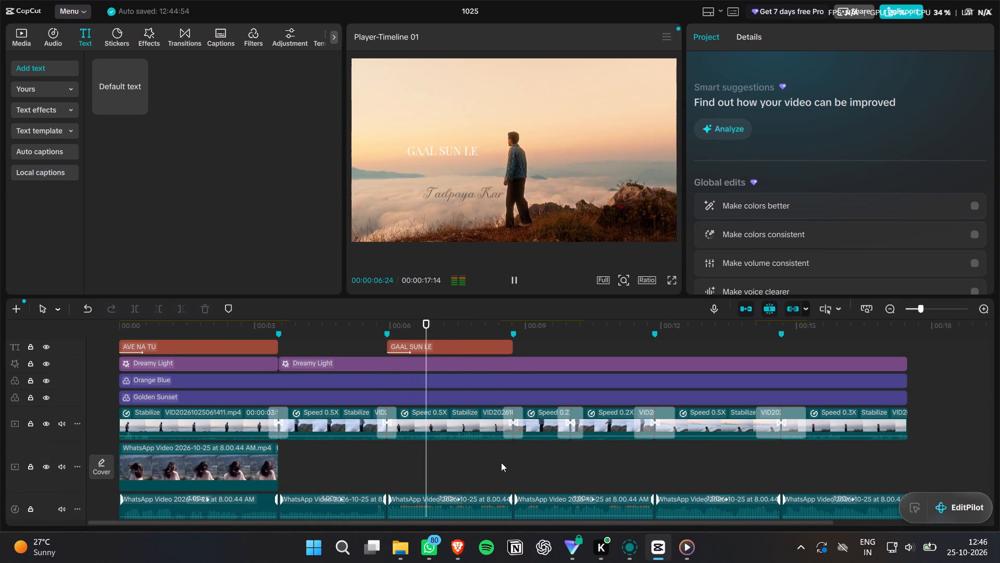
key(space)
scroll(471, 445, up, 1)
click(482, 343)
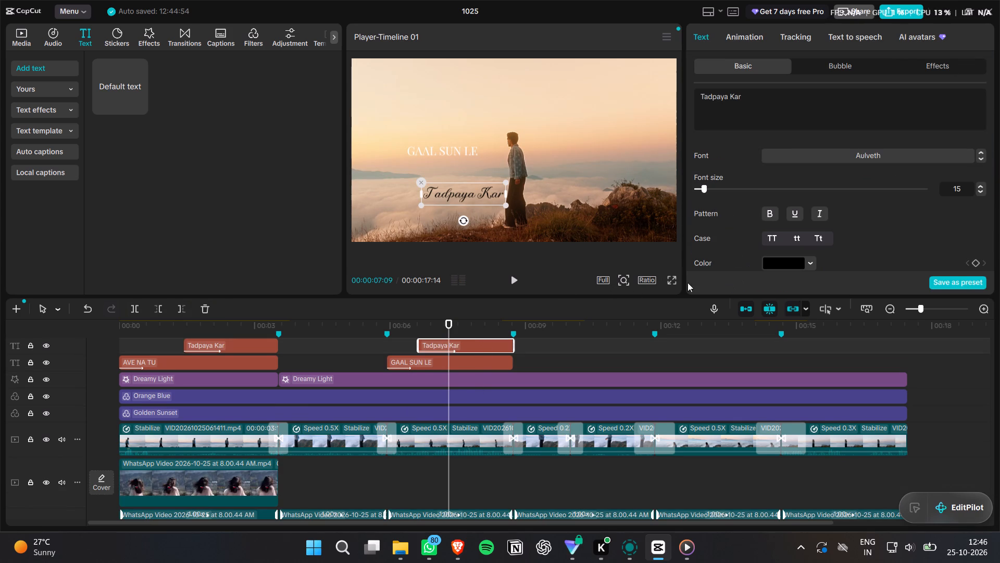
drag(465, 190, 462, 166)
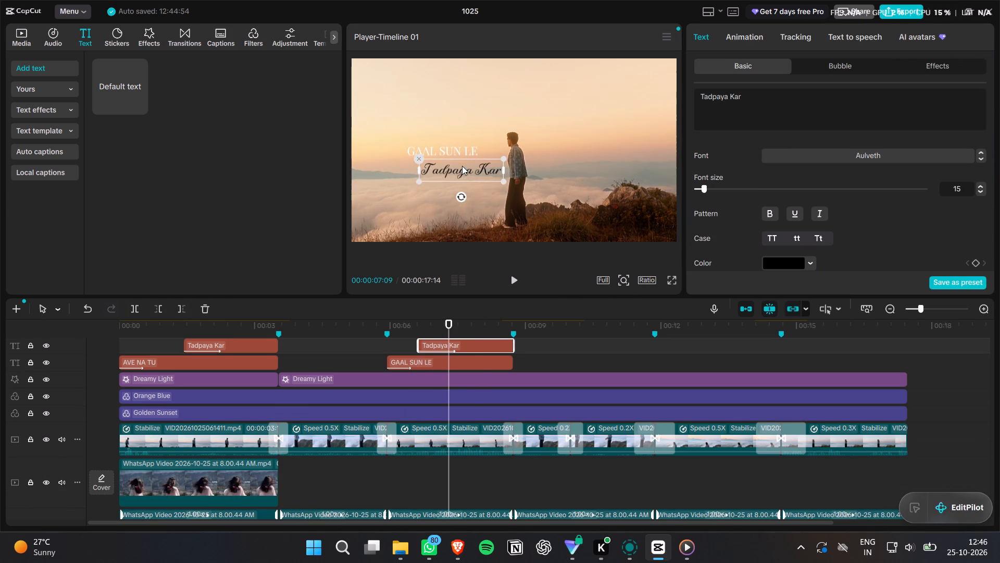
drag(462, 166, 463, 163)
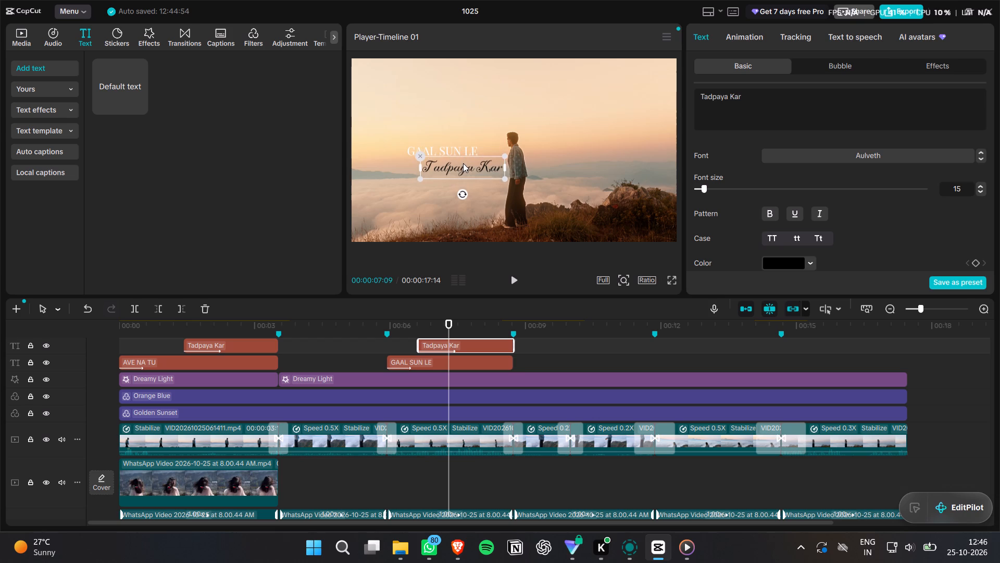
drag(463, 163, 463, 162)
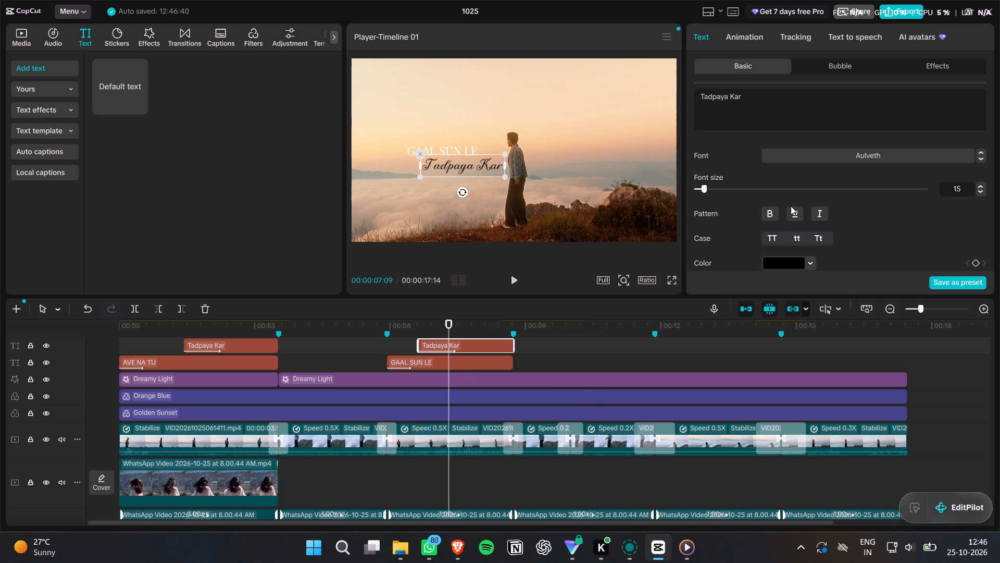
Replace the wording of the second "Tadpaya Kar" text with "Dil de Saaiya ve".
drag(765, 105, 663, 95)
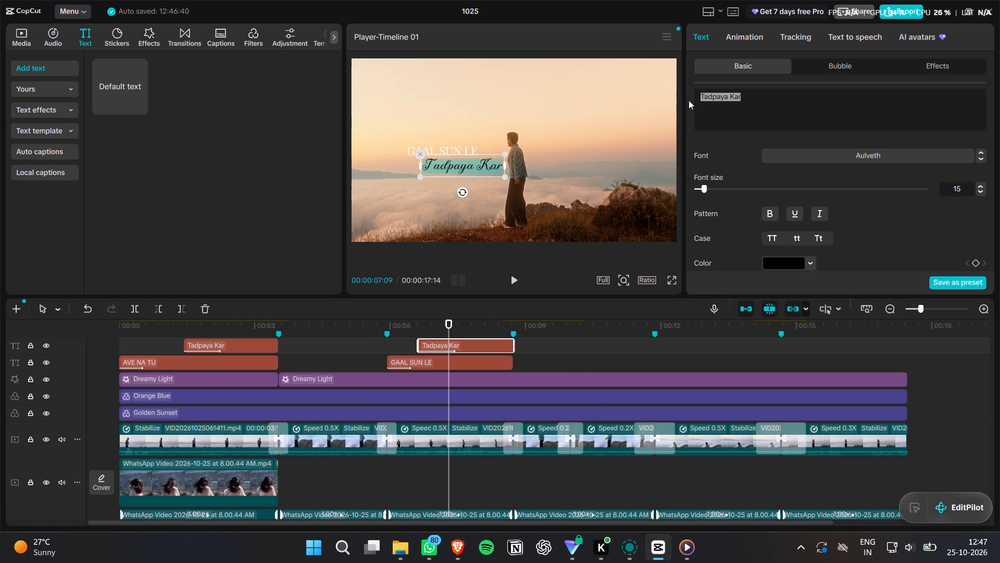
key(shift+s)
key(BackSpace)
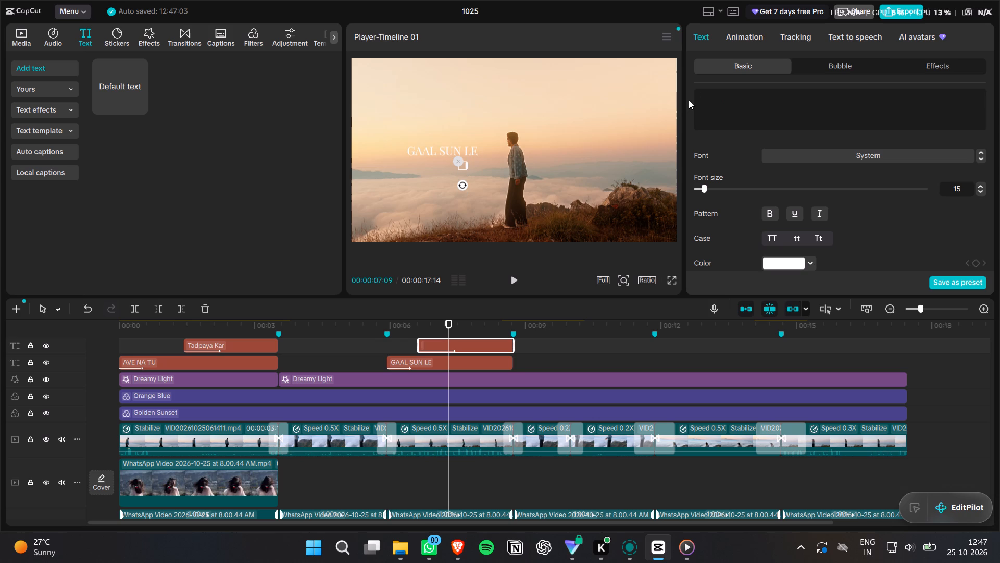
key(BackSpace)
key(BackSpace)
text(Dil de)
key(space)
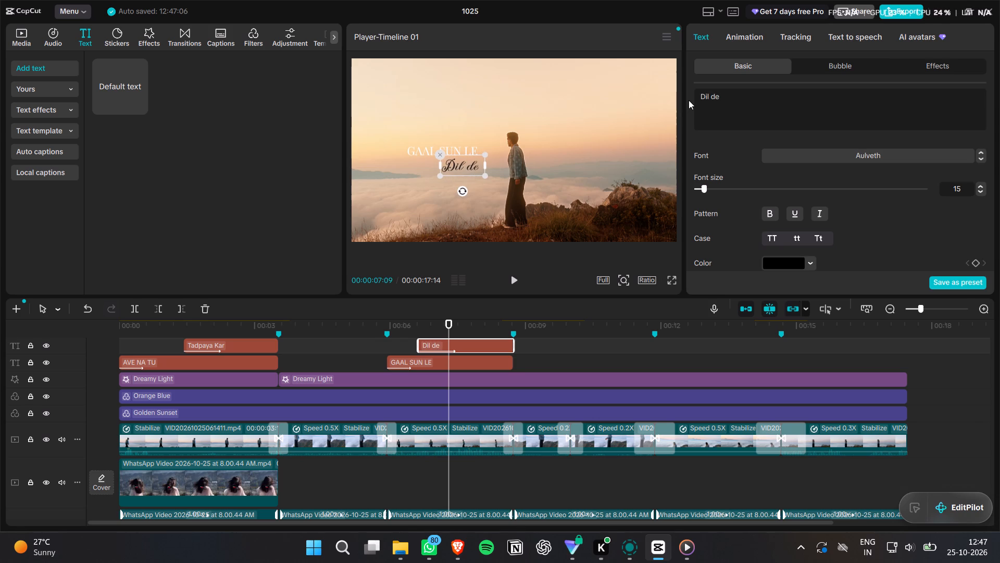
key(shift+s)
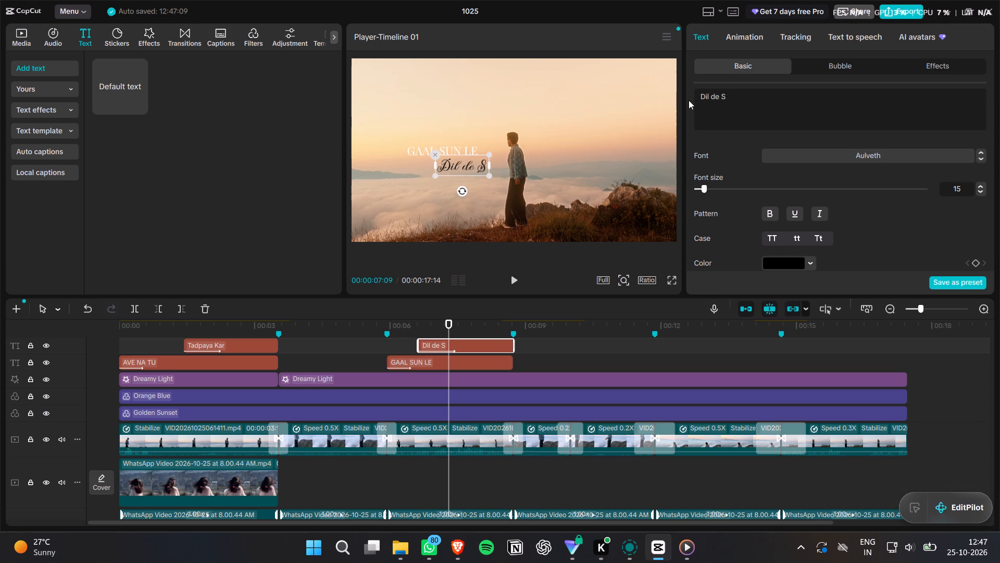
text(aa)
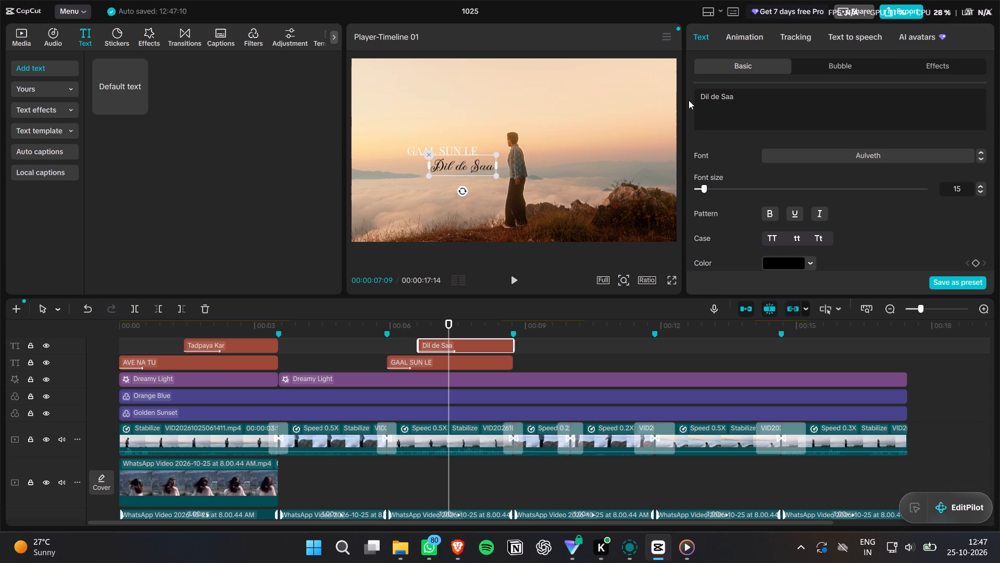
key(u)
key(BackSpace)
text(iyaa)
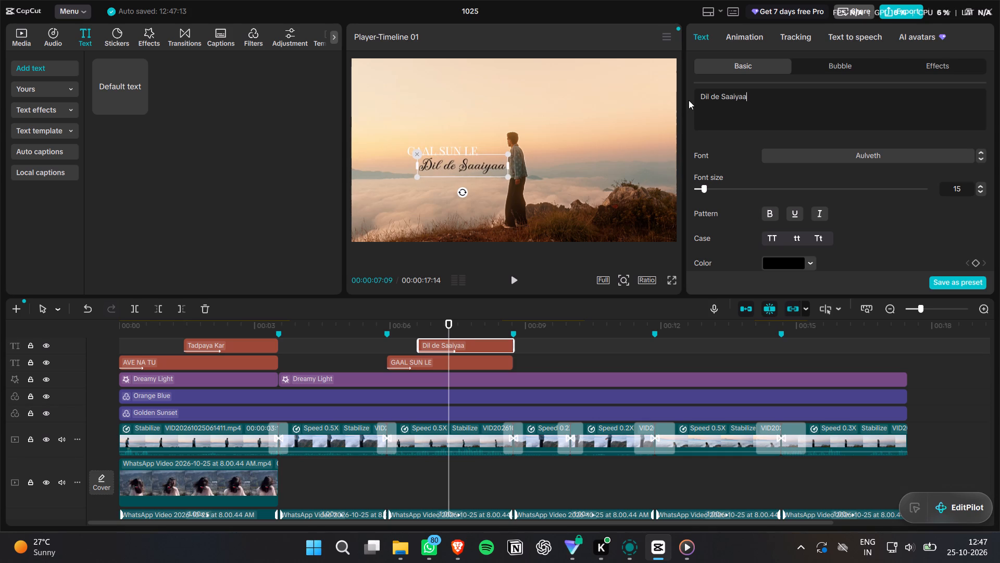
key(BackSpace)
key(space)
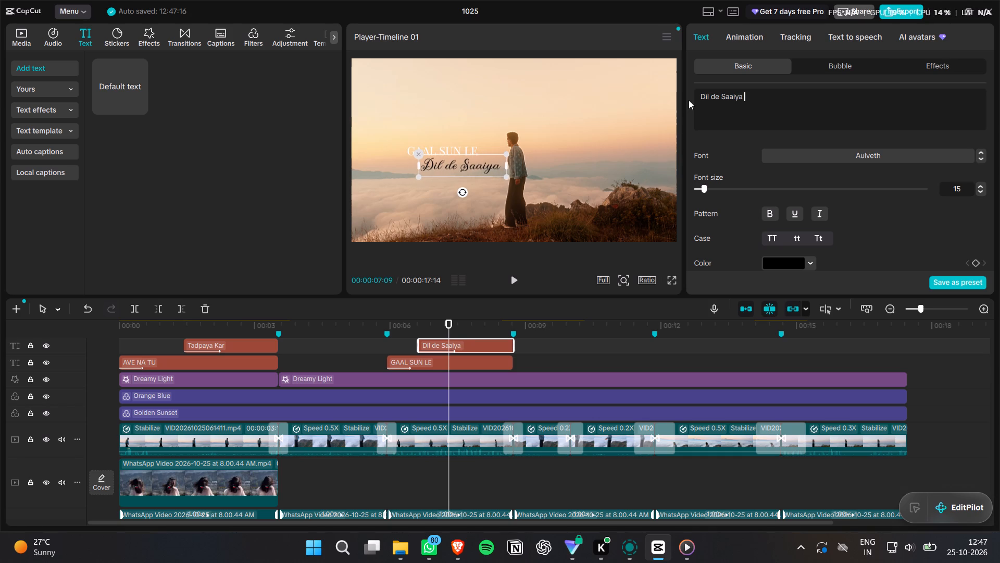
text(ve)
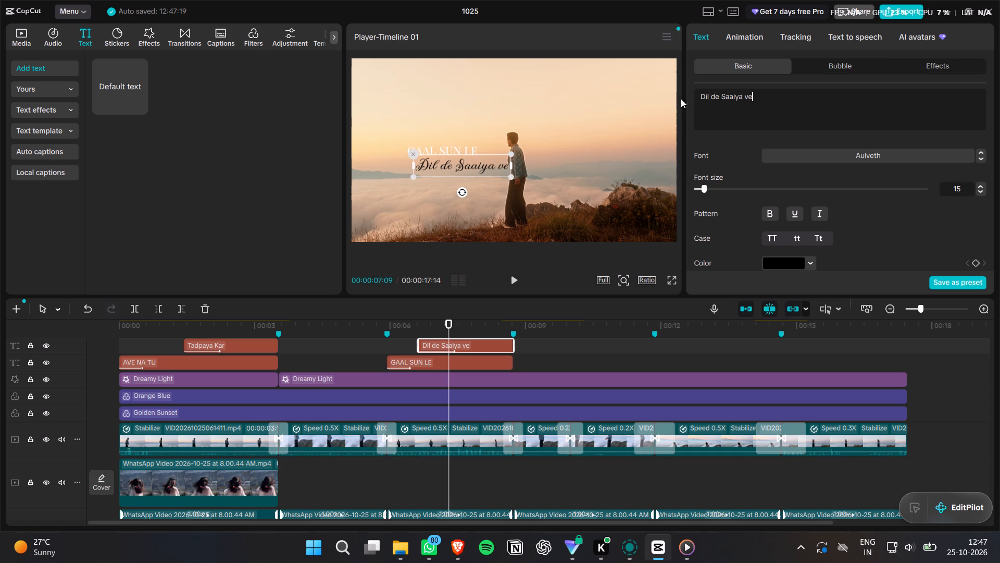
Play the "GAAL SUN LE" and "Dil de Saaiya ve" section to review the timing and placement of both texts.
click(327, 328)
click(604, 368)
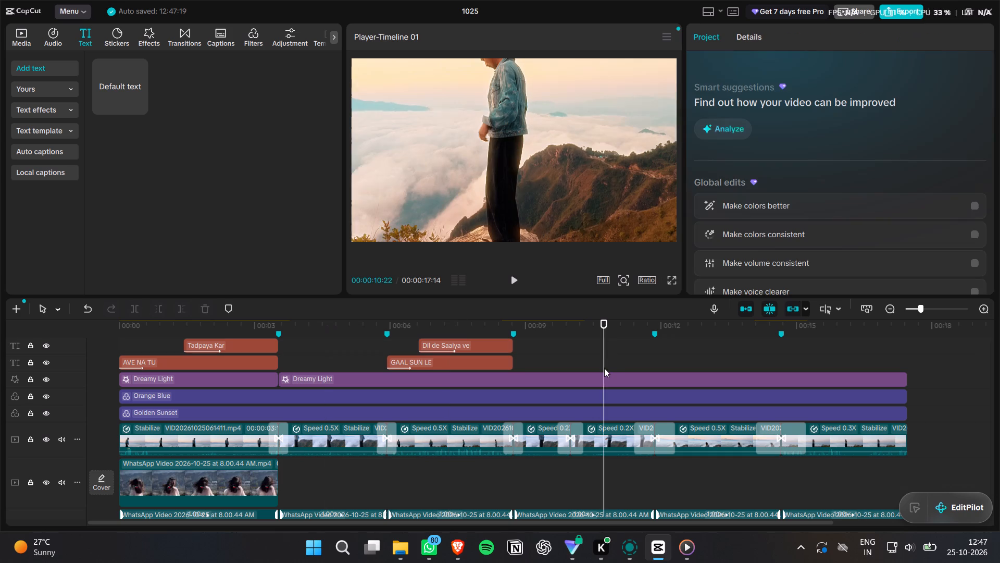
click(324, 324)
key(space)
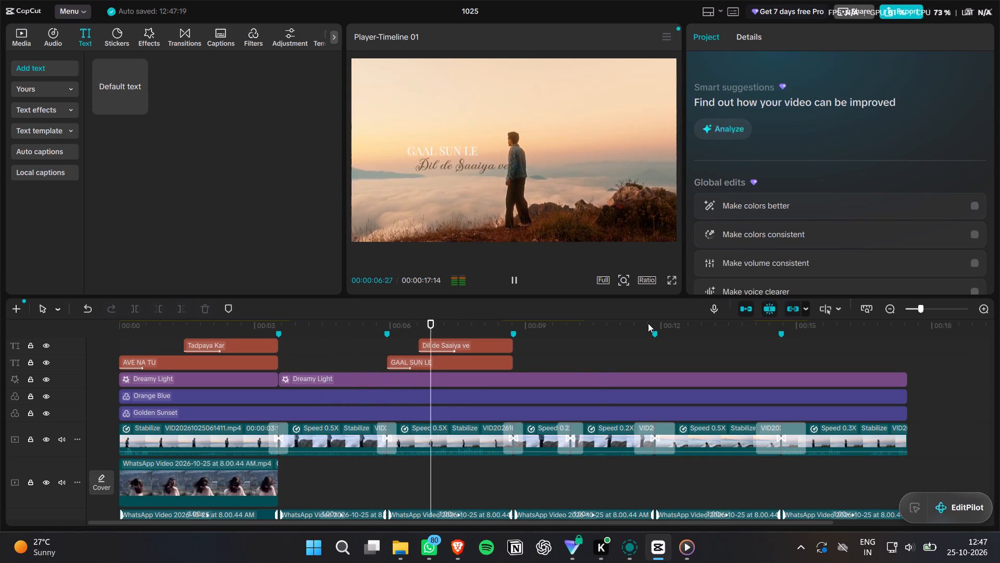
key(space)
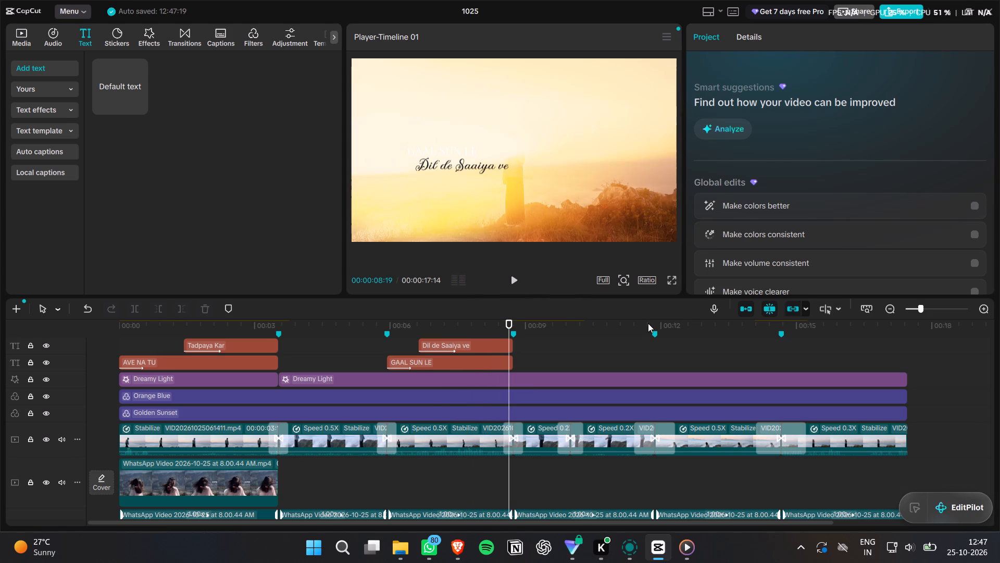
key(space)
key(space)
click(395, 324)
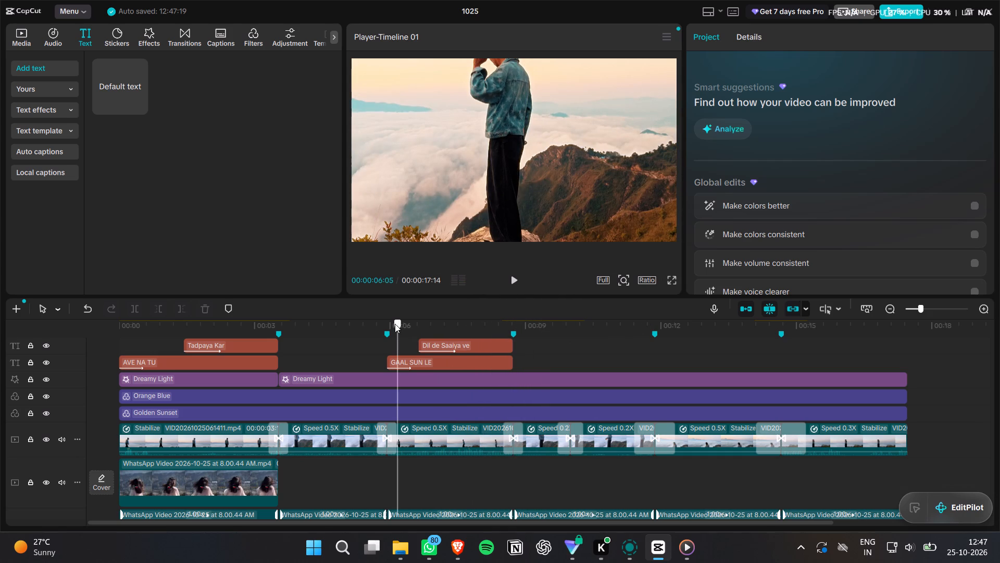
key(space)
key(space)
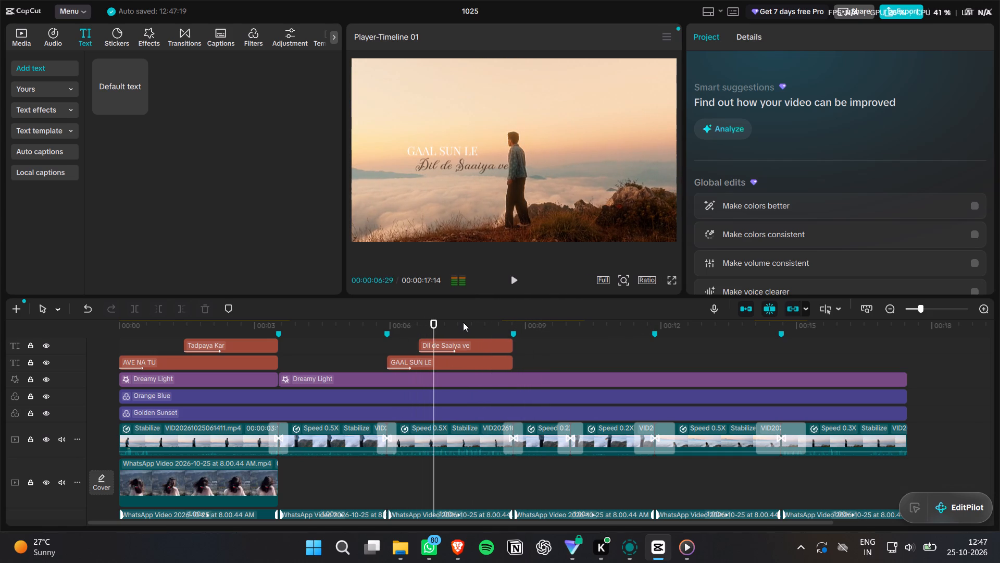
Shift the "GAAL SUN LE" and "Dil de Saaiya ve" texts slightly left in the frame, clear of the standing man.
click(429, 364)
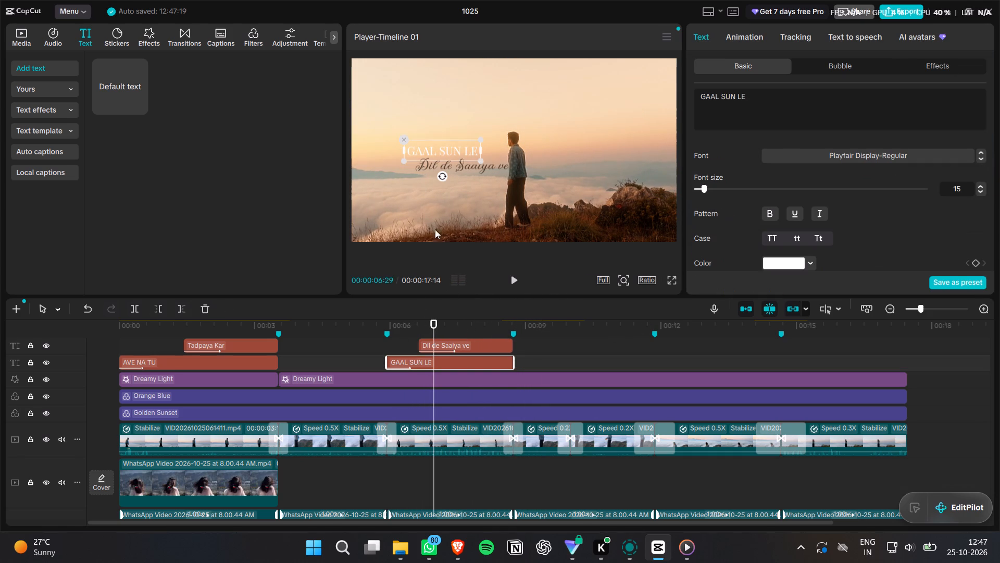
drag(449, 150, 439, 148)
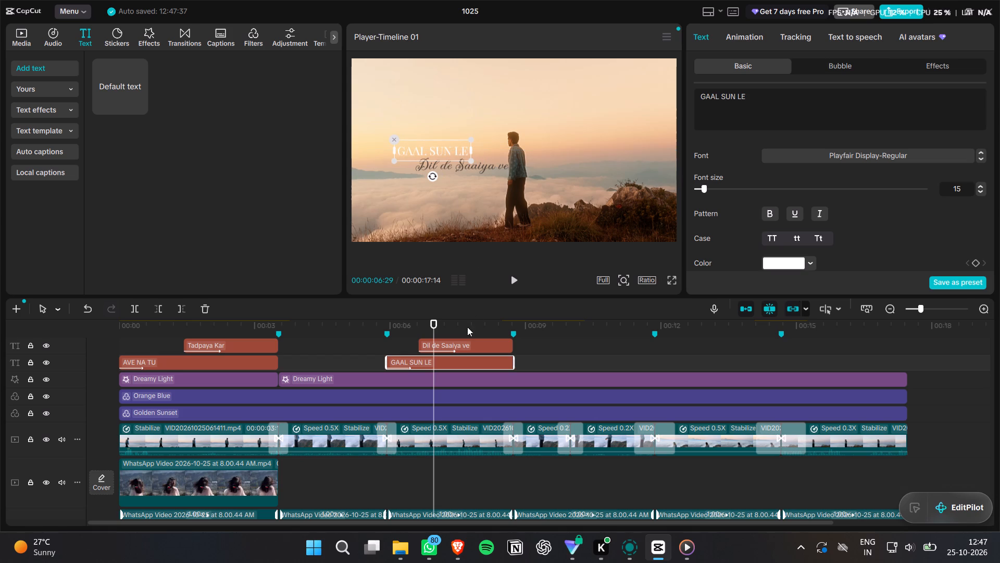
click(464, 169)
drag(470, 165, 464, 163)
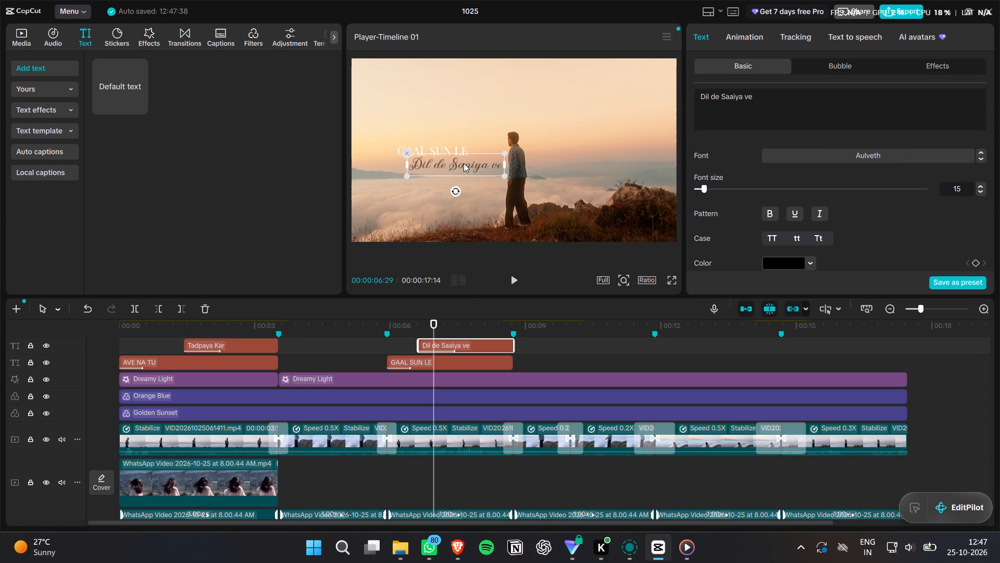
drag(464, 163, 464, 163)
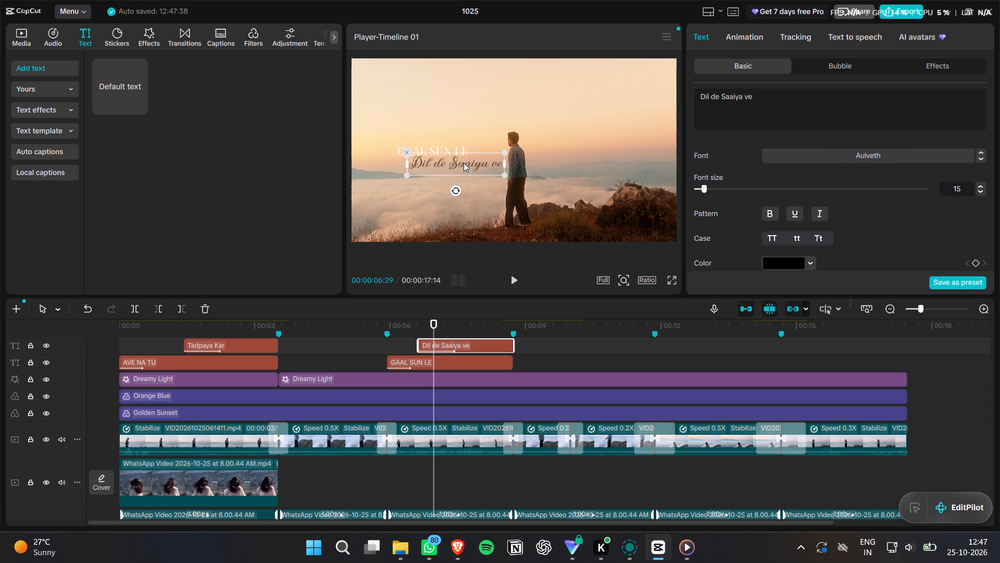
drag(464, 163, 461, 164)
Play the repositioned text pair through its end, and replay the following clips from the marker at 00:00:08:22.
click(580, 357)
click(411, 317)
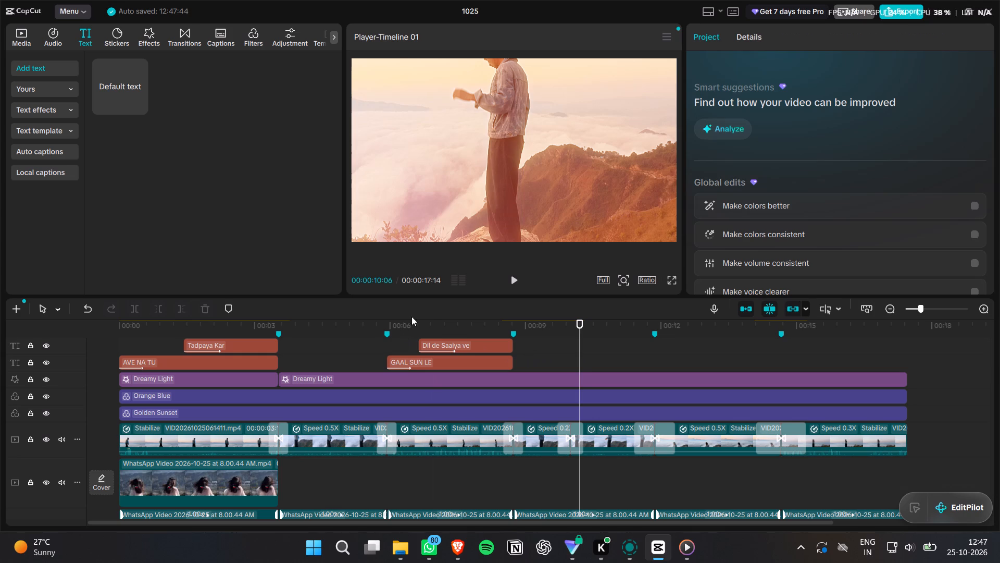
click(430, 321)
key(space)
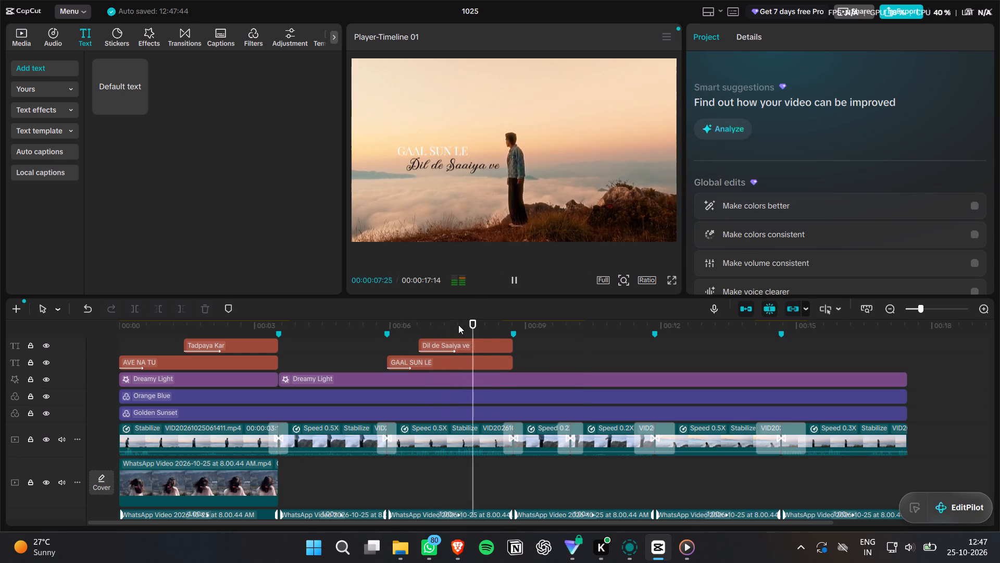
key(space)
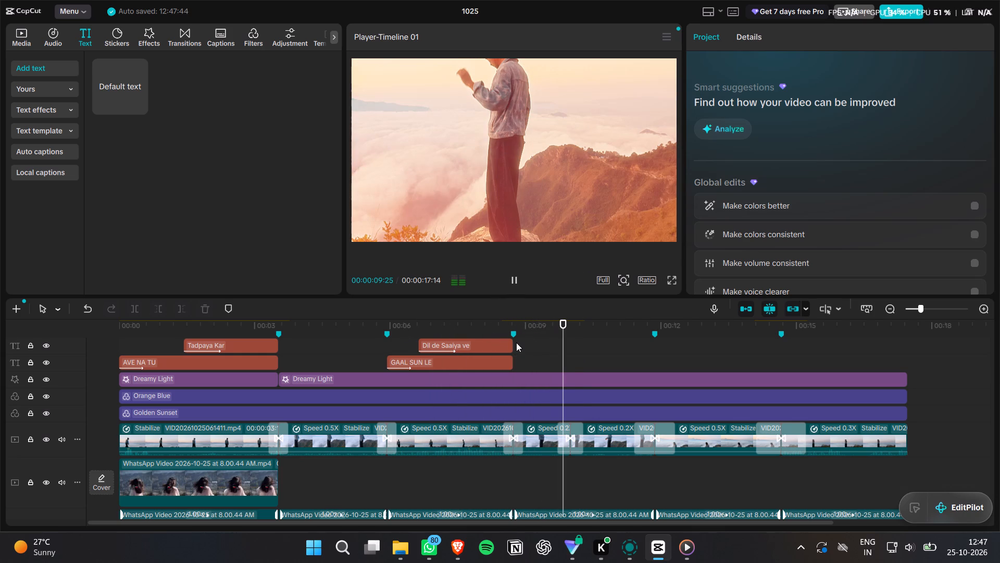
click(514, 325)
key(space)
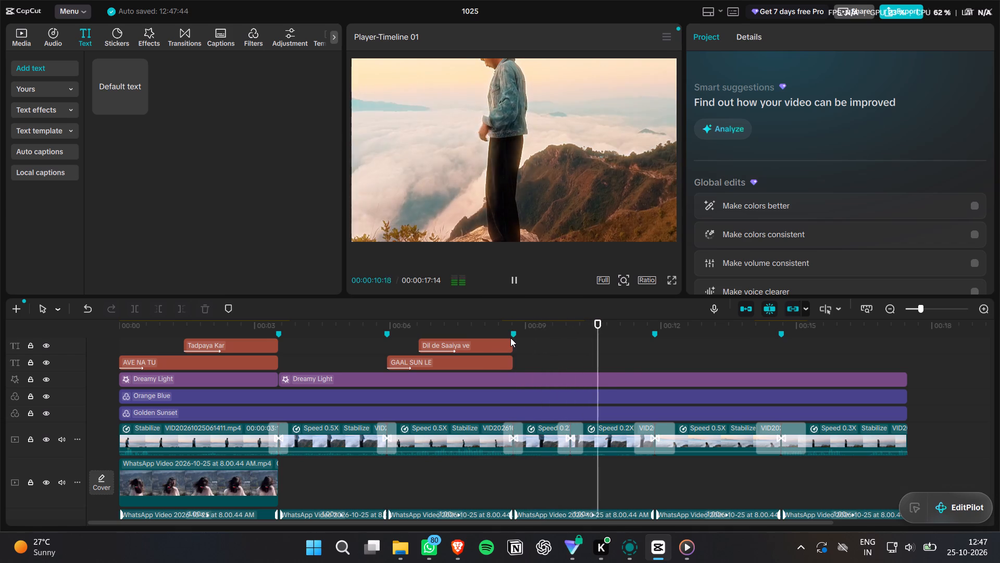
key(space)
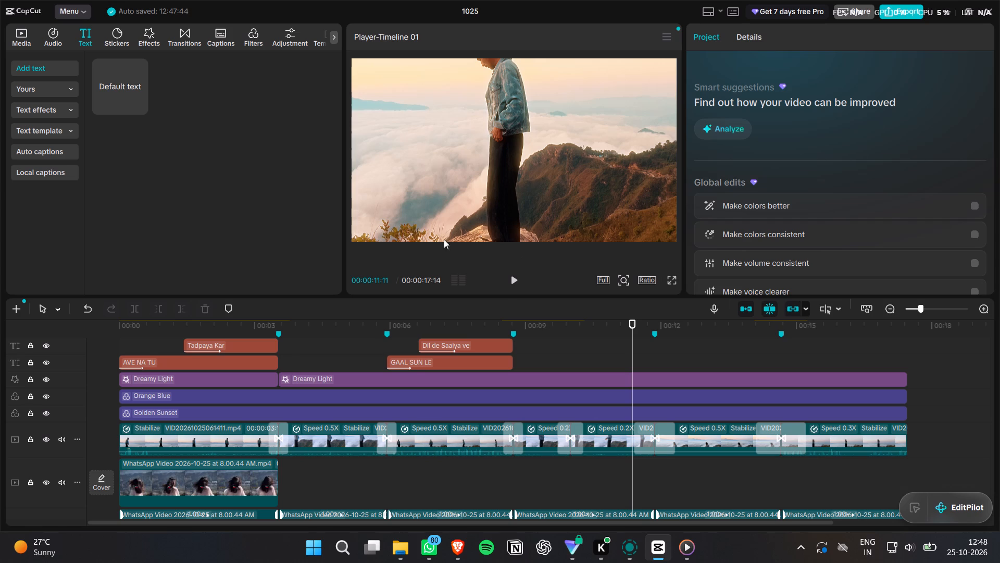
Copy the "GAAL SUN LE" text to start at the marker at 00:00:08:22, and trim the copy to end at the next clip cut.
click(474, 358)
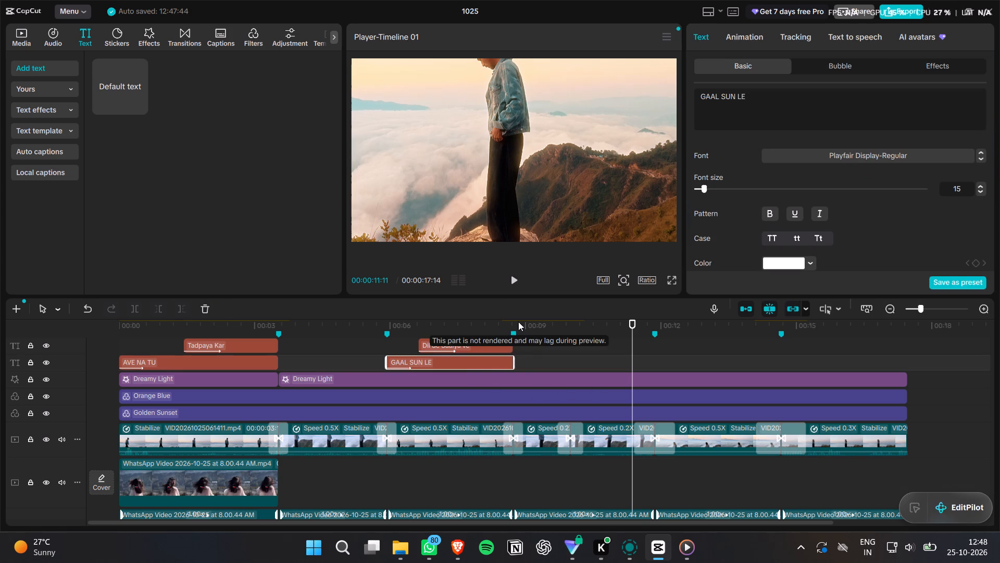
click(518, 322)
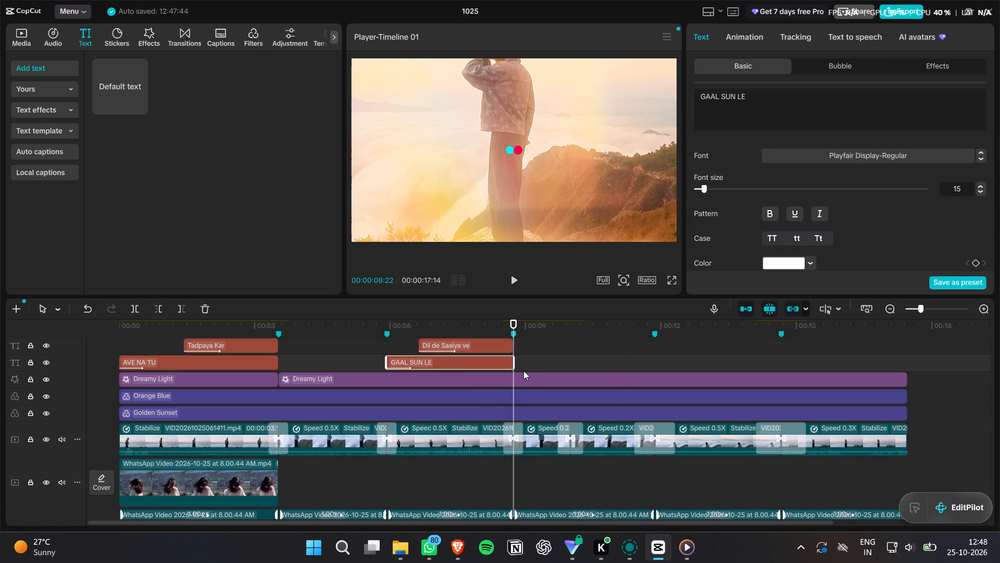
key(space)
key(space)
click(514, 322)
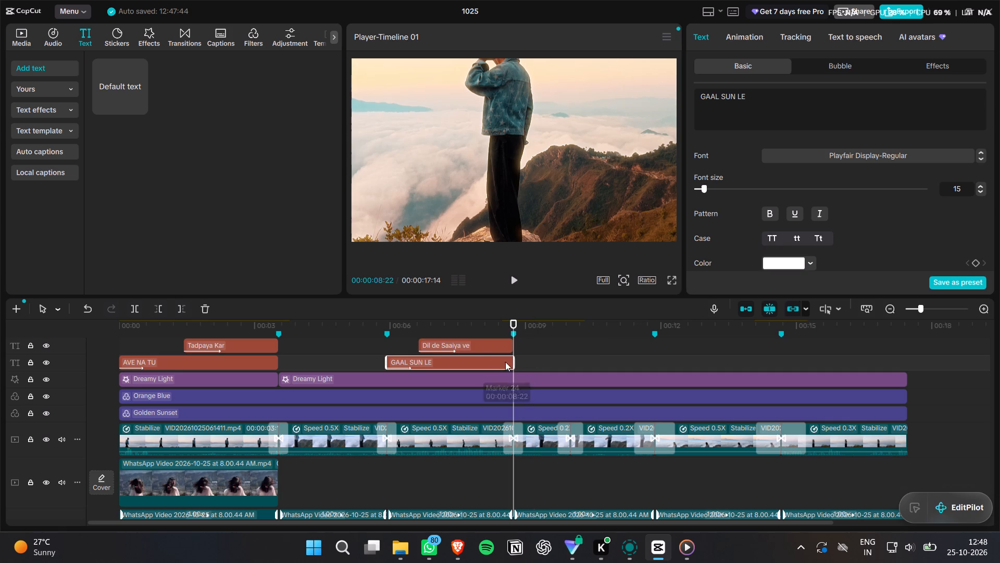
alt+drag(489, 361, 615, 364)
drag(637, 360, 571, 369)
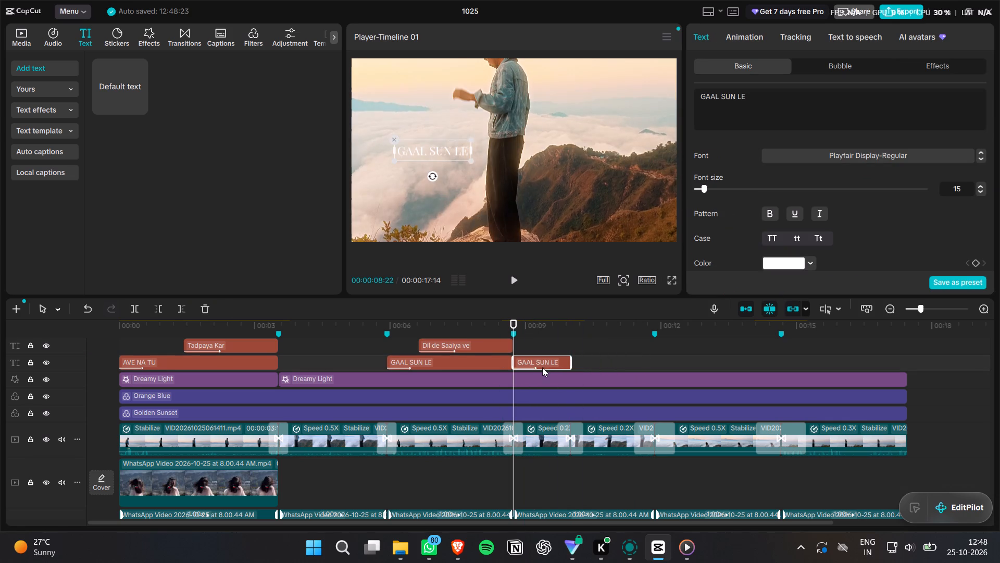
Change the wording of the copied text at 00:00:08:22 to "TU AAKHIR NU".
click(538, 357)
drag(762, 103, 685, 102)
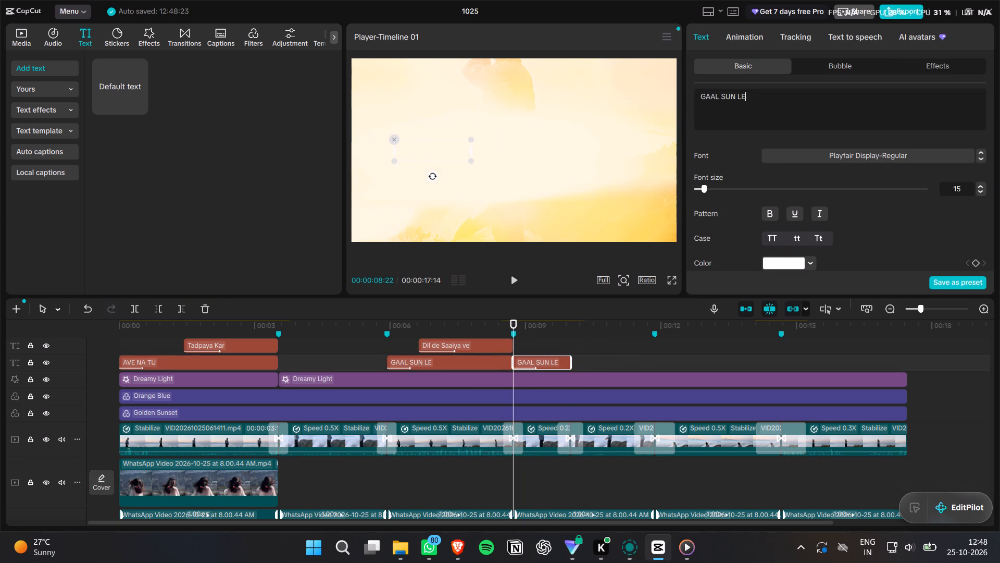
drag(760, 100, 693, 92)
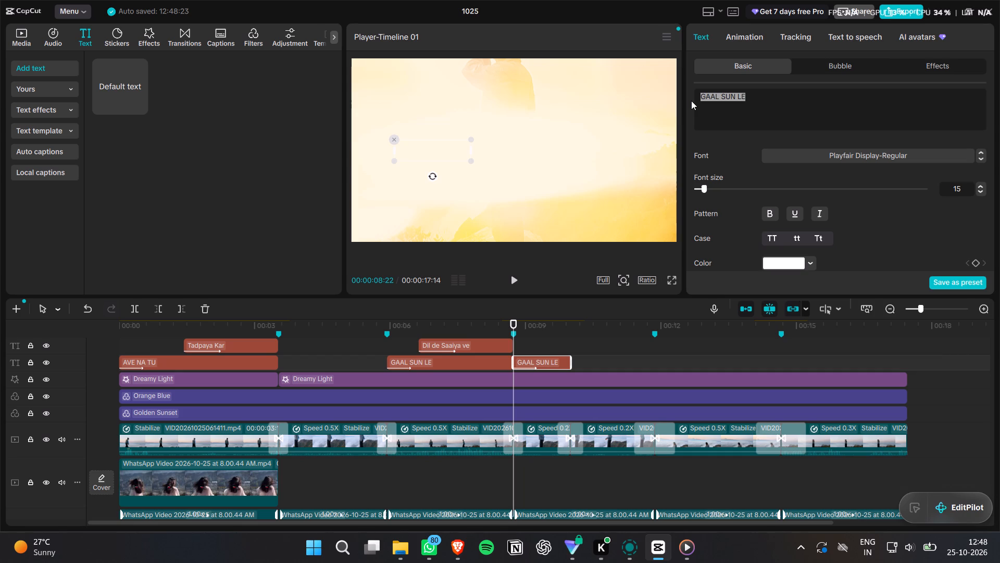
key(shift+t)
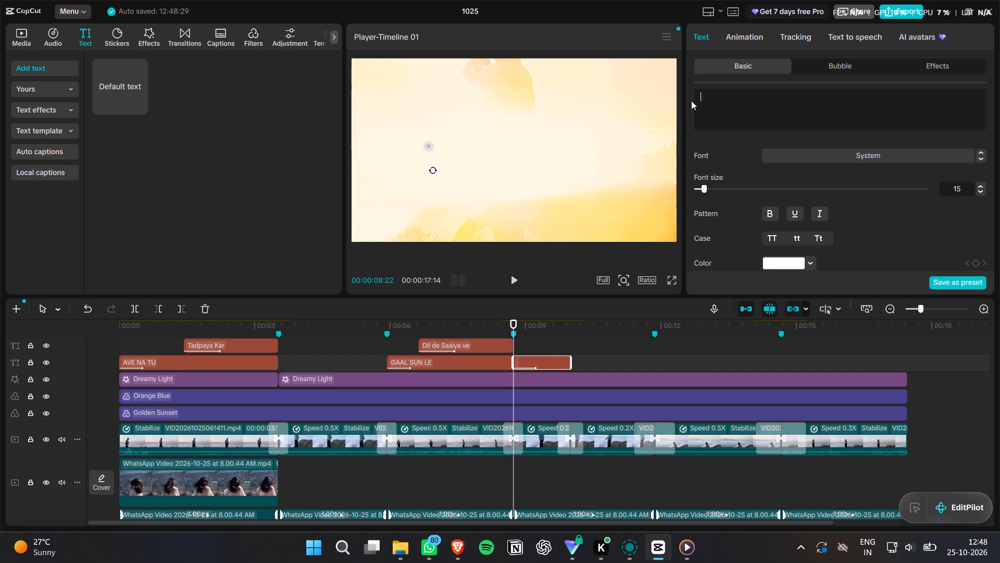
text(TU)
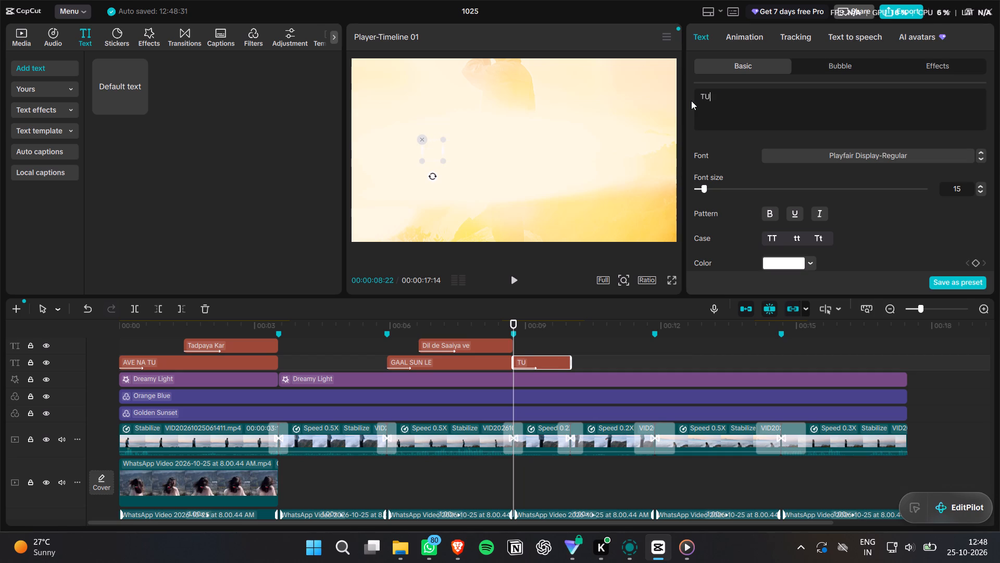
key(space)
text(AAK)
text(HIR N)
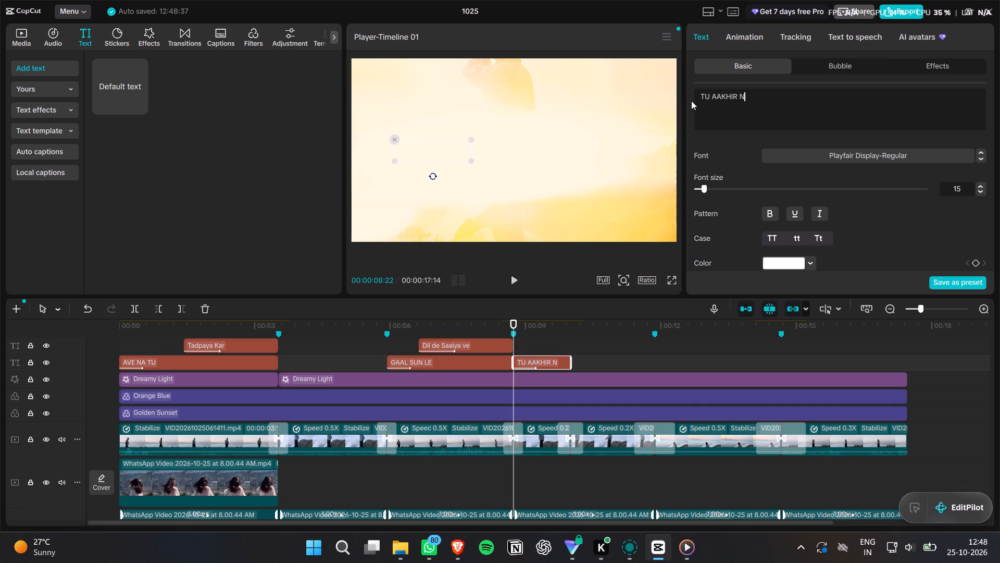
key(u)
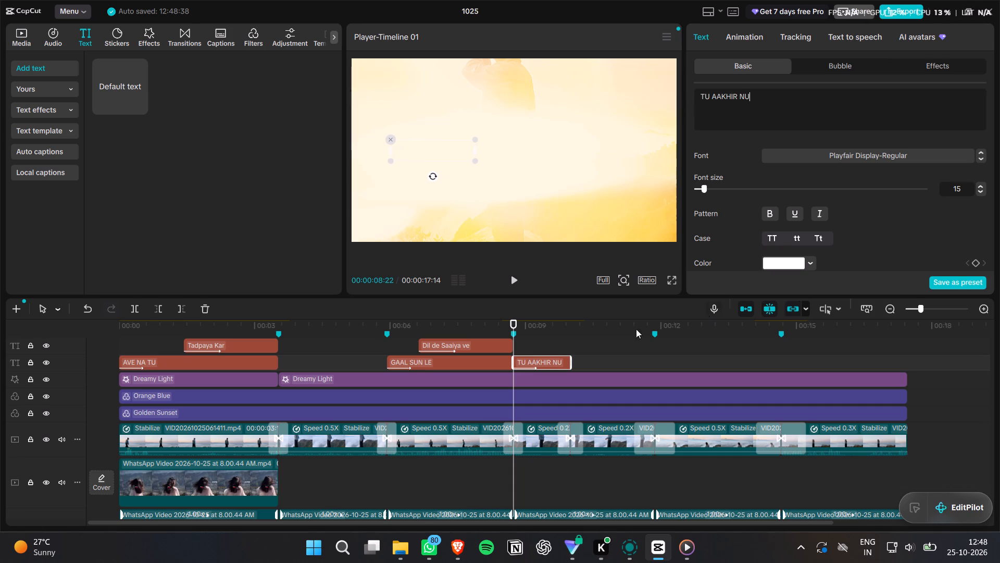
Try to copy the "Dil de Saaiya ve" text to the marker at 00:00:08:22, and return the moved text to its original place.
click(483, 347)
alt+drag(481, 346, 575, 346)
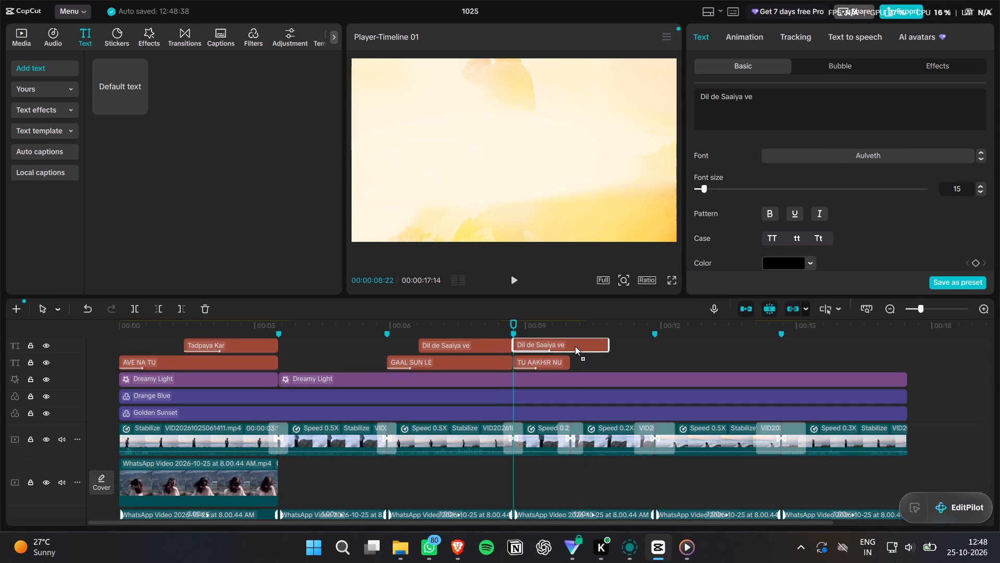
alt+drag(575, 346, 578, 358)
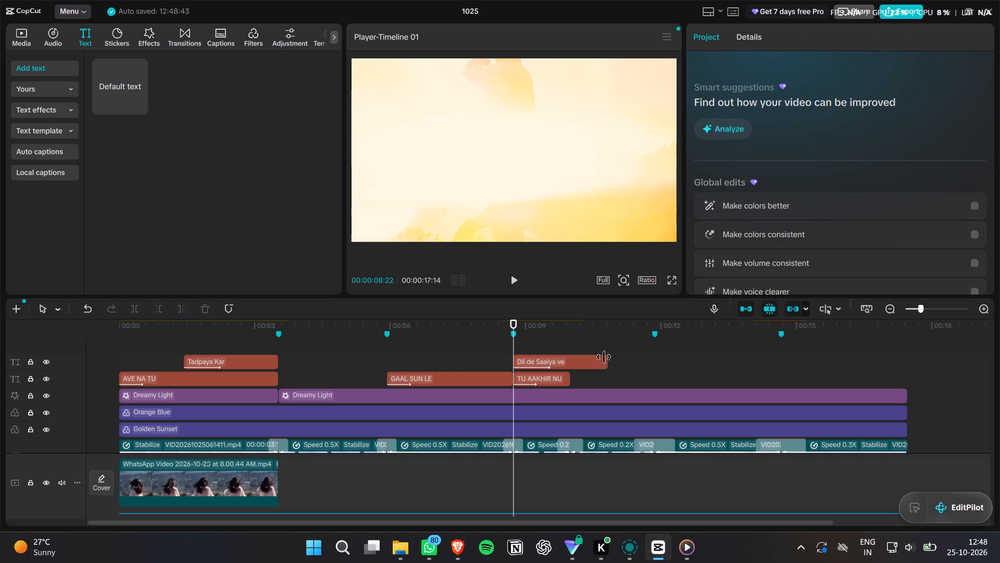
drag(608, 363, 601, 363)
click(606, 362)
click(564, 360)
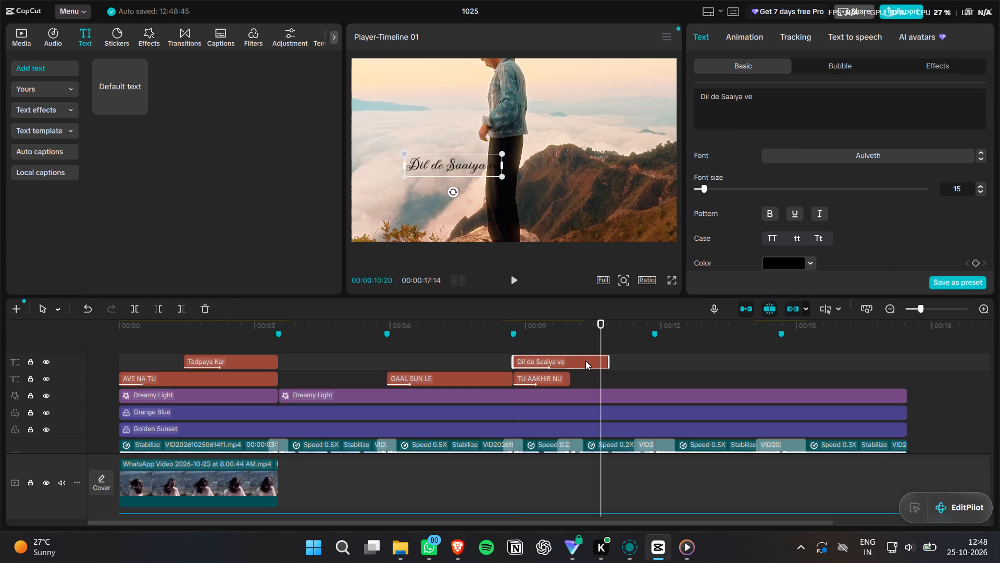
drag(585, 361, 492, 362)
Copy the "Dil de Saaiya ve" text to start at the marker at 00:00:08:22, and trim the copy to end with "TU AAKHIR NU".
click(483, 361)
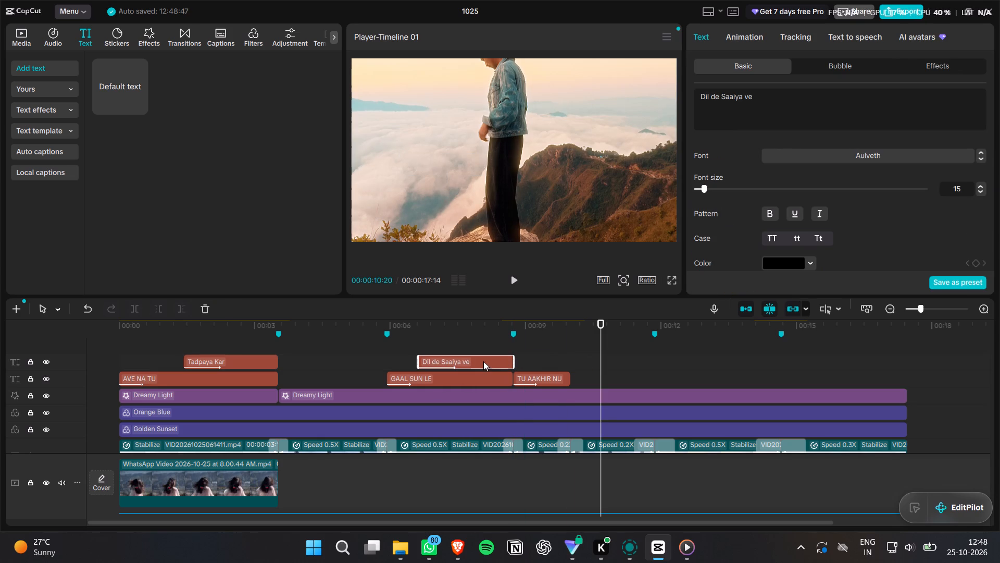
alt+drag(483, 361, 584, 366)
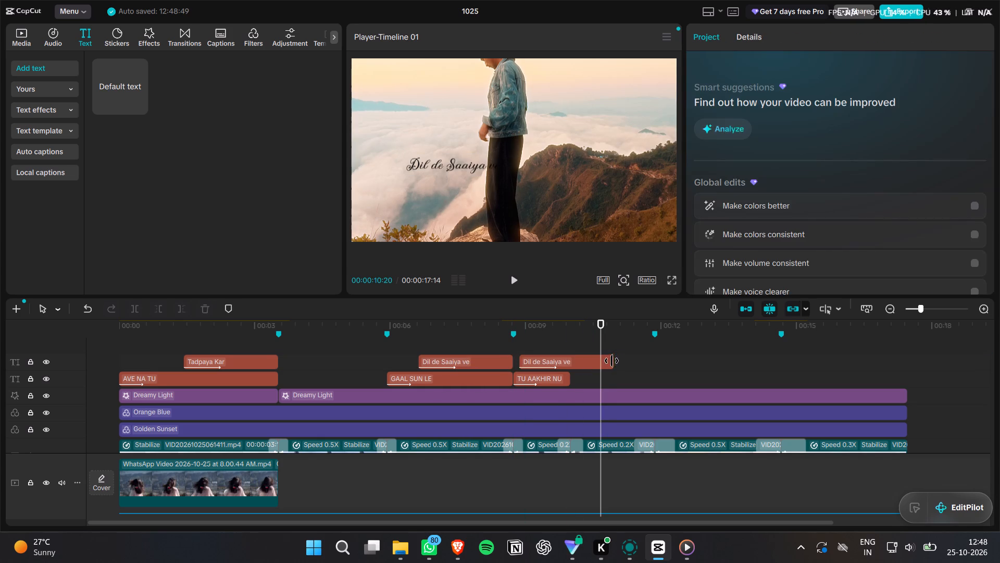
drag(611, 361, 599, 362)
drag(581, 363, 572, 364)
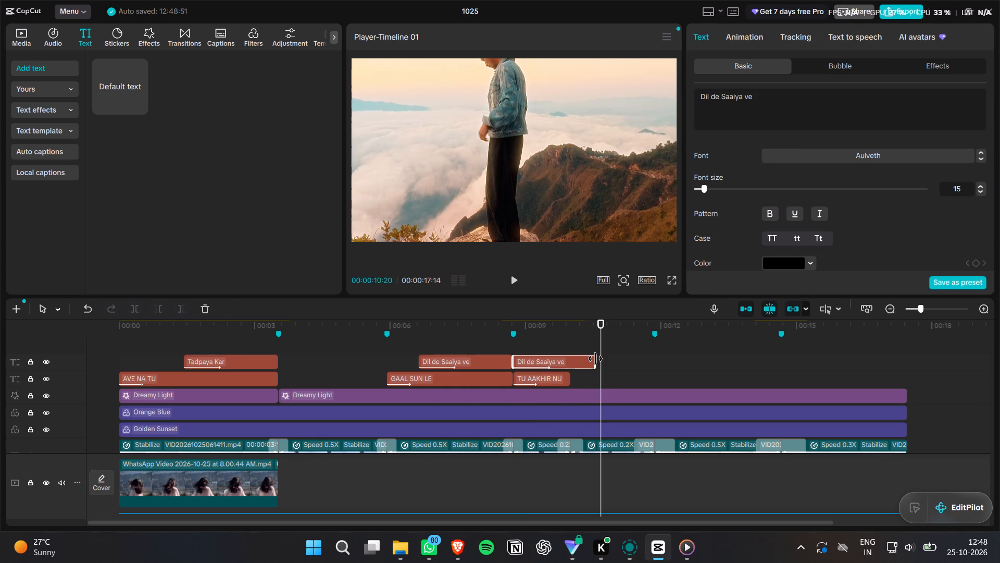
drag(595, 359, 570, 360)
Play the section from about 00:00:08:00 twice to review the timing of the two copied texts.
click(480, 327)
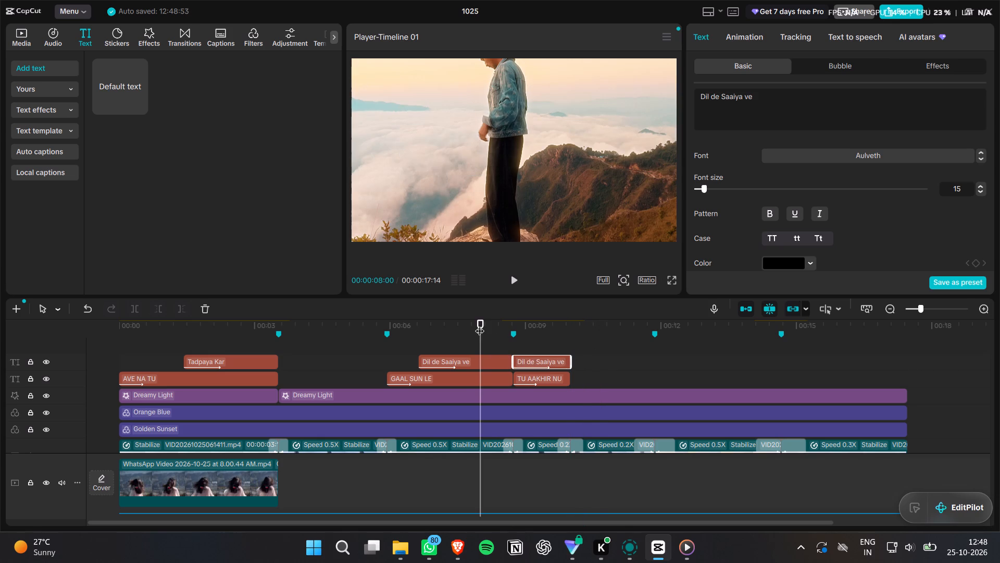
key(space)
key(space)
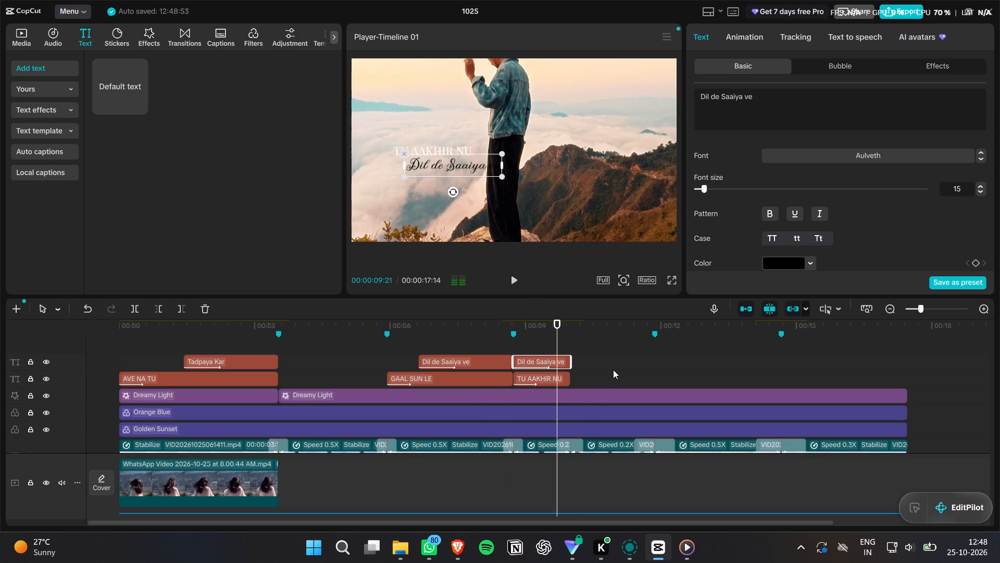
click(614, 370)
click(490, 326)
key(space)
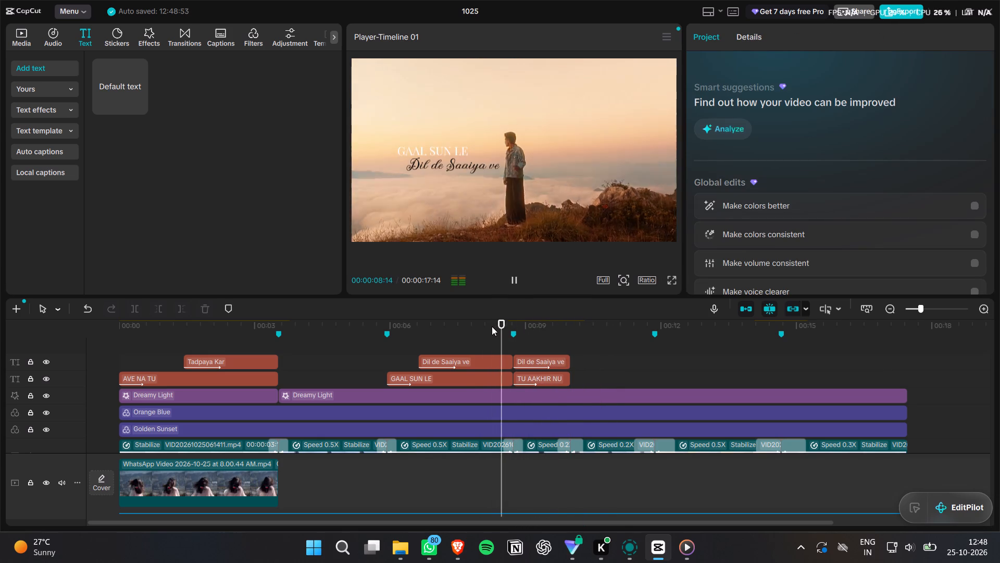
key(space)
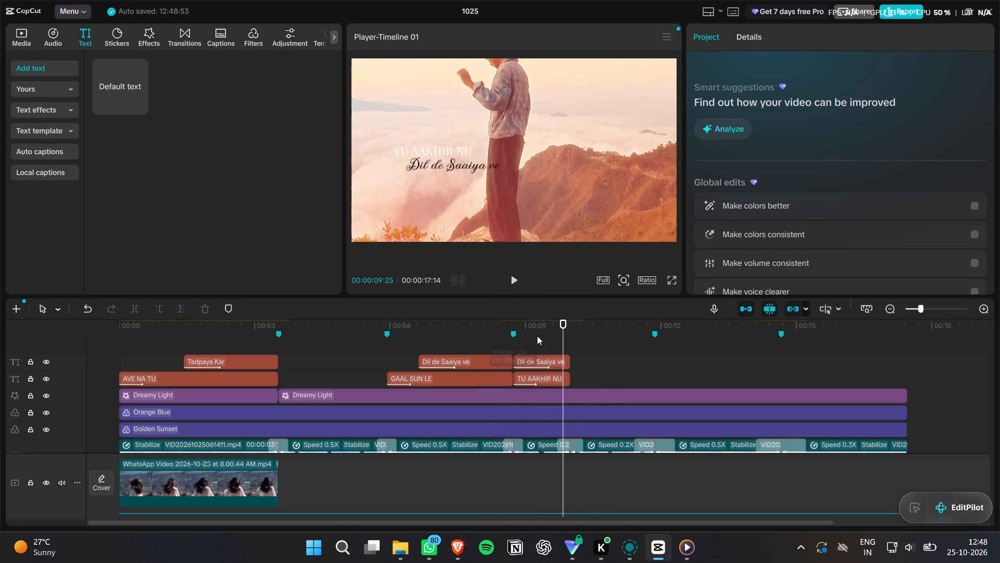
Change the wording of the copied script text above "TU AAKHIR NU" on the timeline to "Pachtavega".
click(552, 359)
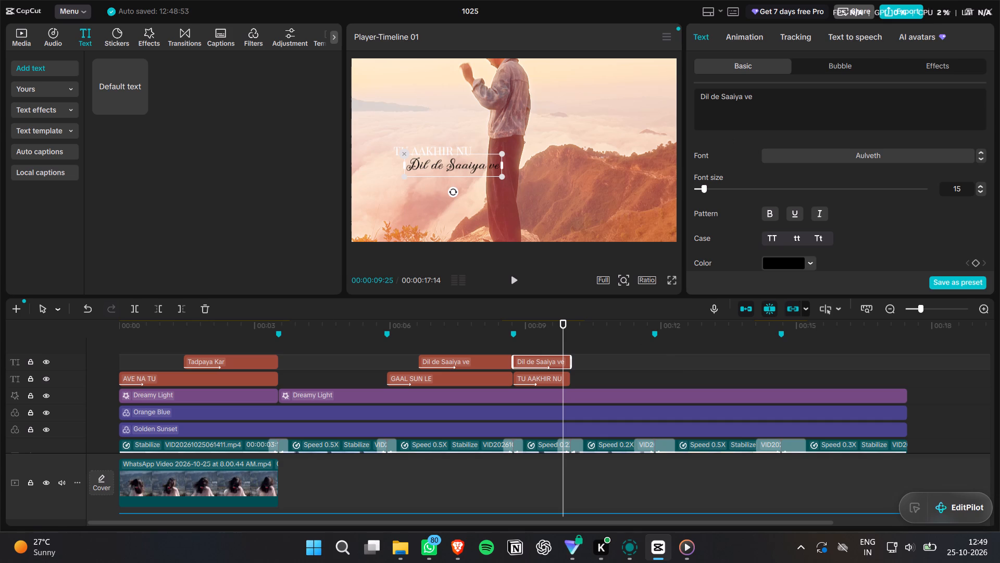
drag(758, 103, 665, 87)
key(shift+p)
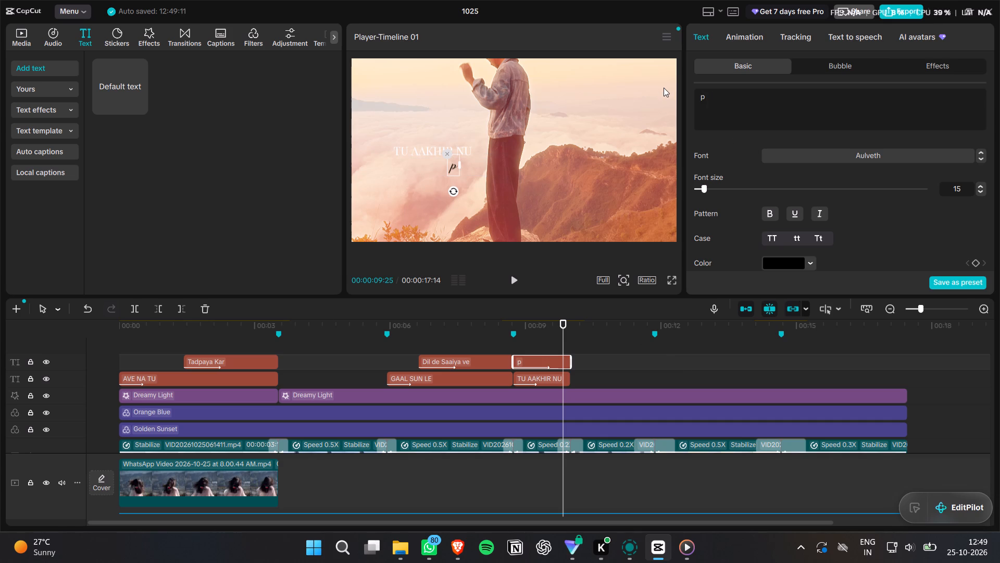
key(BackSpace)
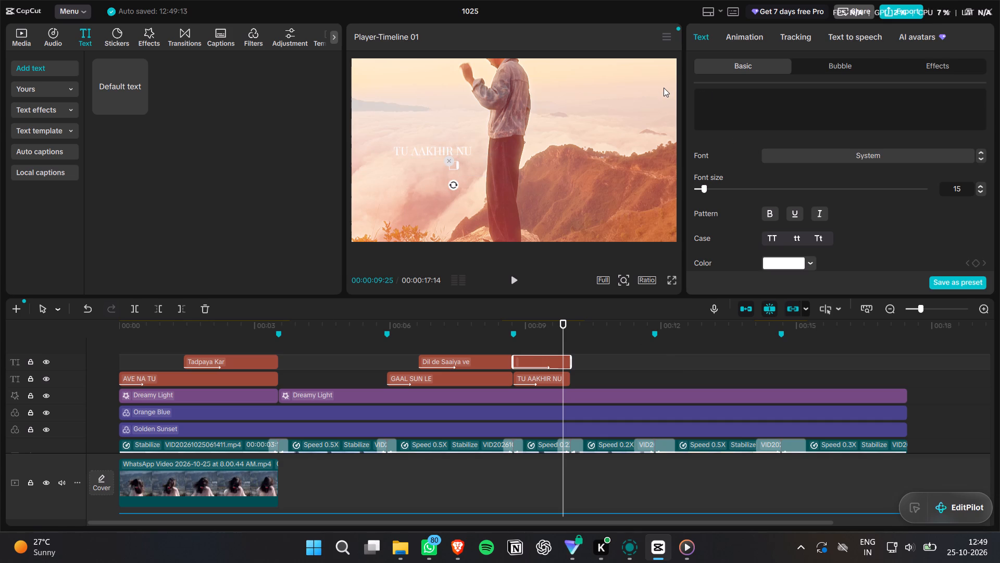
key(p)
key(BackSpace)
text(Pach)
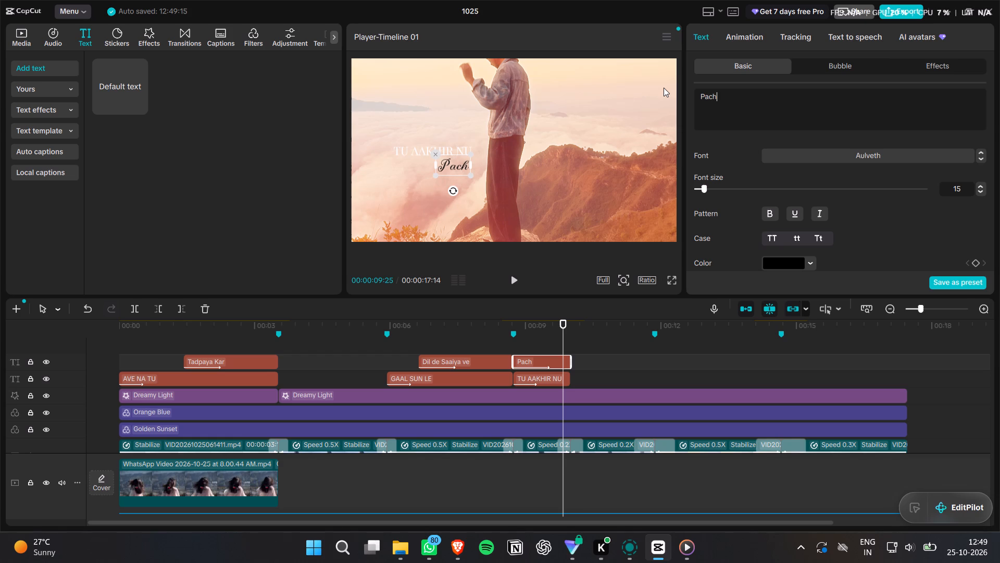
text(ta)
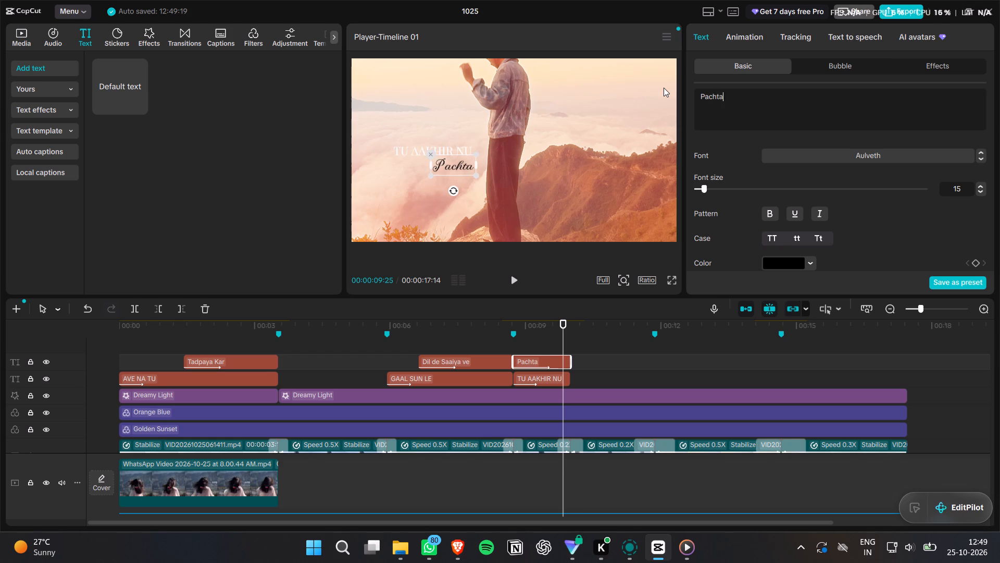
text(vega)
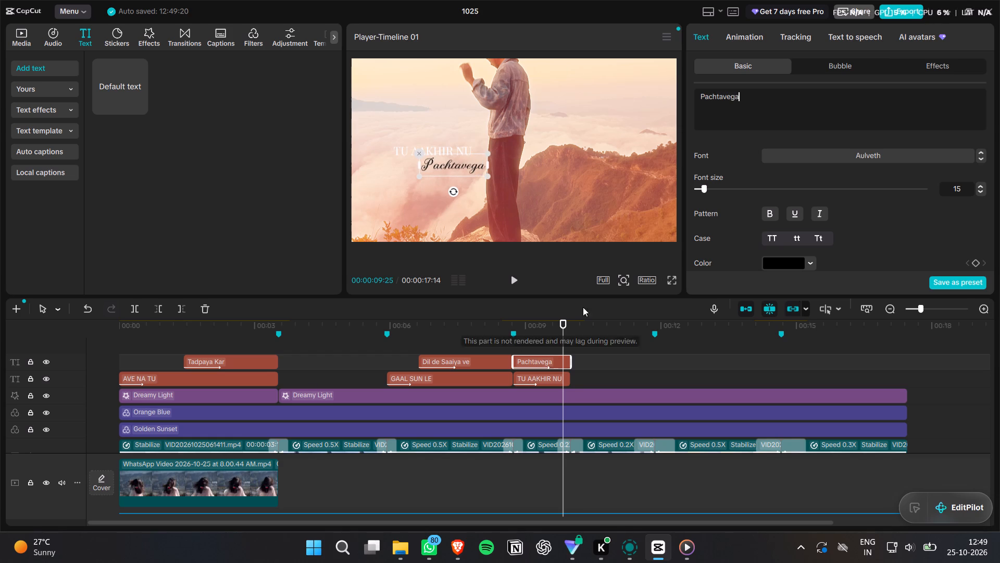
Preview the clip from 00:00:08:22, and move the "Pachtavega" text left in the frame, clear of the standing man.
click(516, 322)
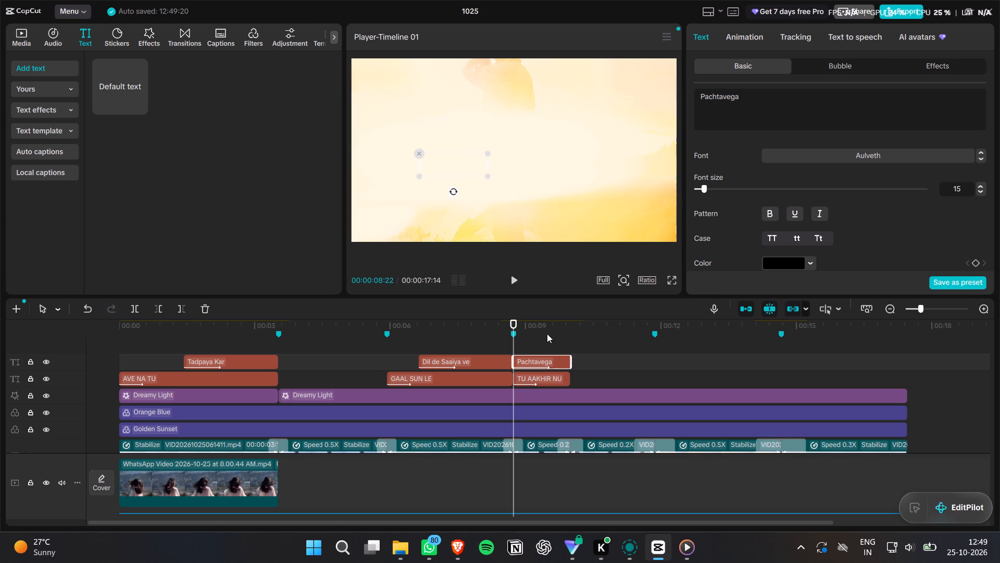
key(space)
key(space)
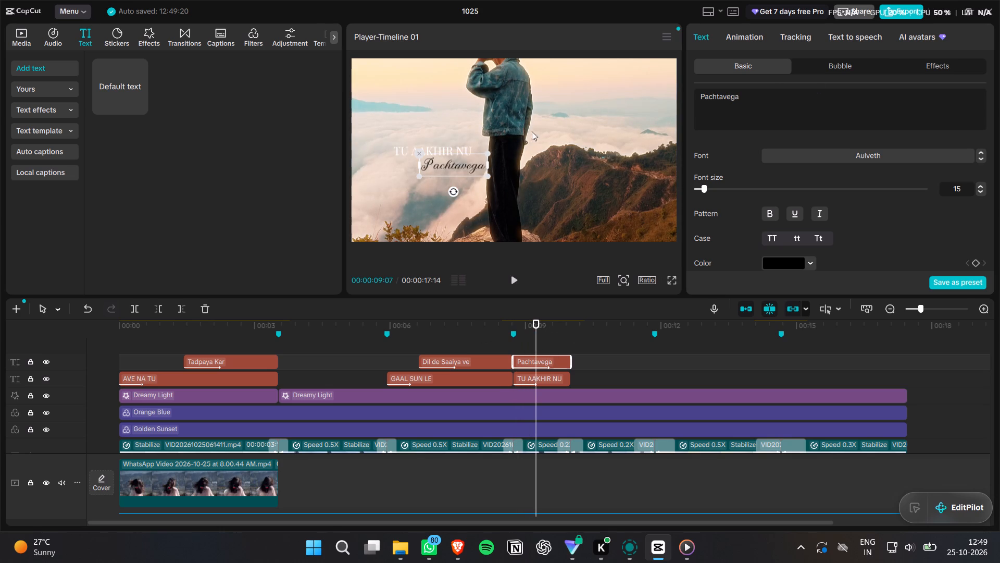
drag(466, 163, 445, 163)
drag(454, 163, 408, 163)
drag(415, 167, 402, 166)
Play from about 00:00:05:03 to just before the marker near 00:00:12 to review the lyric texts and following clips.
click(334, 311)
click(332, 326)
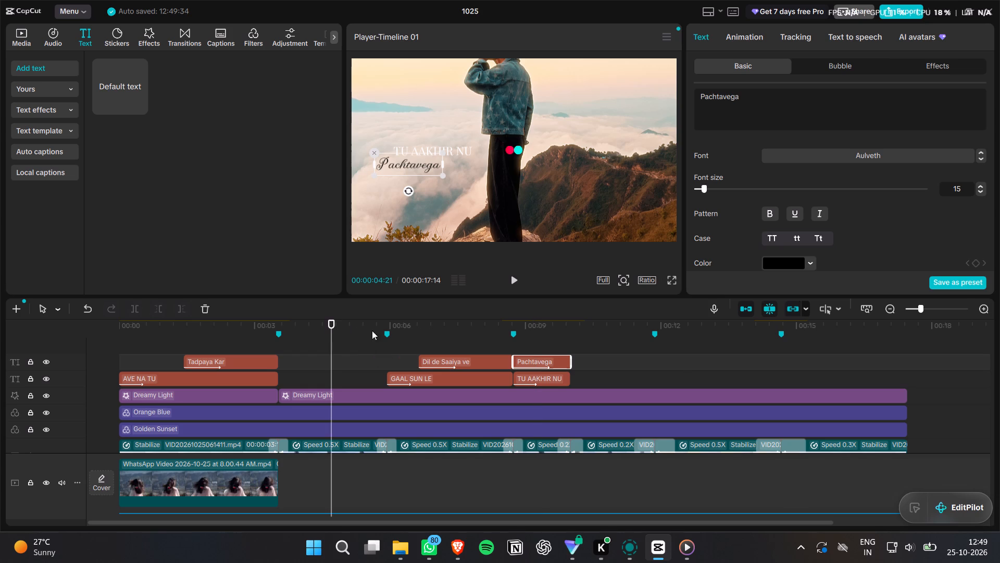
click(639, 382)
key(space)
click(350, 326)
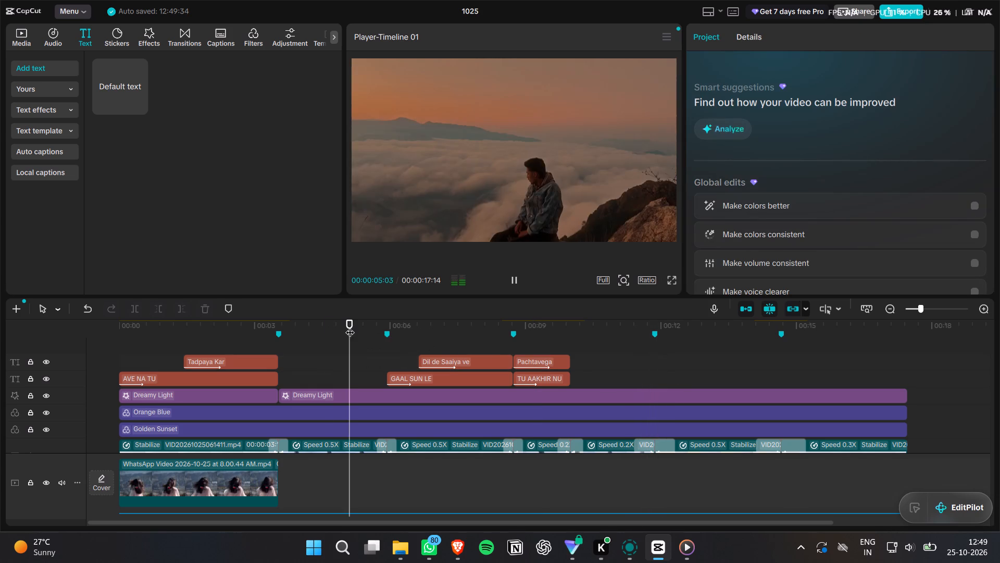
key(space)
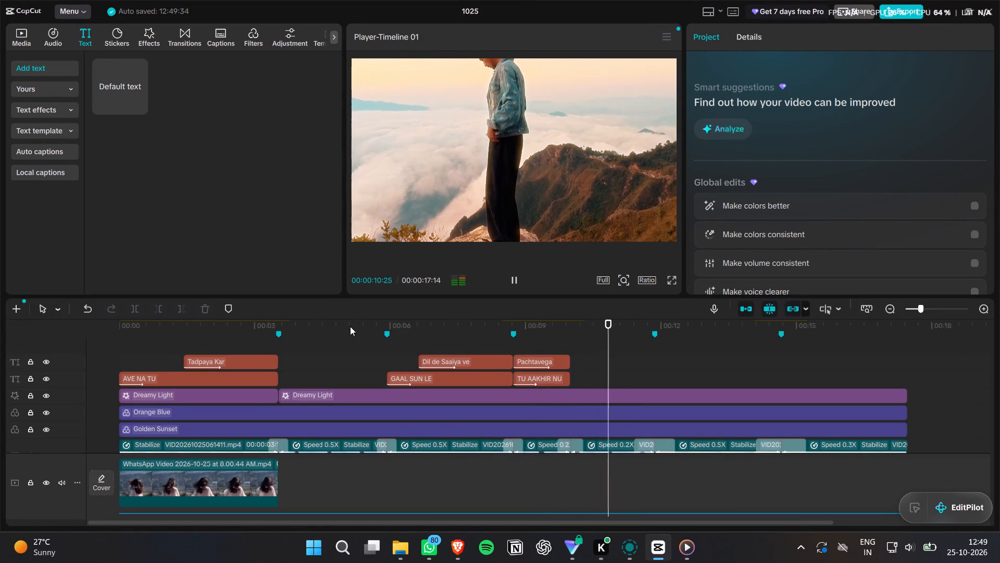
key(space)
key(space)
key(space)
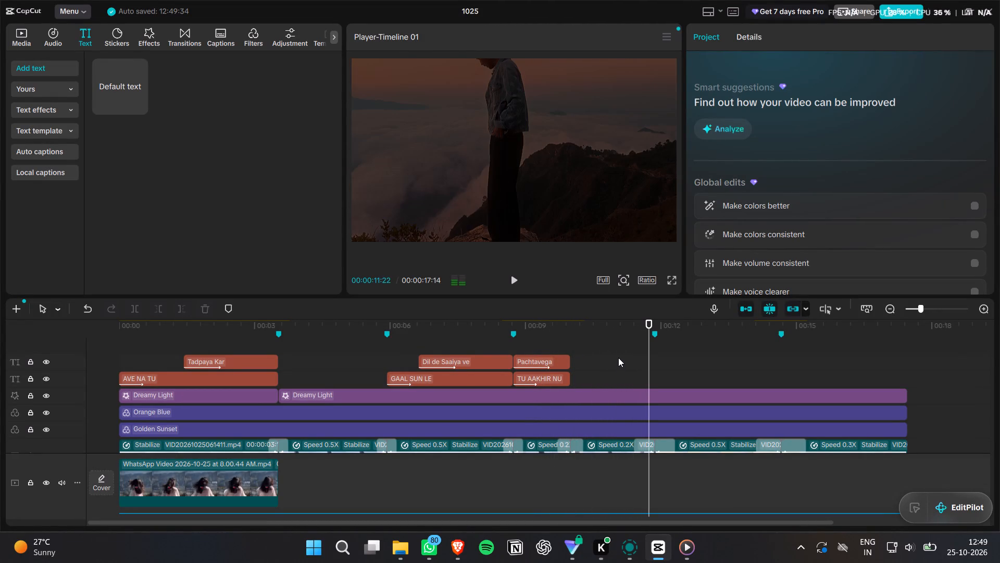
Extend the "TU AAKHIR NU" text on the timeline to end at the marker just before 00:00:12.
click(567, 362)
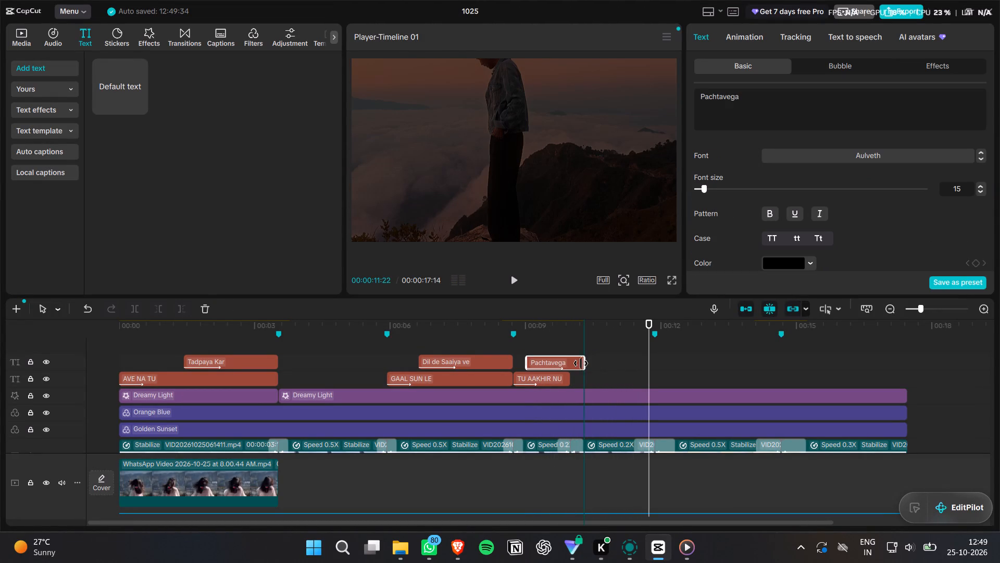
drag(567, 378, 582, 378)
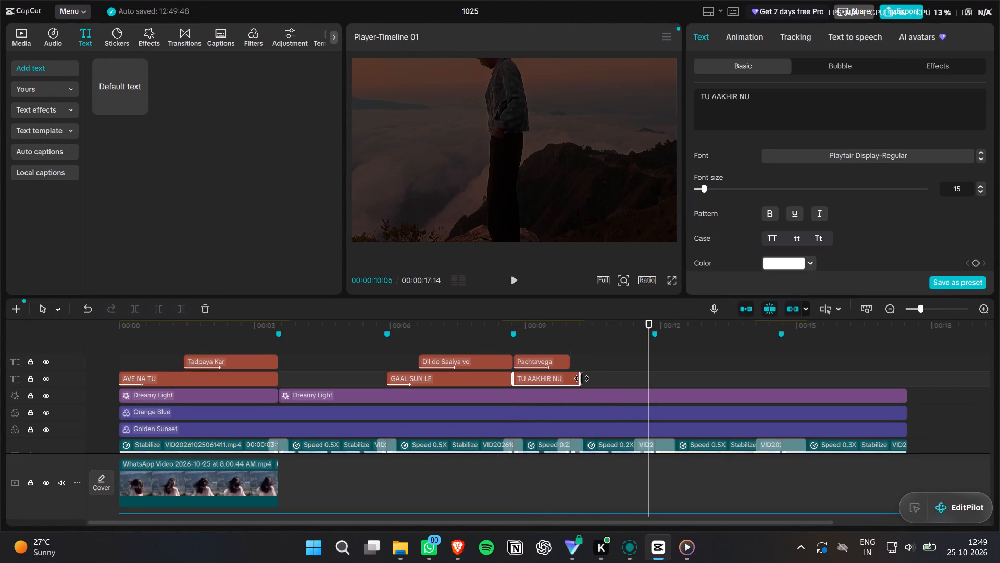
drag(582, 378, 652, 382)
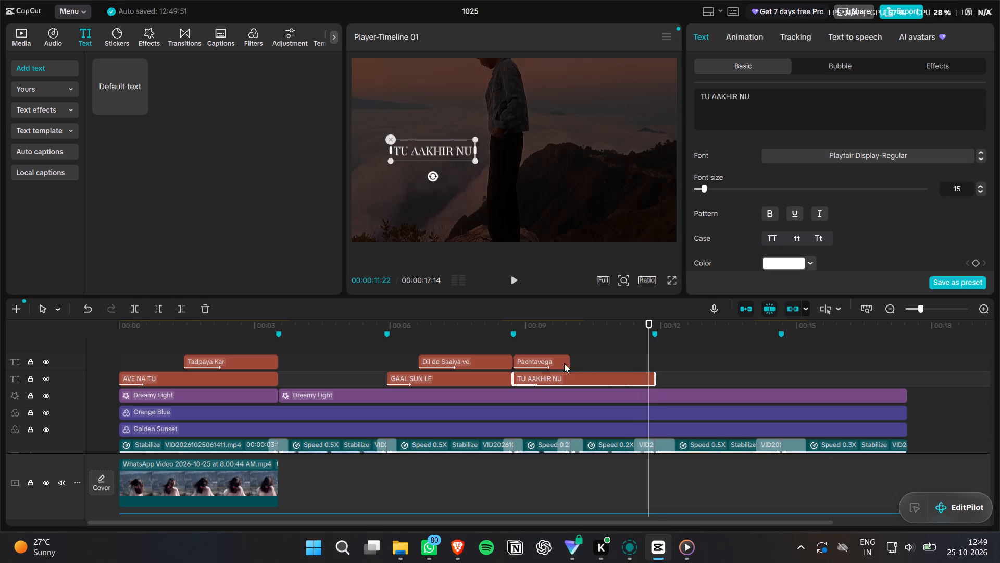
Replay the section from about 00:00:08:03 to find where "Pachtavega" should start against the lengthened "TU AAKHIR NU" text.
click(514, 320)
key(space)
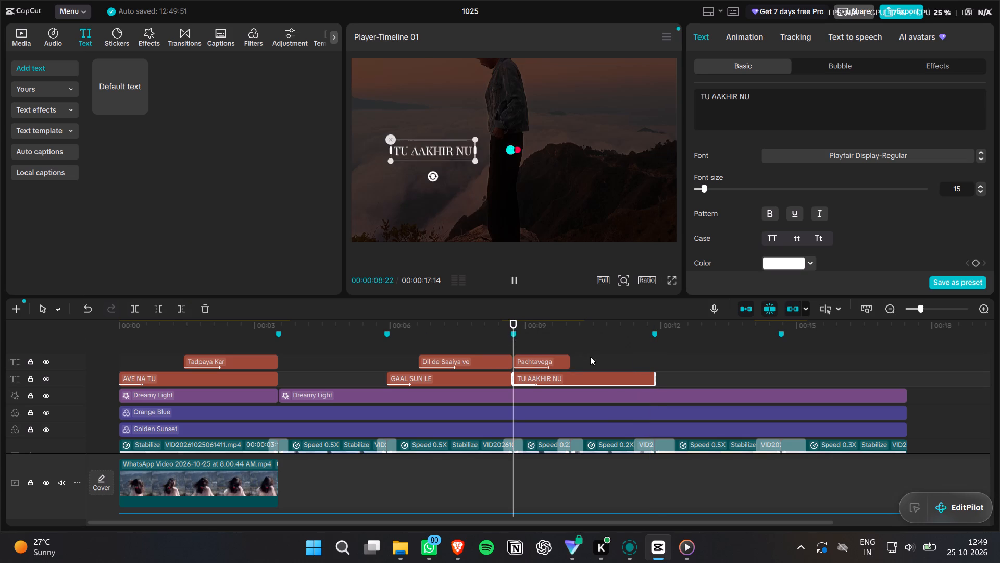
click(593, 356)
key(space)
click(484, 324)
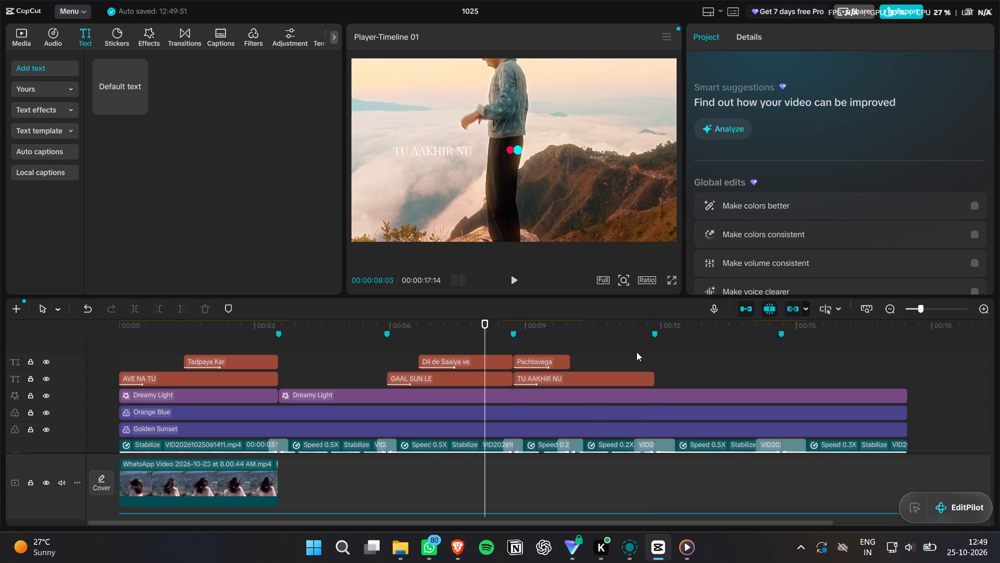
key(space)
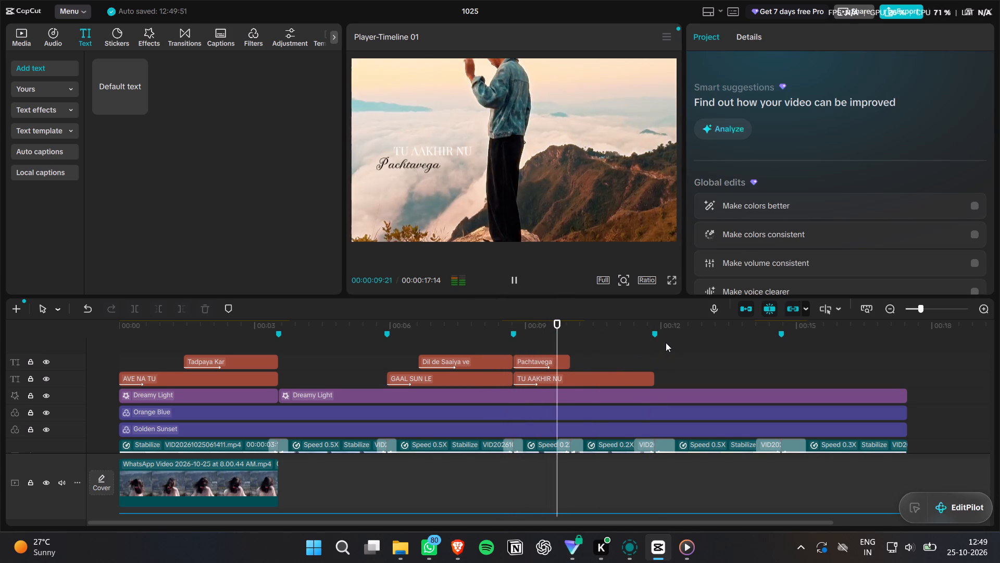
key(space)
Move the "Pachtavega" text to start at about 00:00:10:00, extend it to end with "TU AAKHIR NU", and play it.
drag(554, 358, 614, 358)
drag(630, 360, 651, 364)
key(space)
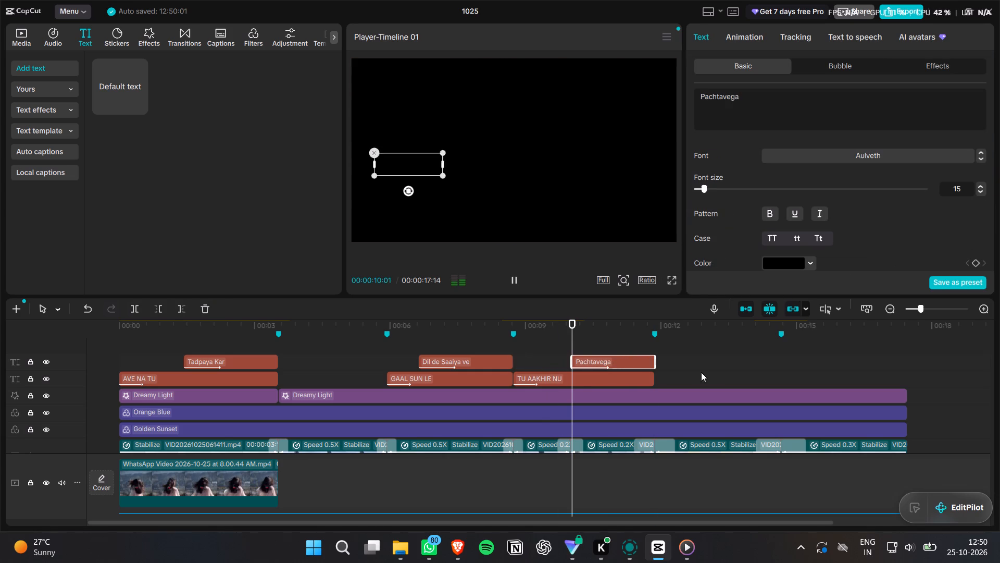
Replay from about 00:00:07:24, and shift the "Pachtavega" text over in the frame to sit centred beneath "TU AAKHIR NU".
click(722, 375)
key(space)
click(470, 316)
click(471, 325)
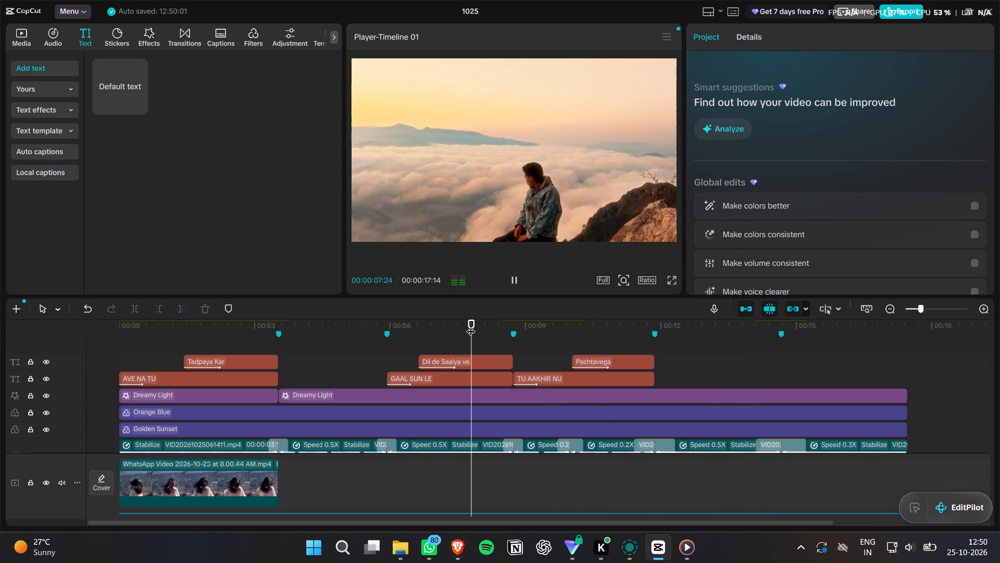
key(space)
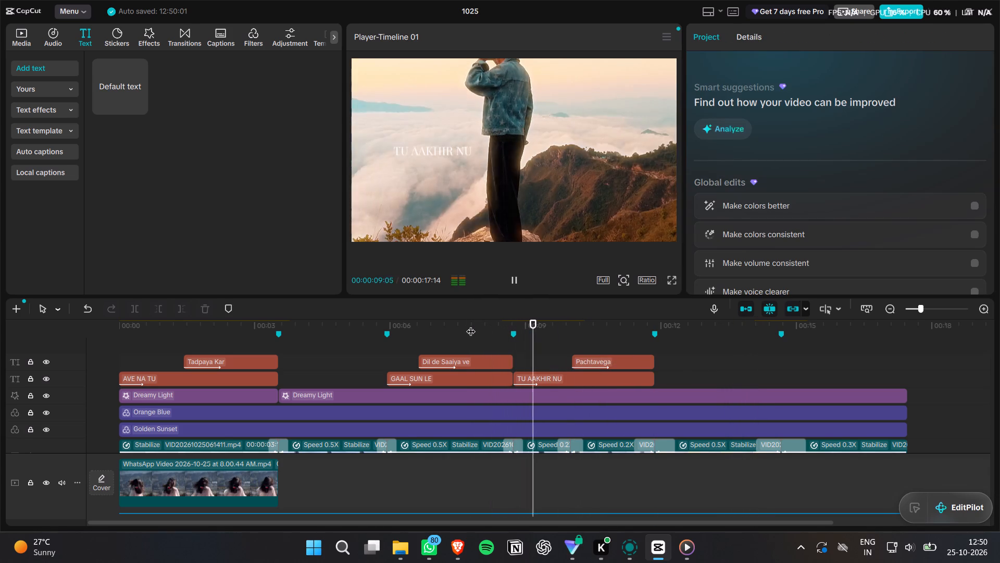
key(space)
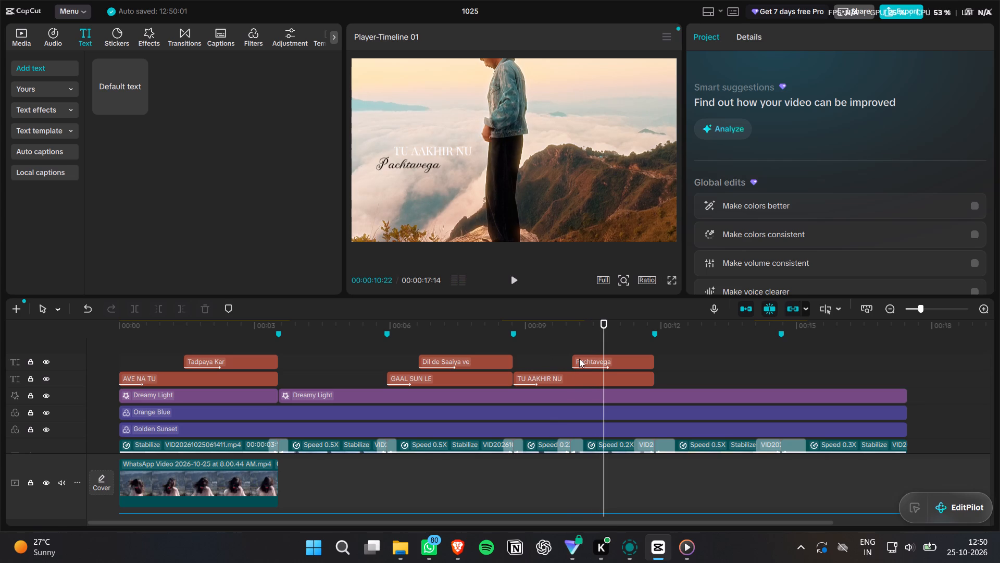
click(583, 359)
drag(423, 168, 434, 166)
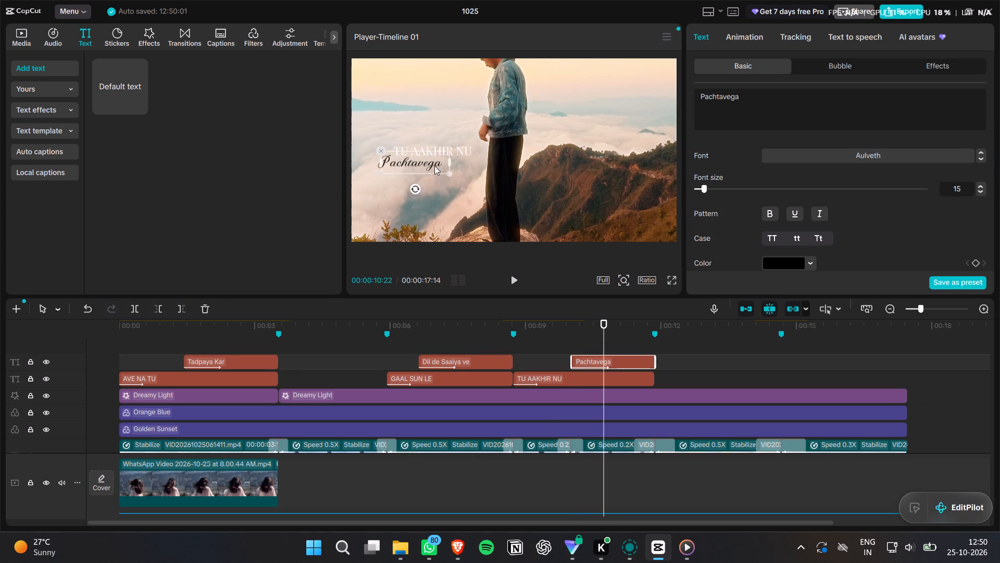
drag(434, 166, 446, 168)
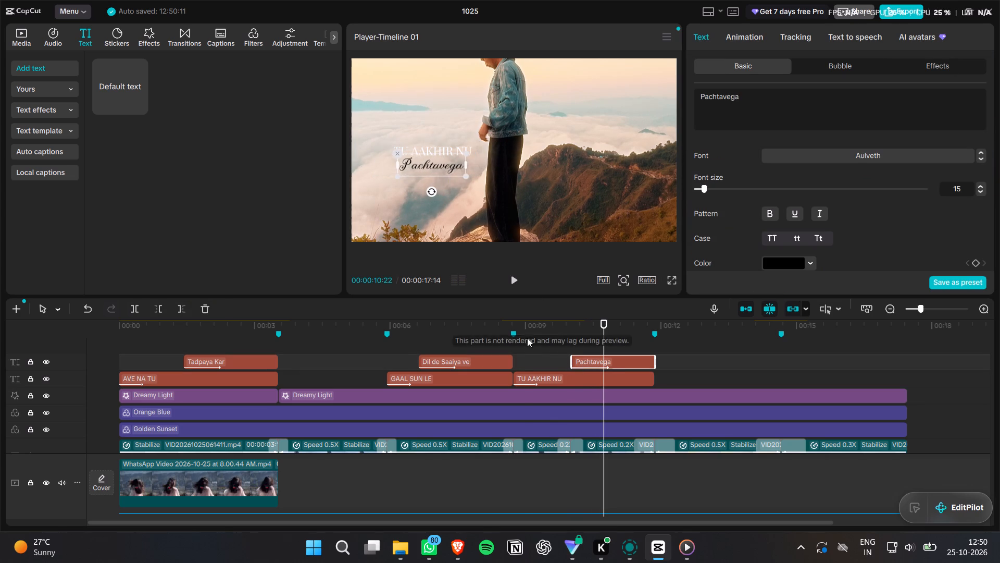
Play from about 00:00:09 into the clip after the marker just before 00:00:12, replaying that clip to hear its lyric.
click(527, 338)
key(space)
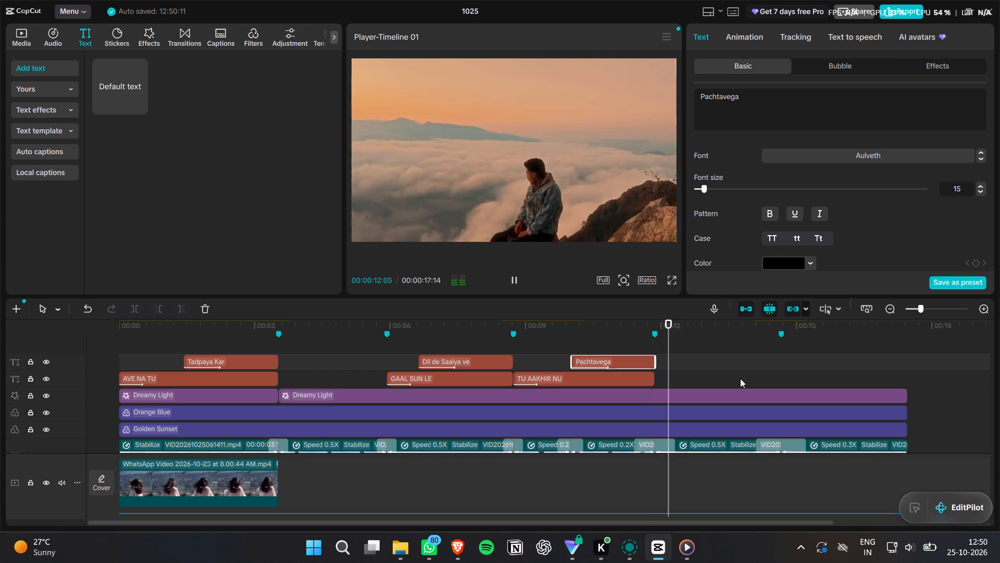
key(space)
click(658, 324)
click(695, 374)
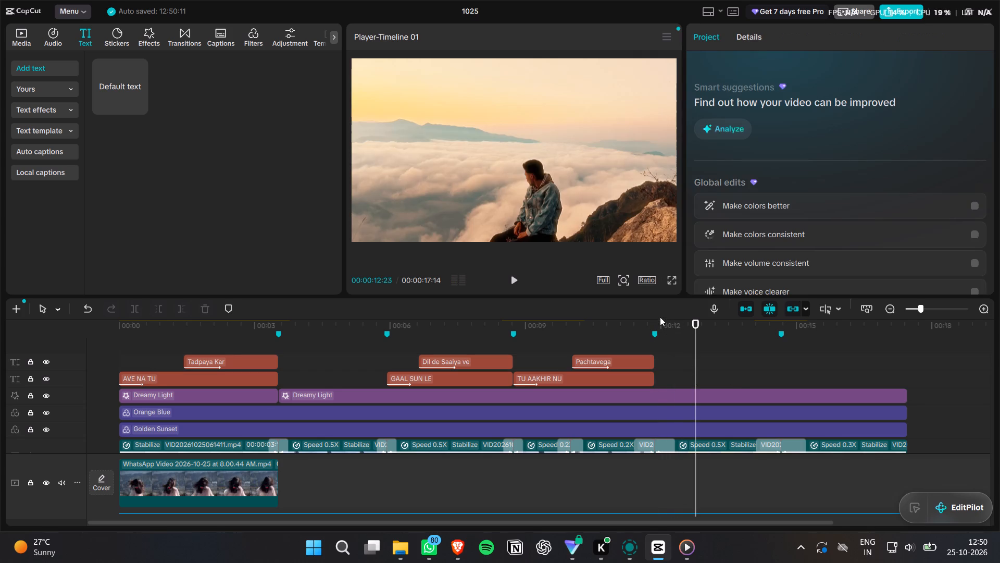
click(657, 322)
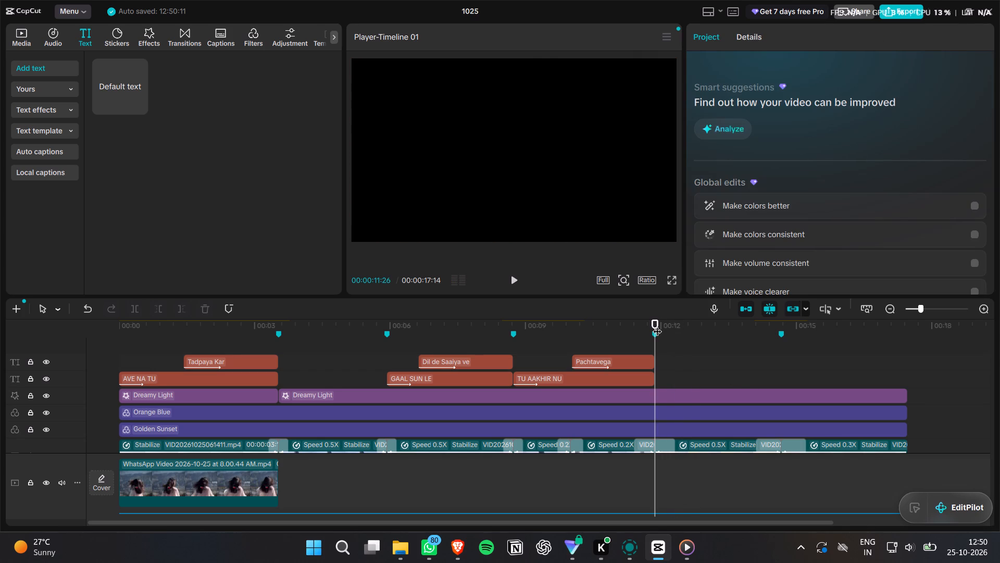
key(space)
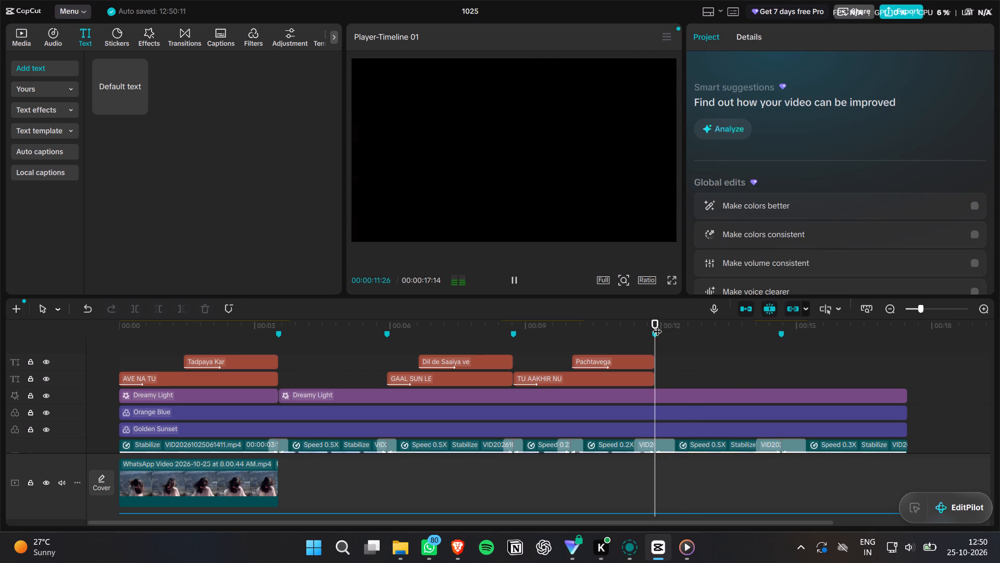
key(space)
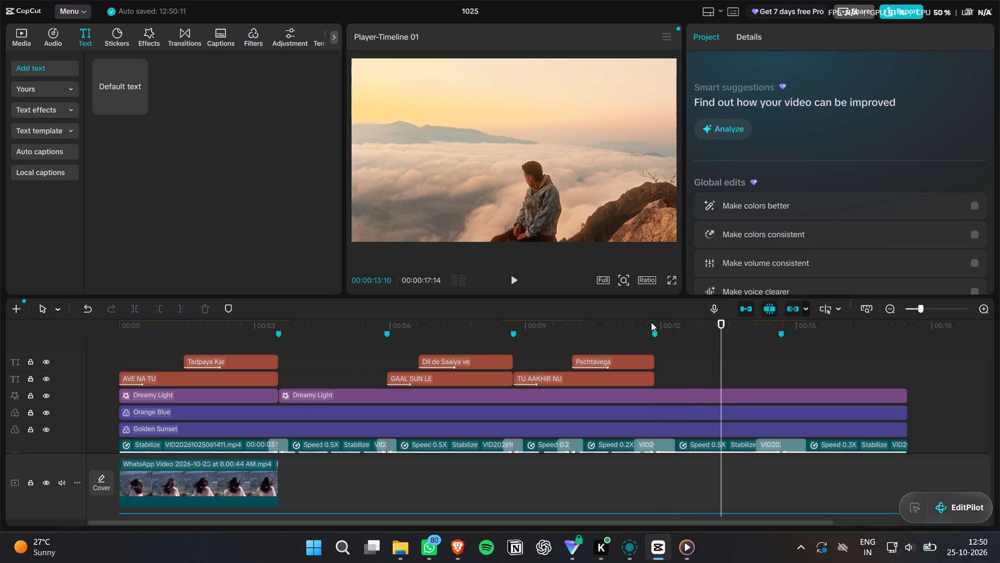
Duplicate the "TU AAKHIR NU" text directly after itself and trim the copy to end at the marker just before 00:00:15.
click(631, 374)
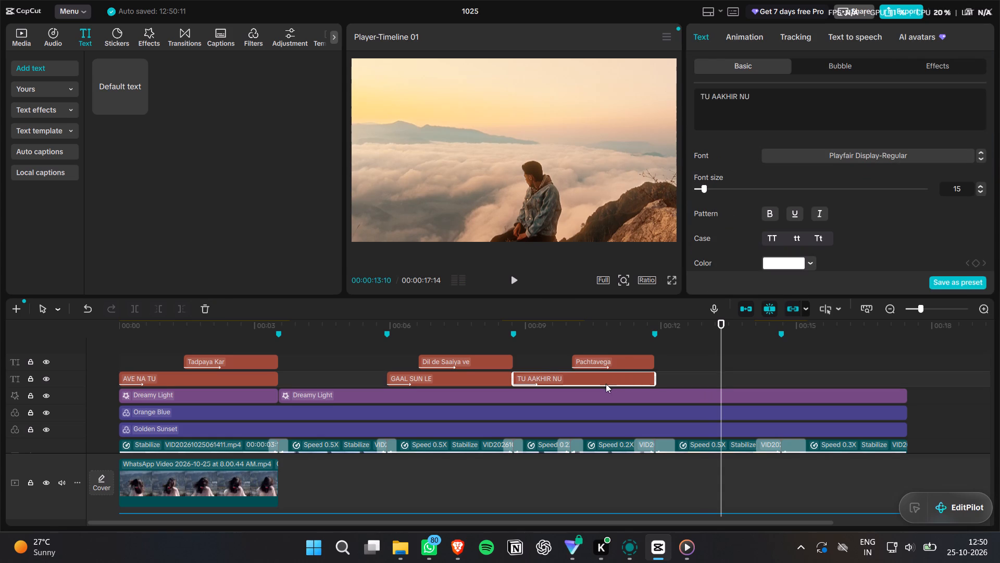
alt+drag(606, 381, 747, 378)
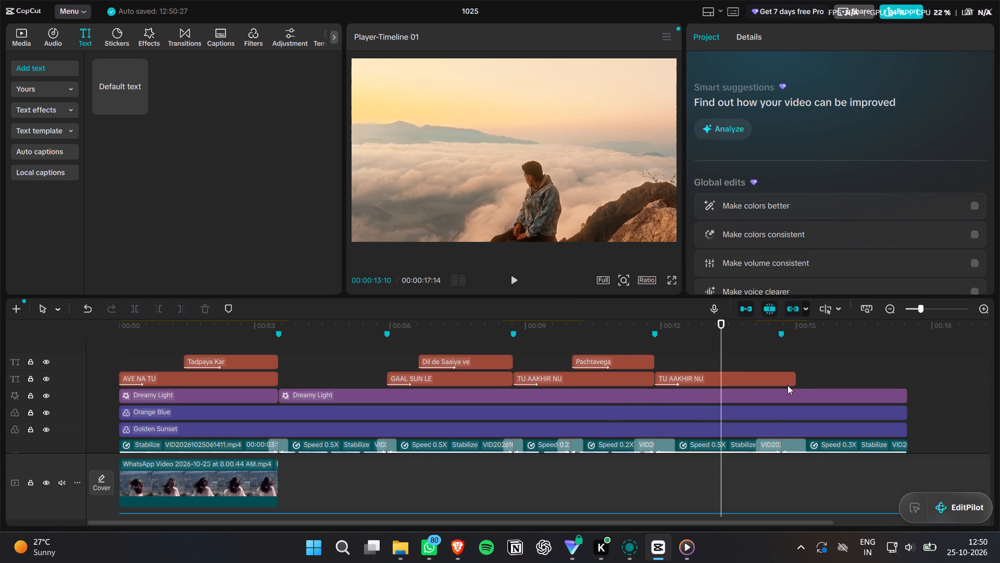
drag(795, 384, 781, 384)
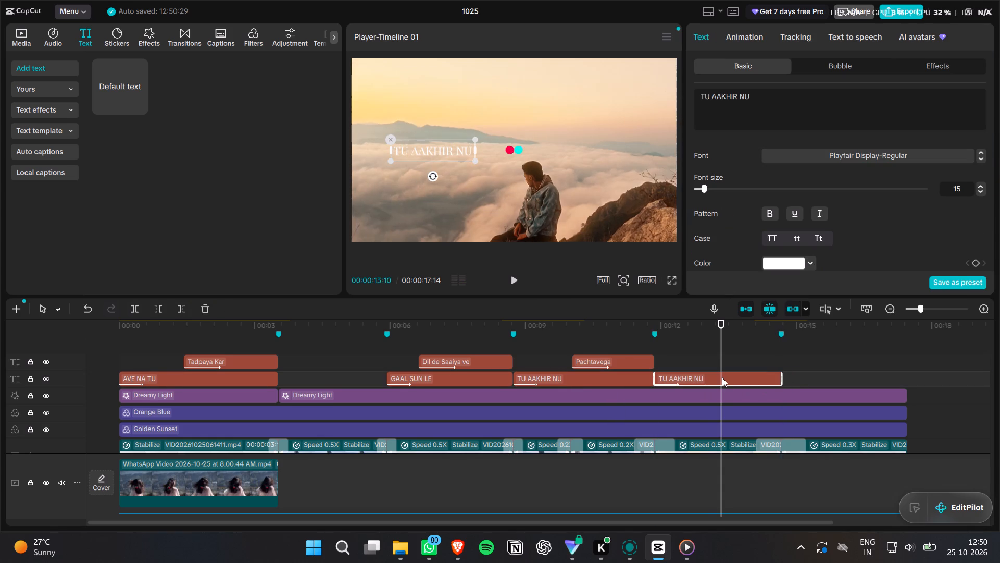
Change the duplicated text after the marker near 00:00:12 to "TERI ZINDAGI CHO".
click(722, 377)
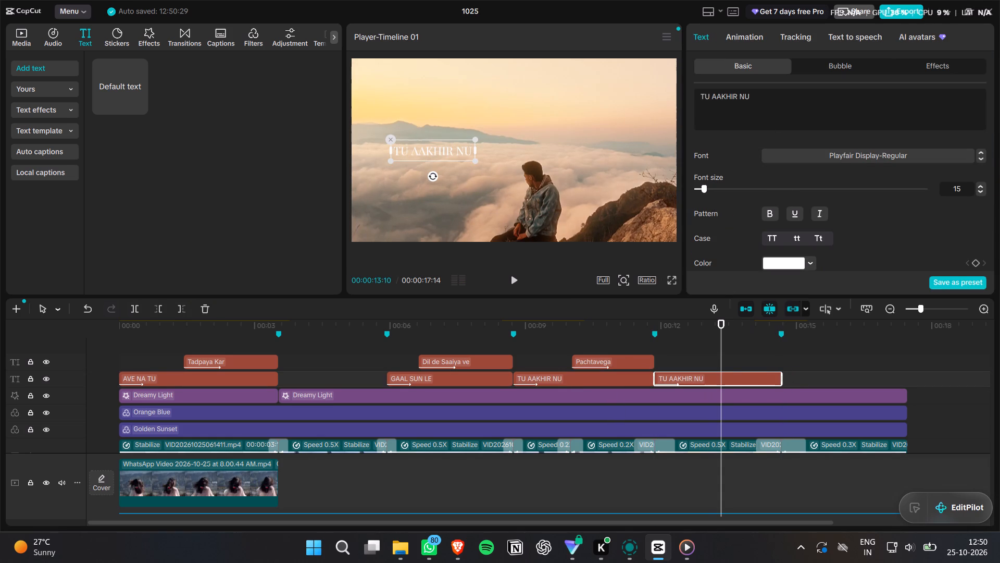
drag(752, 103, 666, 100)
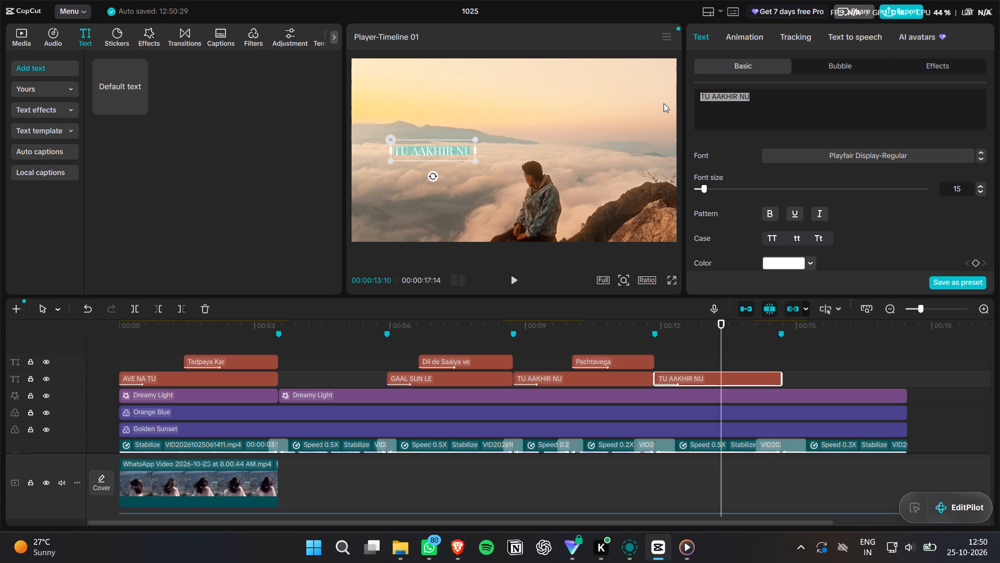
text(TERI)
key(space)
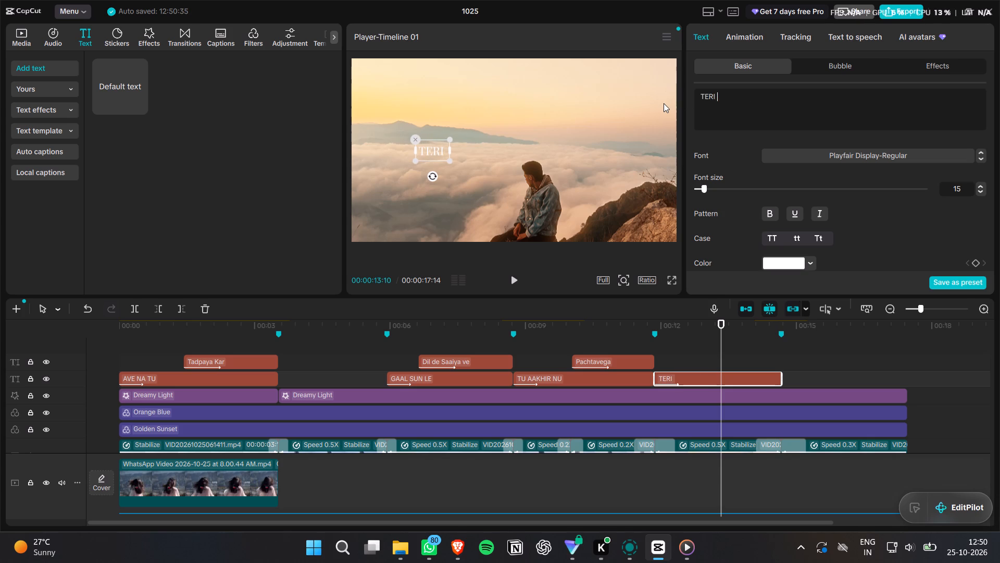
text(ZIN)
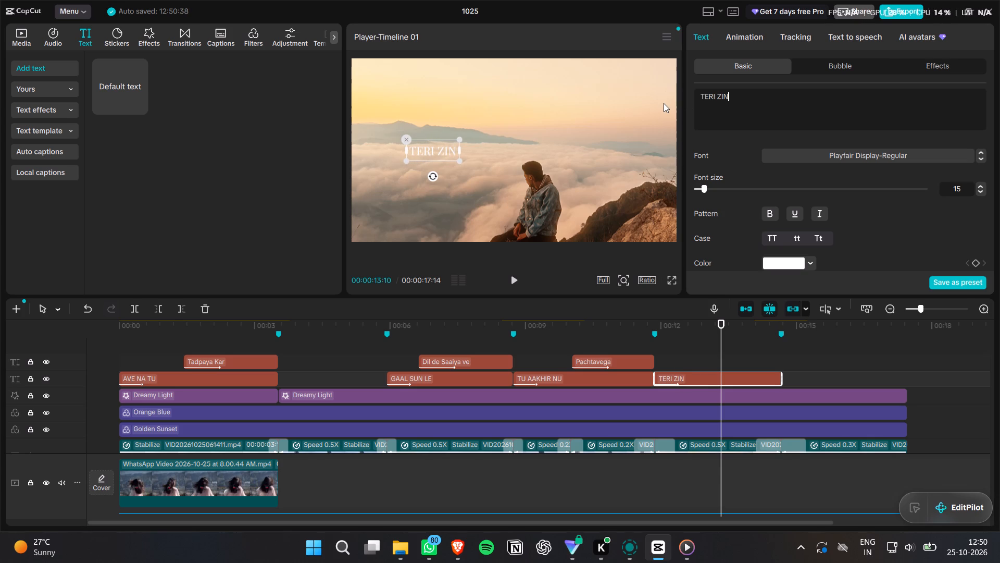
key(d)
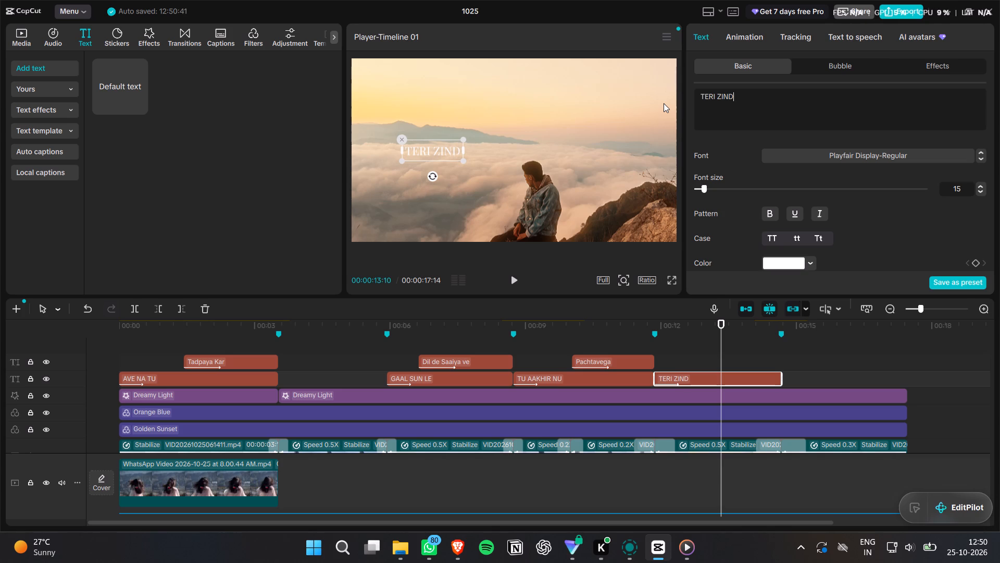
text(AGI)
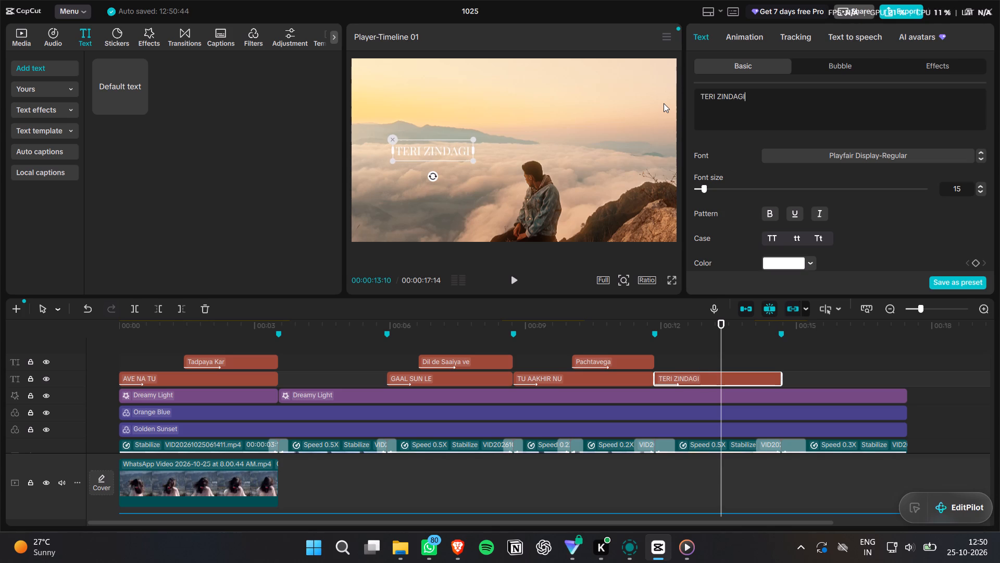
key(space)
text(CHO)
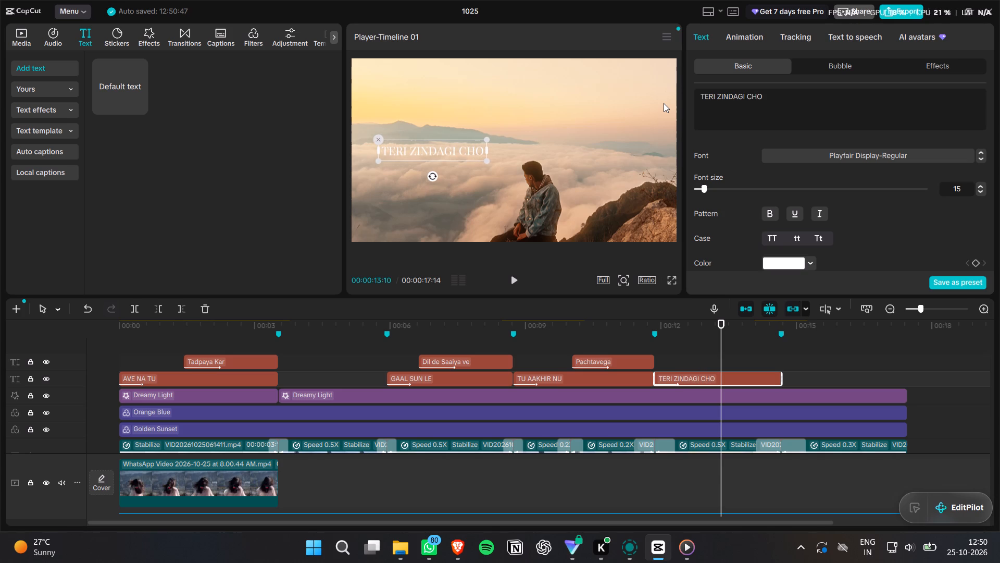
Duplicate the "Pachtavega" text onto the track above "TERI ZINDAGI CHO", starting at about 00:00:12:08.
click(619, 363)
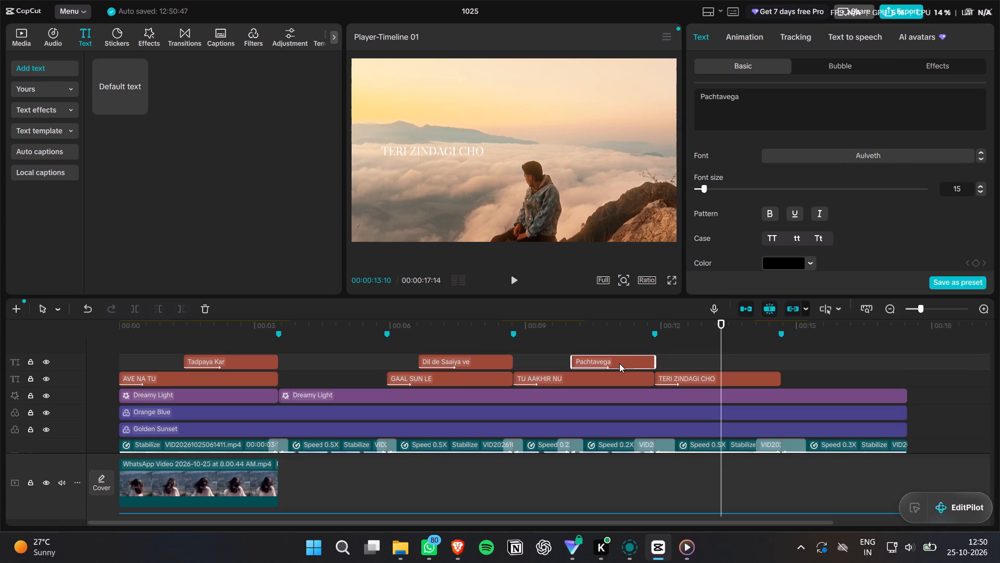
alt+drag(619, 363, 721, 362)
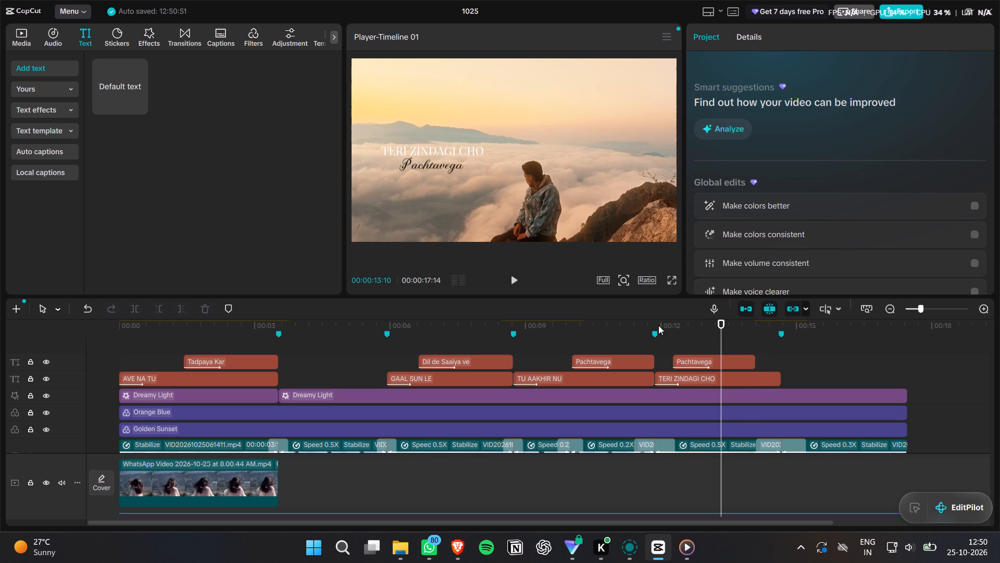
Replay from the marker just before 00:00:12 to find where the second lyric line should start over "TERI ZINDAGI CHO".
click(651, 322)
key(space)
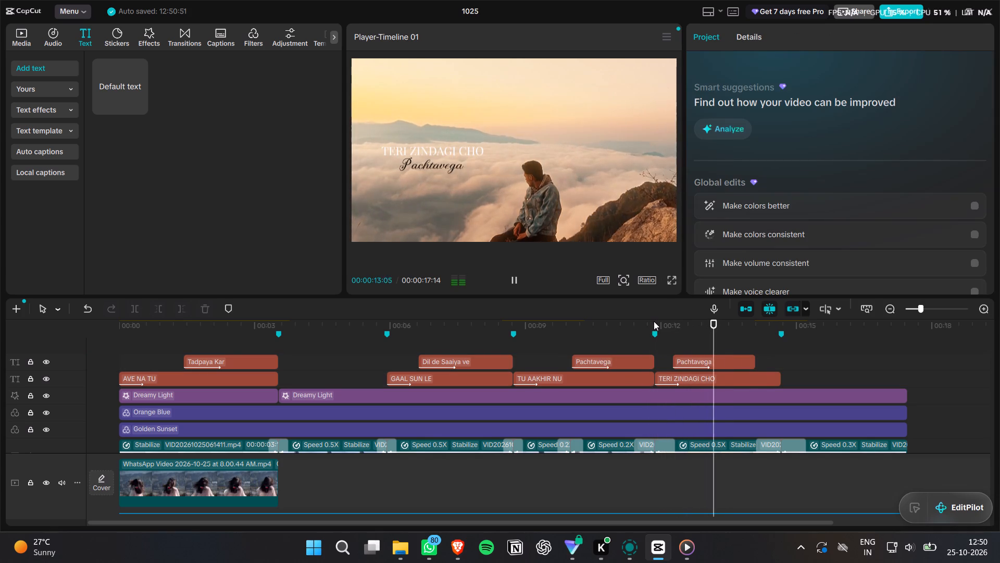
key(space)
click(657, 326)
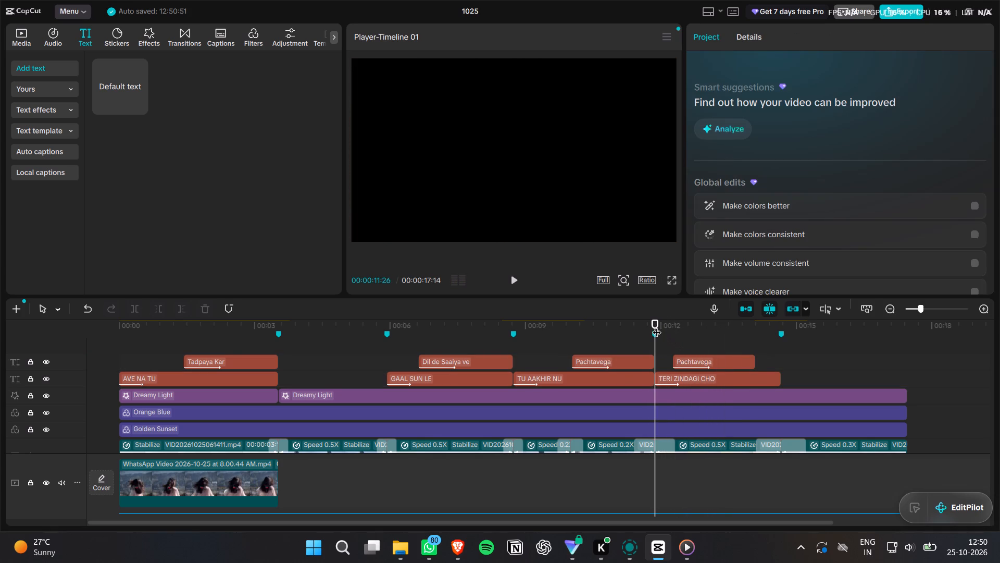
key(space)
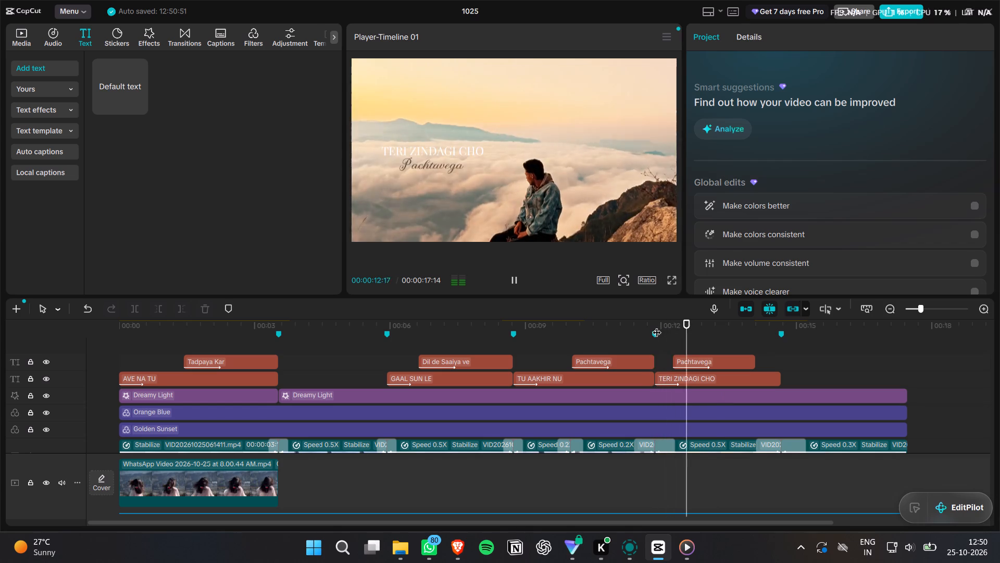
key(space)
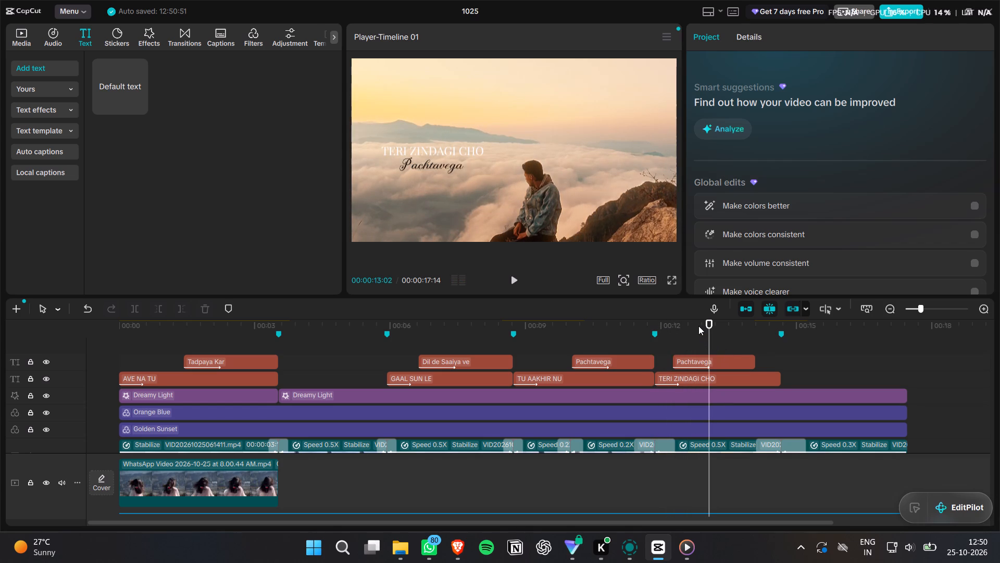
click(685, 325)
key(space)
key(space)
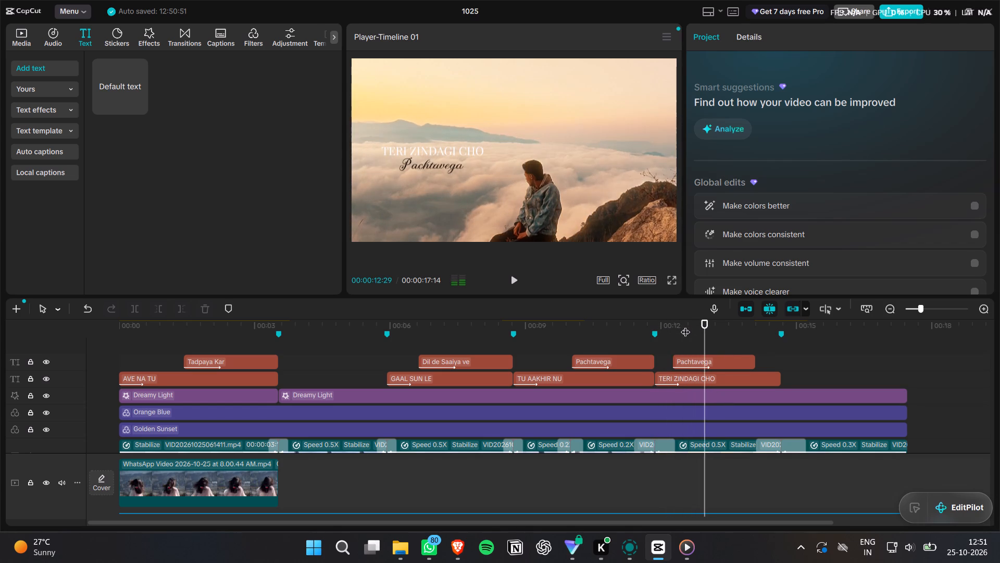
click(685, 325)
key(space)
key(space)
Move the duplicated "Pachtavega" text along the timeline to end together with "TERI ZINDAGI CHO", and play it.
drag(719, 360, 734, 359)
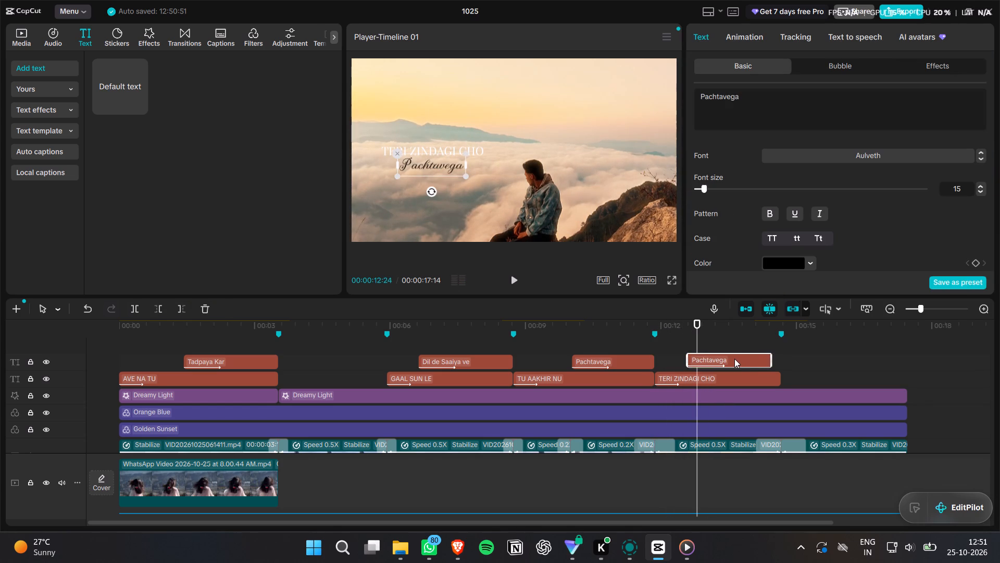
drag(734, 359, 745, 362)
key(space)
key(space)
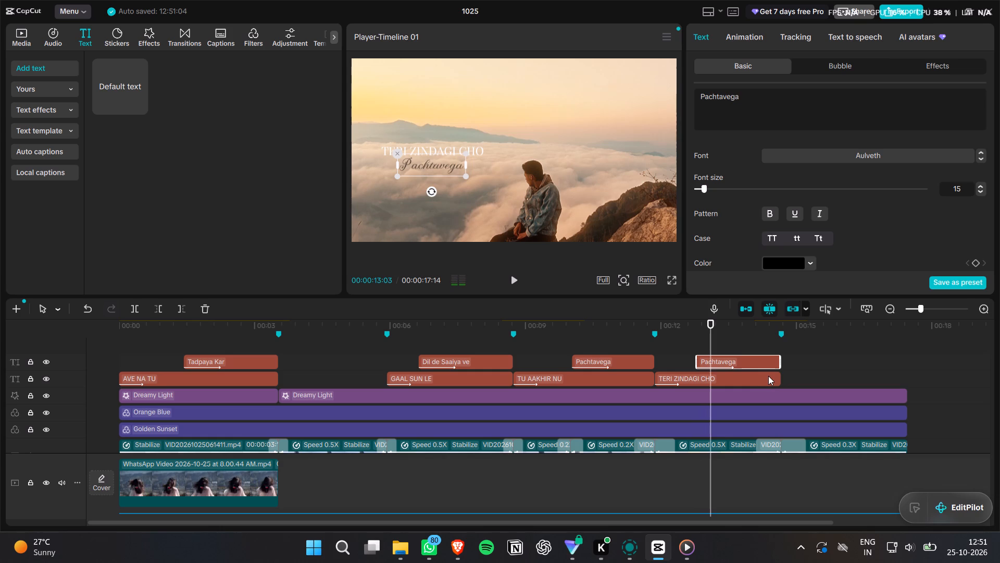
Replay around the duplicated "Pachtavega" text, trim its start to about 00:00:13:01, and play the section again.
click(675, 322)
key(space)
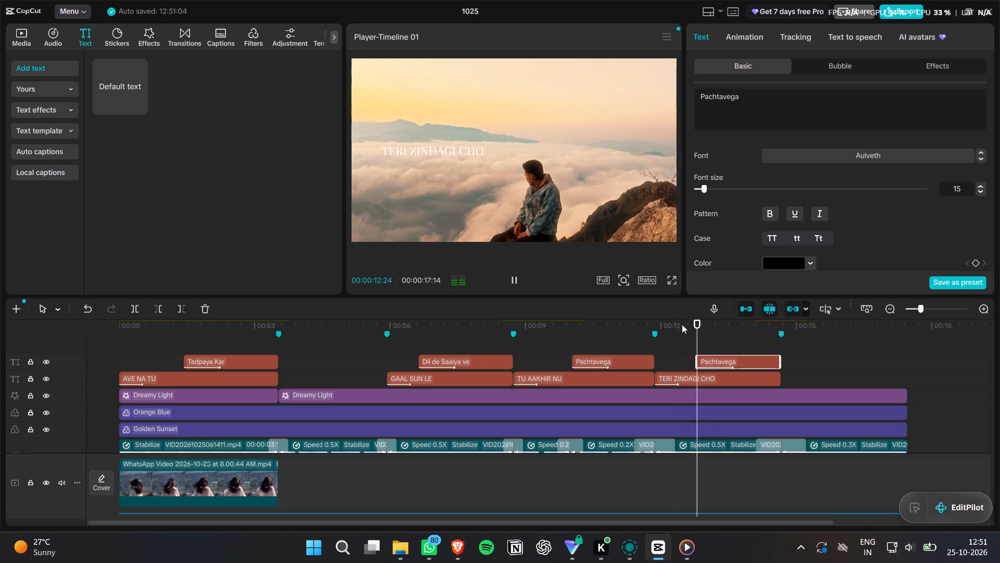
key(space)
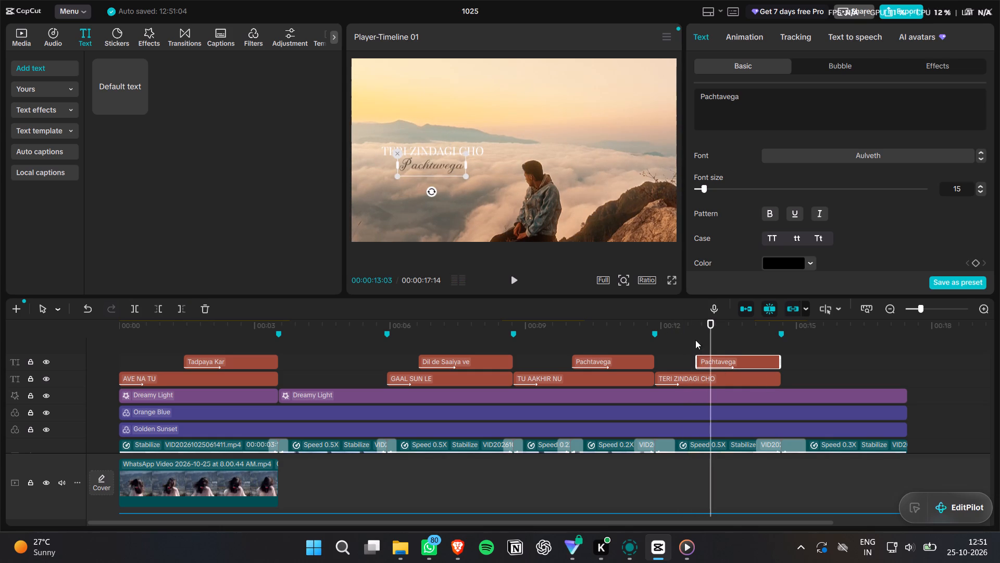
click(695, 327)
key(space)
key(space)
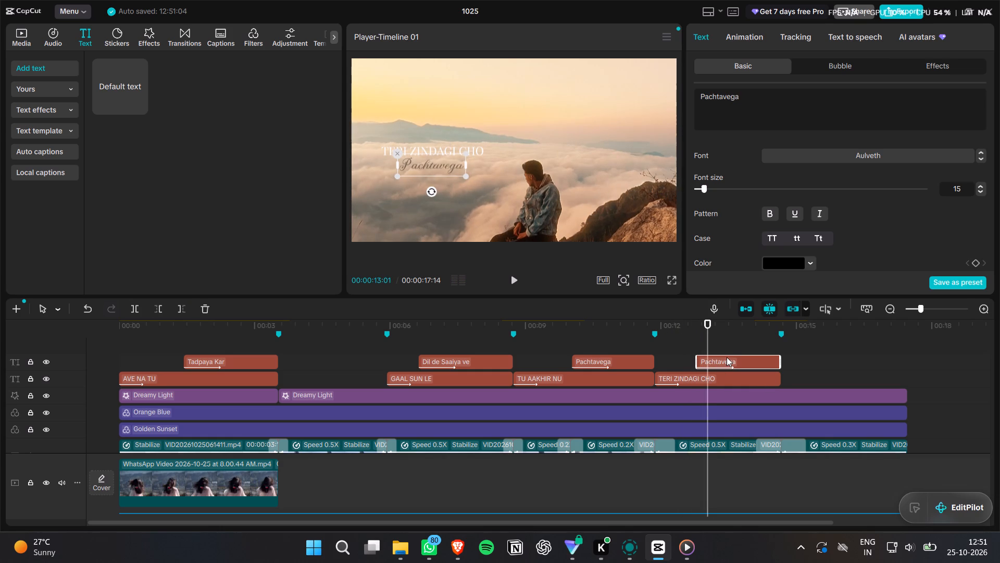
drag(695, 358, 705, 360)
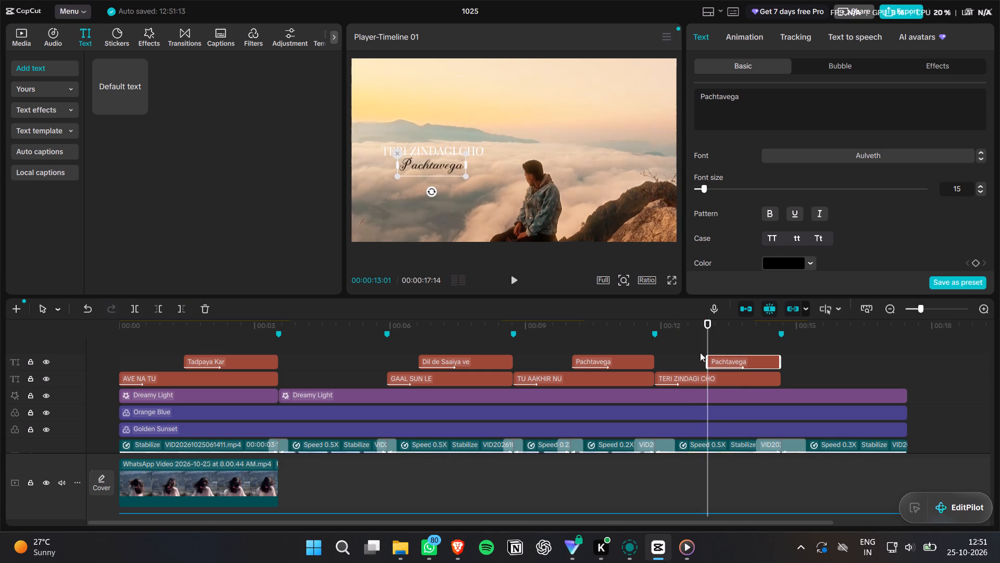
click(656, 319)
key(space)
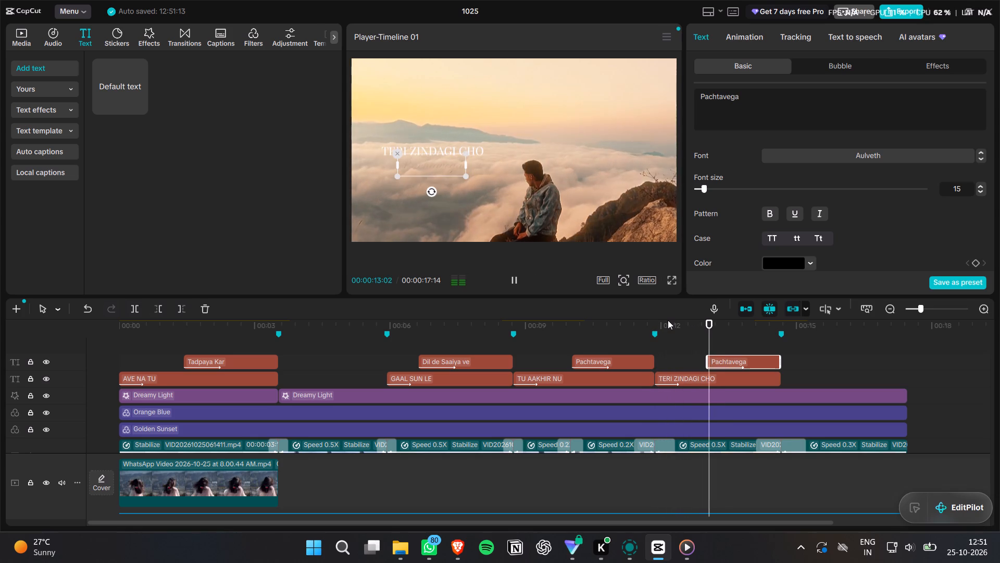
key(space)
click(684, 322)
key(space)
key(space)
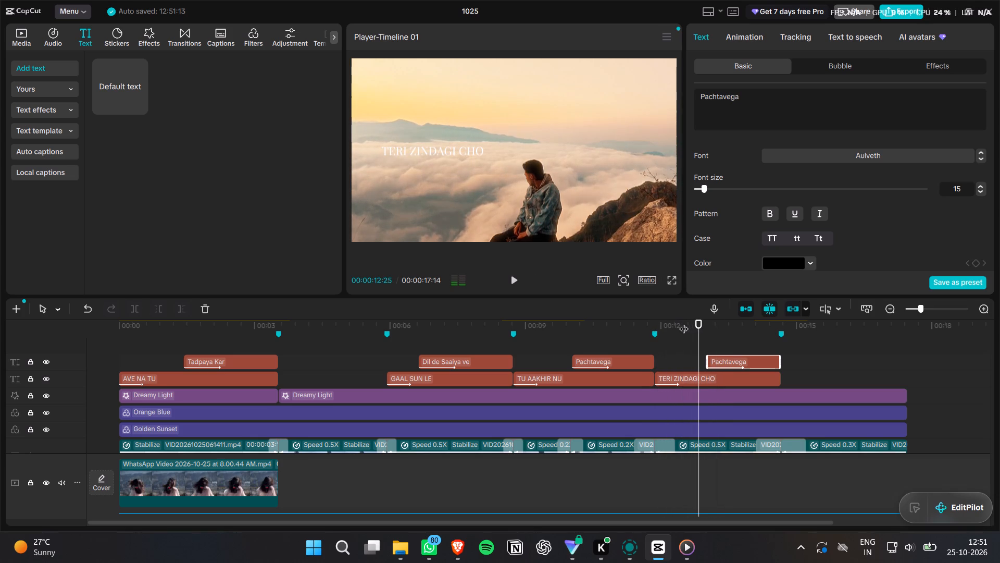
Extend the start of the duplicated "Pachtavega" text slightly earlier over "TERI ZINDAGI CHO", and replay the section.
click(709, 361)
key(space)
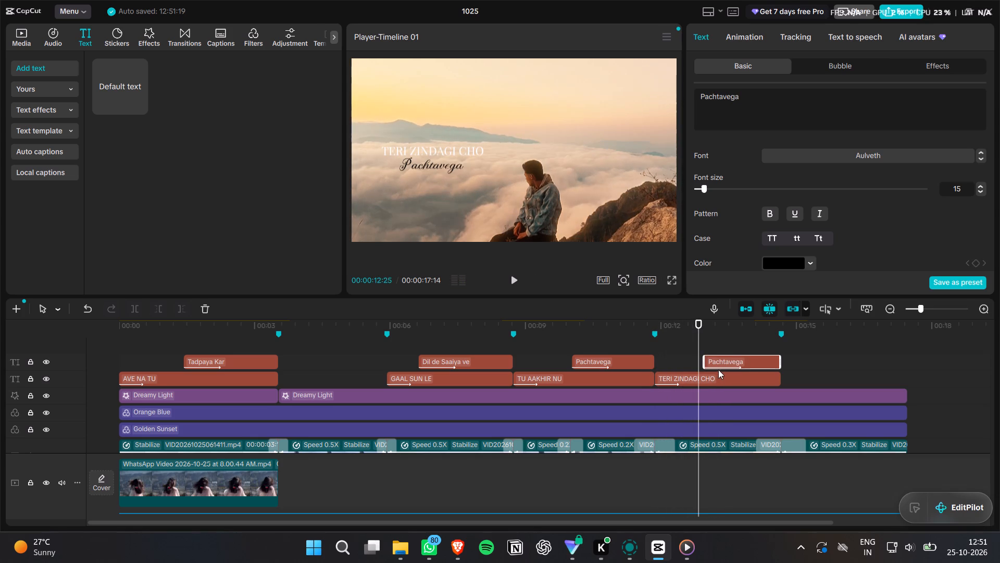
key(space)
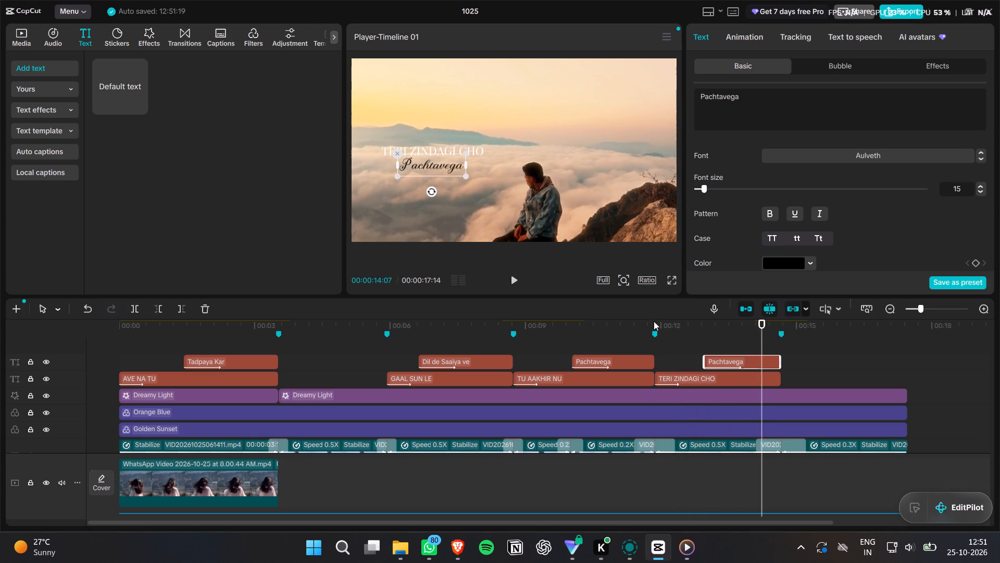
click(654, 321)
key(space)
key(space)
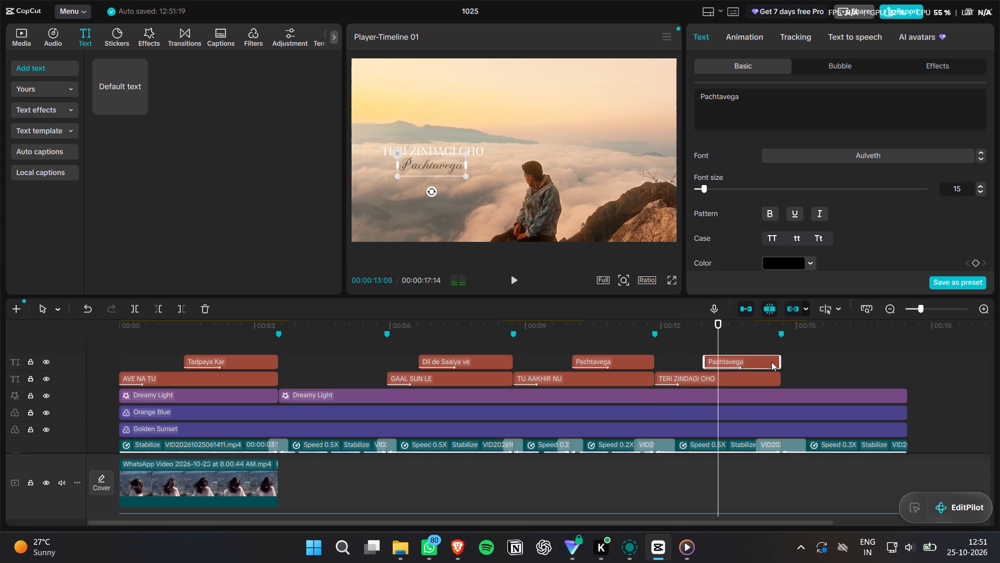
Move the duplicated "Pachtavega" text lower in the frame, beside the seated man's torso and well below "TERI ZINDAGI CHO".
click(744, 359)
drag(449, 165, 469, 164)
drag(470, 165, 466, 165)
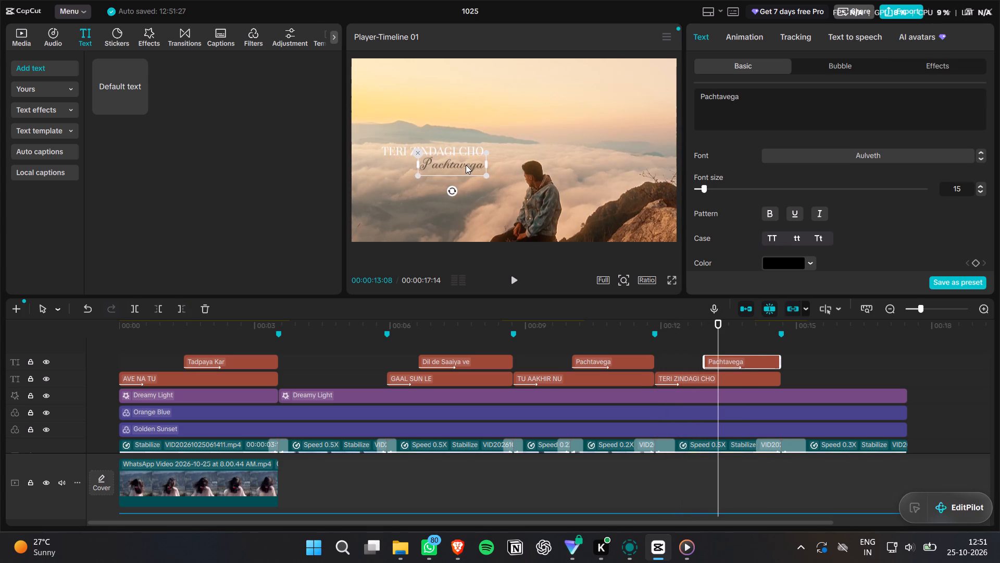
drag(466, 165, 455, 166)
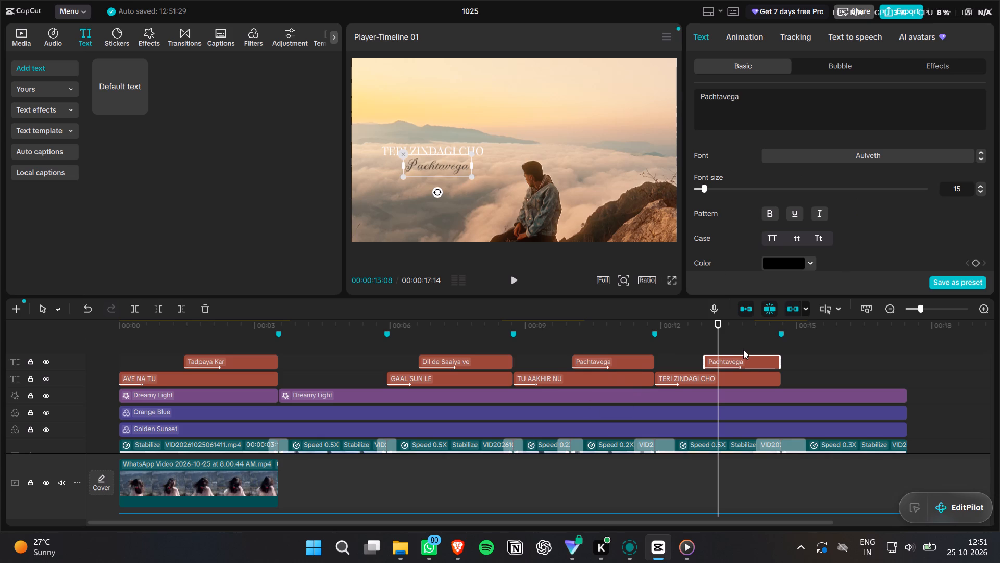
drag(452, 167, 457, 196)
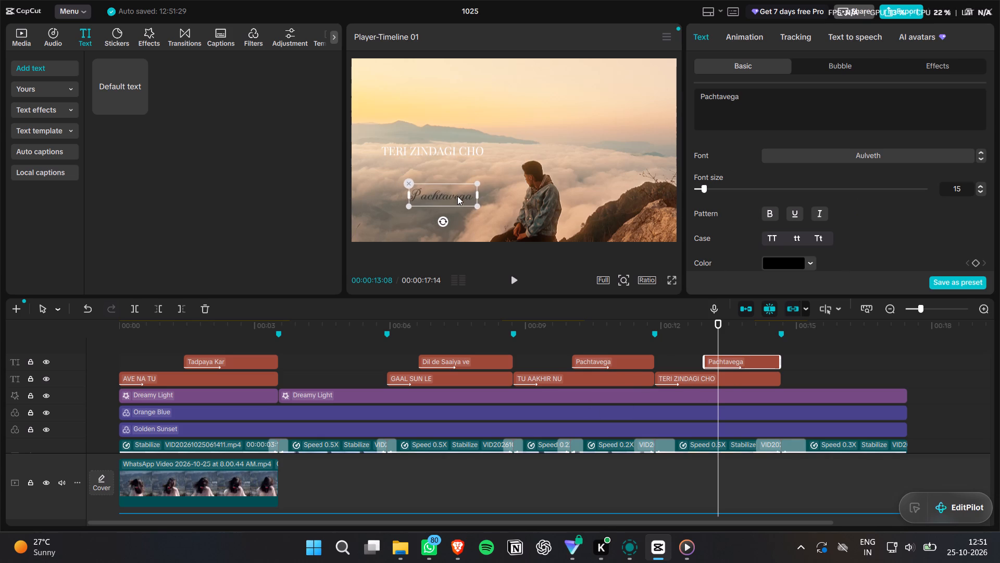
drag(457, 196, 458, 194)
Move "TERI ZINDAGI CHO" down to sit directly above "Pachtavega" in the frame, and play the section.
drag(454, 151, 454, 167)
drag(455, 152, 453, 163)
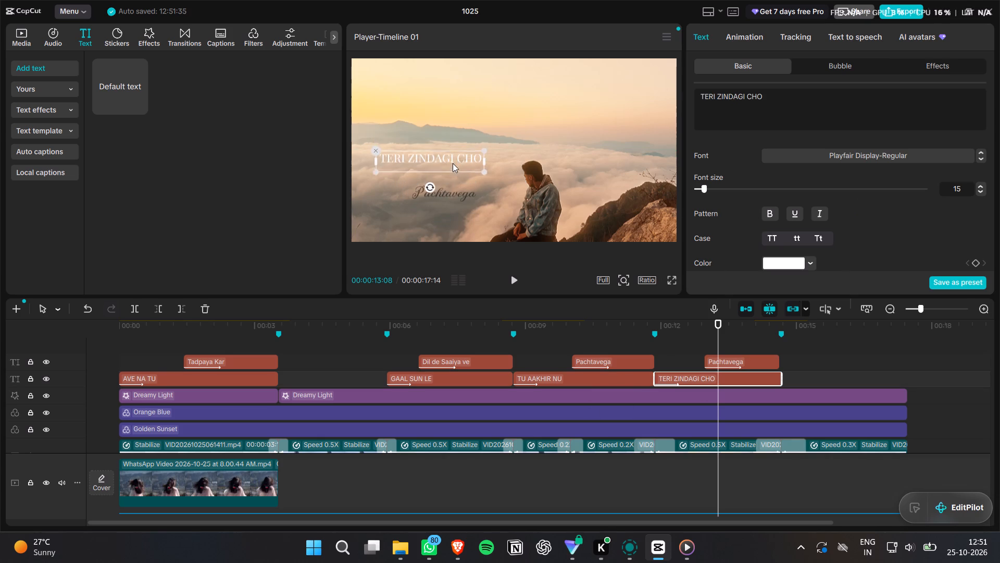
drag(453, 163, 448, 177)
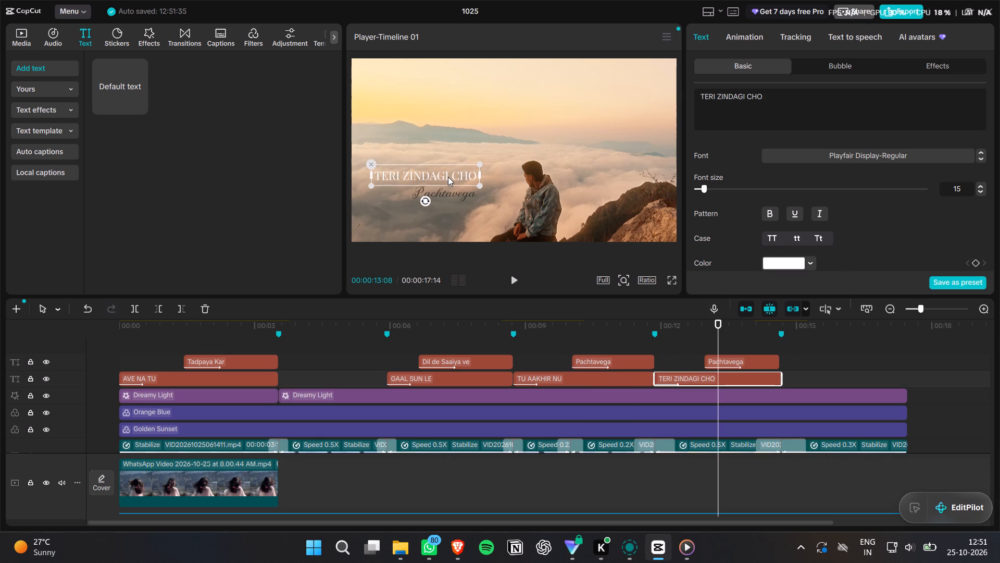
click(647, 323)
key(space)
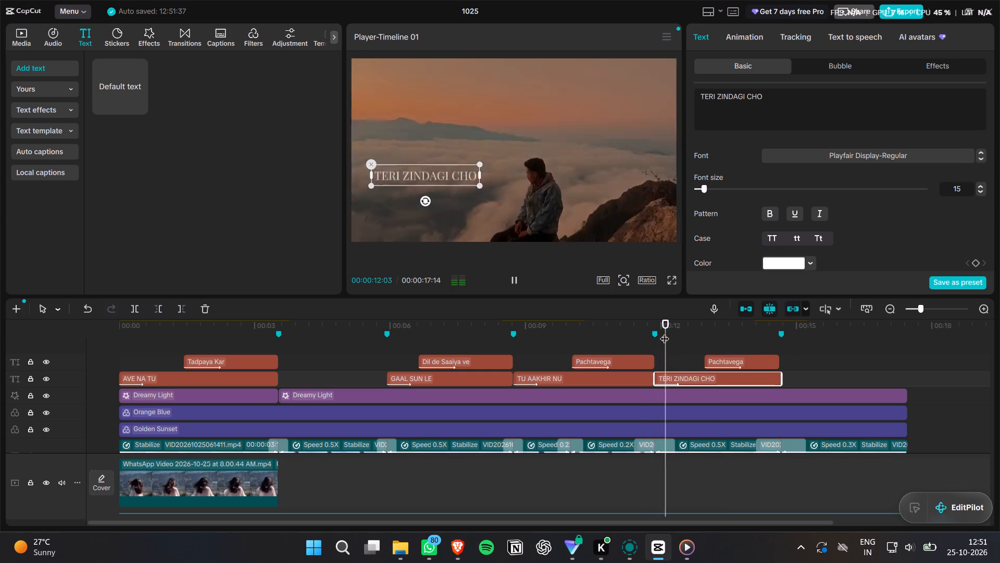
key(space)
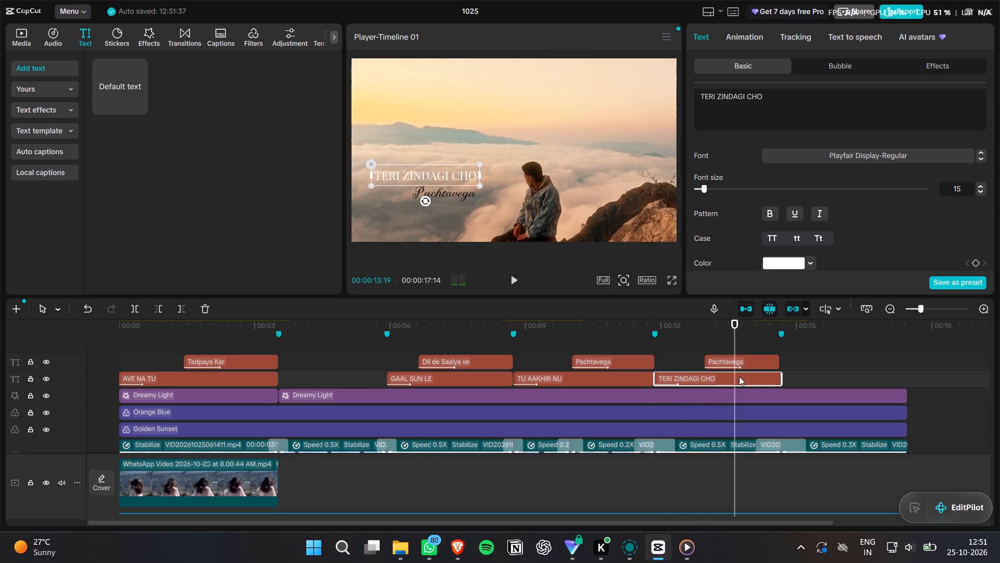
Change the wording of the "Pachtavega" text above "TERI ZINDAGI CHO" to "Mai turr Janna", and play the section.
click(738, 365)
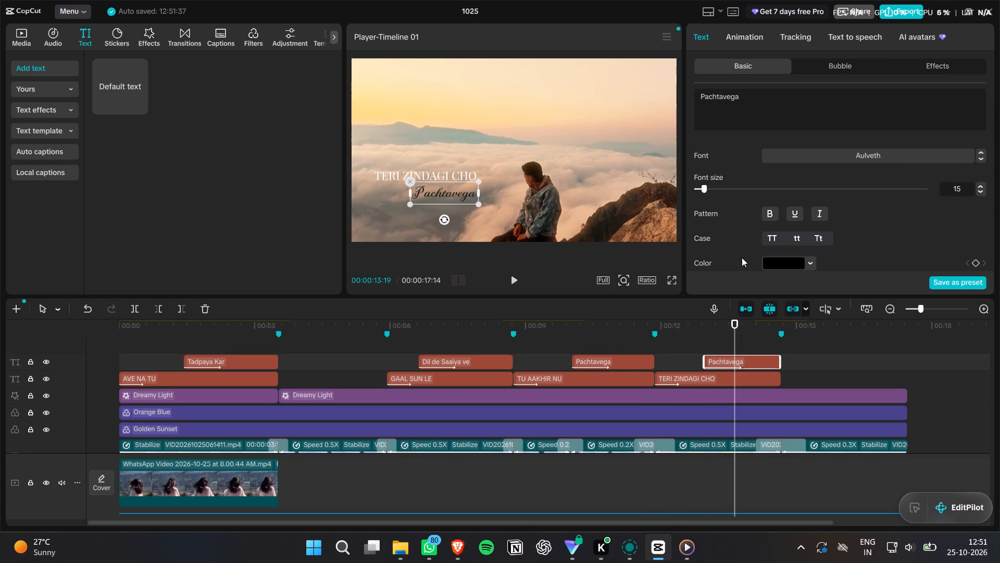
drag(783, 105, 660, 102)
double_click(723, 91)
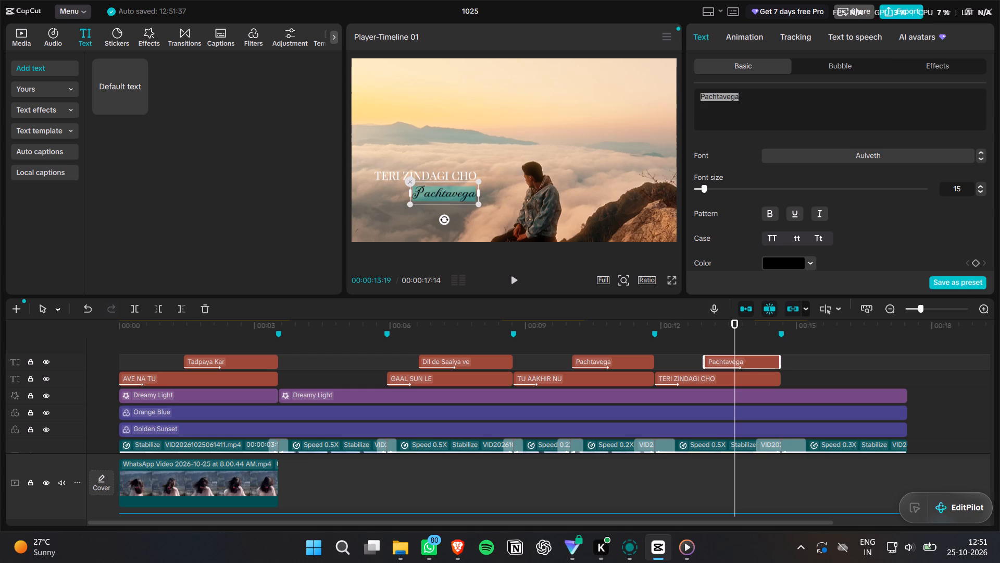
key(m)
key(BackSpace)
text(Mai)
key(space)
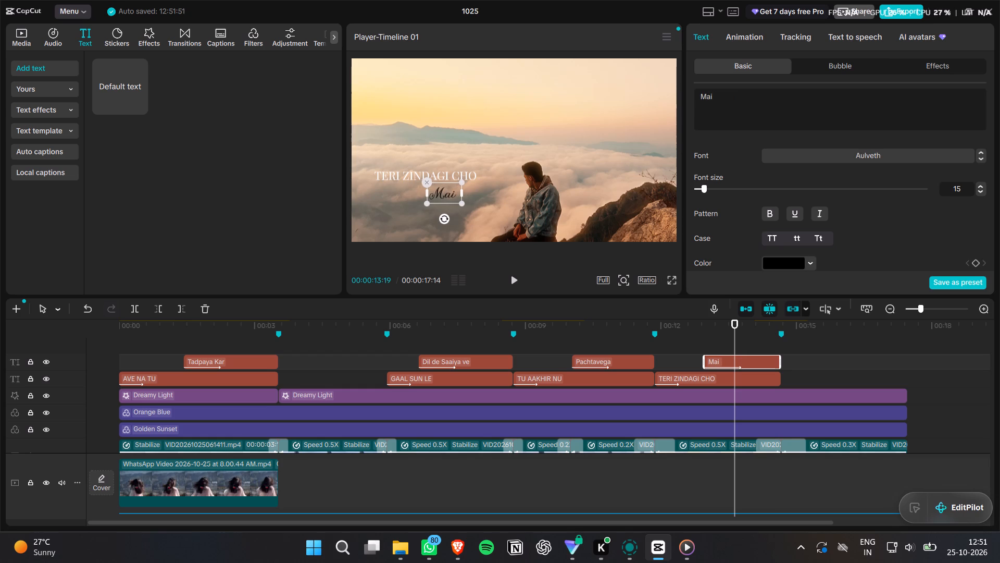
text(turr)
key(space)
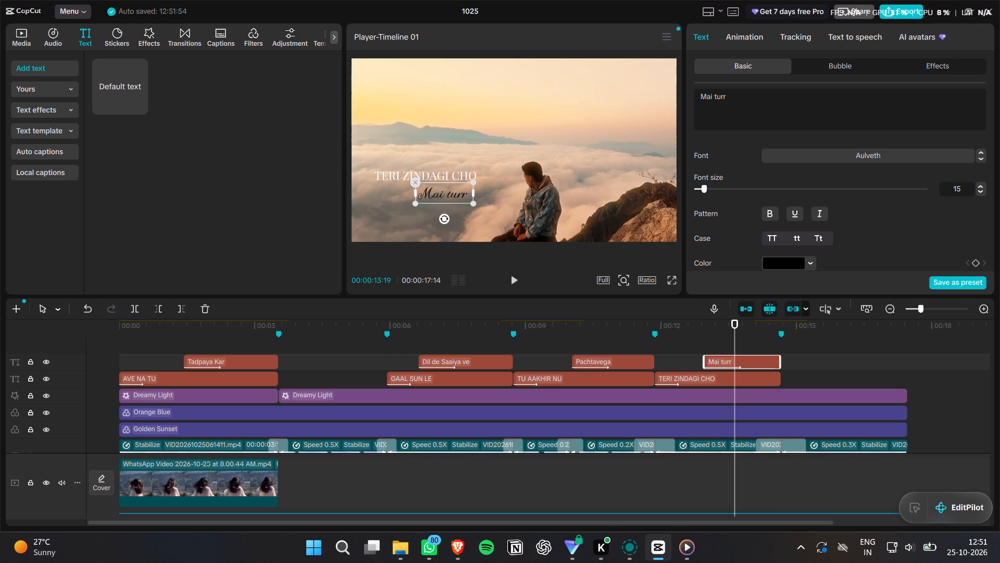
key(shift+j)
key(a)
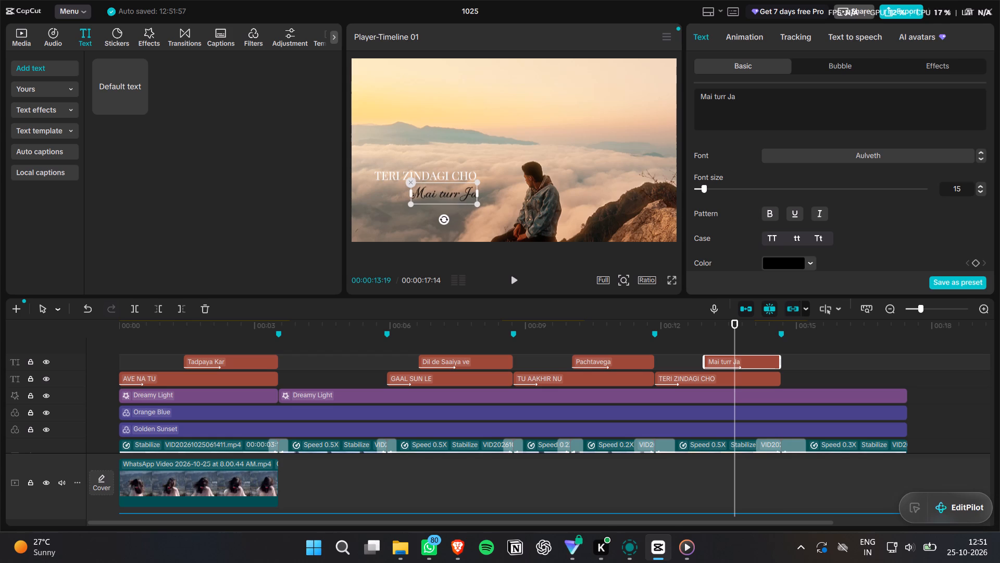
text(nna)
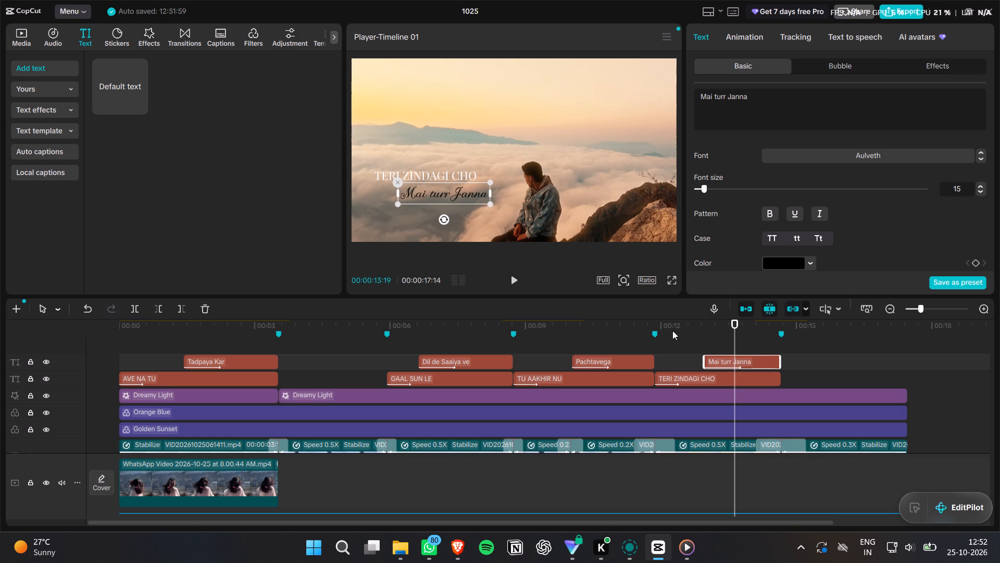
click(653, 323)
key(space)
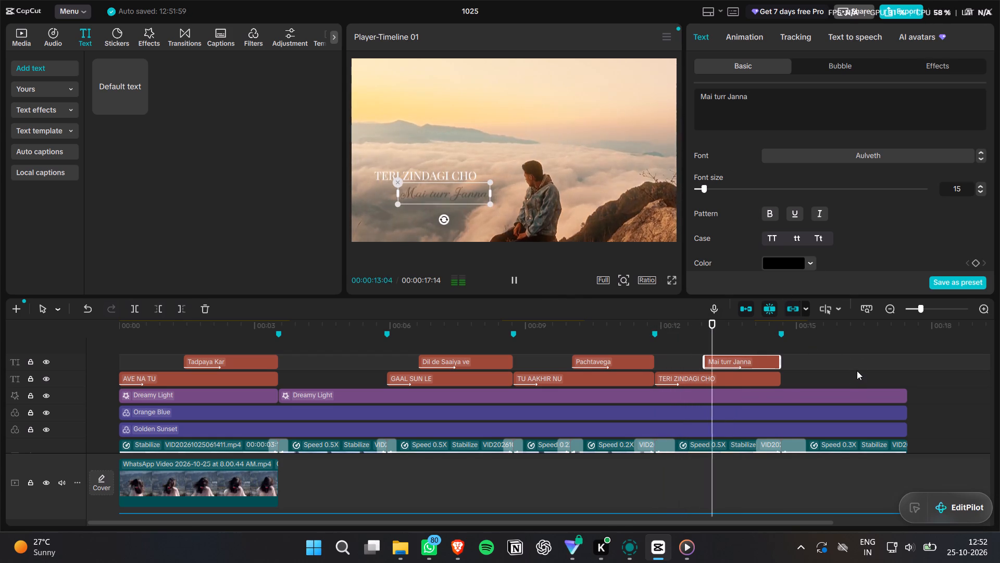
key(space)
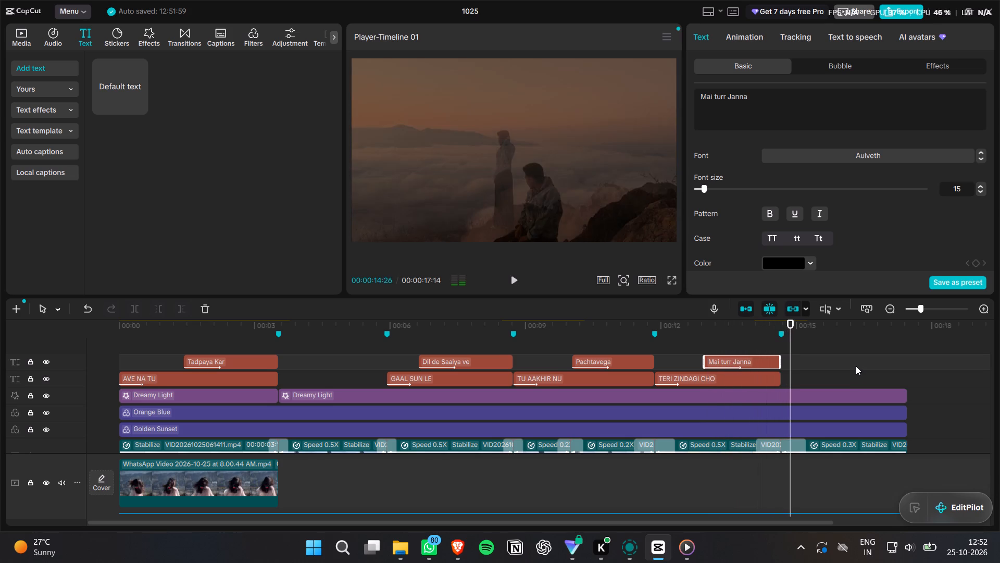
key(space)
key(space)
Duplicate the "TERI ZINDAGI CHO" text on the same track, starting at the marker at 00:00:14:20.
click(778, 323)
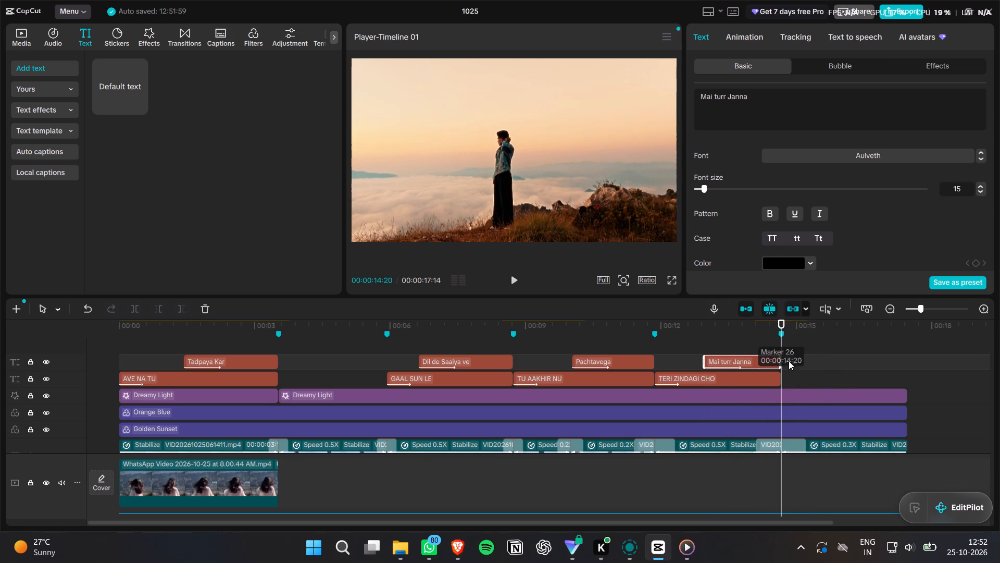
click(748, 381)
alt+drag(741, 381, 881, 383)
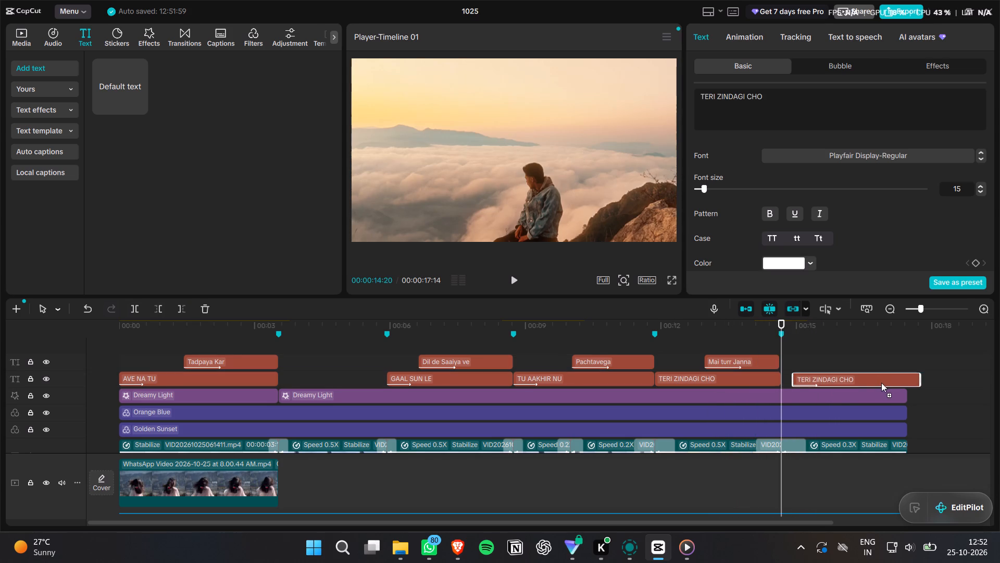
alt+drag(881, 383, 867, 380)
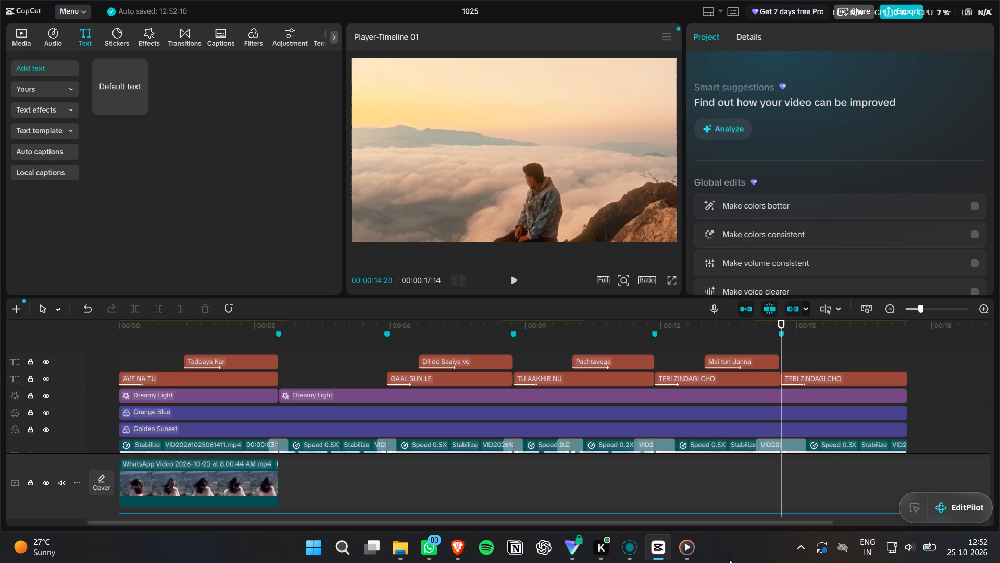
Change the wording of the duplicated "TERI ZINDAGI CHO" text to "TU KALLA HE".
click(860, 381)
drag(794, 92, 794, 91)
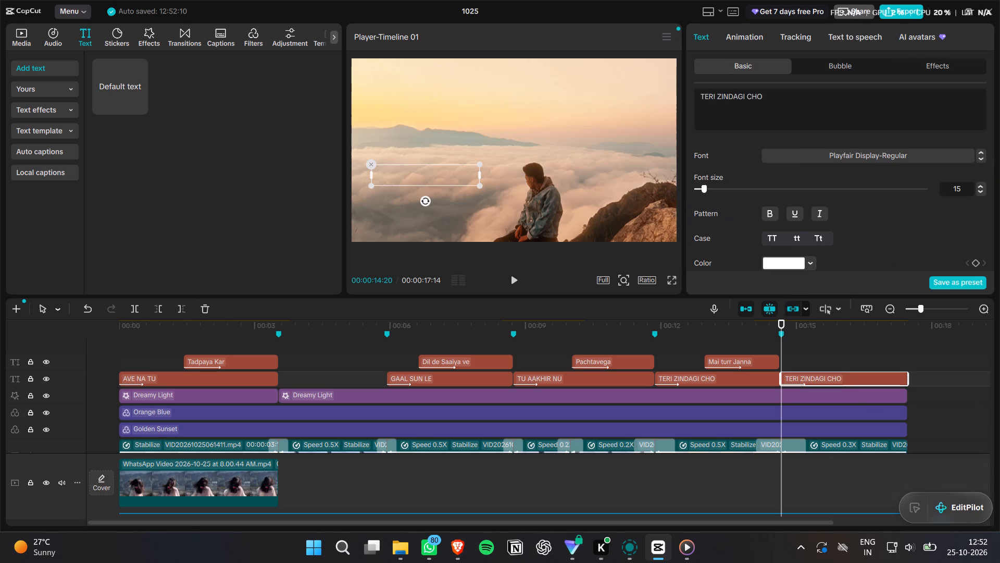
drag(794, 91, 714, 104)
key(ctrl+a)
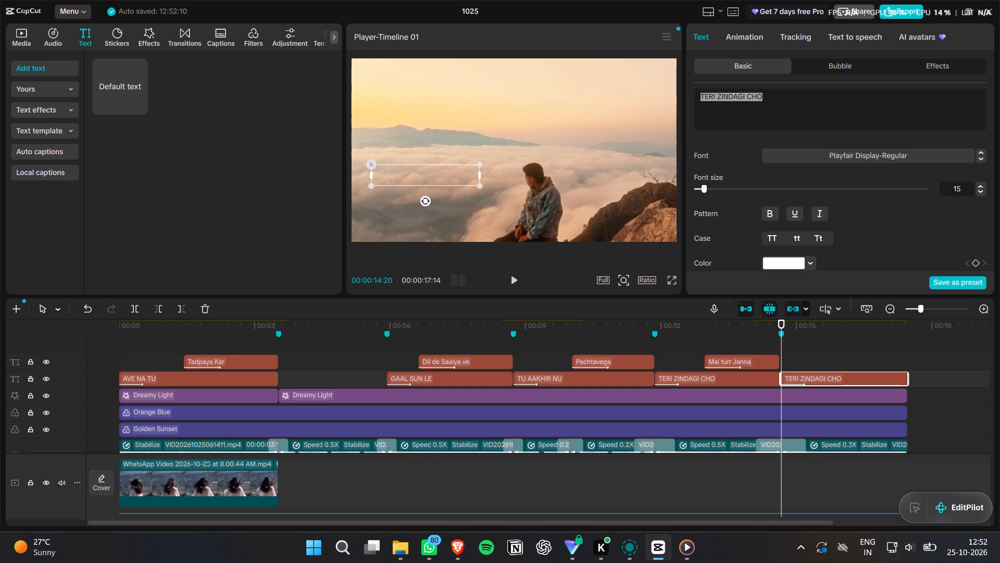
text(TU KALLA)
key(space)
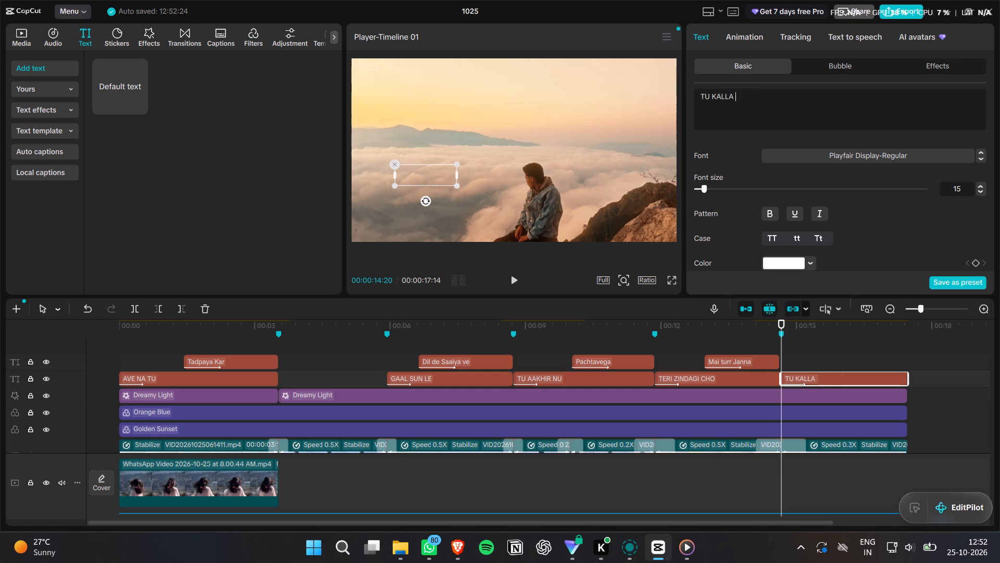
text(HE)
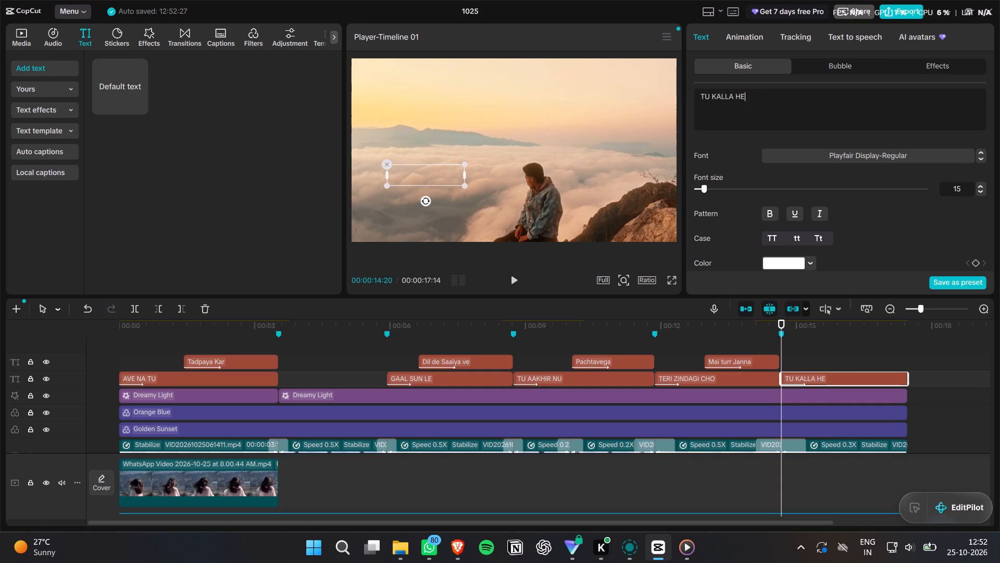
key(space)
click(822, 354)
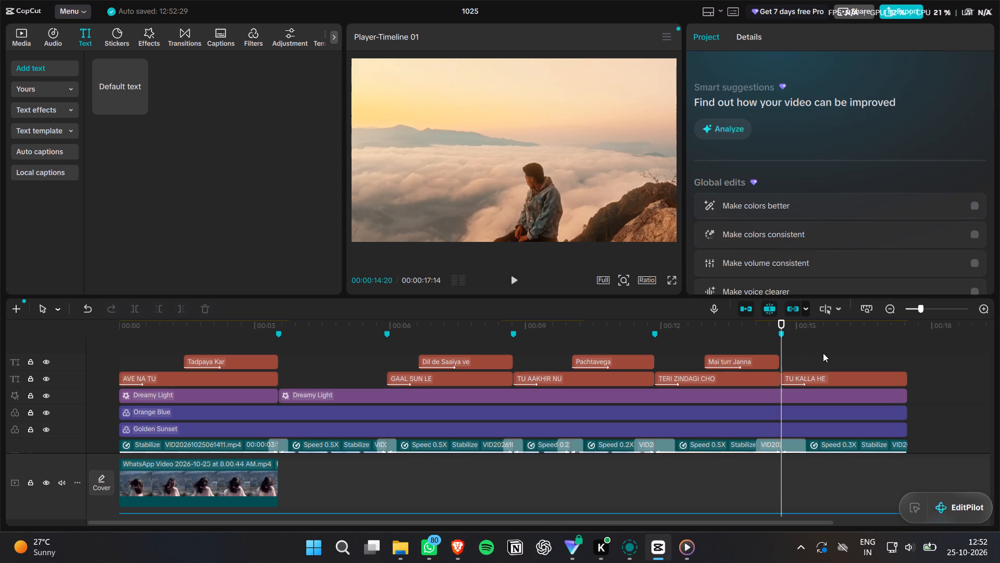
Play into the last clip and move "TU KALLA HE" higher in the frame, beside the standing figure's upper body.
key(space)
key(space)
click(819, 378)
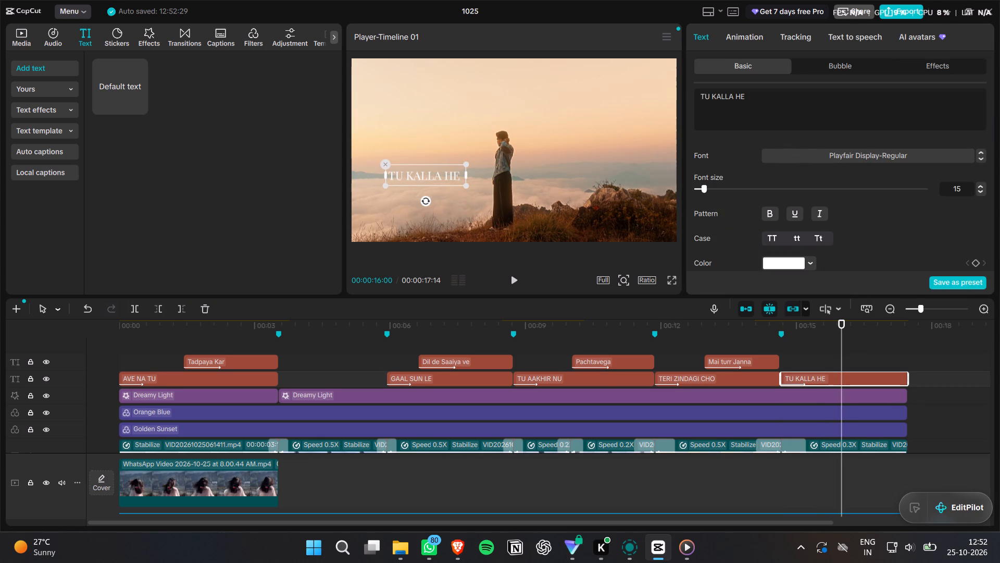
drag(433, 179, 438, 160)
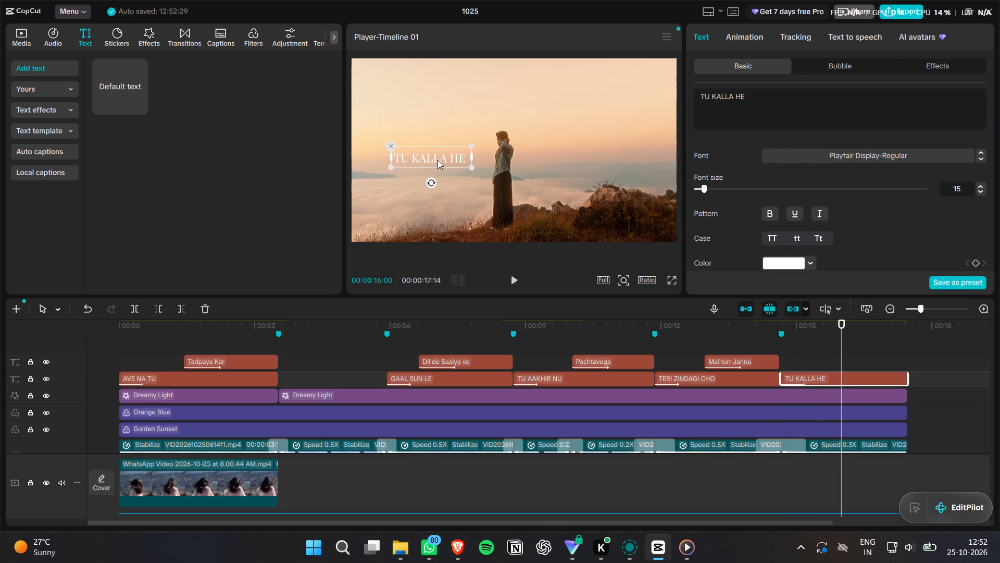
drag(438, 160, 434, 152)
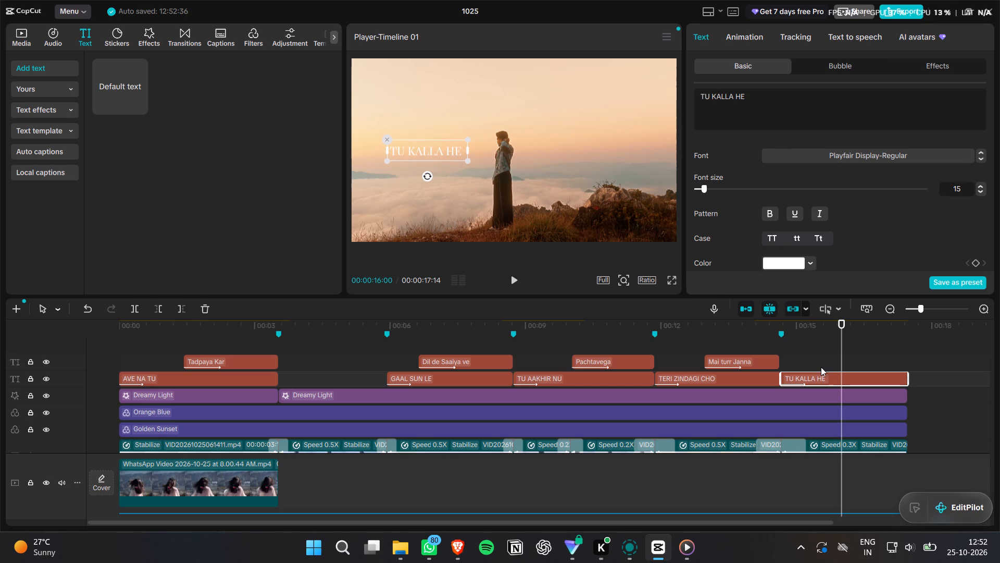
Duplicate the "Mai turr Janna" text onto the same track above "TU KALLA HE", and play from the marker at 00:00:14:20.
click(753, 359)
alt+drag(753, 359, 826, 354)
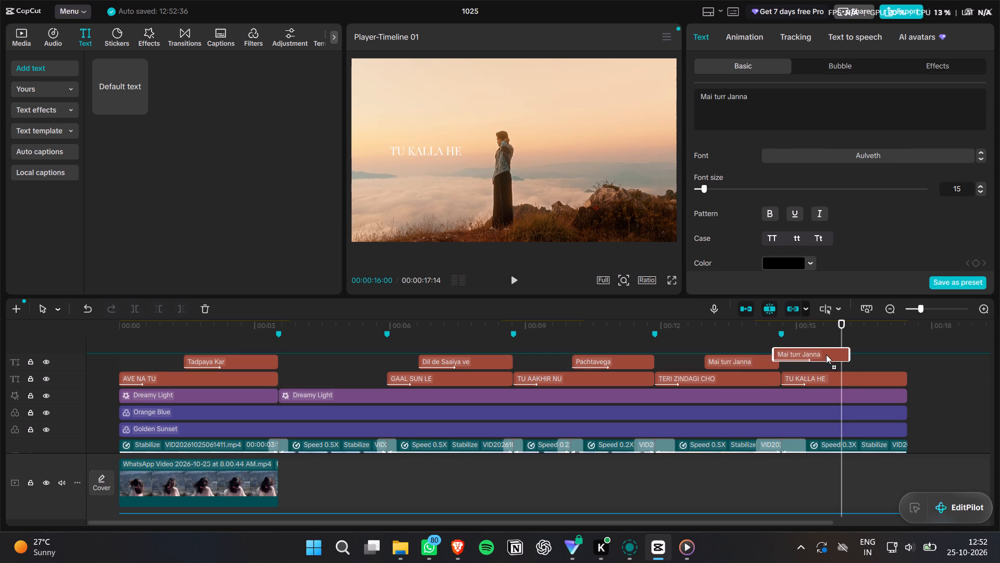
alt+drag(826, 354, 857, 361)
click(779, 325)
key(space)
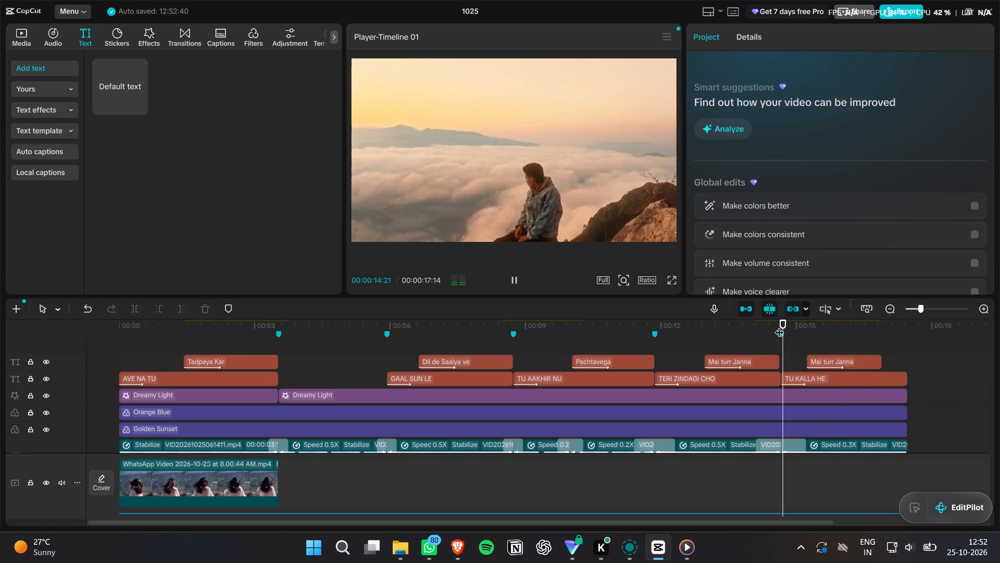
key(space)
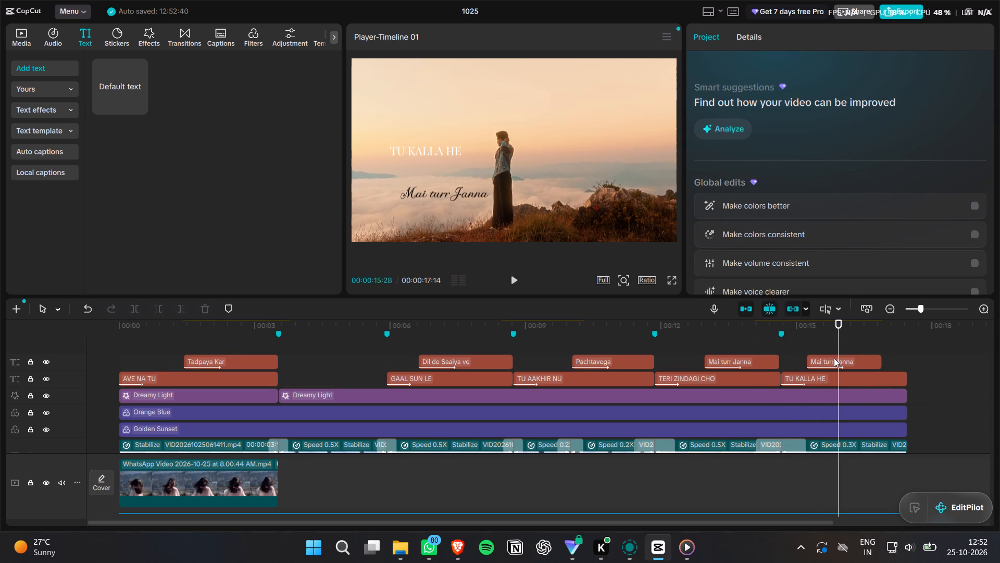
Move the duplicated "Mai turr Janna" text to start at 00:00:15:28, trim its end to match "TU KALLA HE", and play it.
drag(841, 362, 872, 362)
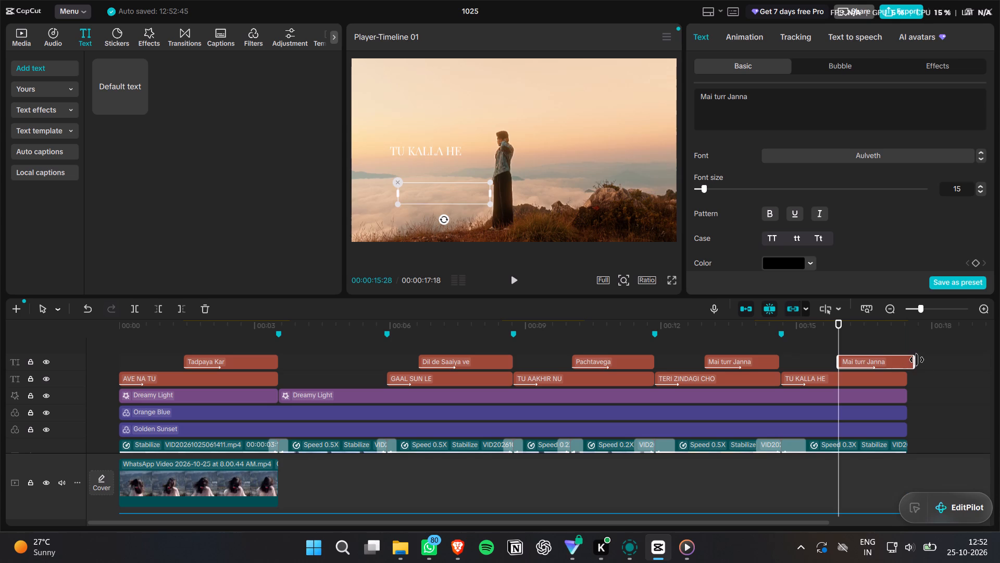
drag(917, 359, 905, 359)
click(821, 331)
key(space)
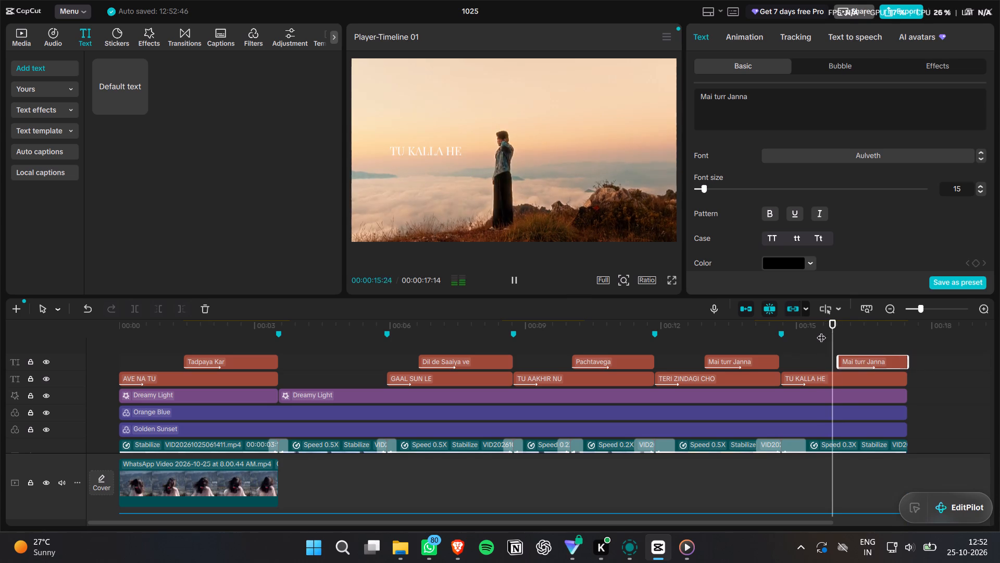
Replay the start of the last clip several times to check when the duplicated "Mai turr Janna" text should come in.
click(816, 325)
key(space)
key(space)
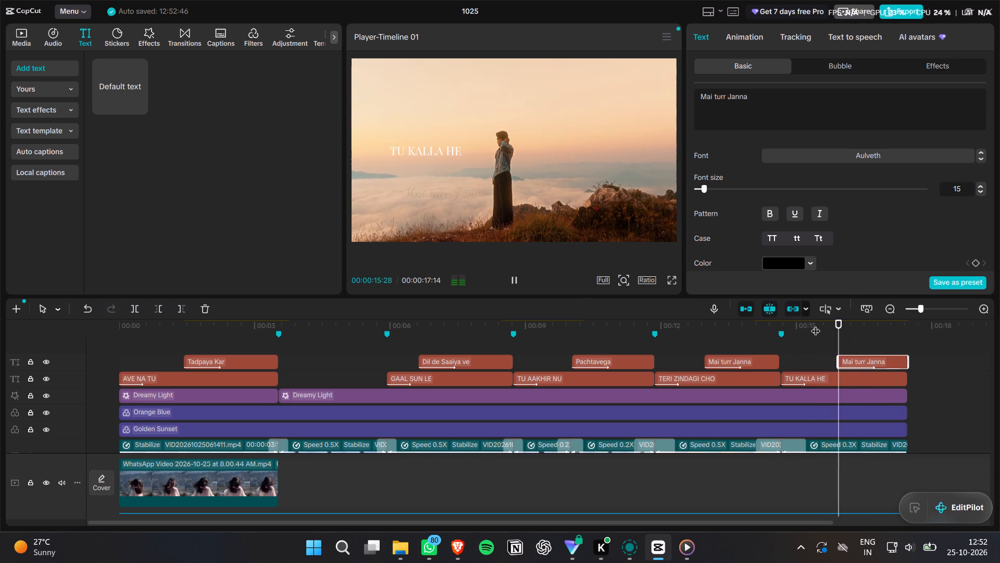
click(807, 326)
key(space)
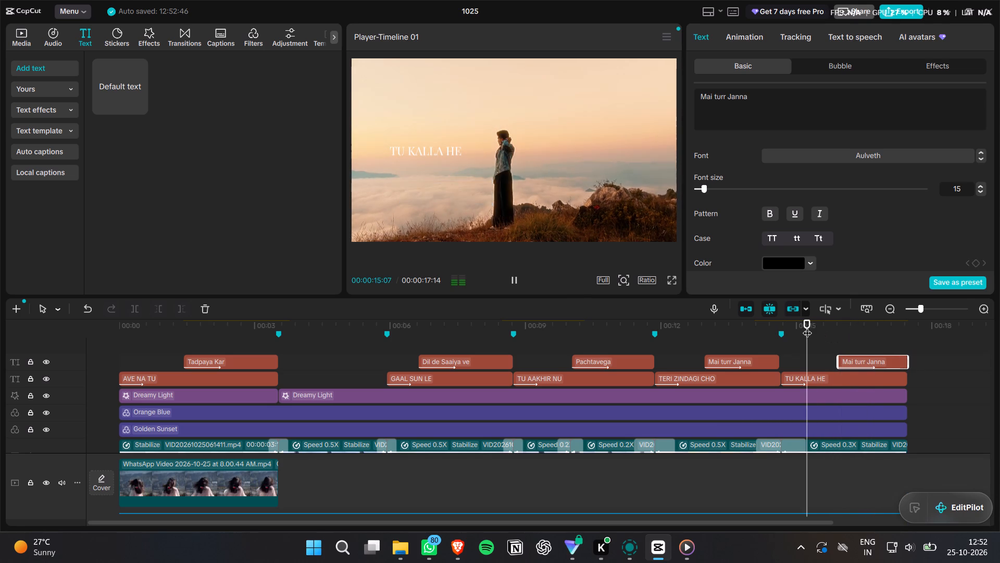
key(space)
click(810, 323)
key(space)
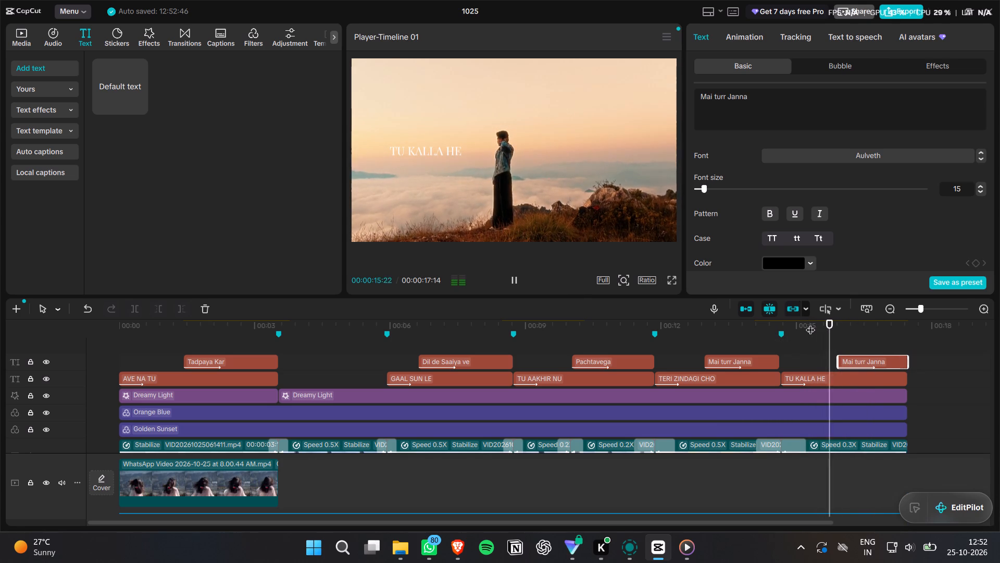
key(space)
Change the wording of the duplicated "Mai turr Janna" text over the last clip to "Reh jaavega".
click(882, 366)
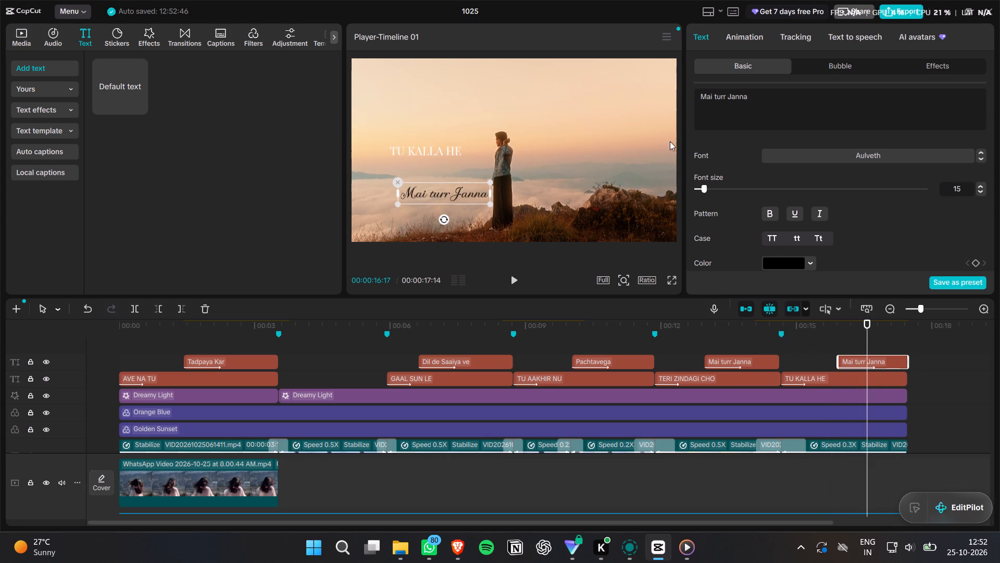
drag(753, 94, 691, 99)
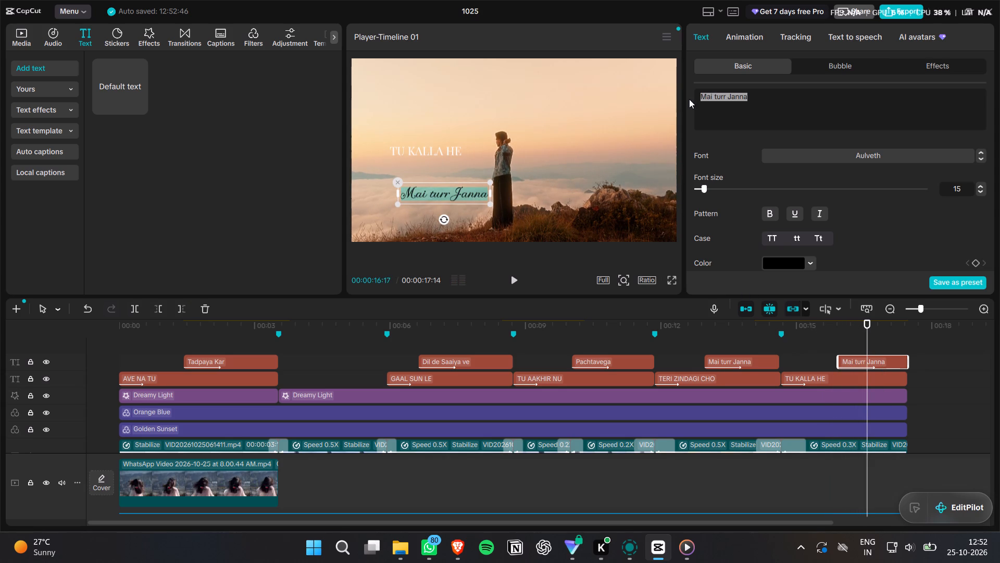
text(rEH)
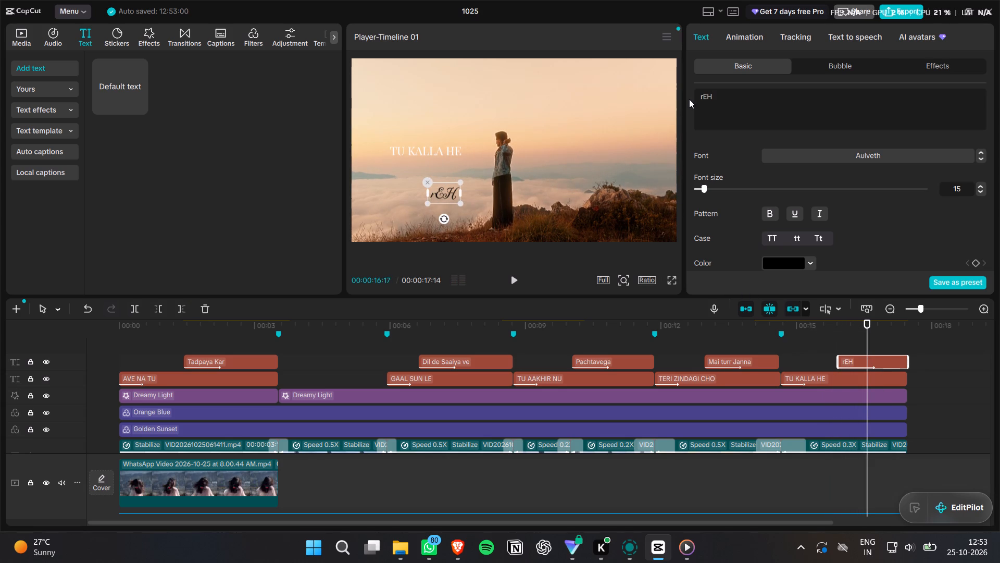
key(BackSpace)
key(BackSpace)
key(BackSpace)
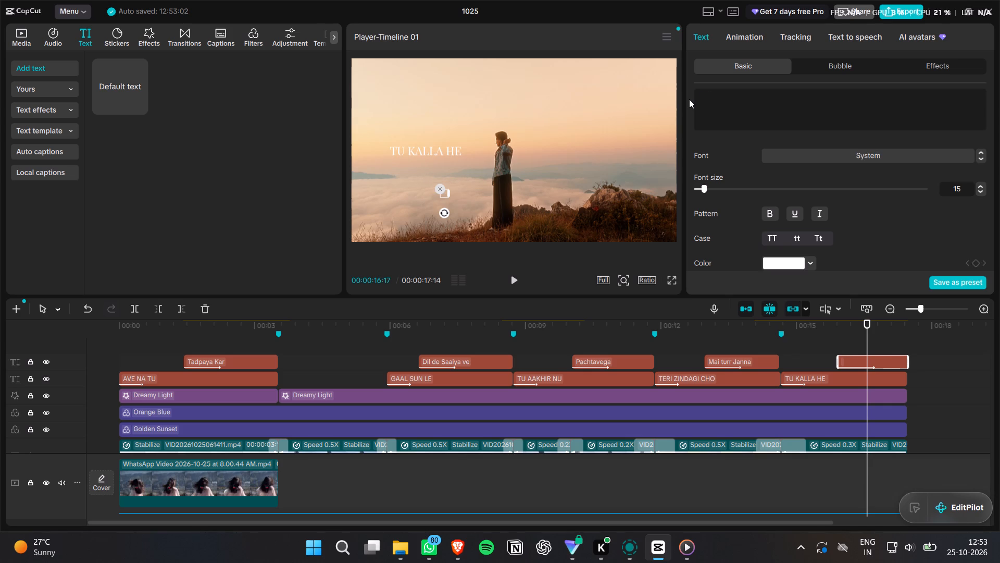
text(REH)
key(BackSpace)
key(BackSpace)
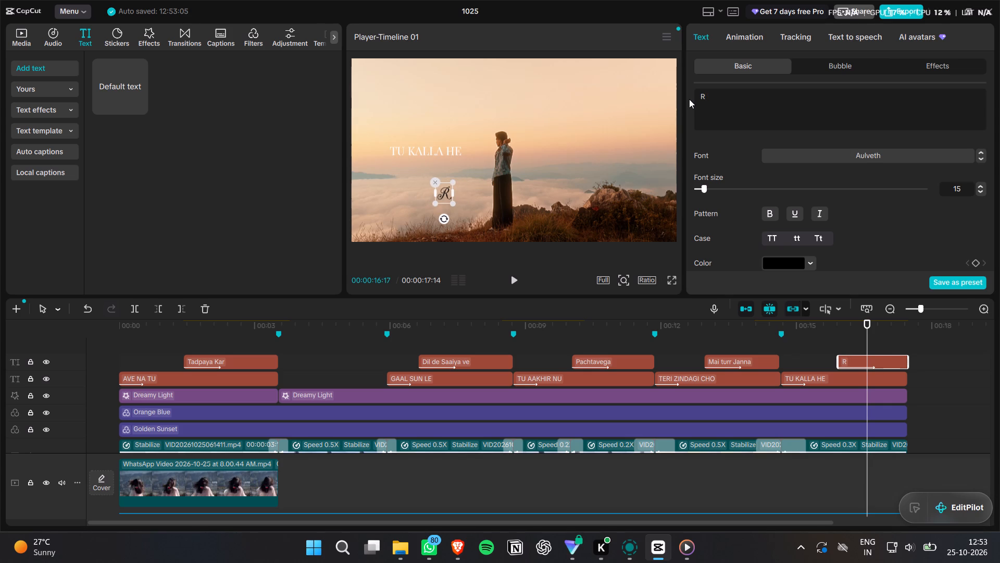
text(eh)
key(space)
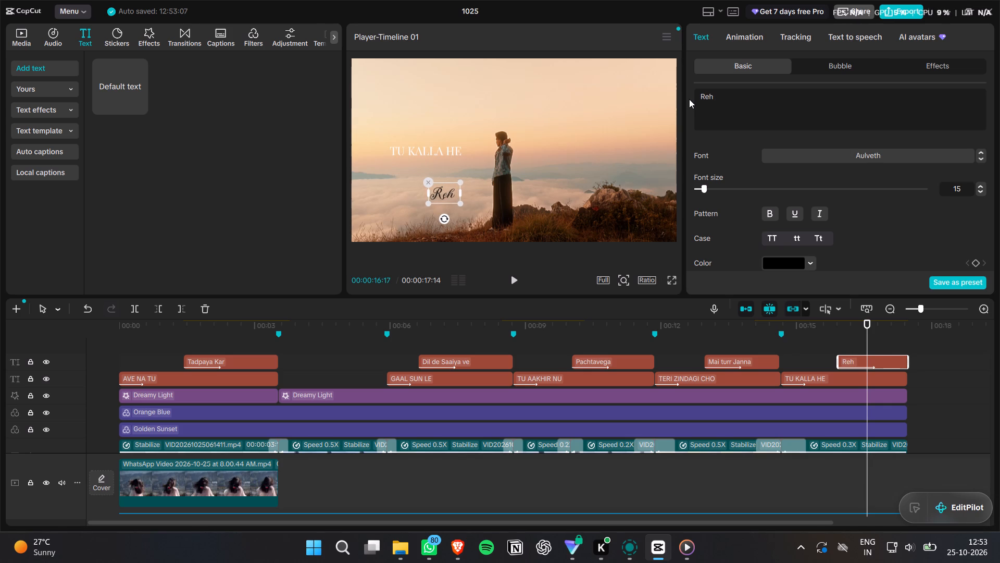
text(jaavega)
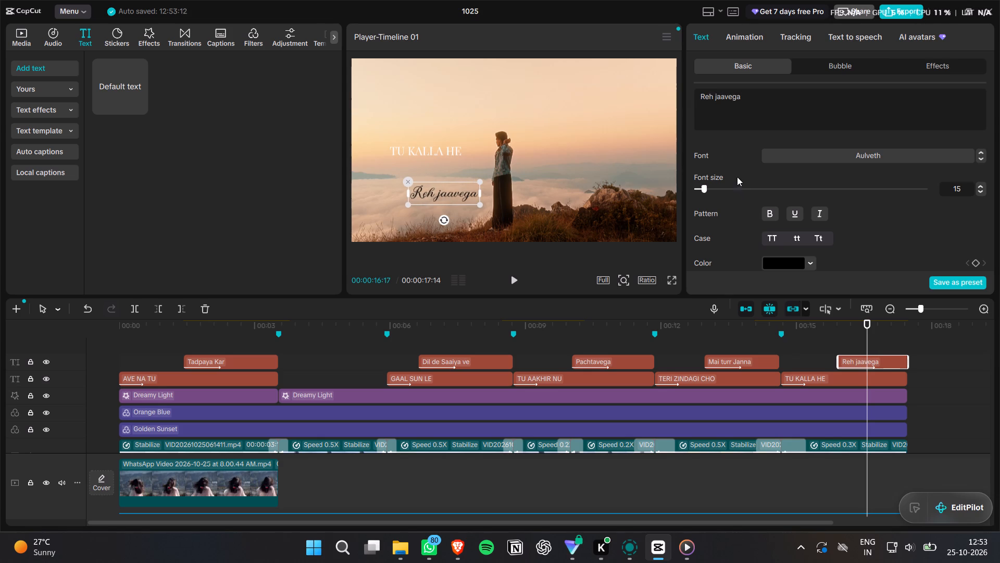
Move "Reh jaavega" up to sit just beneath "TU KALLA HE", play the ending, and fine-tune the gap between them.
drag(446, 198, 442, 168)
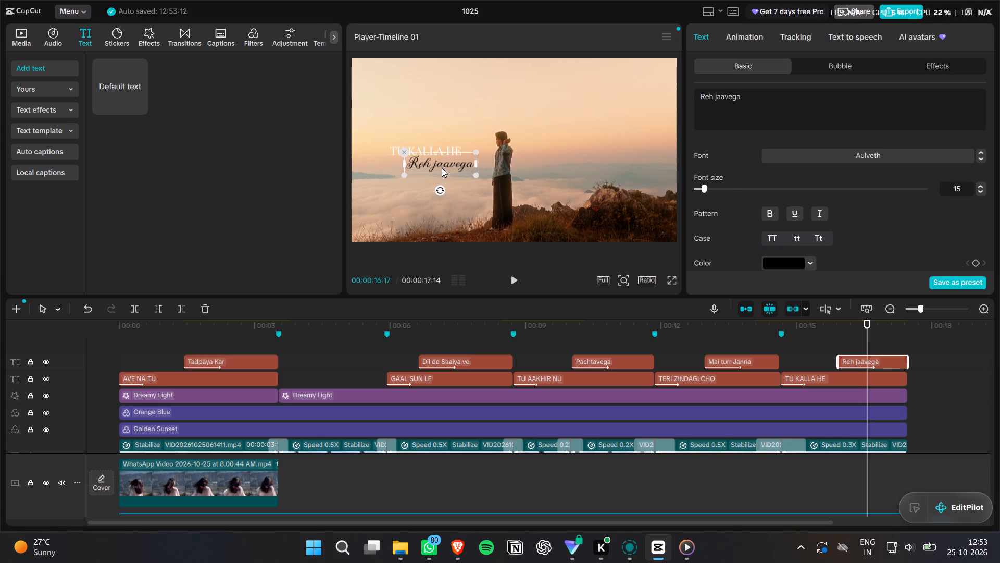
drag(442, 168, 448, 168)
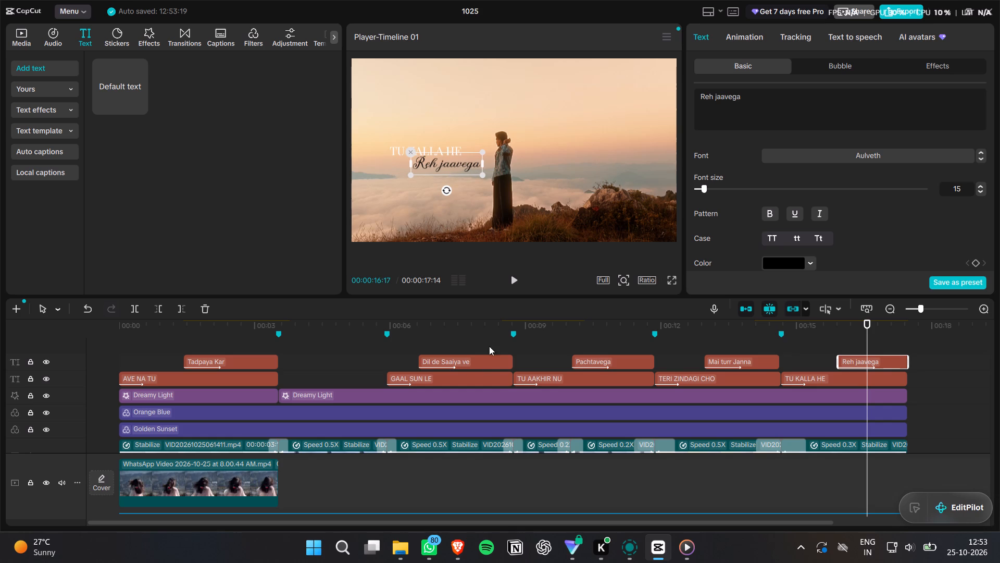
click(745, 329)
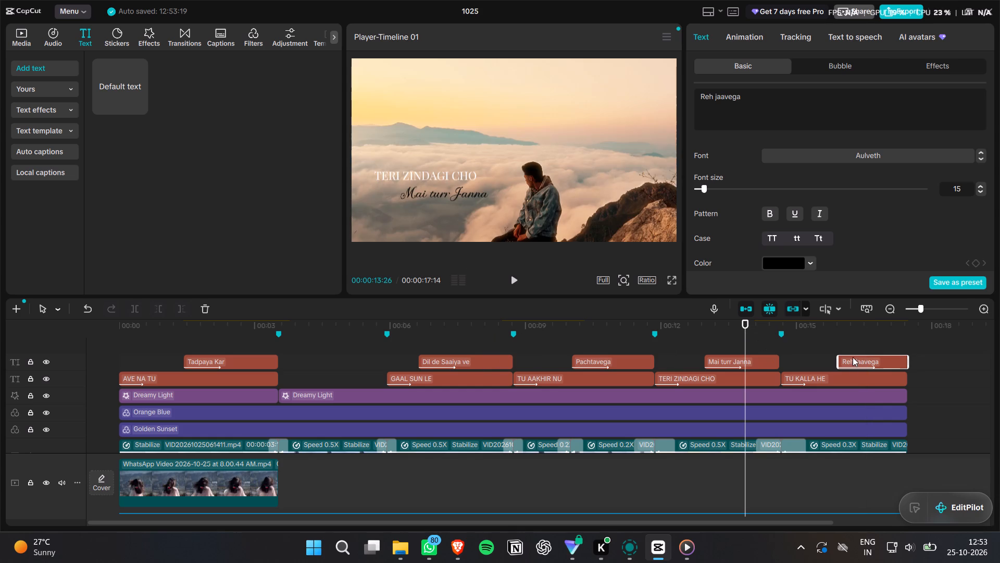
key(space)
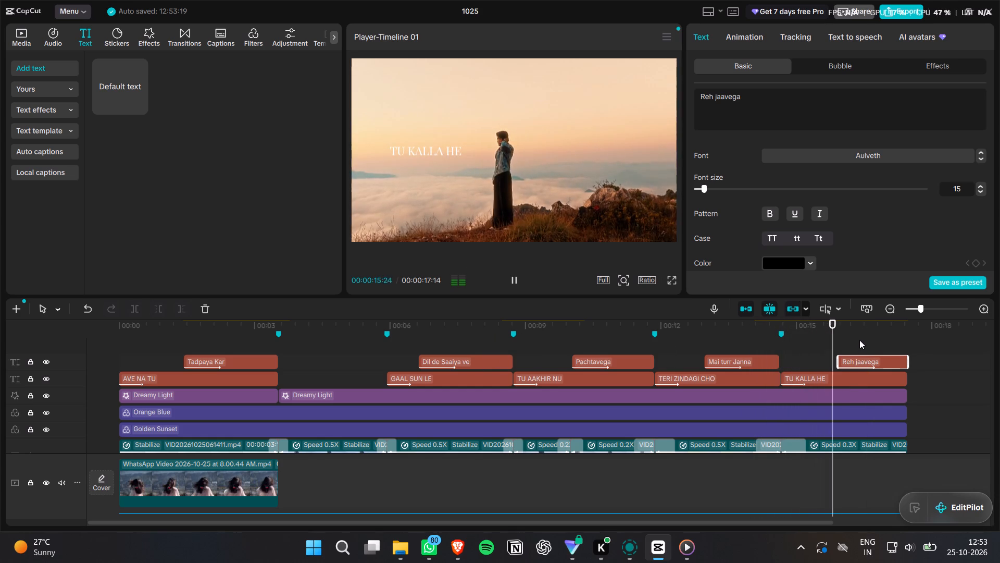
key(space)
click(672, 213)
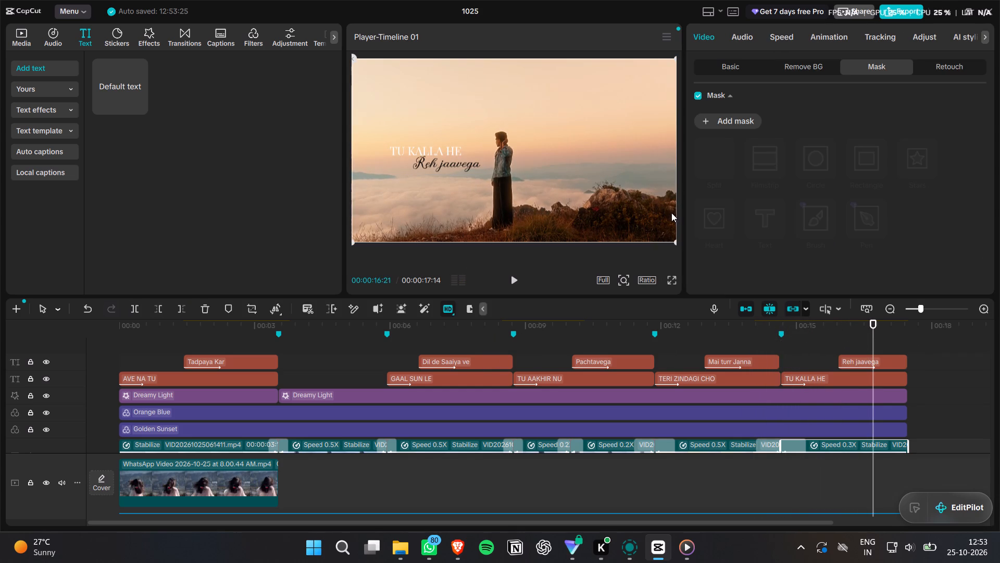
click(850, 361)
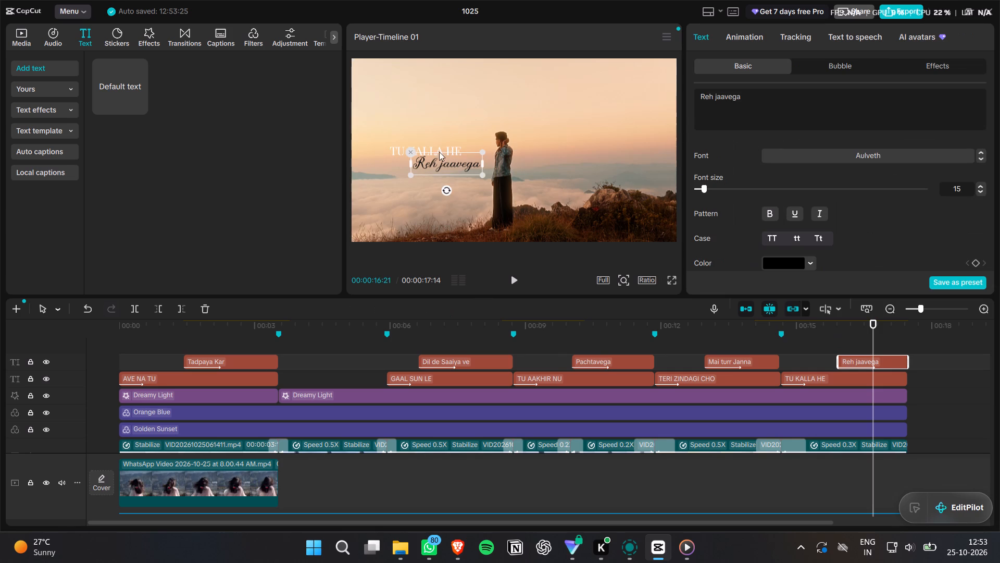
click(450, 160)
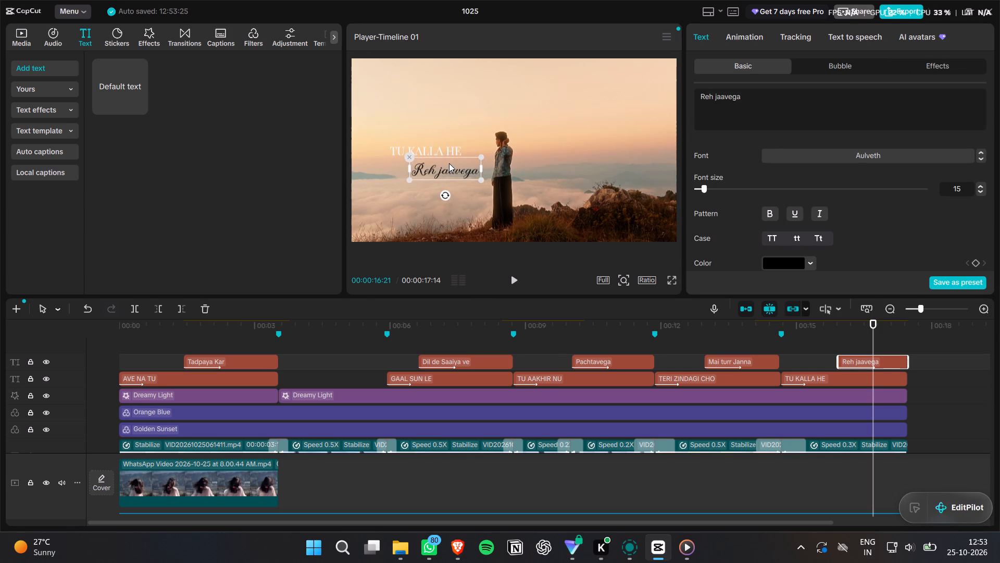
Move the "Mai turr Janna" text over the seated-figure clip slightly up, closer beneath "TERI ZINDAGI CHO".
click(726, 331)
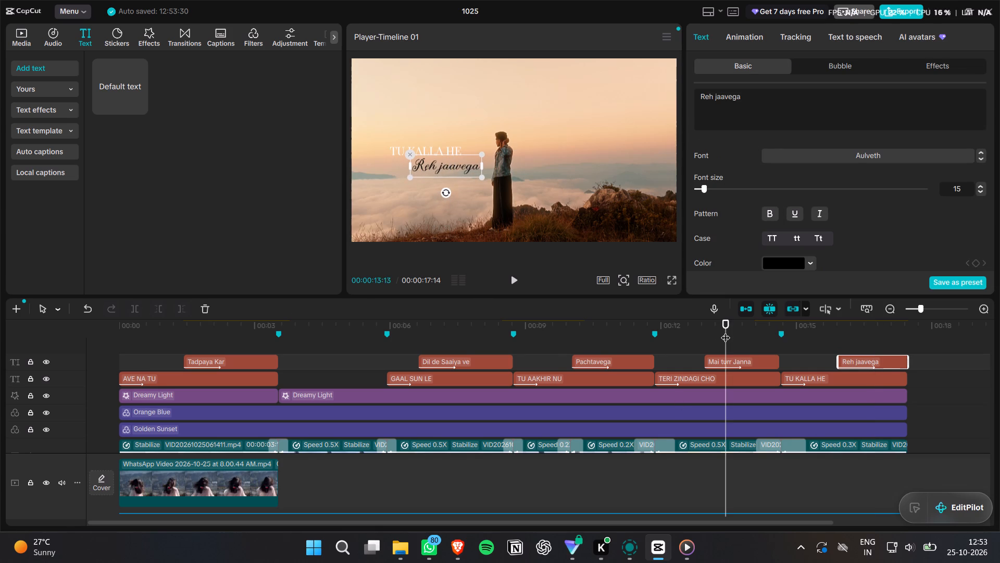
click(734, 377)
click(734, 358)
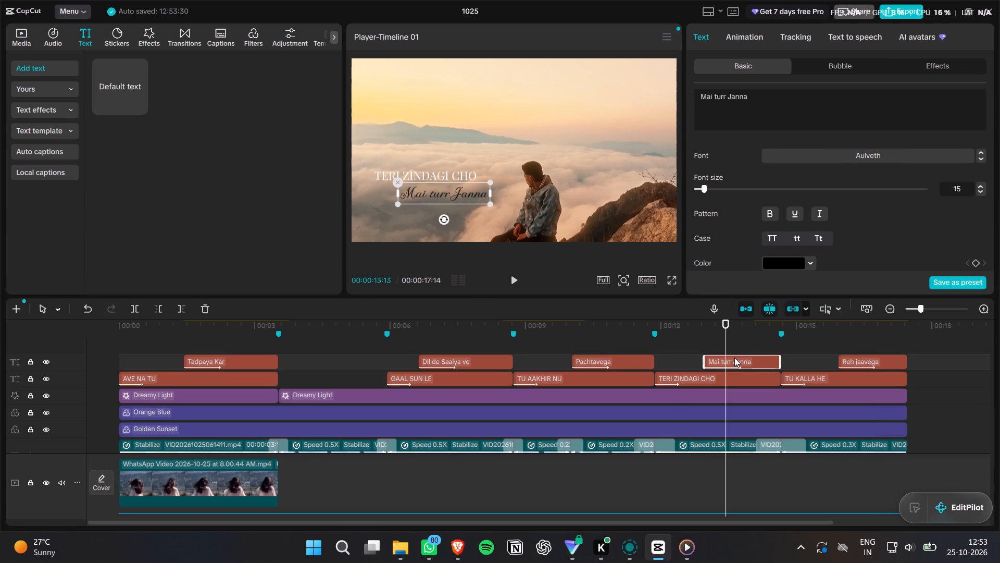
click(433, 195)
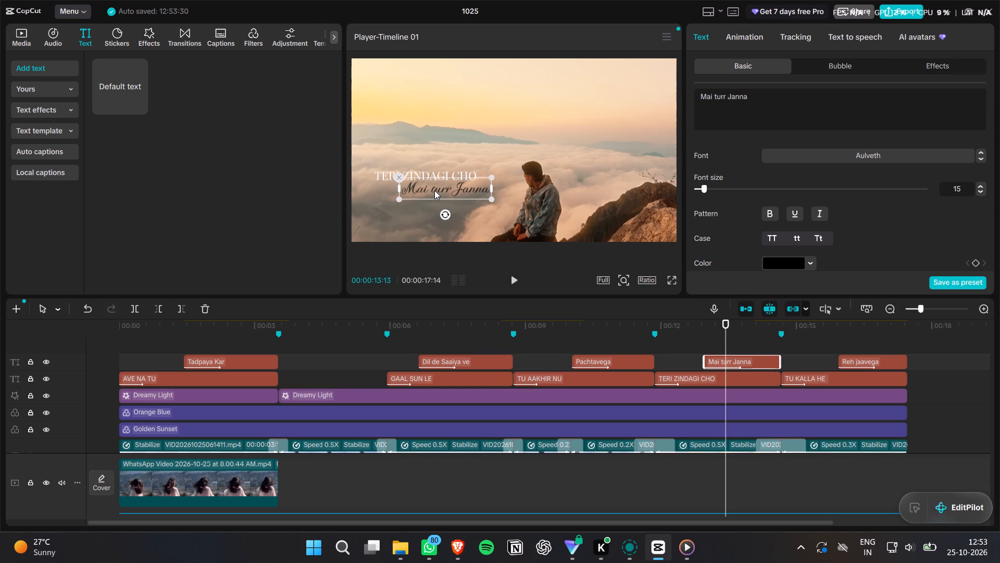
Check the text spacing in the earlier clips and move "Tadpaya Kar" slightly up, closer beneath "AVE NA TU".
click(614, 329)
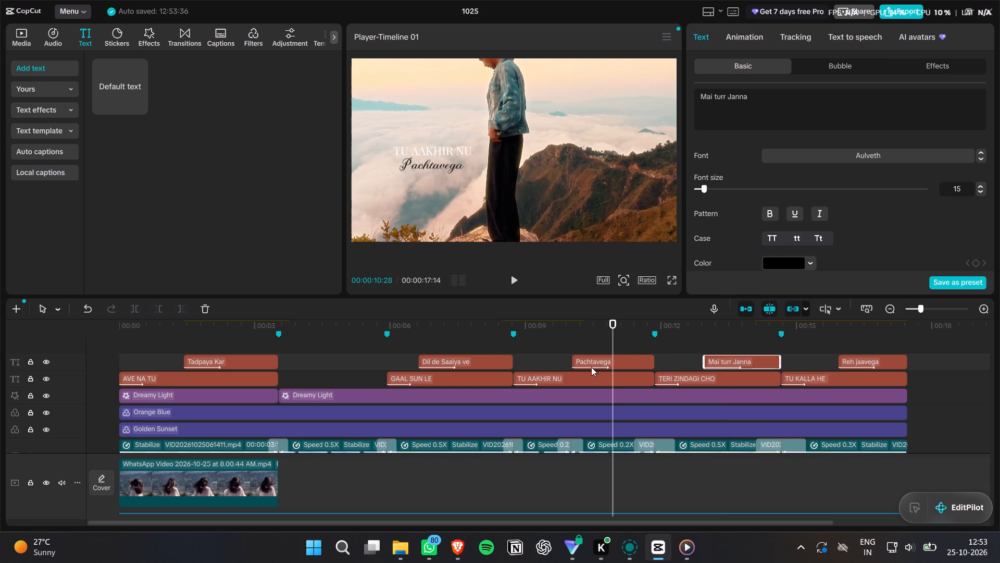
click(436, 332)
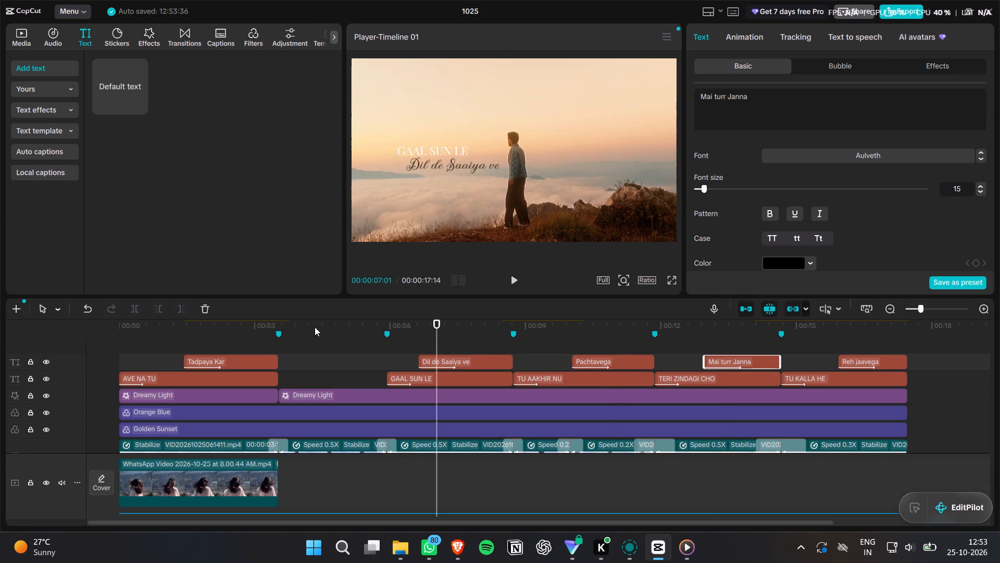
click(227, 329)
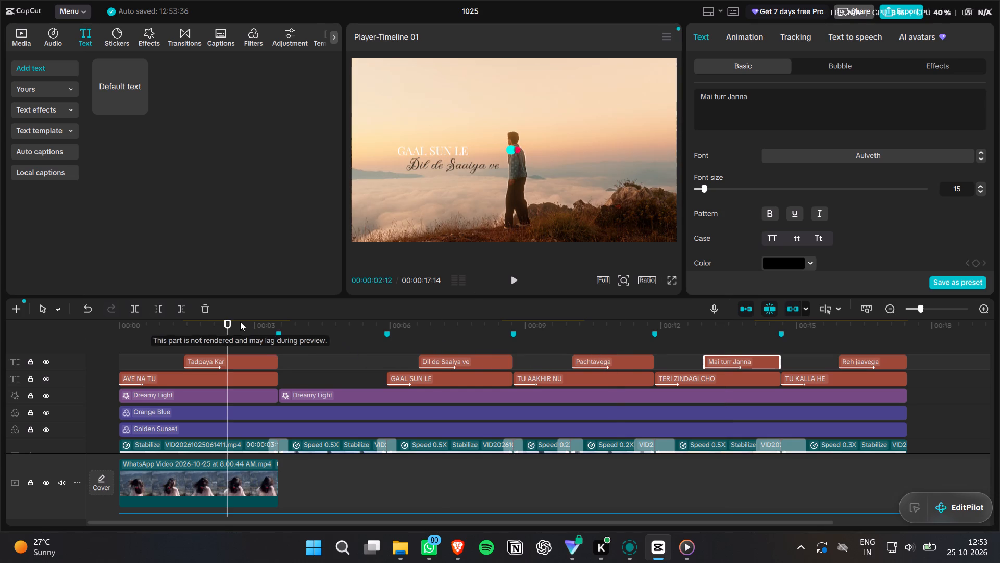
drag(228, 323, 107, 329)
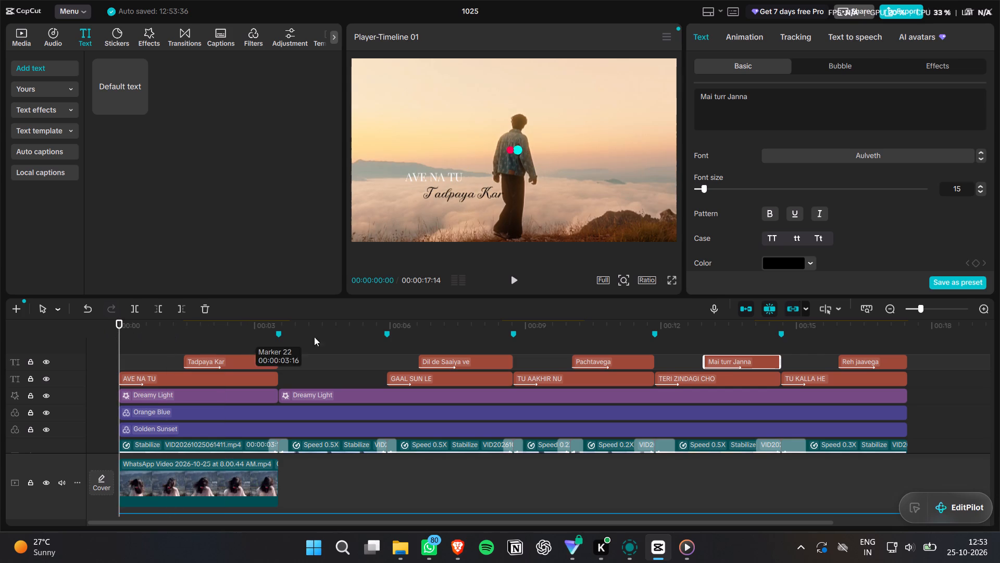
click(232, 364)
click(247, 329)
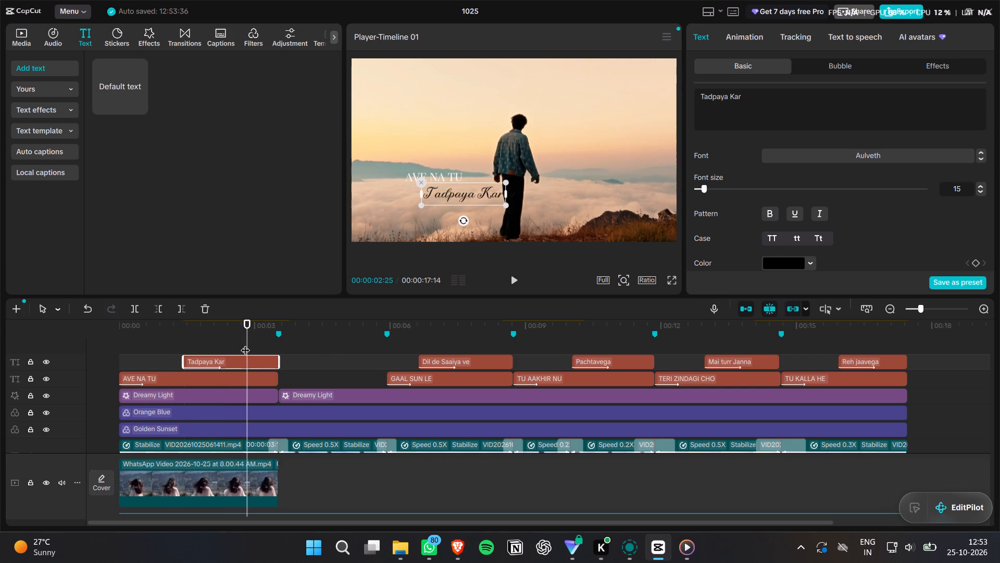
click(457, 195)
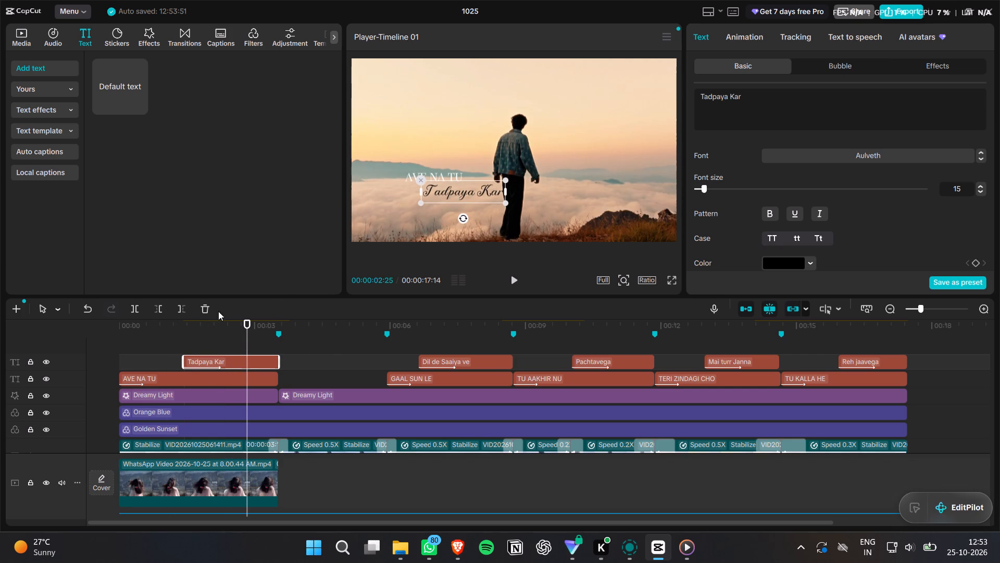
Play the whole edit from the beginning in full screen to review all the lyric texts, and return to the editor.
drag(205, 320, 66, 336)
key(space)
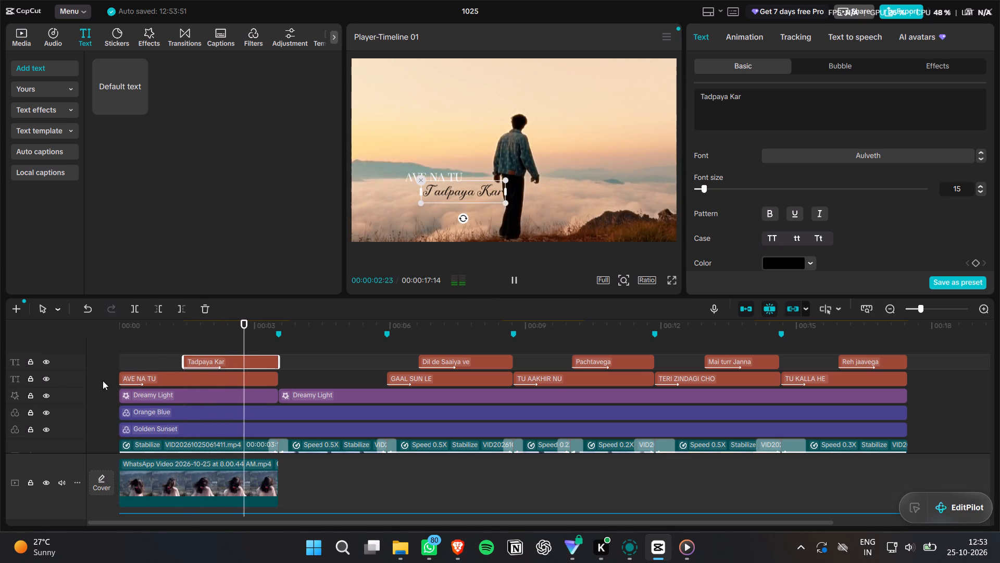
key(space)
click(670, 276)
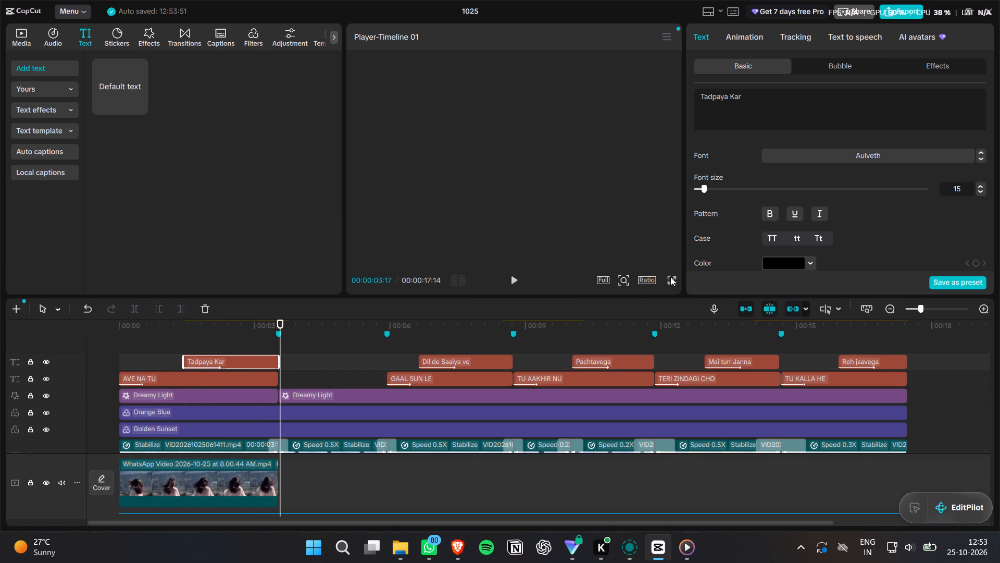
drag(448, 505, 395, 497)
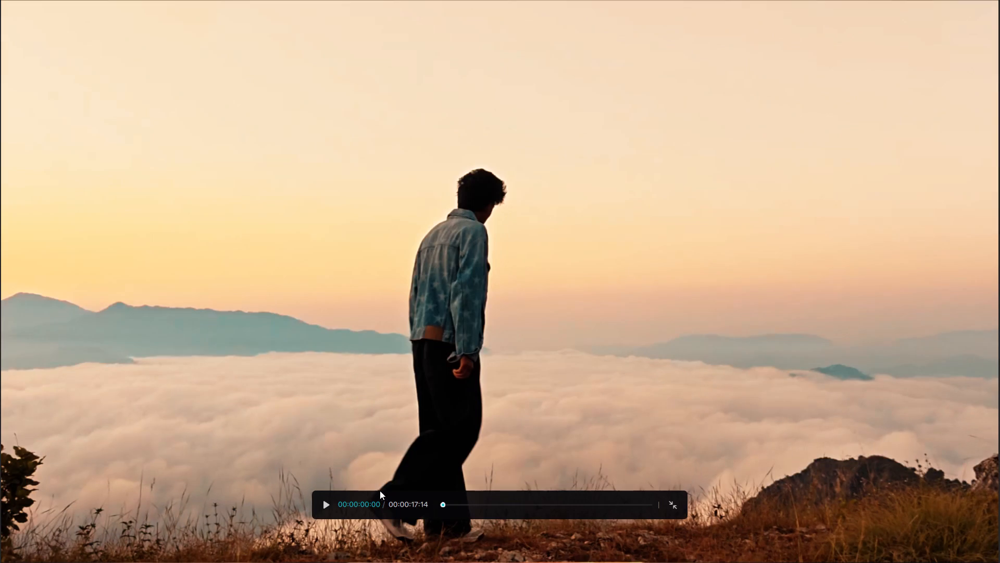
key(space)
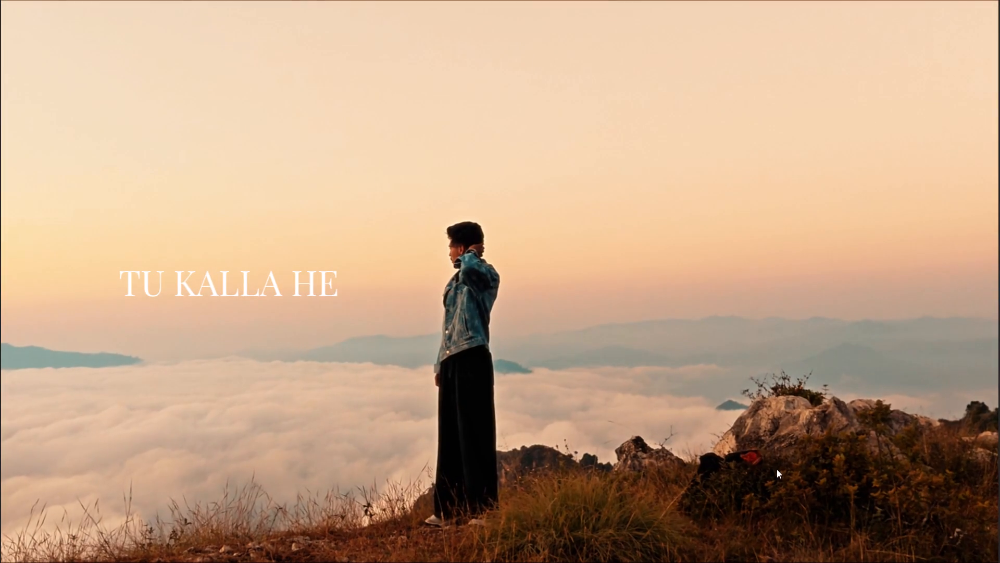
click(777, 469)
click(676, 507)
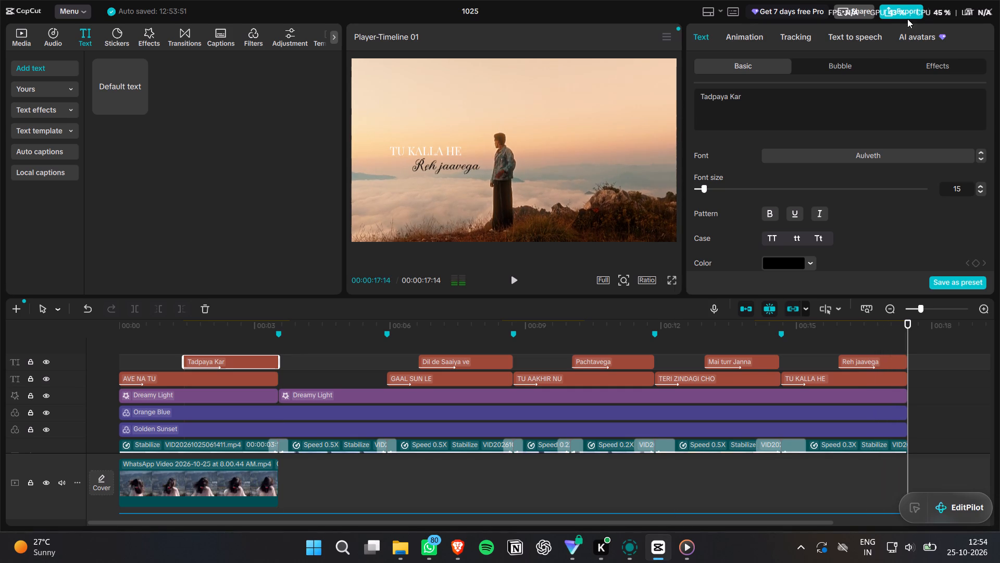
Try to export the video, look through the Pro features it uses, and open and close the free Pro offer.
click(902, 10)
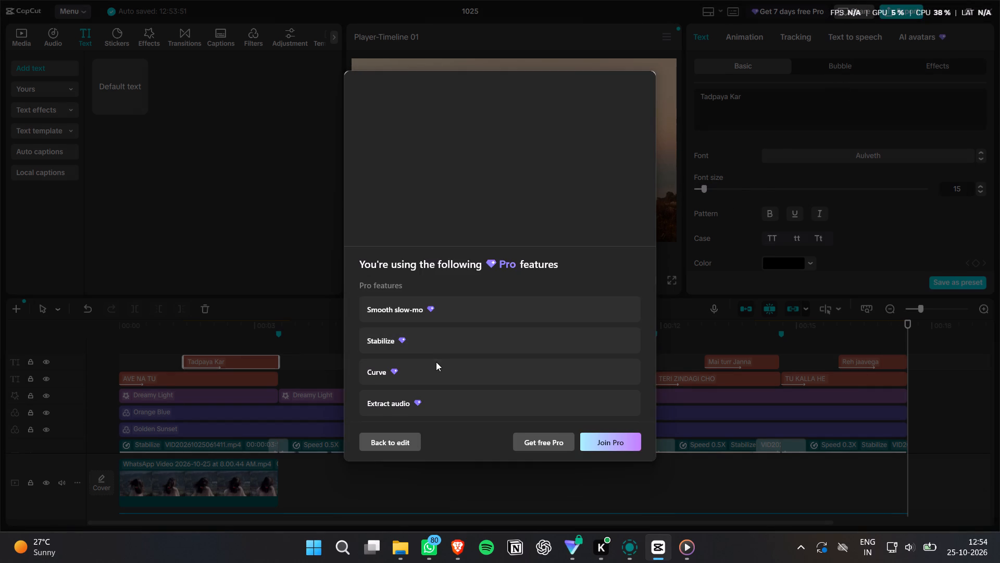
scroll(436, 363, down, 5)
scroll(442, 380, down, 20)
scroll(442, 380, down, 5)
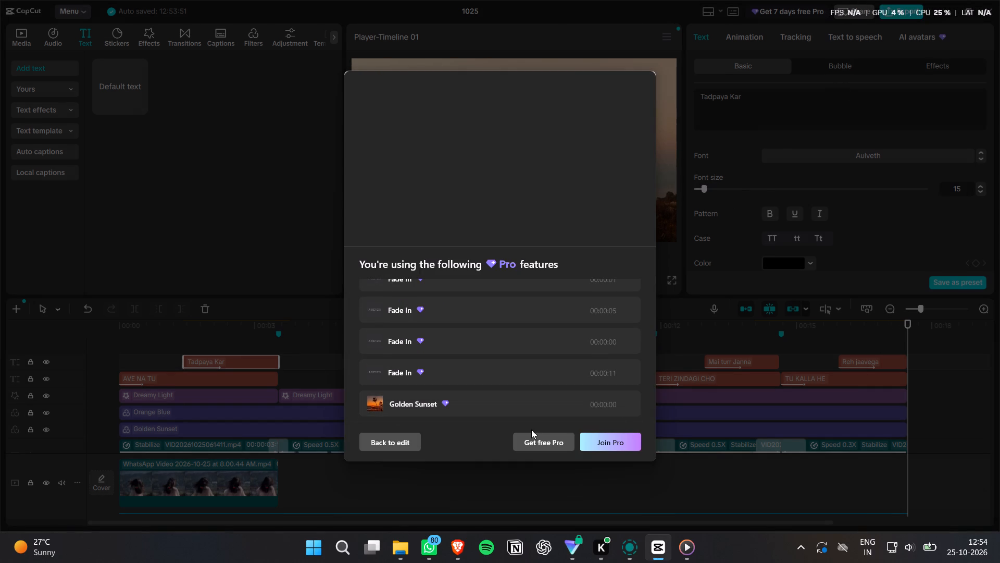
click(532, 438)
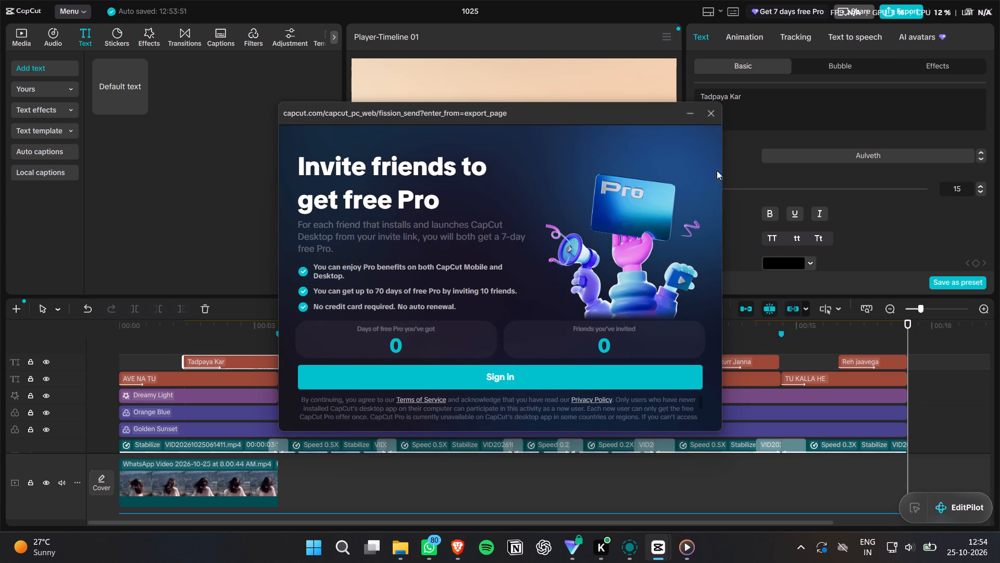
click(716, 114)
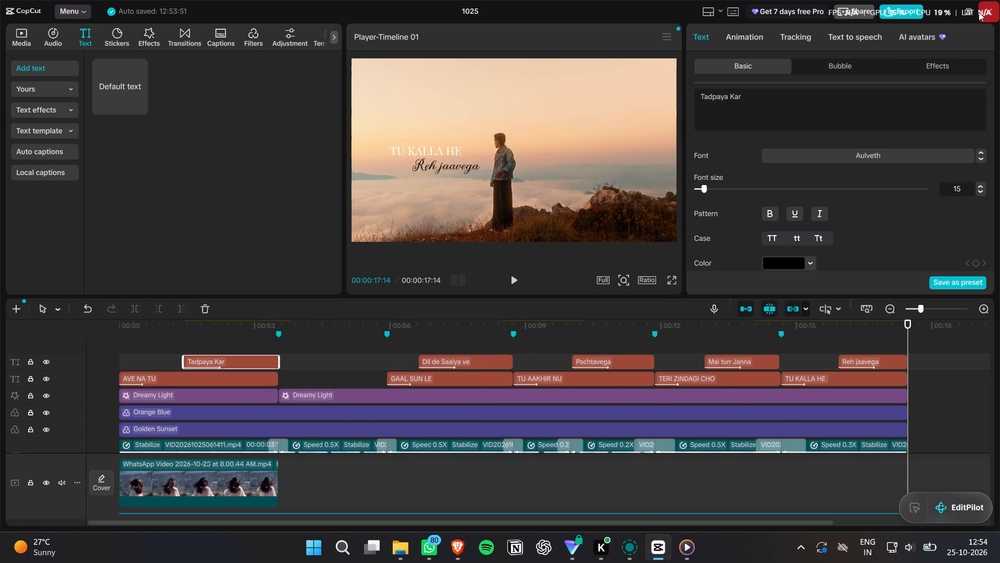
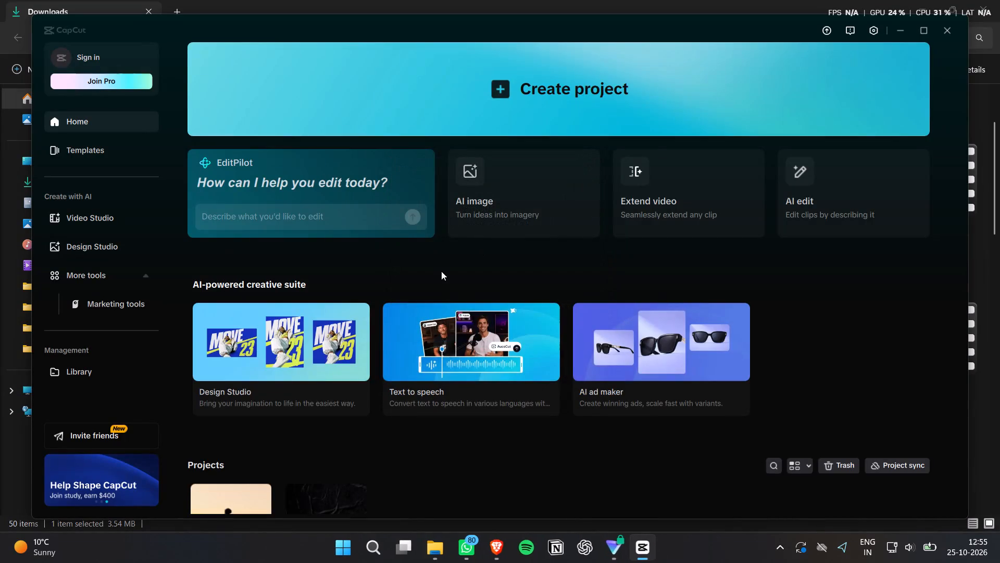
Open the existing project 1025 from the project list.
scroll(299, 440, down, 5)
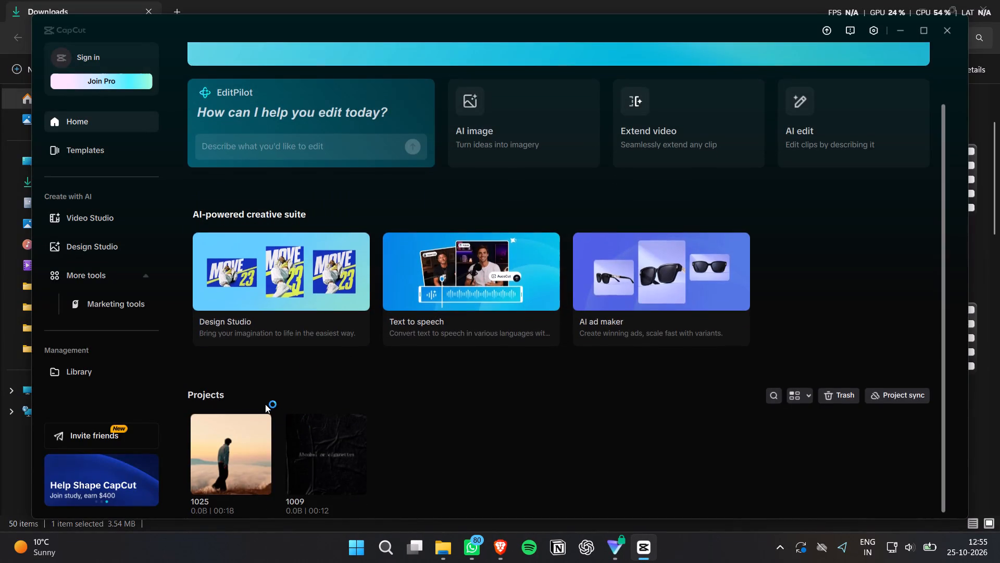
click(237, 443)
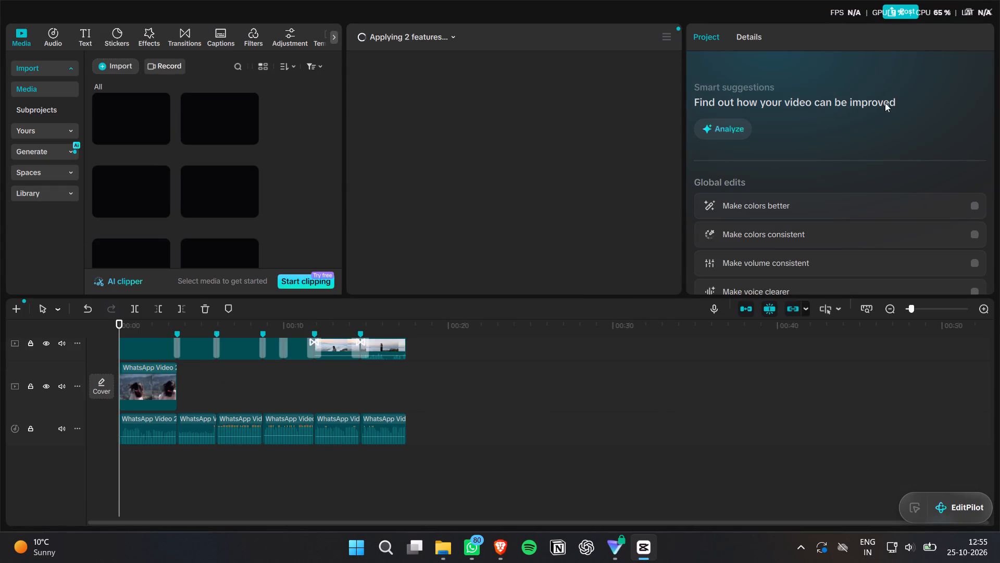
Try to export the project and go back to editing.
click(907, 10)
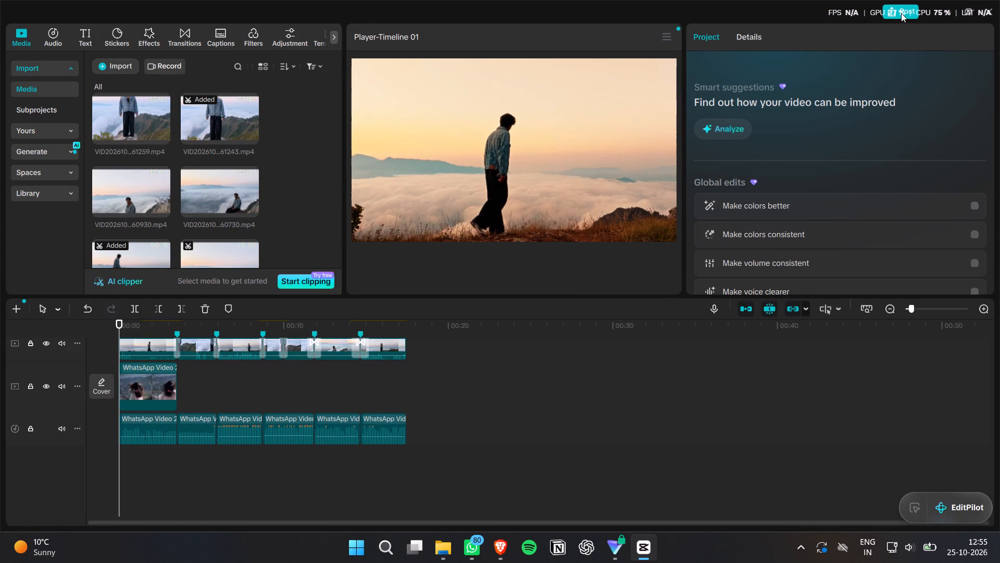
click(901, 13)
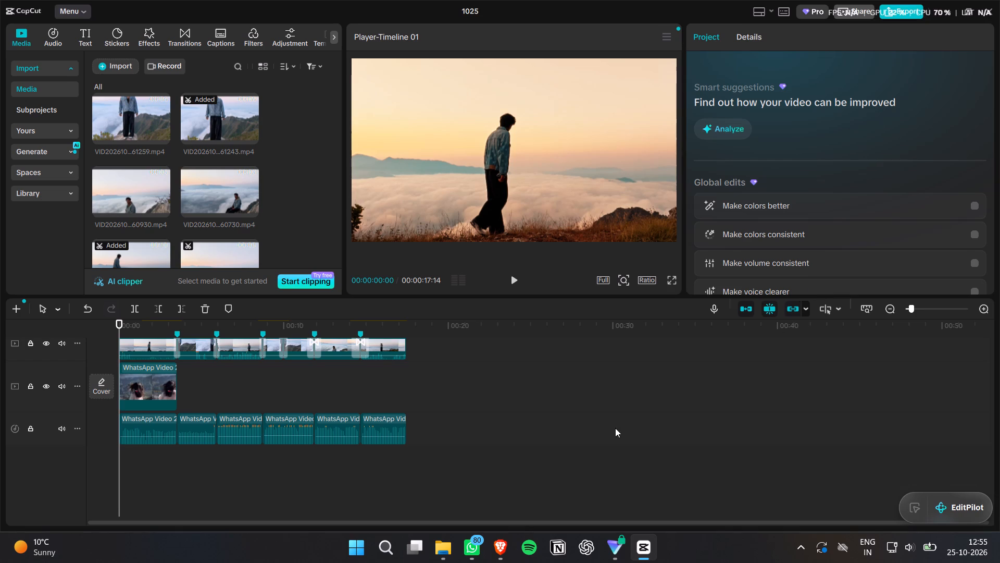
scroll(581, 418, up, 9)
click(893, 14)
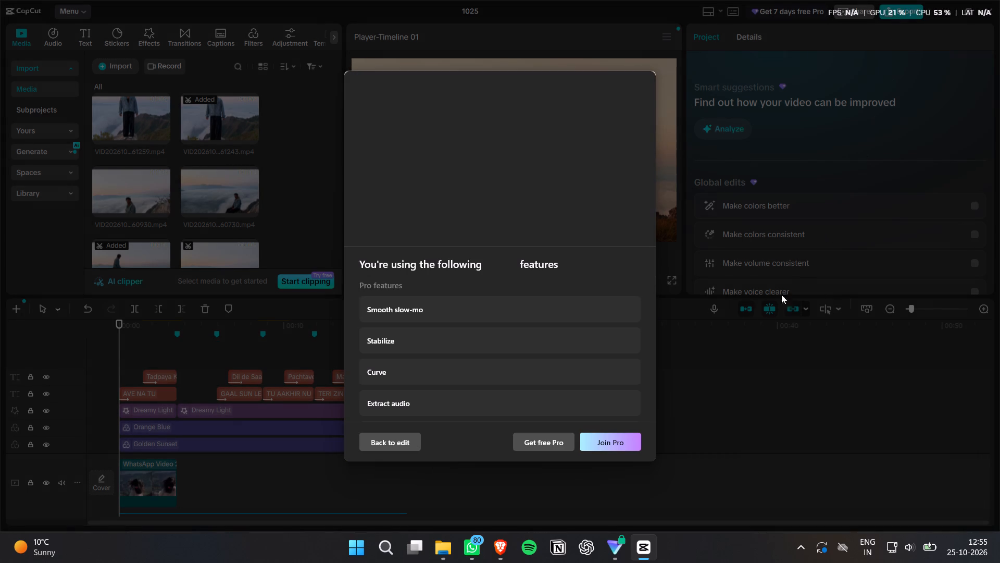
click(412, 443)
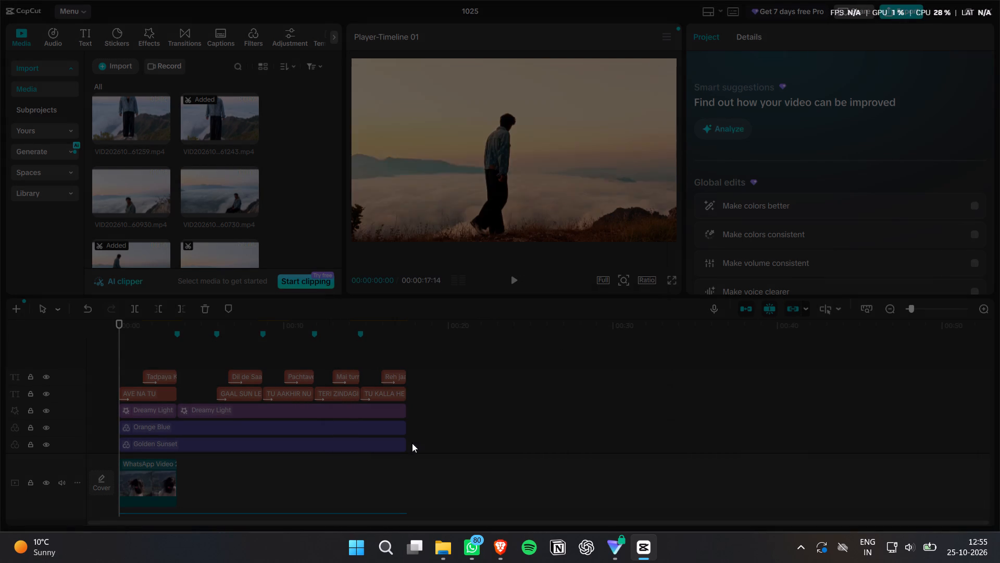
Select everything on the timeline and combine it into one compound clip.
key(ctrl+a)
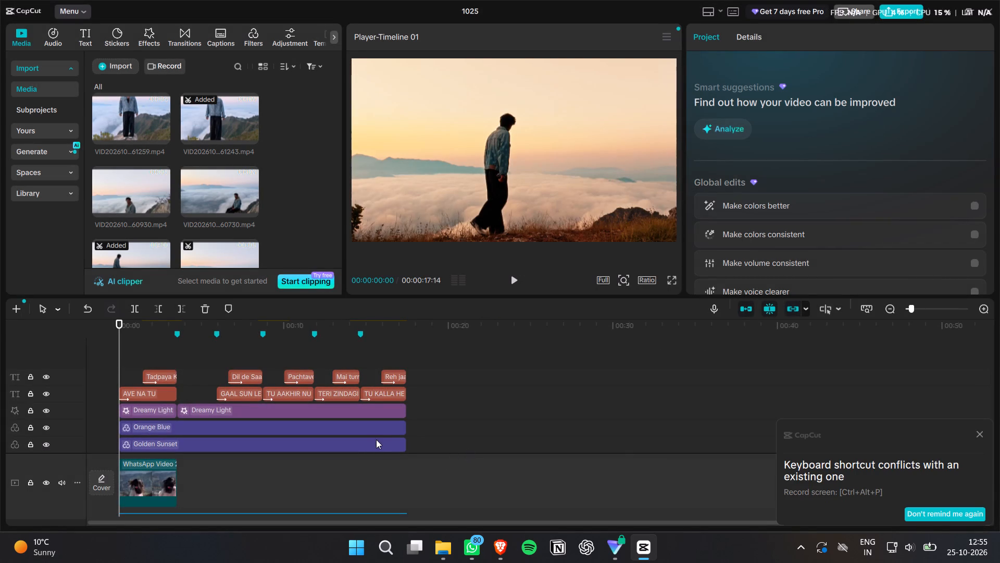
key(ctrl+a)
key(ctrl+a)
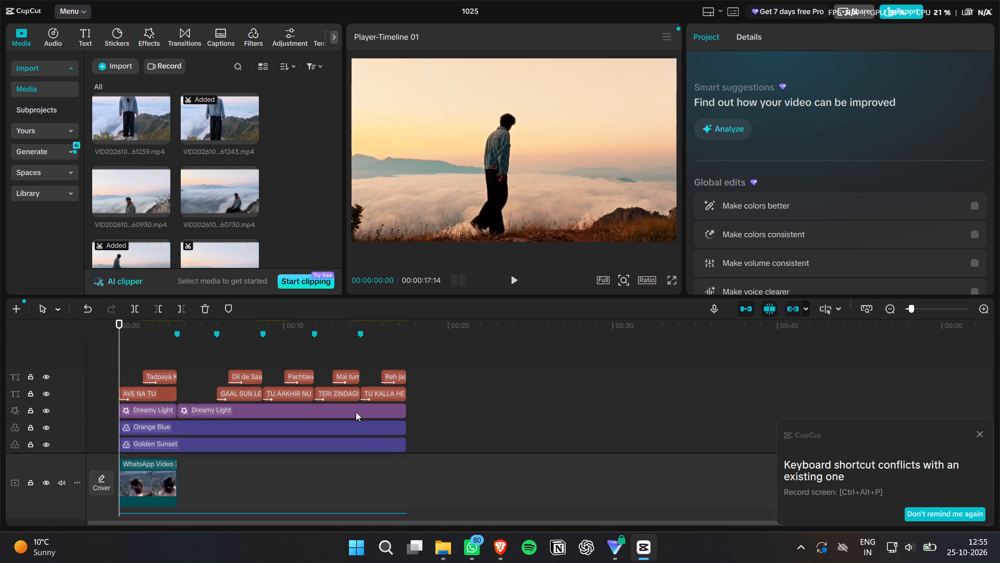
right_click(356, 412)
click(608, 473)
click(559, 483)
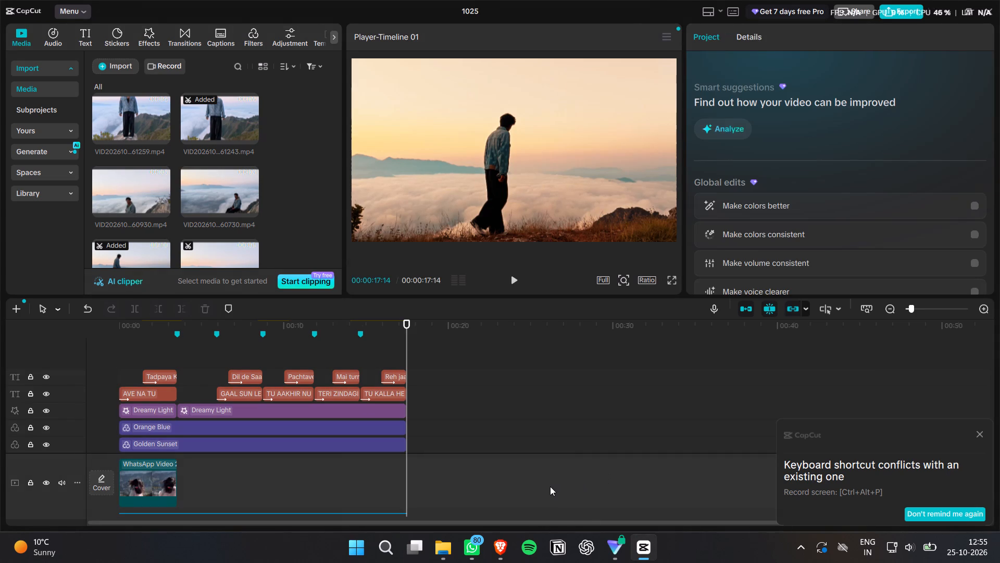
key(ctrl+a)
right_click(370, 410)
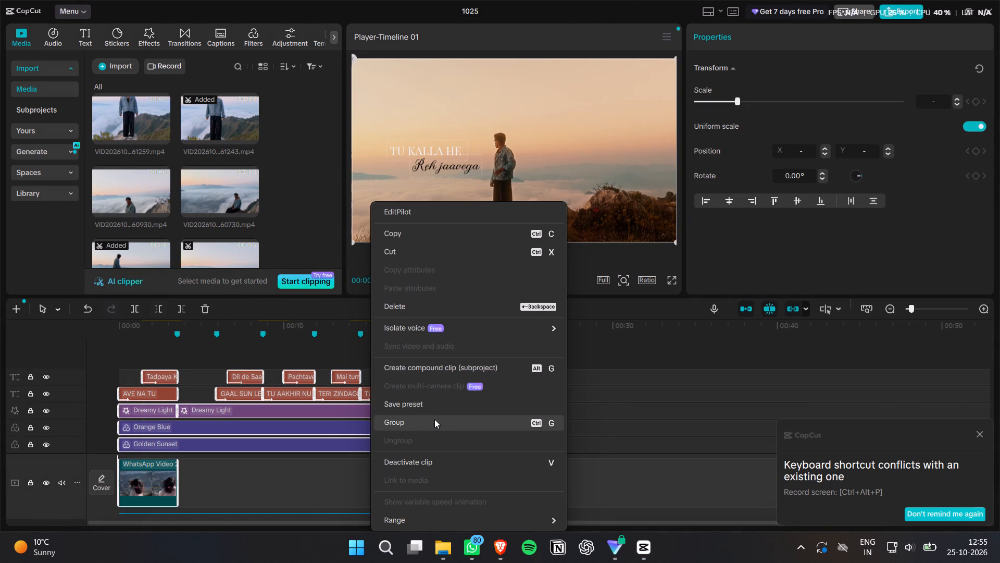
click(448, 366)
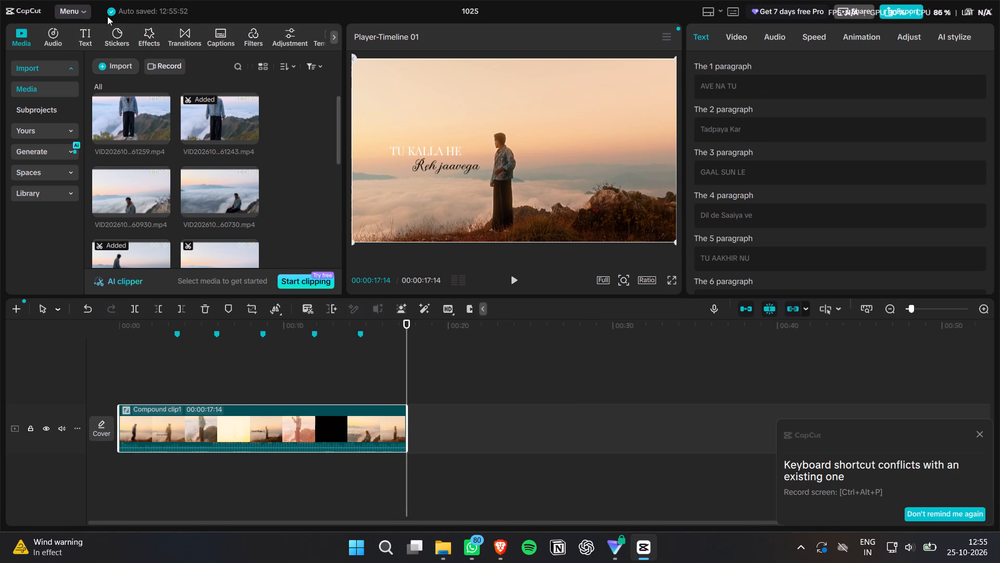
Leave the project editor and return to the home page.
click(83, 9)
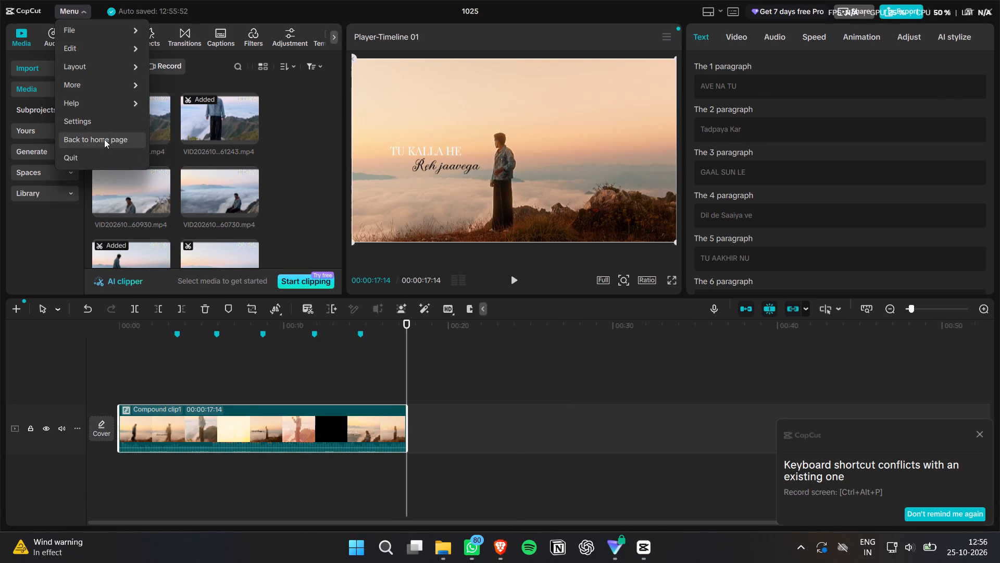
click(104, 139)
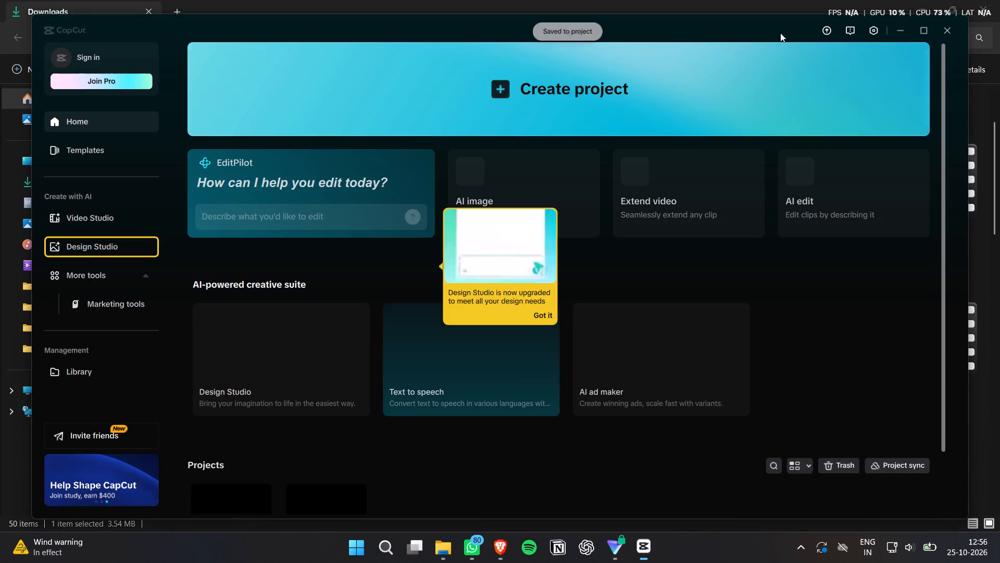
Dismiss the Recommended pop-up and open the application settings.
click(873, 33)
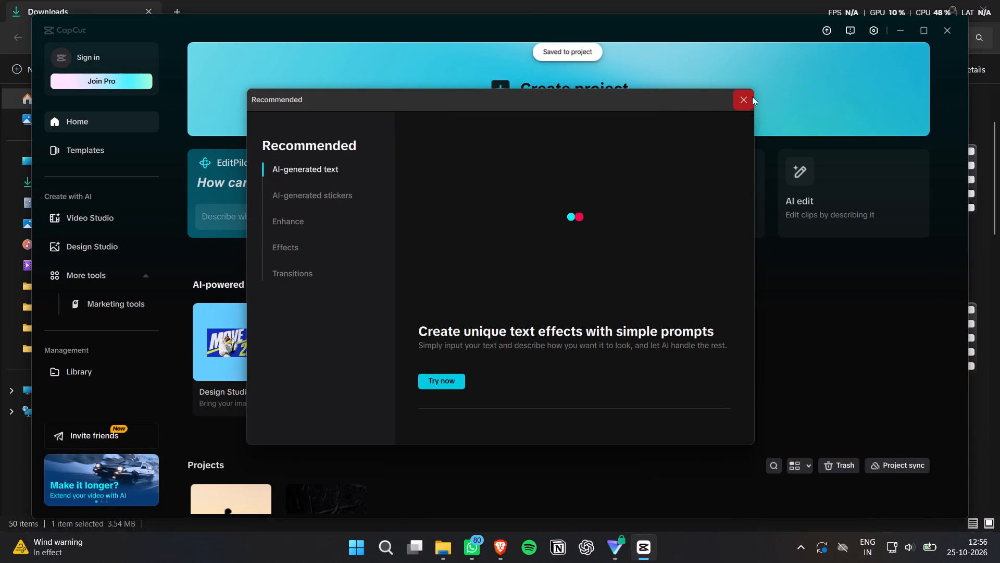
click(752, 96)
click(866, 35)
click(873, 32)
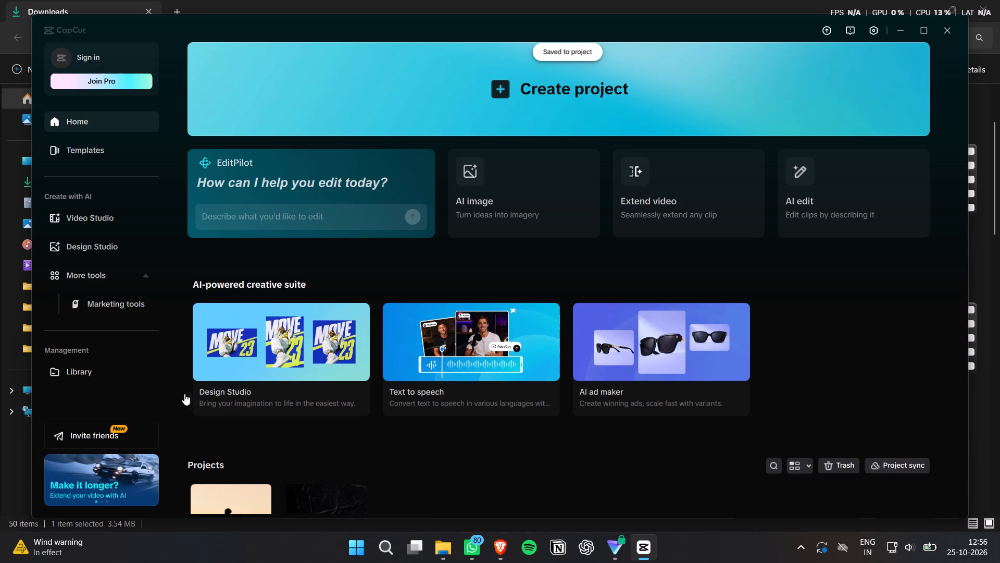
click(874, 29)
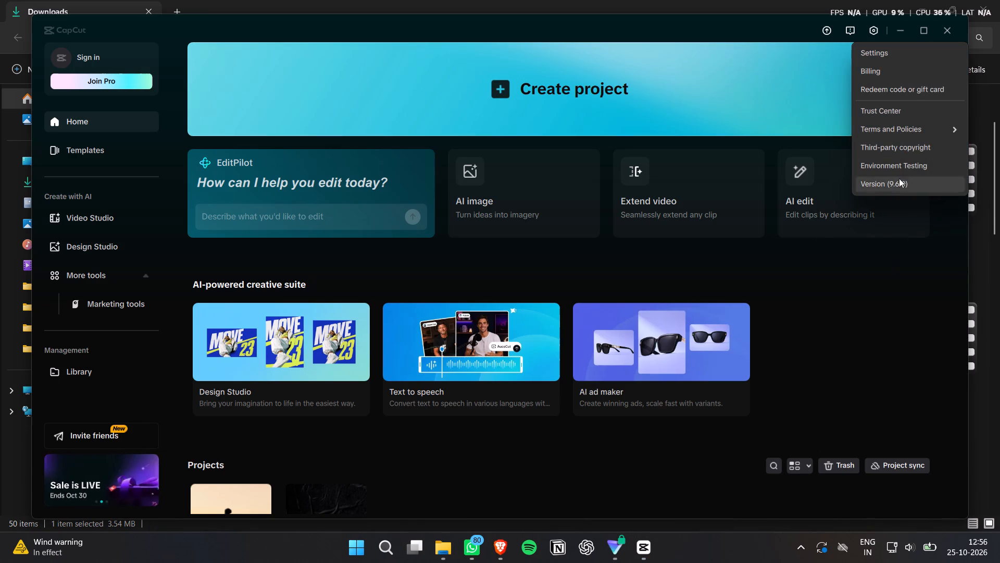
click(898, 57)
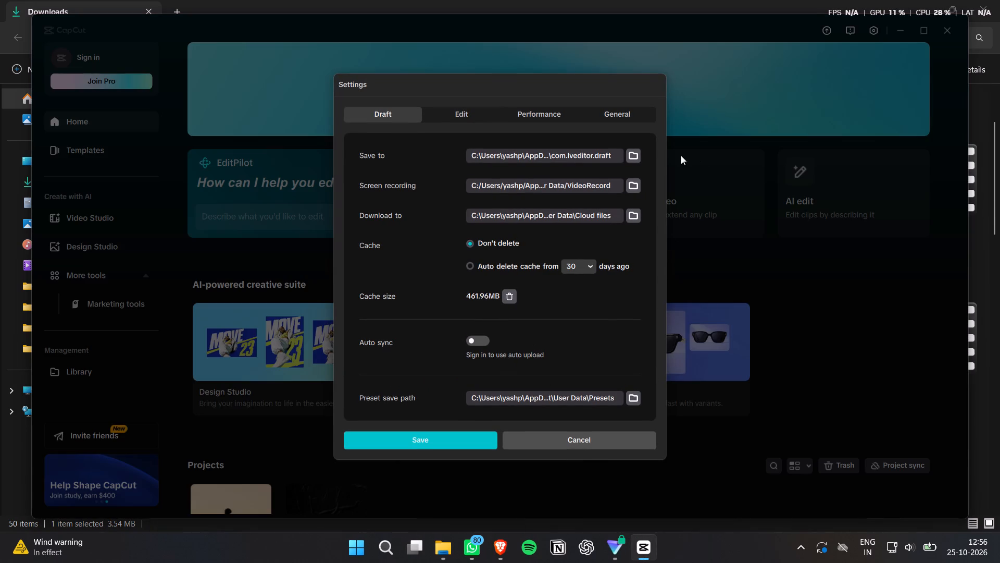
Browse the project save location, examining the 1025 folder and the 1009 folder down to Resources and videoAlg.
click(637, 160)
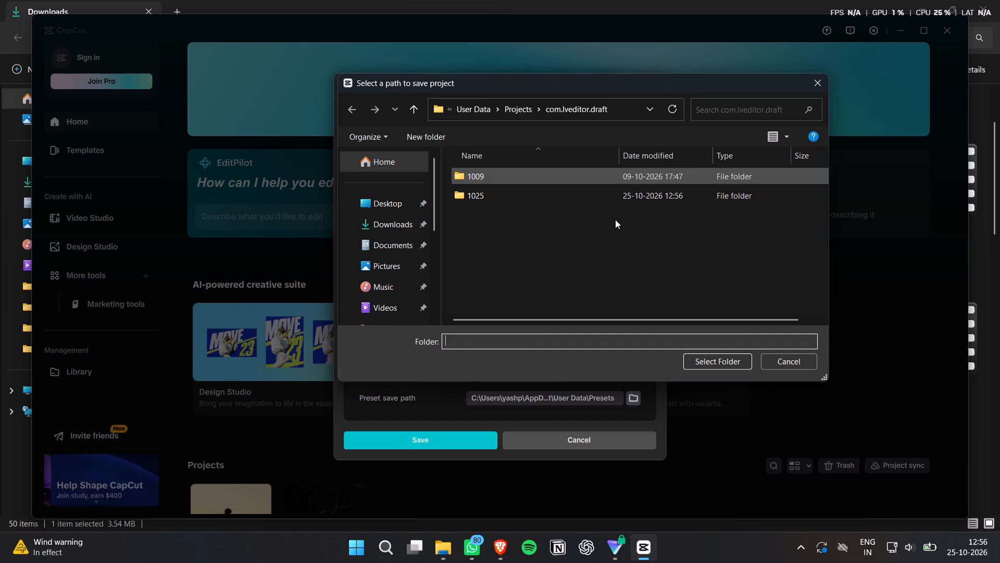
click(524, 187)
double_click(517, 202)
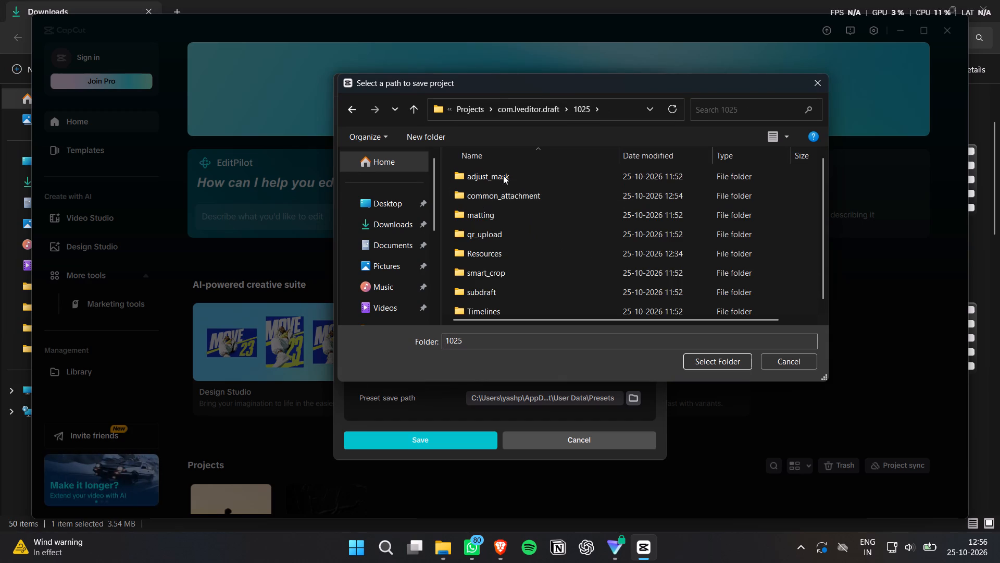
scroll(501, 240, down, 17)
scroll(501, 238, up, 11)
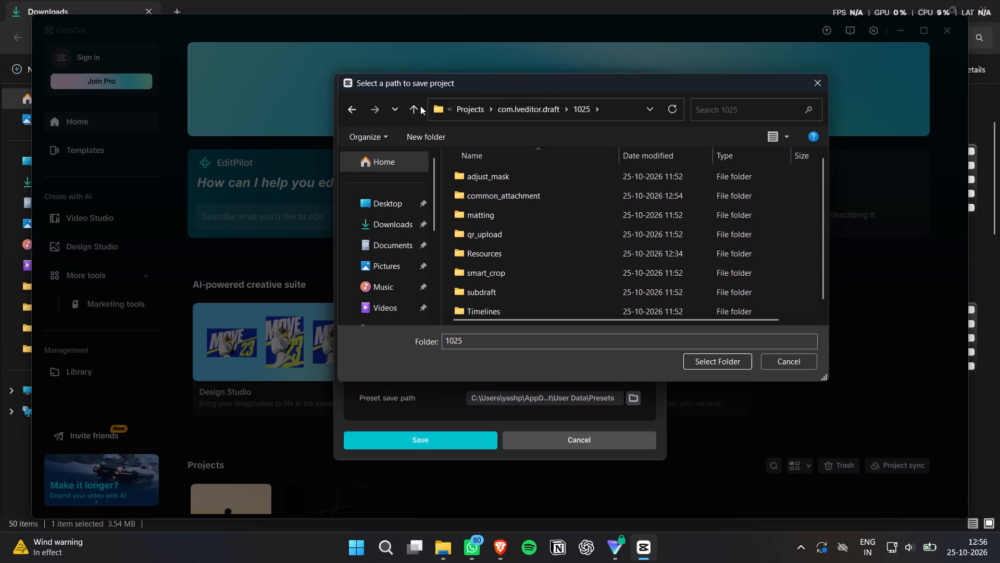
click(416, 109)
double_click(505, 175)
scroll(503, 204, down, 9)
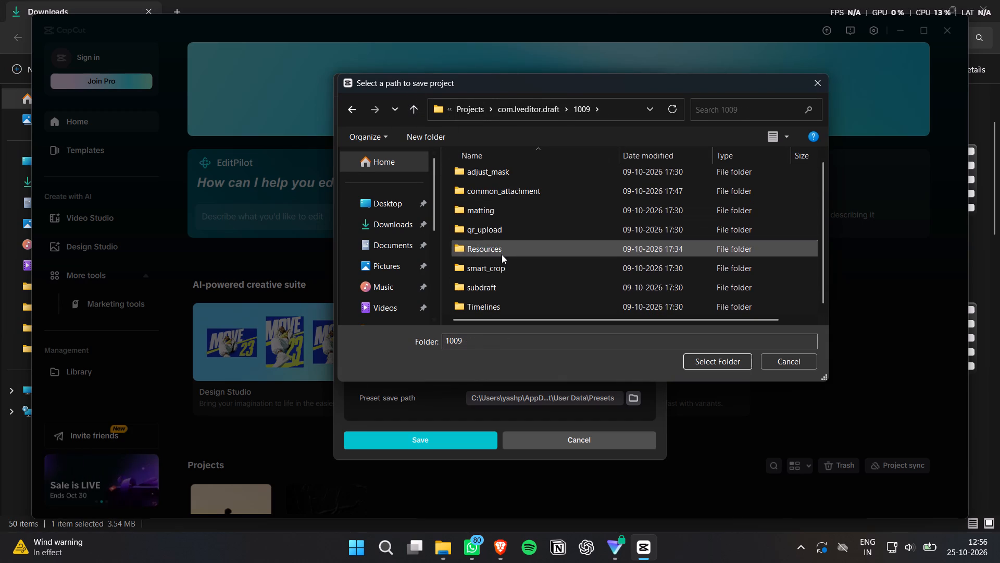
double_click(502, 254)
double_click(490, 214)
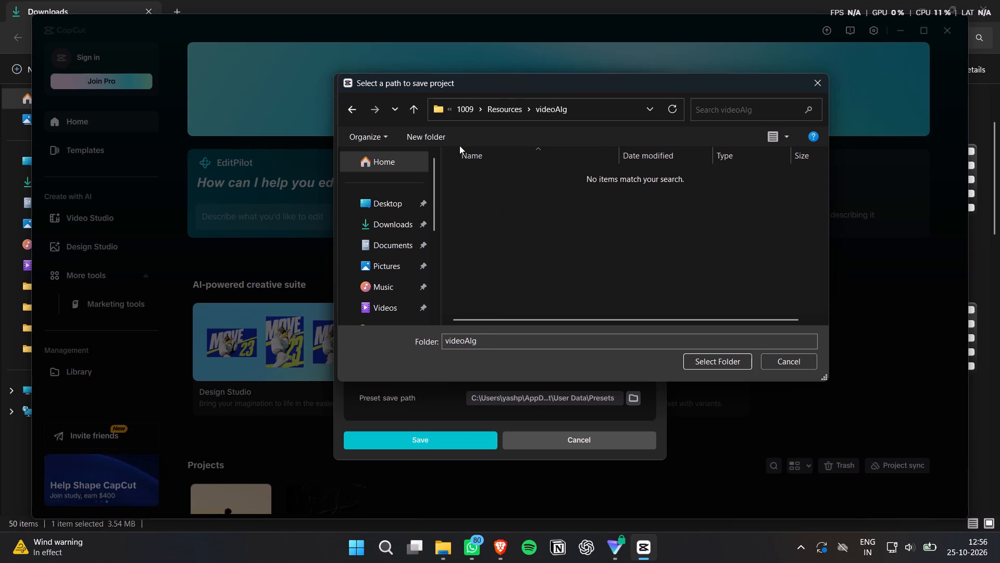
double_click(414, 116)
click(418, 104)
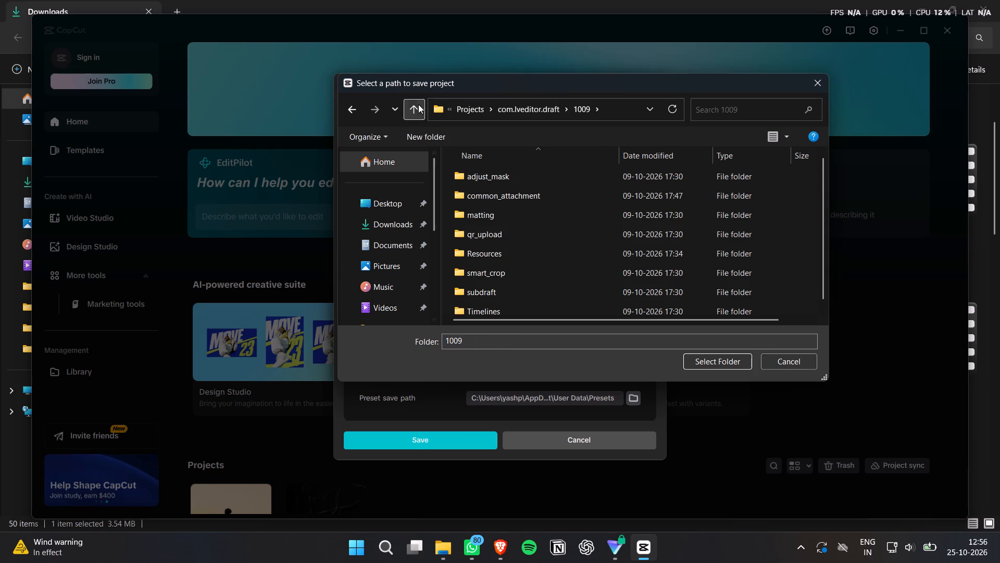
Examine the videoAlg and combination folders inside the 1025 project's Resources folder, and close the folder chooser.
click(476, 203)
double_click(474, 198)
scroll(498, 235, down, 9)
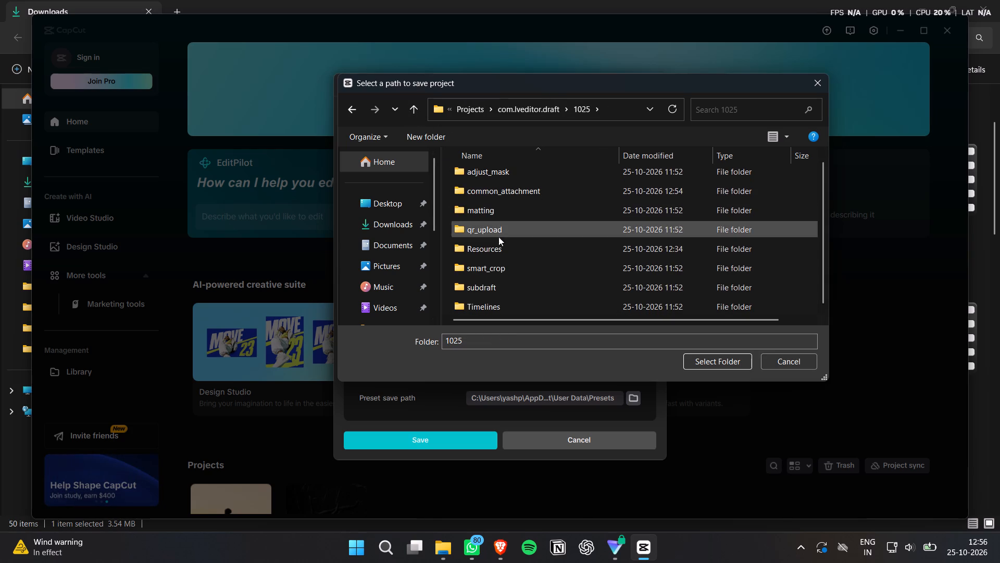
double_click(499, 247)
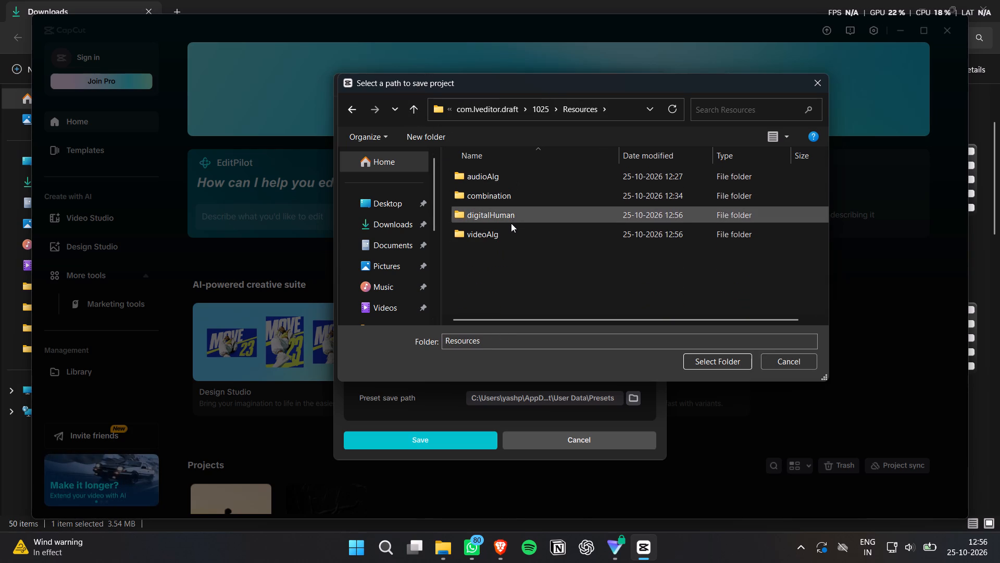
double_click(511, 232)
click(419, 112)
double_click(486, 195)
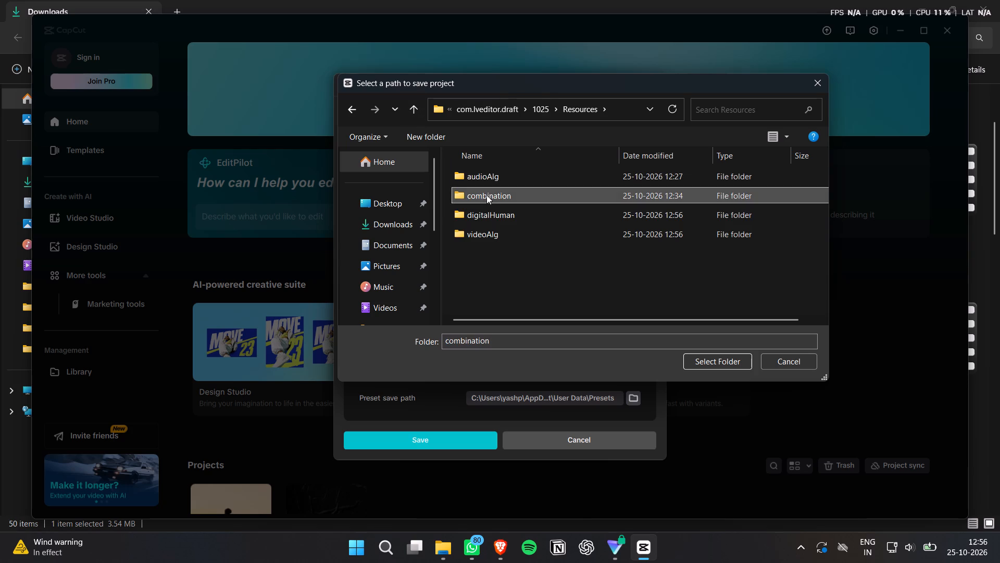
click(821, 88)
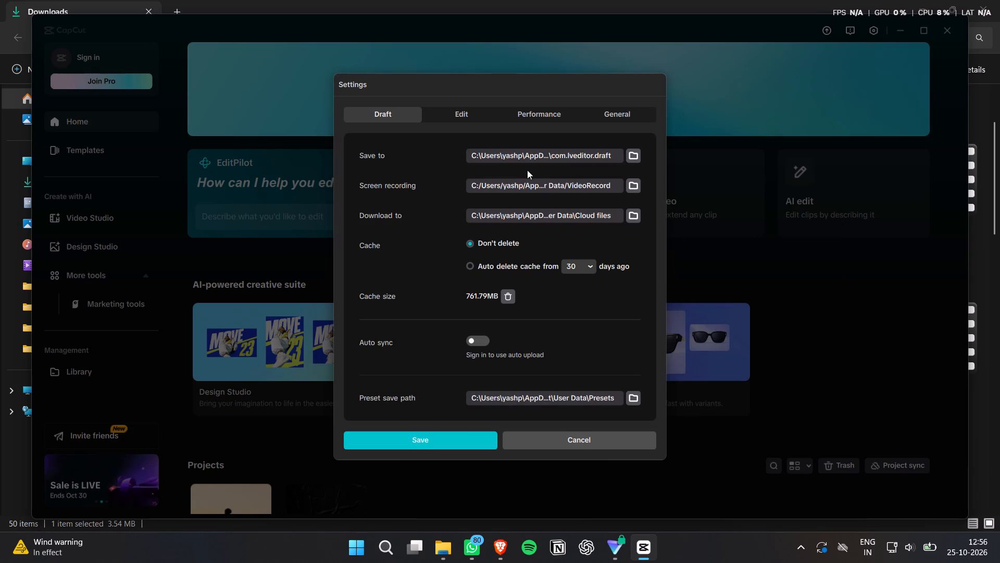
Copy the full path of the project save folder com.lveditor.draft and close the settings without saving.
click(523, 157)
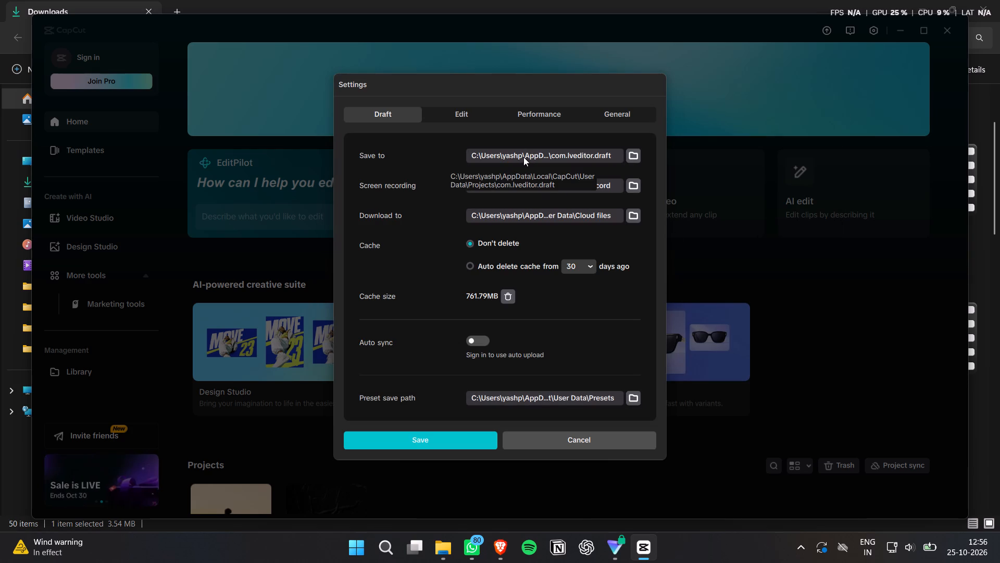
double_click(523, 157)
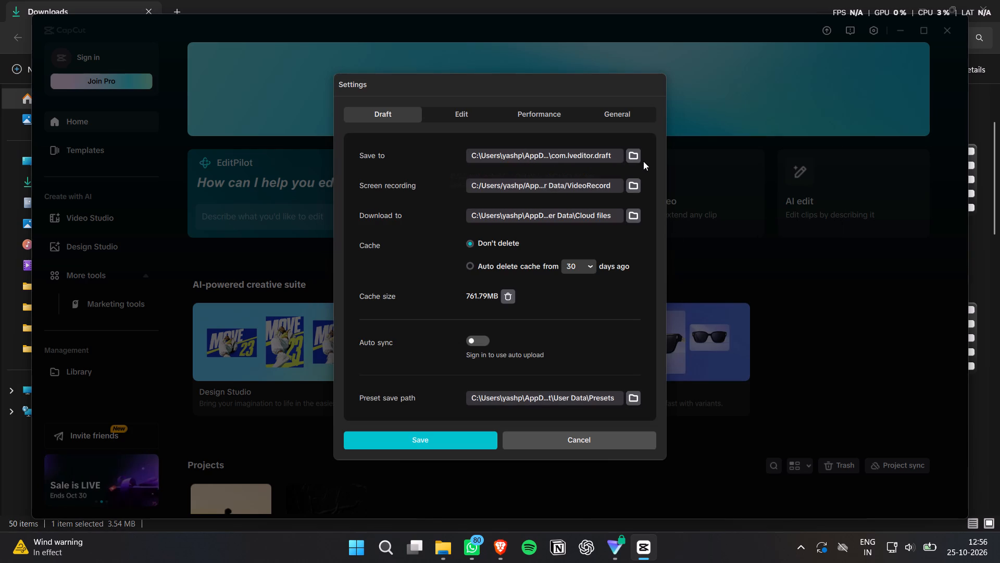
click(640, 156)
click(607, 112)
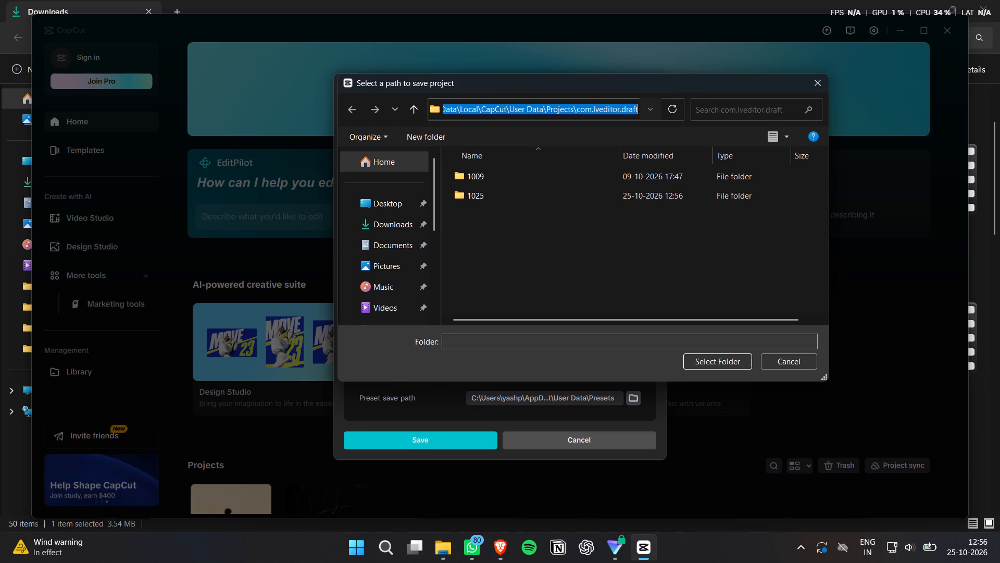
key(ctrl+x)
click(820, 88)
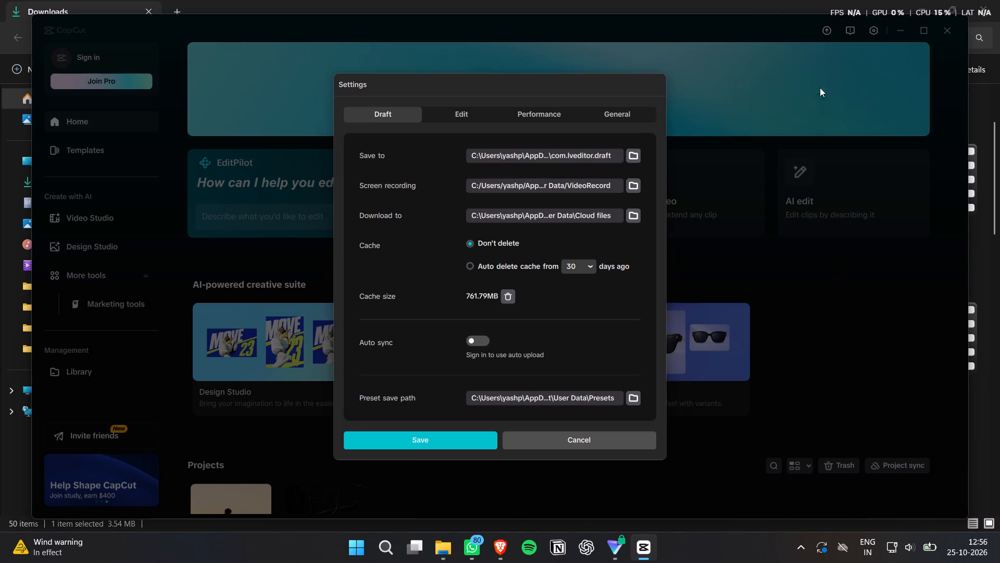
click(730, 161)
click(582, 438)
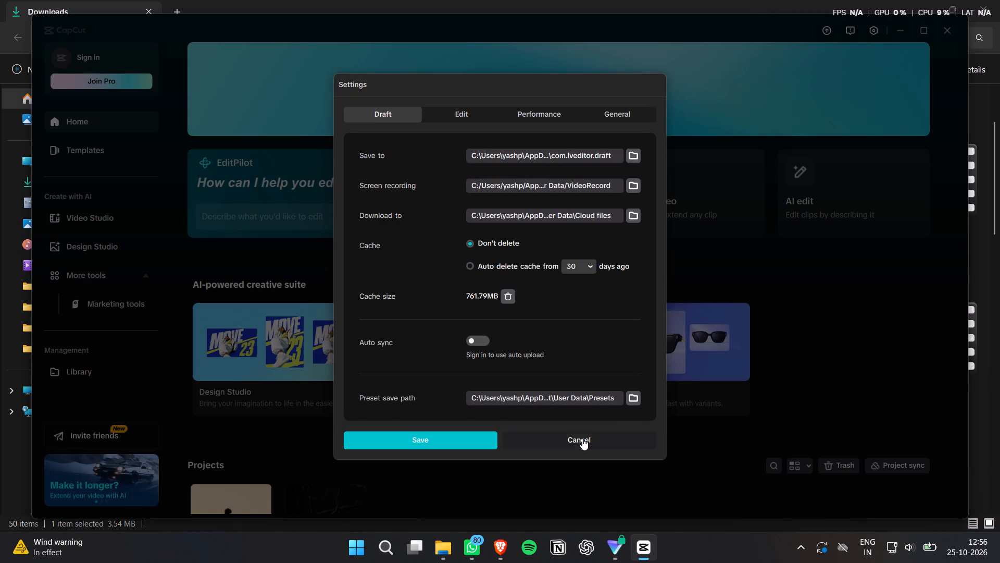
Switch to File Explorer and open the com.lveditor.draft folder using the copied path.
click(435, 548)
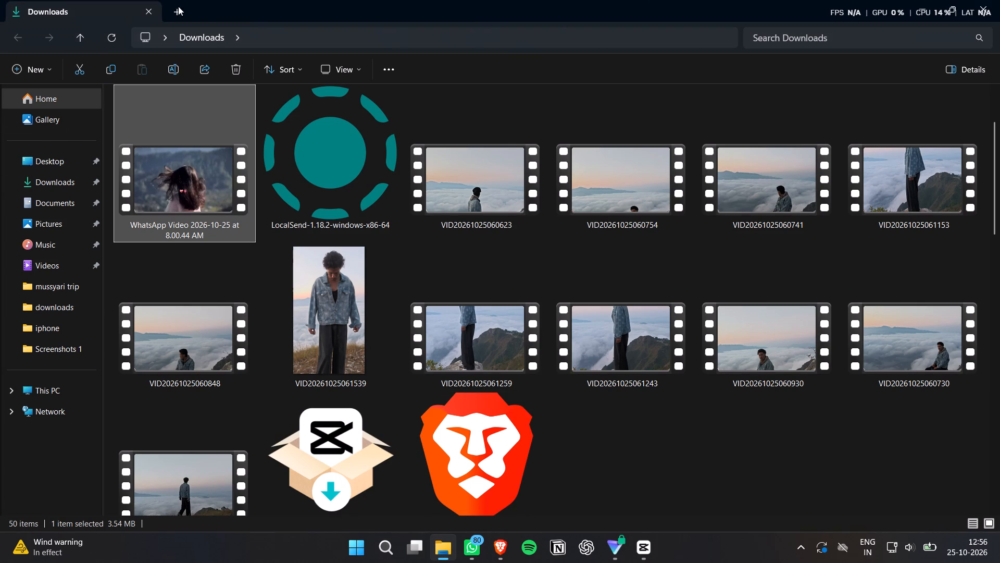
click(206, 25)
click(213, 38)
key(ctrl+v)
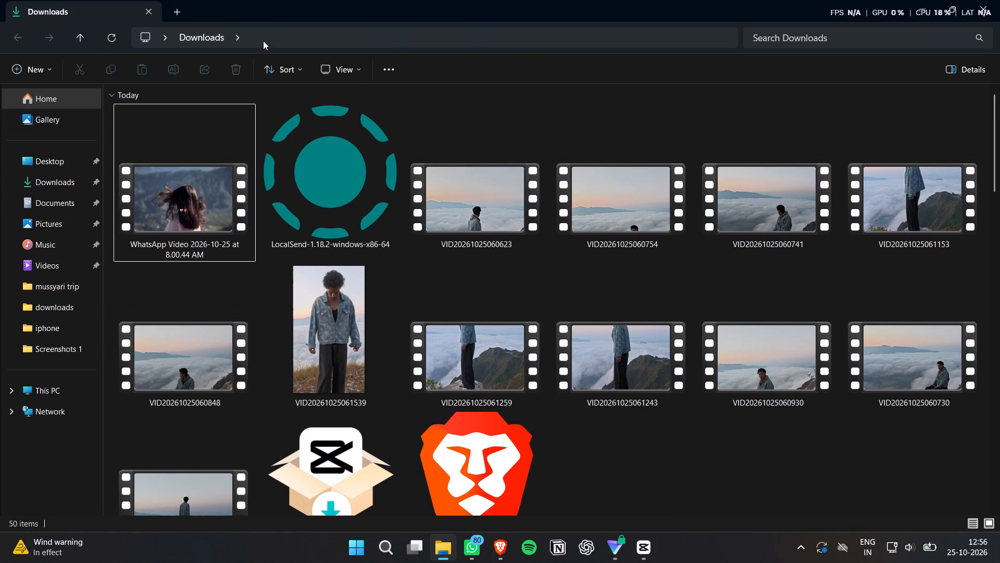
click(263, 41)
key(ctrl+v)
key(Return)
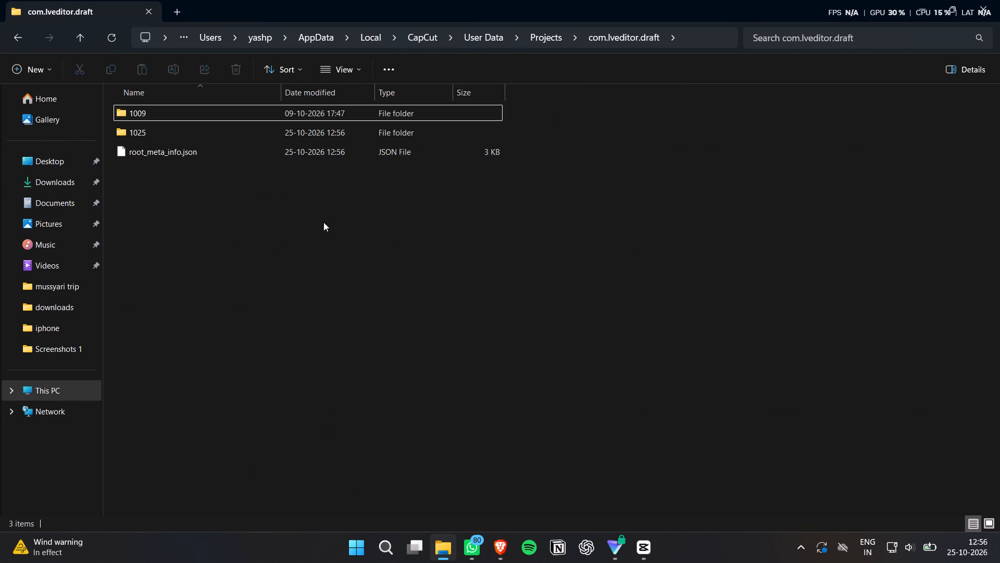
Examine the 1009 project folder, looking inside its Timelines and subdraft folders and down to Resources and videoAlg.
click(165, 259)
click(209, 94)
double_click(198, 113)
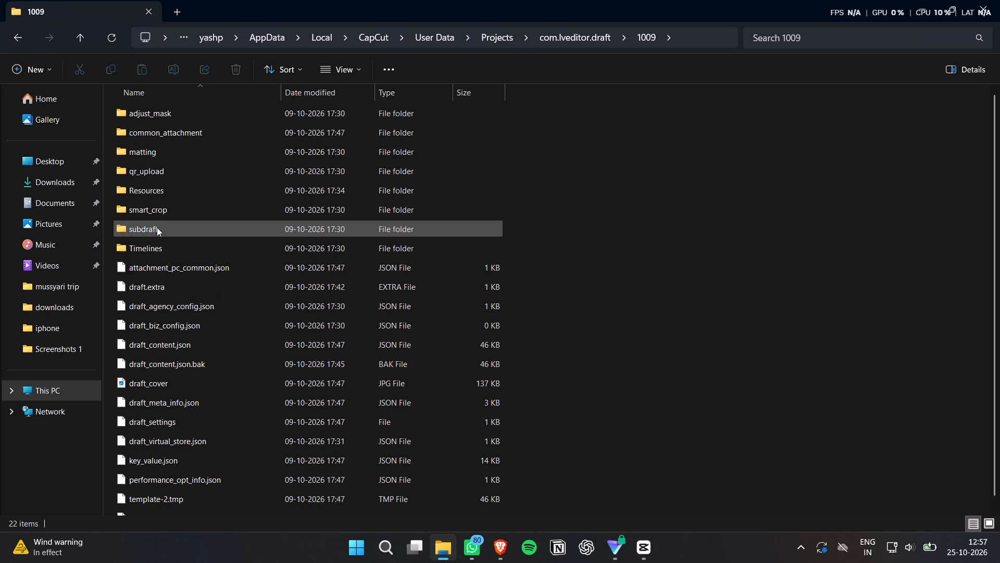
double_click(157, 244)
click(87, 39)
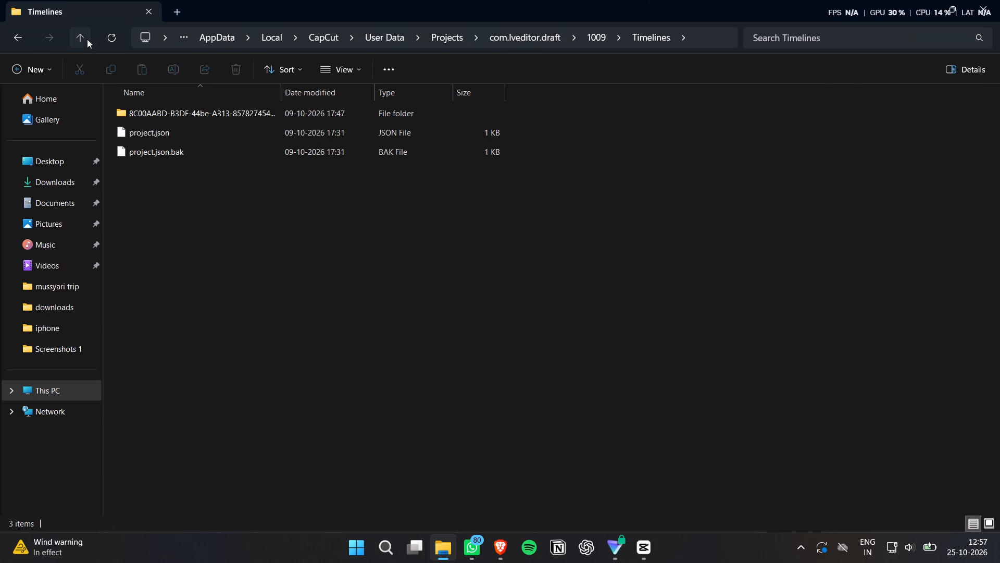
double_click(152, 219)
double_click(152, 226)
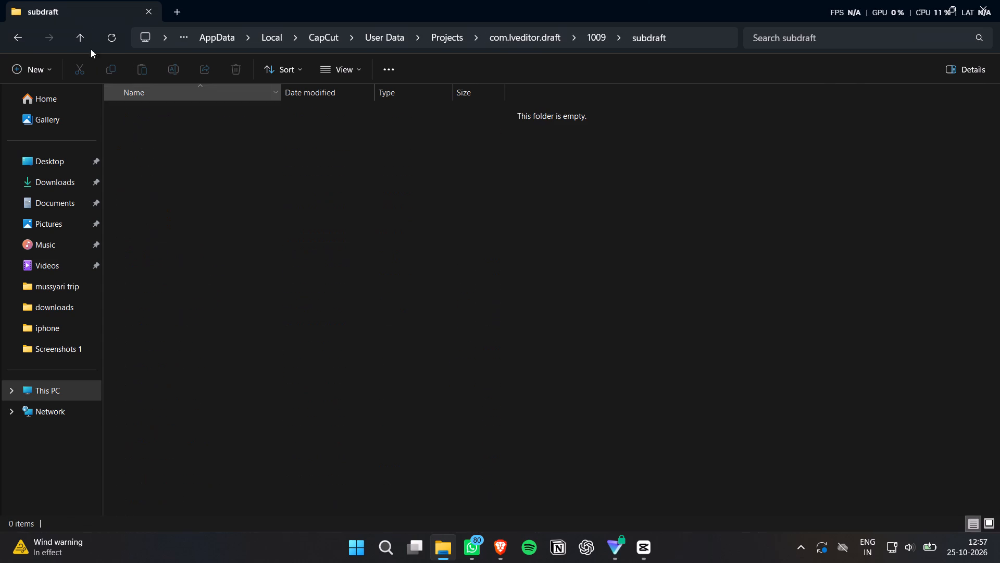
click(77, 31)
double_click(157, 189)
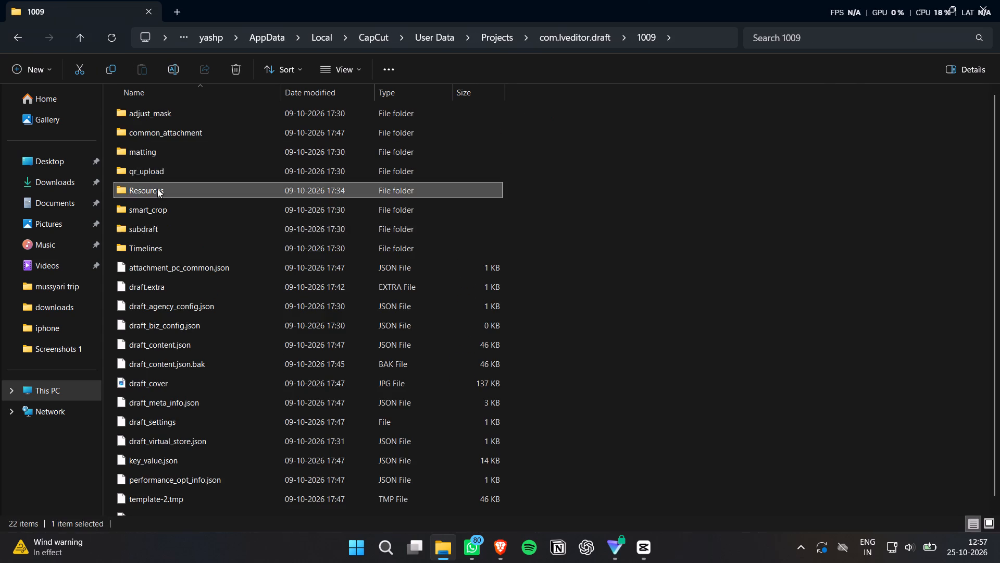
double_click(158, 154)
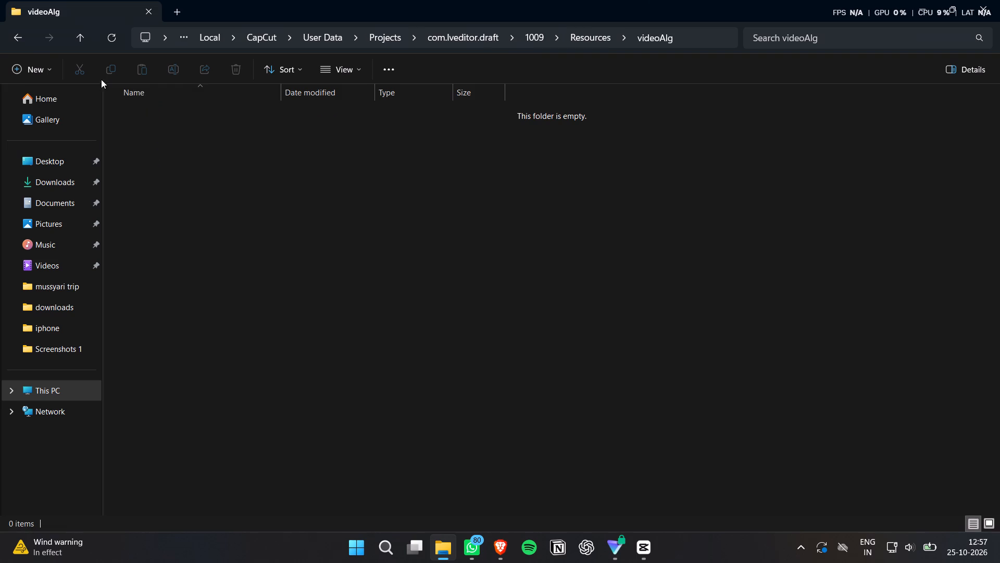
Look through the videoAlg folder's context options and the view options for which items are shown.
right_click(237, 150)
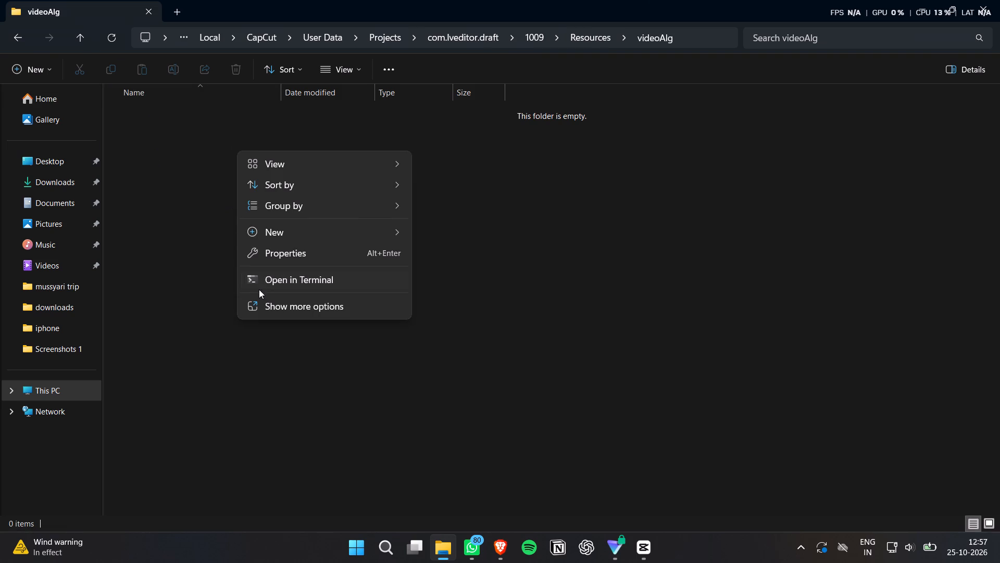
click(264, 298)
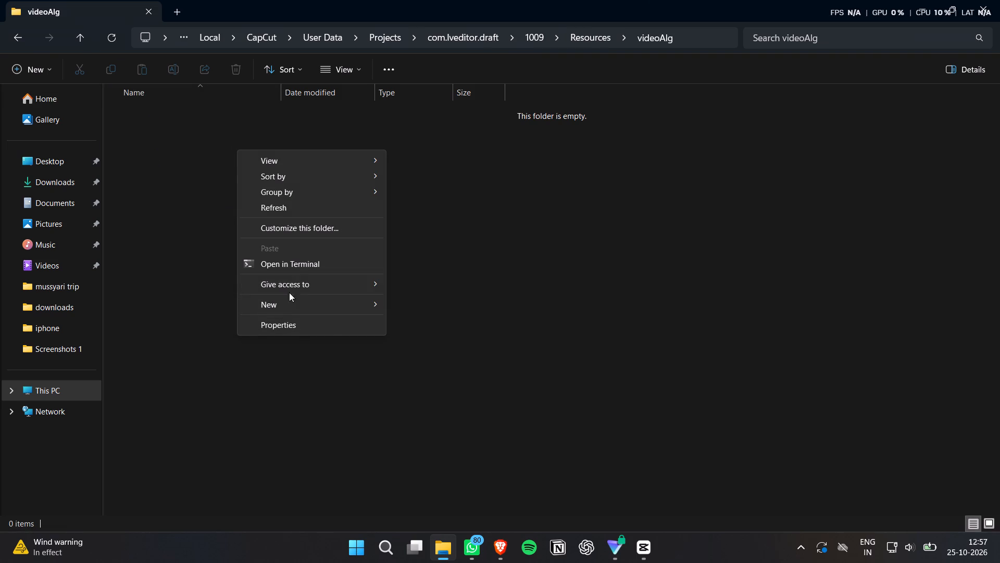
click(348, 70)
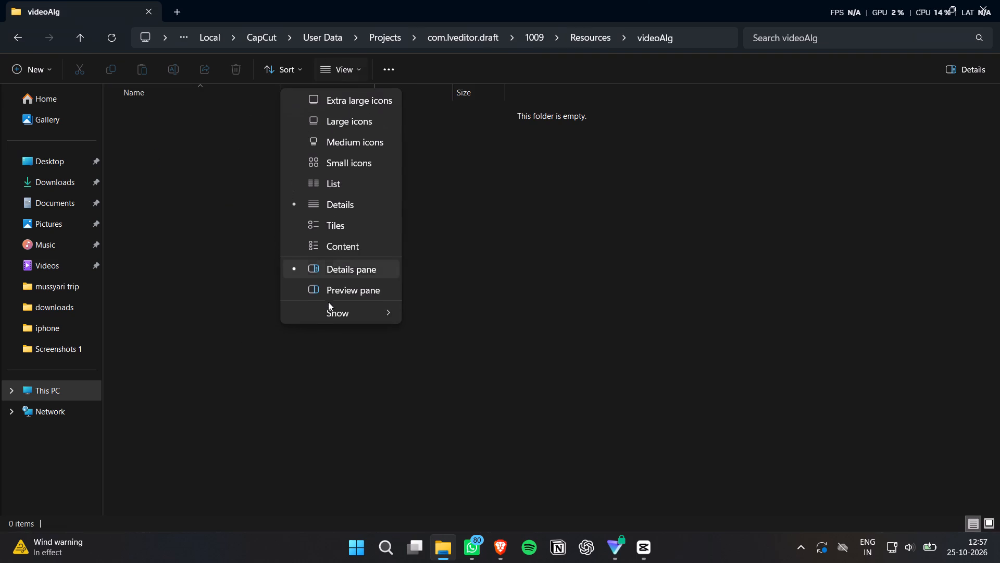
click(328, 321)
click(449, 400)
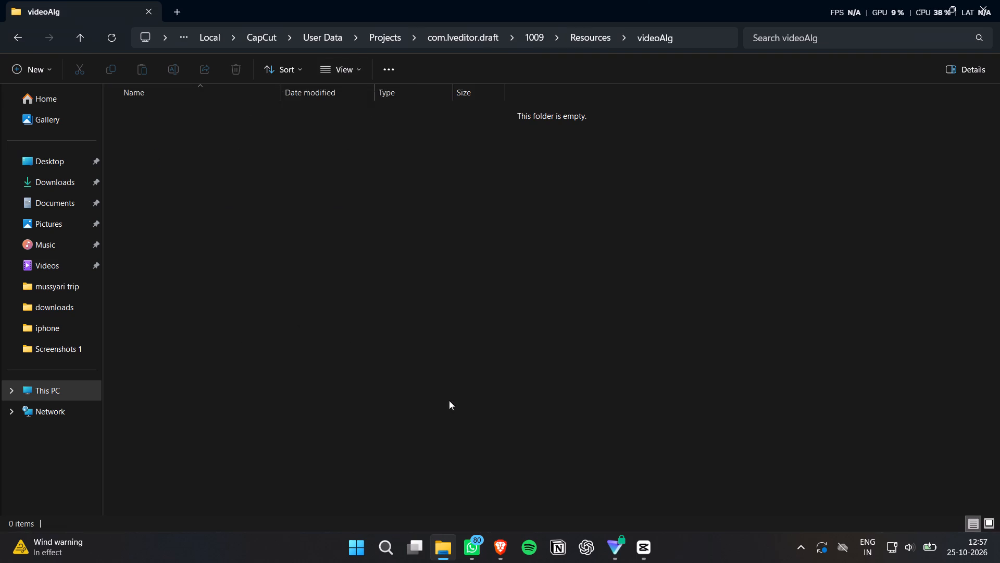
click(277, 244)
Examine the combination and audioAlg folders in Resources, and look through the file list of the 1009 folder.
click(79, 34)
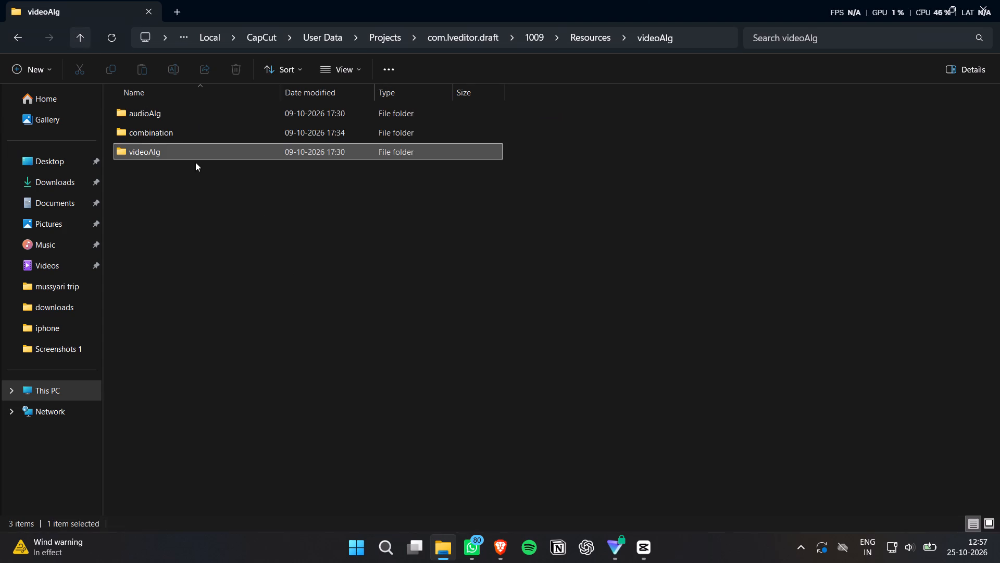
double_click(169, 138)
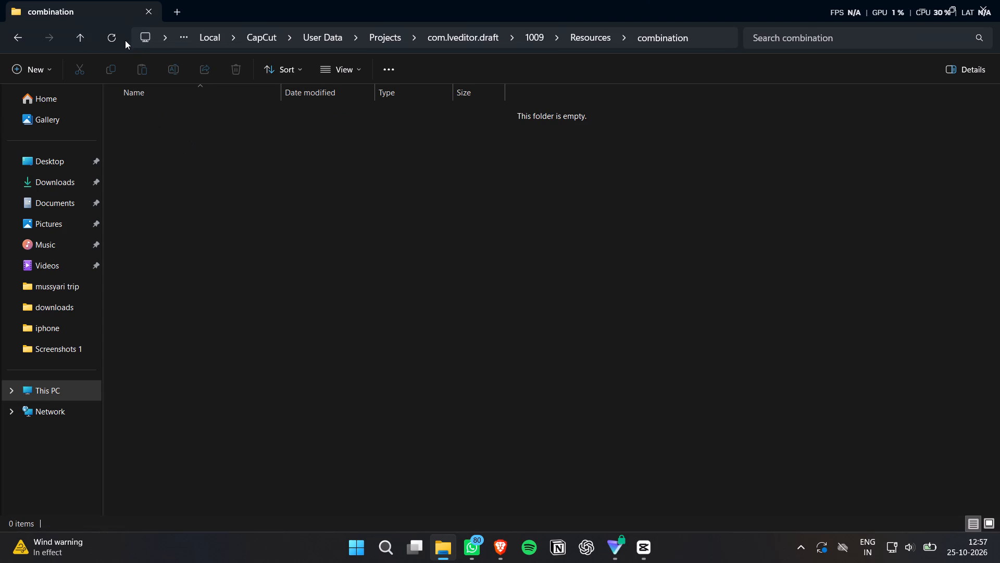
click(115, 40)
click(80, 35)
click(148, 103)
double_click(148, 106)
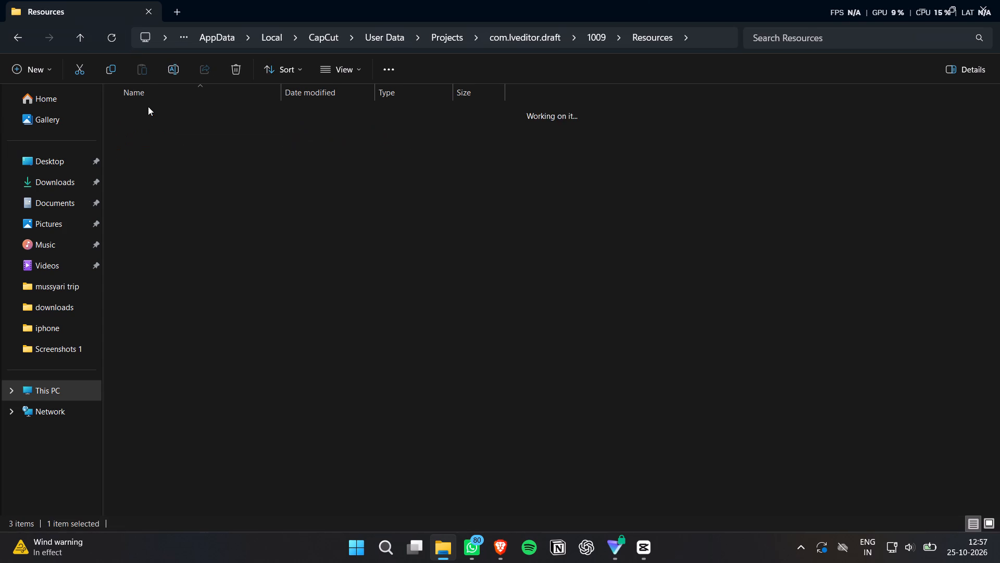
click(85, 39)
click(85, 38)
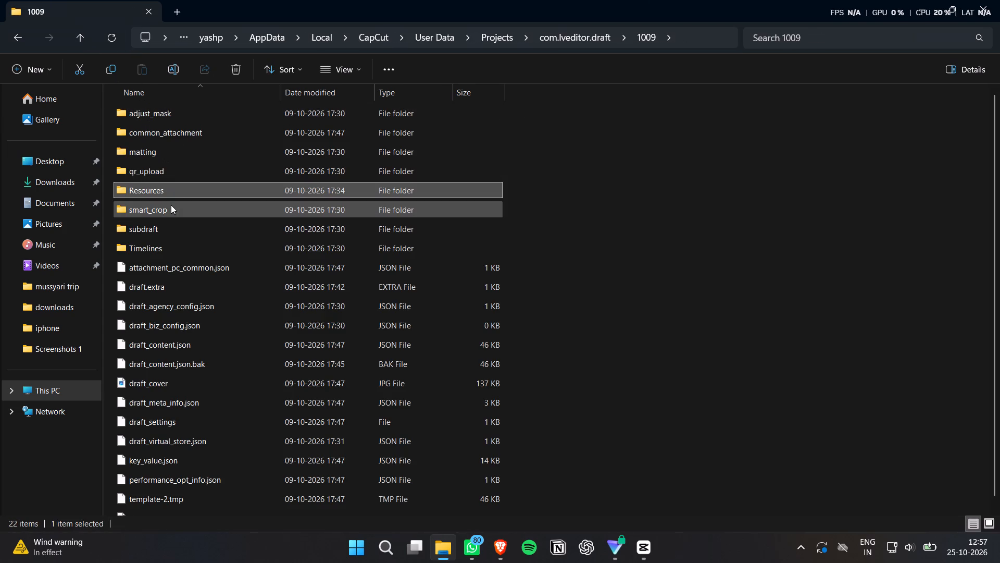
click(171, 205)
scroll(165, 229, down, 8)
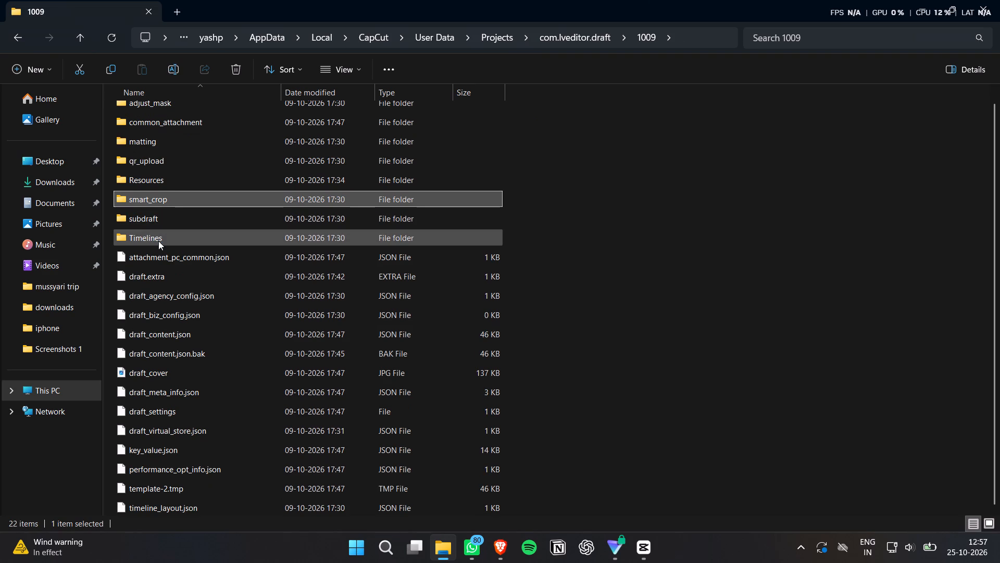
scroll(223, 341, down, 8)
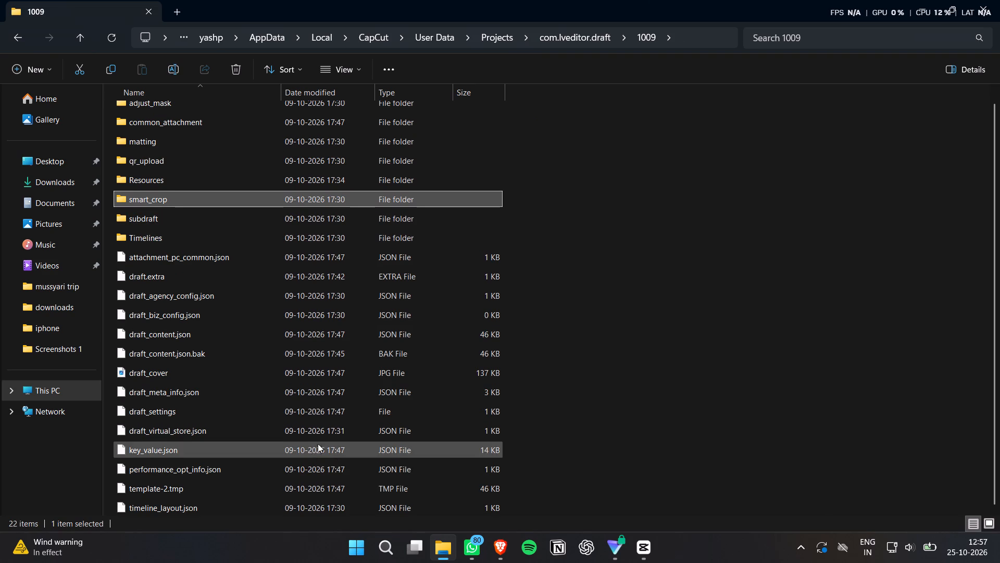
scroll(615, 411, up, 10)
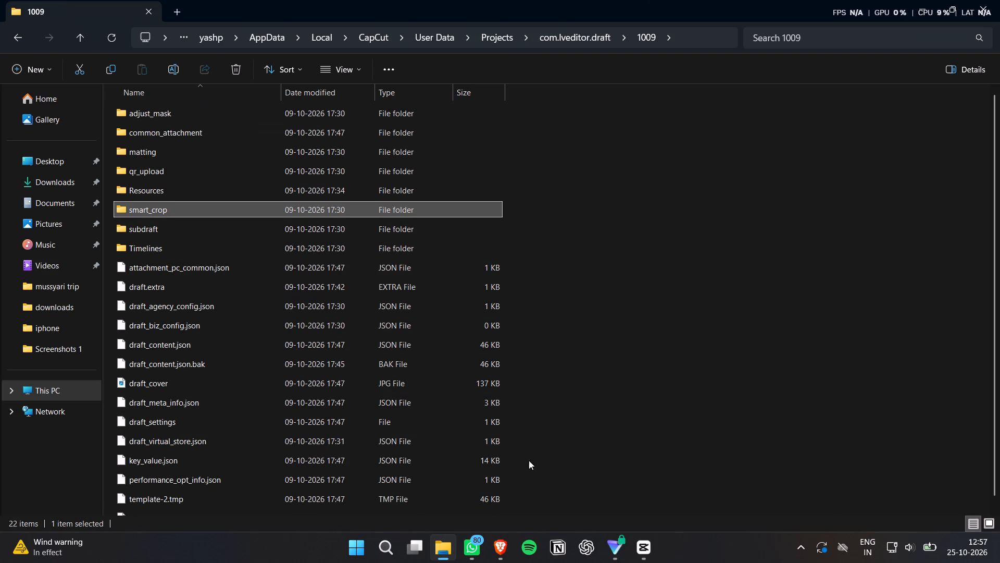
Switch to the Brave browser and search YouTube for "how to export video in capcut without pro".
click(498, 549)
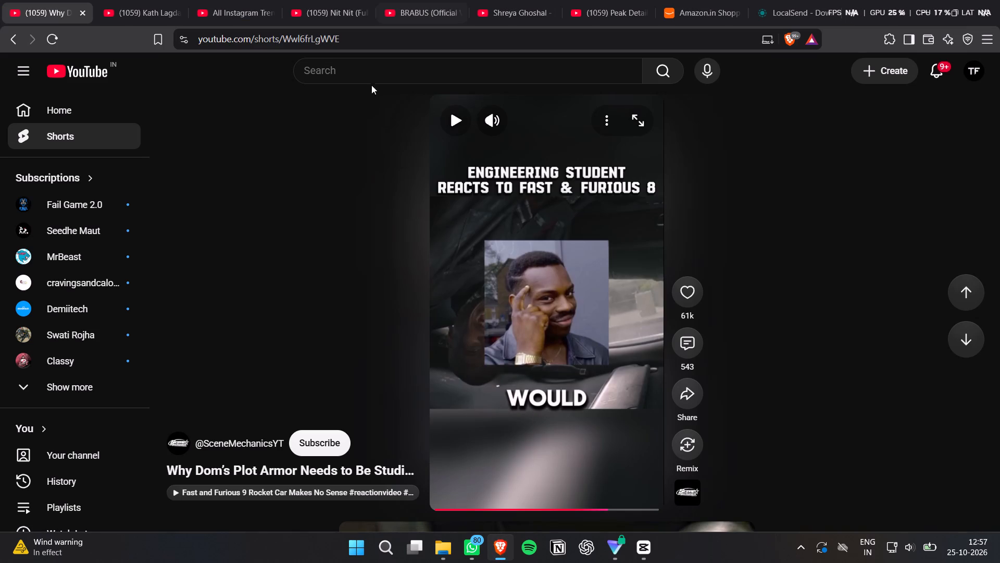
click(352, 68)
text(how to export)
key(space)
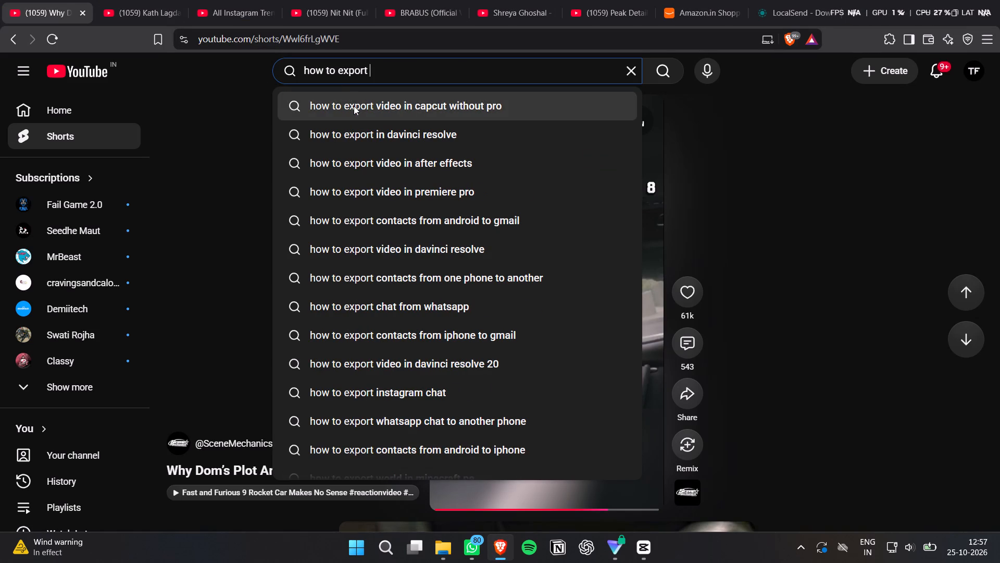
click(354, 106)
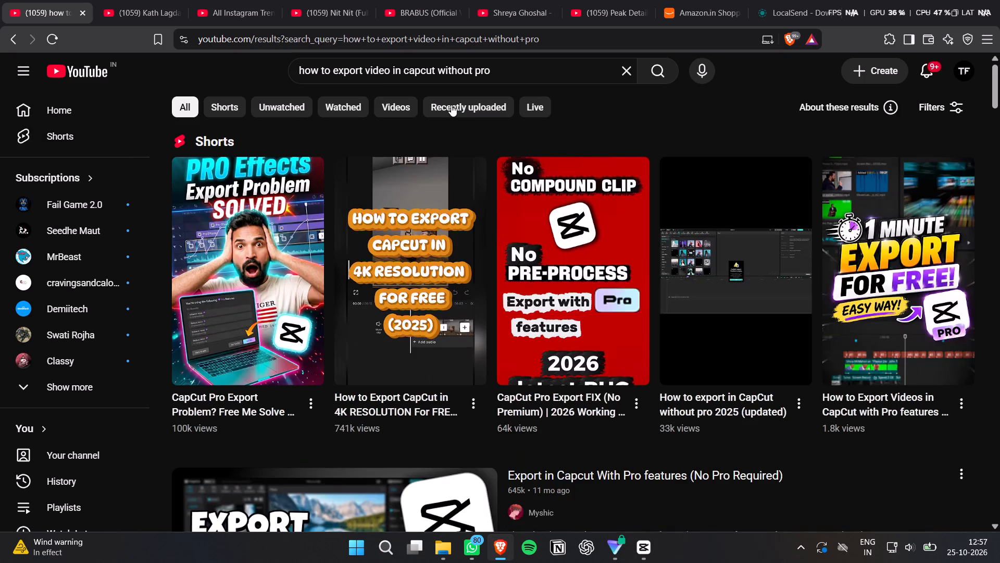
Watch the Short titled "CapCut Pro Export FIX (No Premium)" and pause it.
click(576, 288)
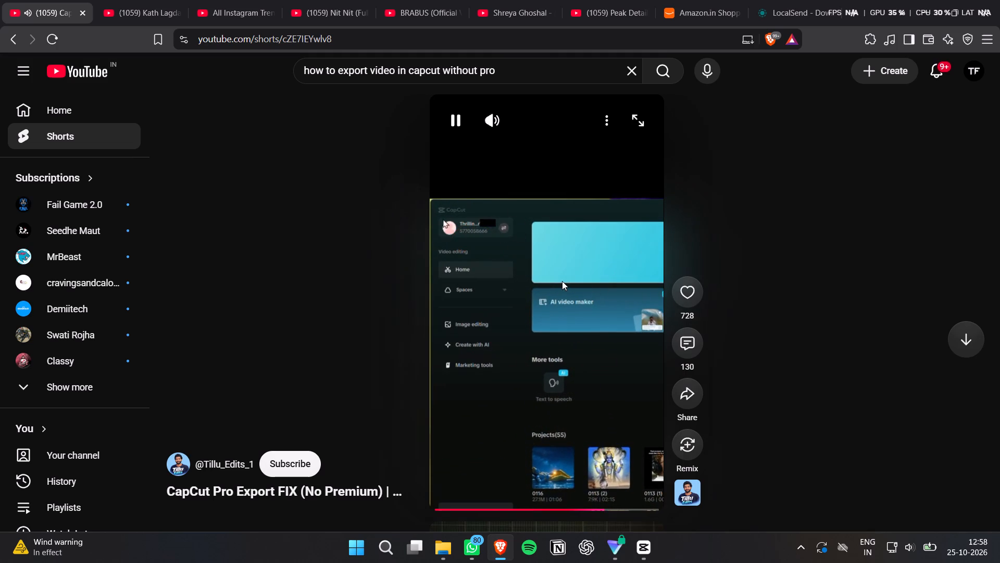
click(562, 281)
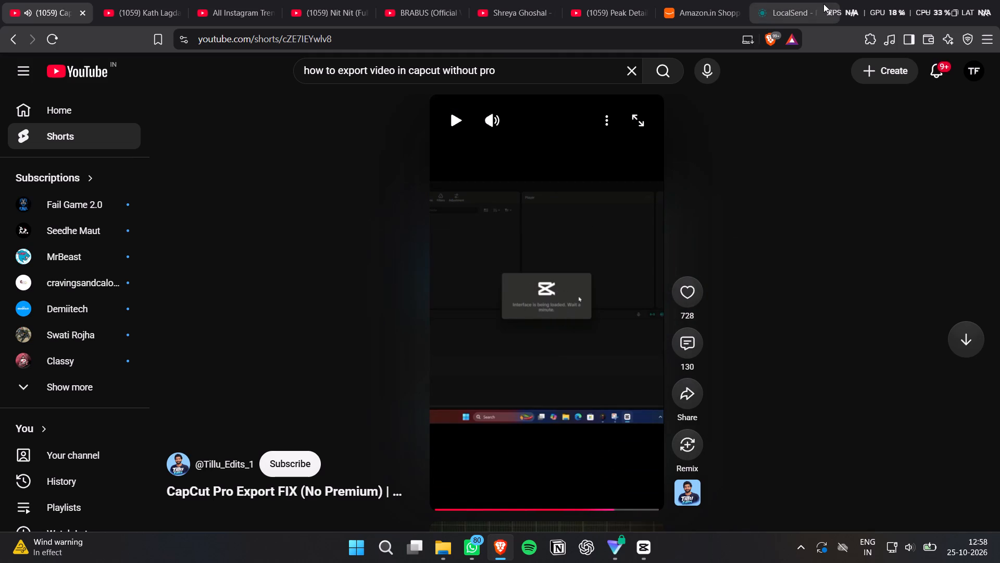
Search the web for "urban vpn" in a new tab and open the UrbanVPN home page.
click(854, 11)
click(629, 36)
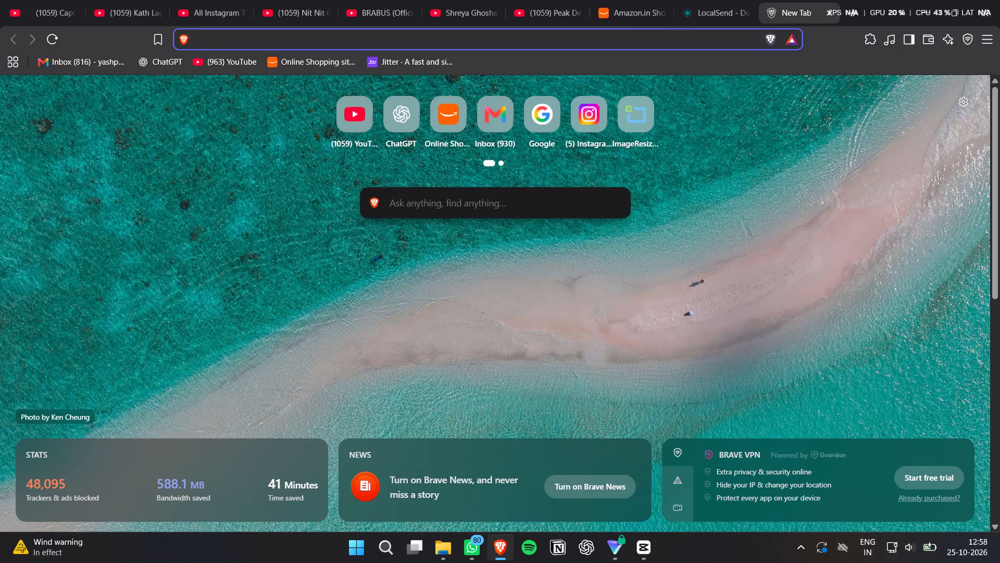
text(urban vpn)
key(space)
key(Return)
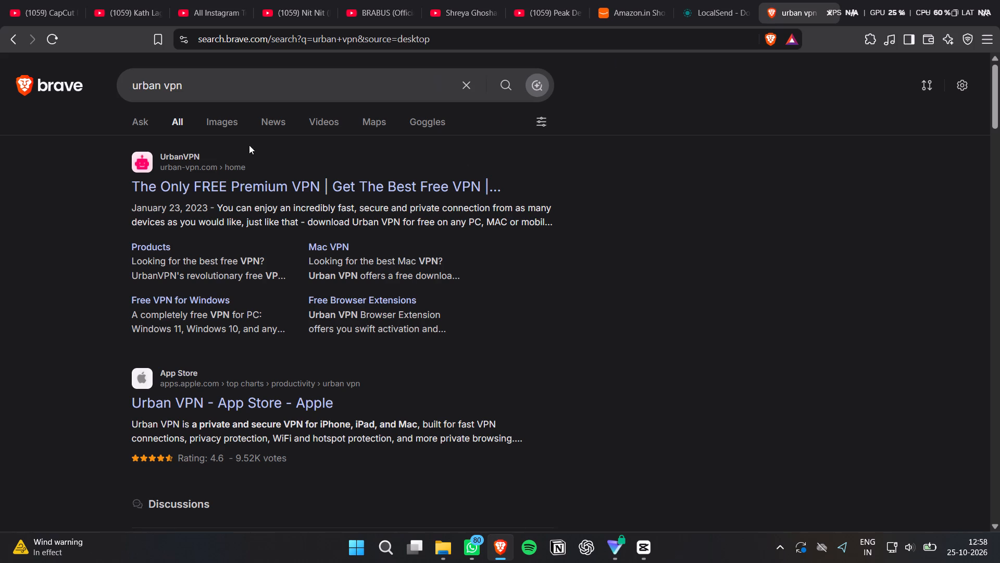
click(253, 191)
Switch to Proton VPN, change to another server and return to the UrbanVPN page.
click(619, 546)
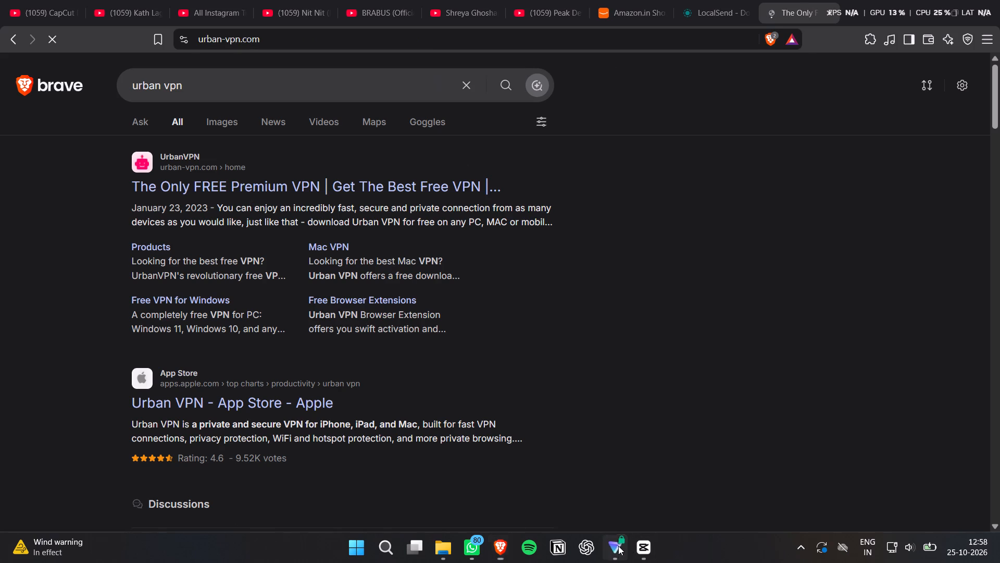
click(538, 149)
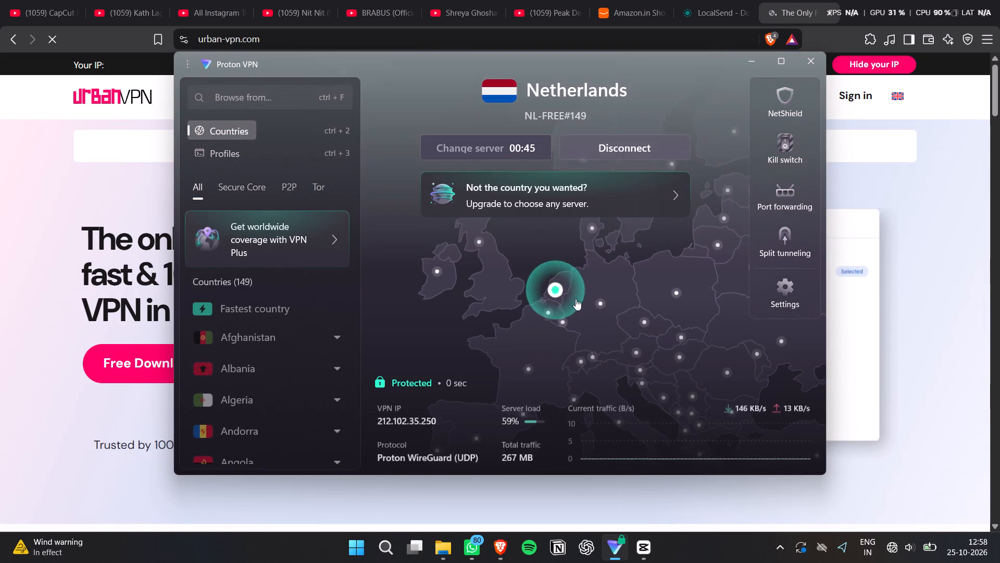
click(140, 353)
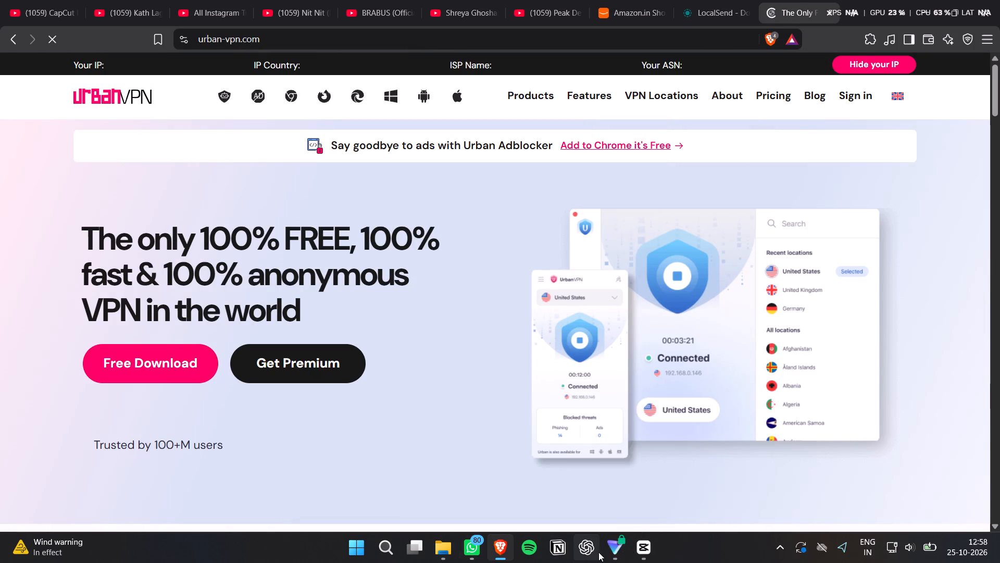
Return to Proton VPN, disconnect it and close its window.
click(614, 550)
click(635, 158)
click(813, 64)
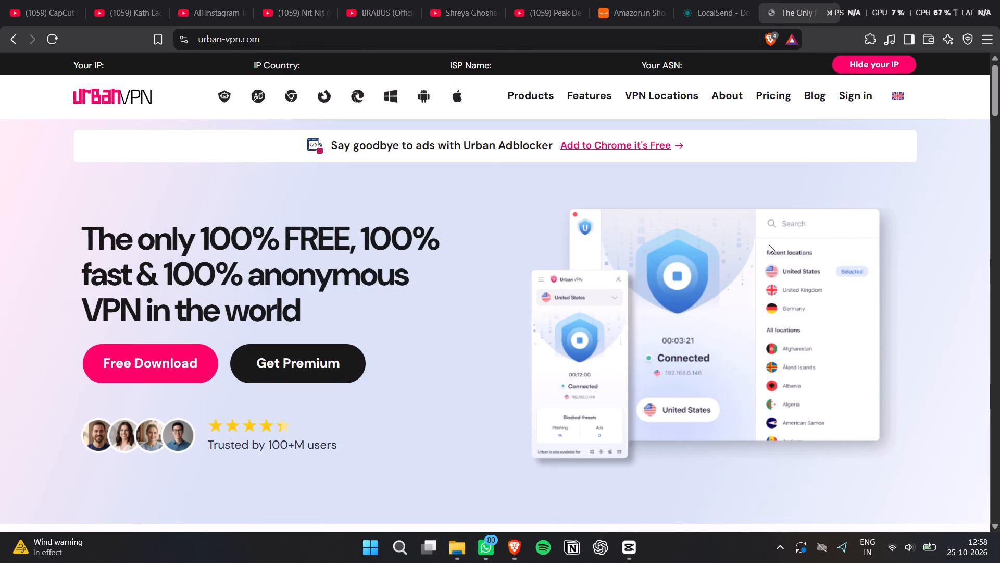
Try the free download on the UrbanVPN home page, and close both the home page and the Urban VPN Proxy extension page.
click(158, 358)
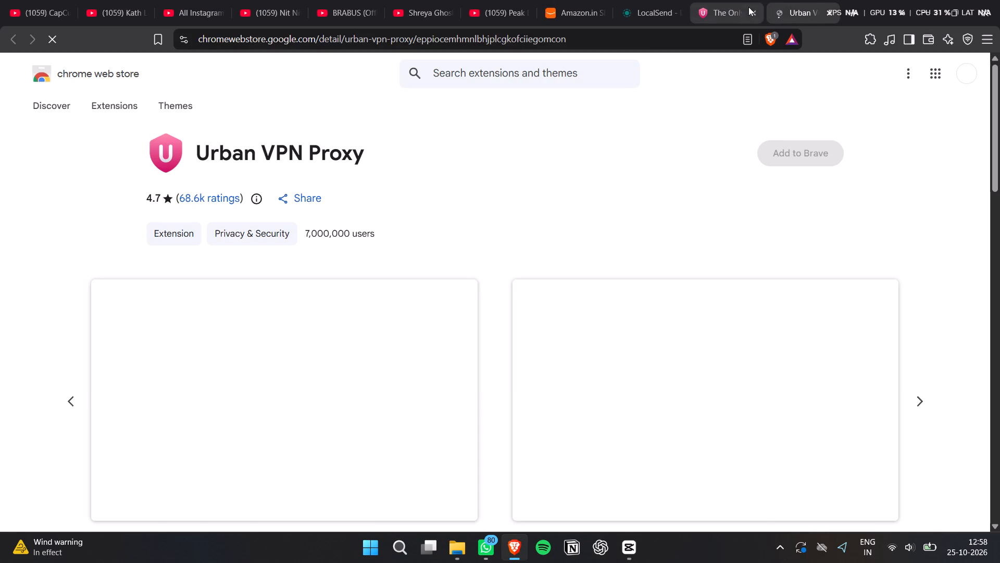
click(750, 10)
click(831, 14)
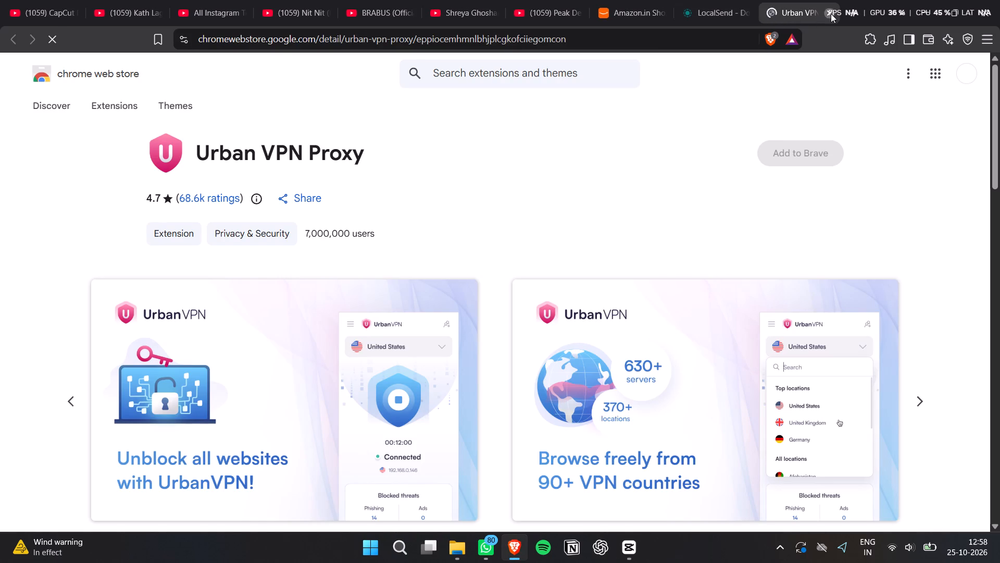
Search the web for "urban vpn for pc" and open UrbanVPN's free VPN for Windows page.
click(422, 35)
text(urban)
key(space)
text(vpn for pc)
key(space)
key(Return)
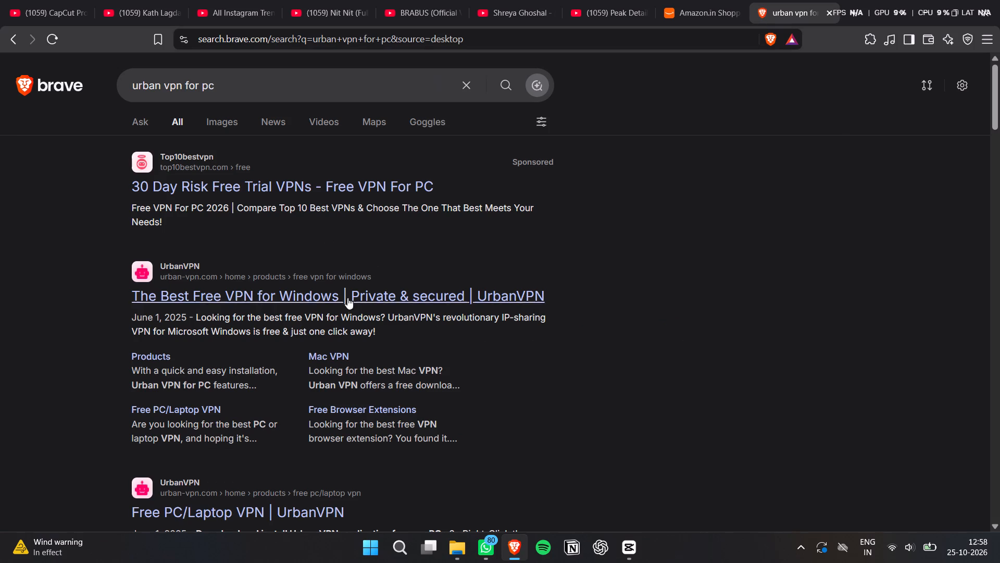
click(303, 279)
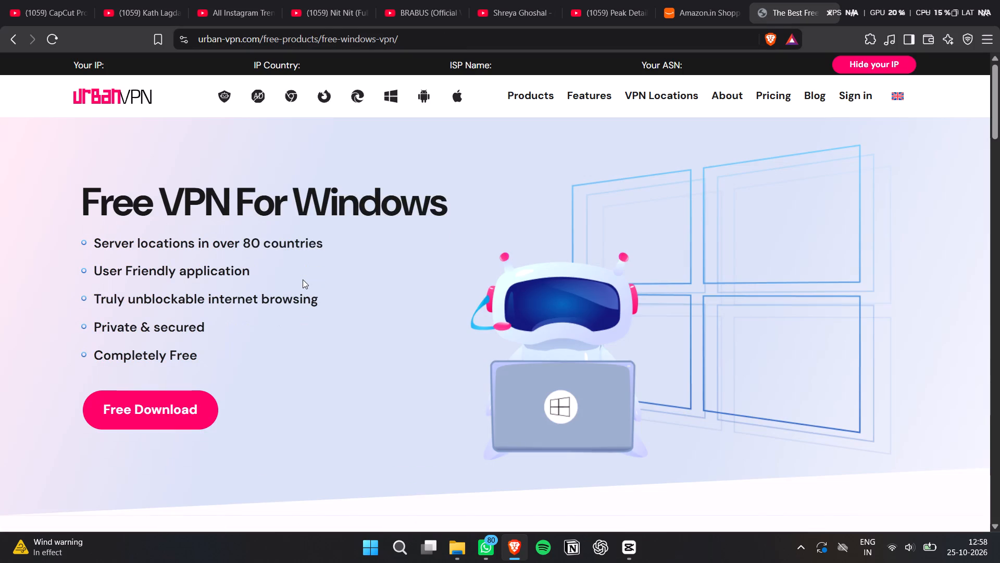
Start the free Windows download and save the installer as the application UrbanVPN.
click(106, 412)
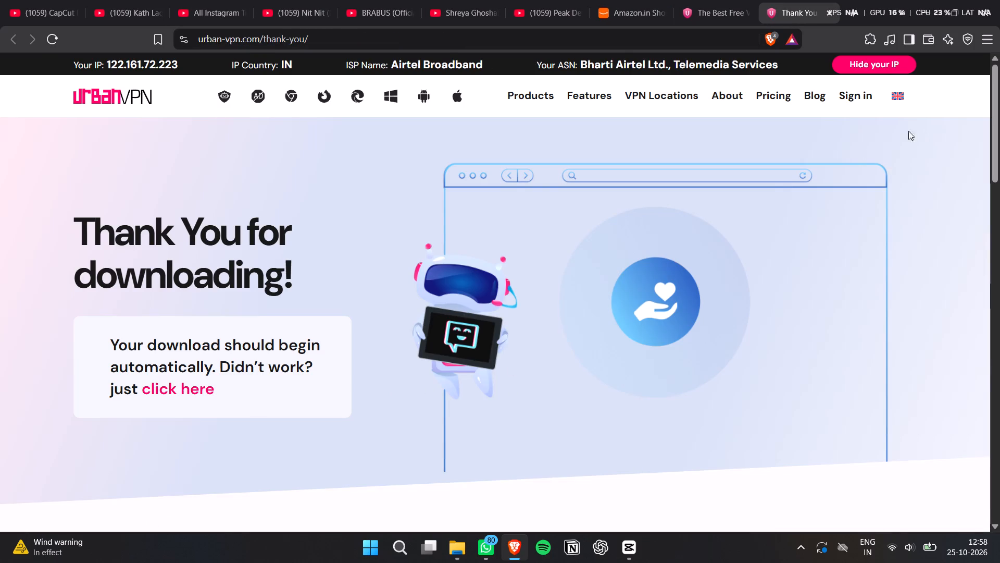
scroll(528, 235, down, 2)
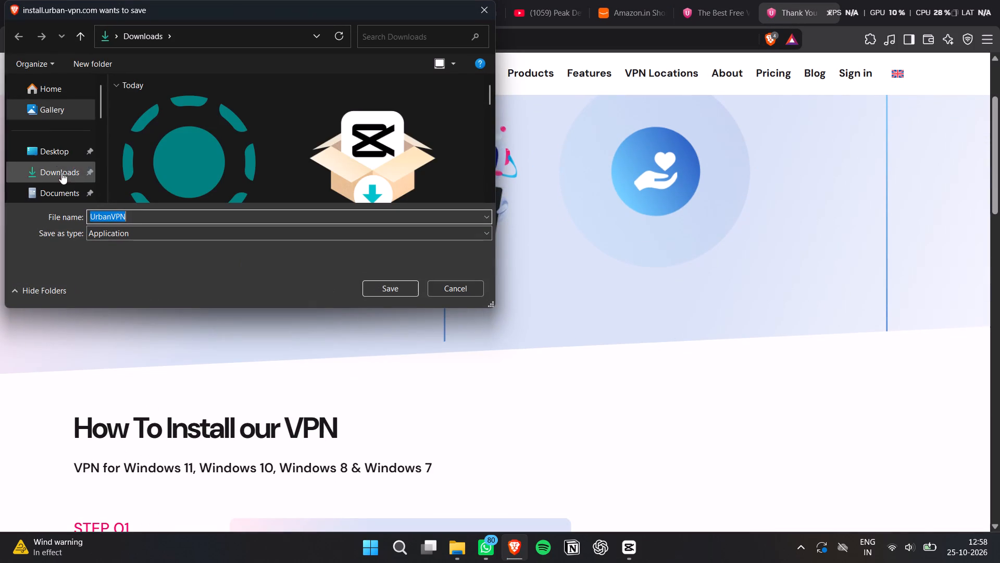
click(53, 157)
click(54, 165)
click(372, 291)
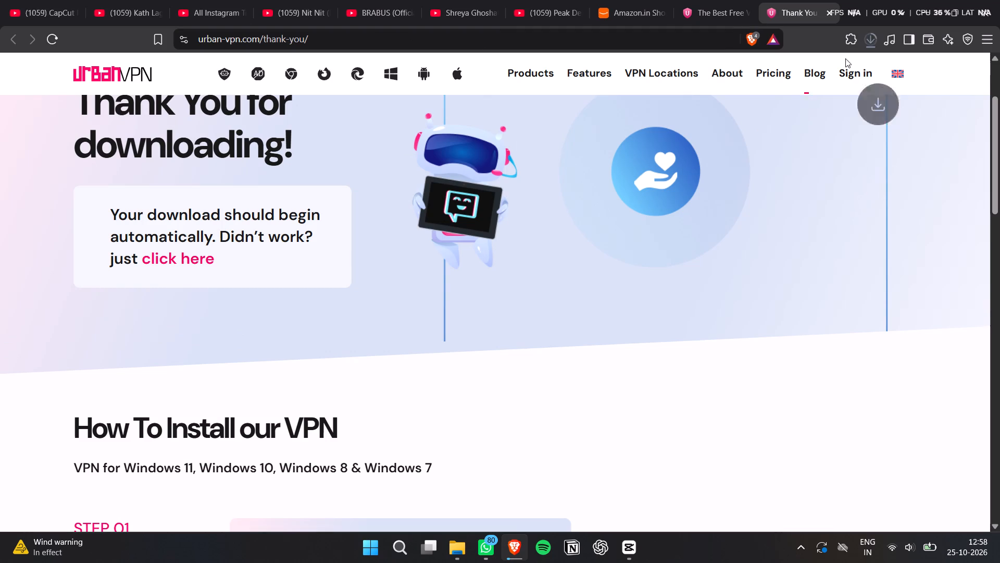
Check the recent downloads, read through the installation guide, and open the downloaded UrbanVPN.exe.
click(873, 39)
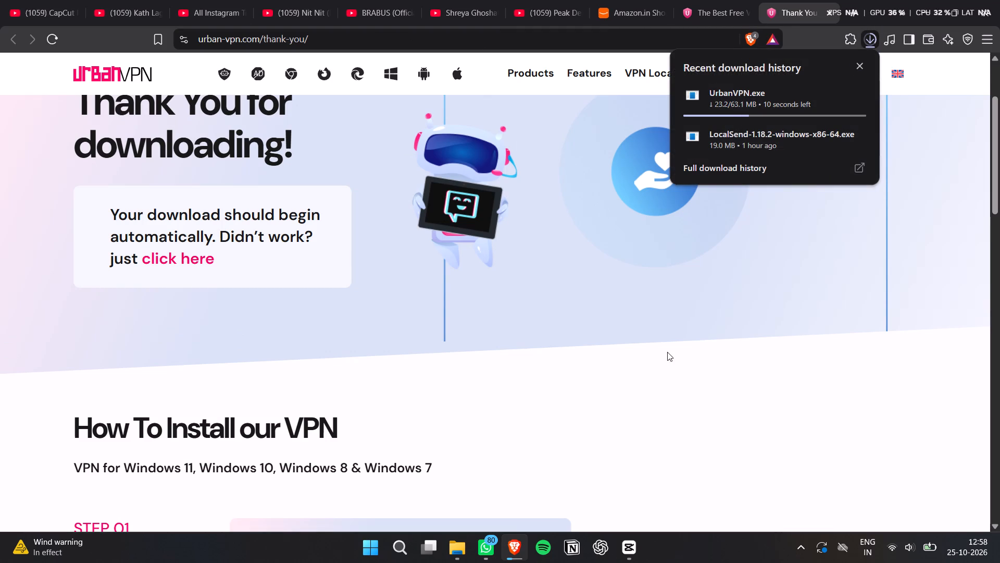
scroll(629, 370, down, 4)
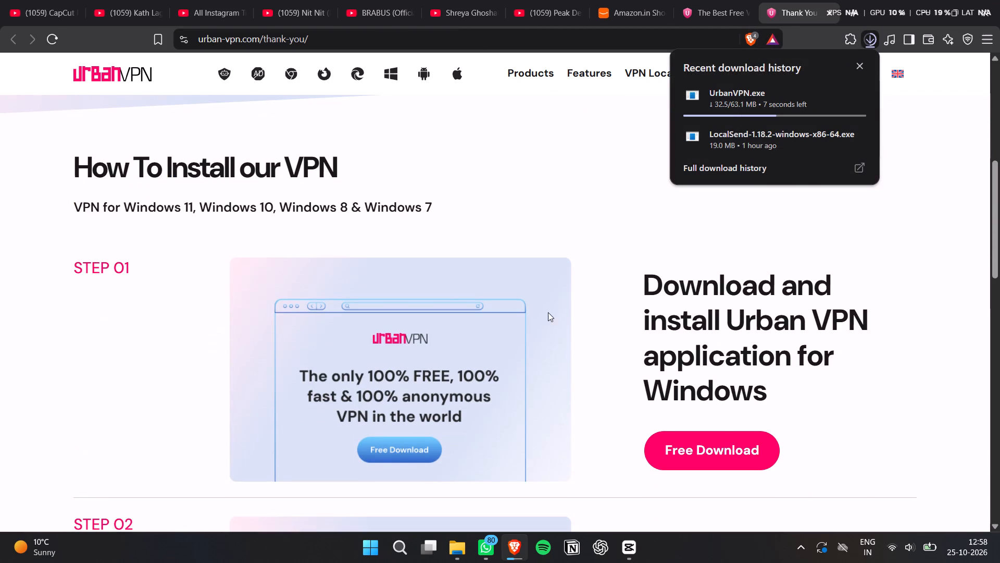
scroll(545, 318, down, 11)
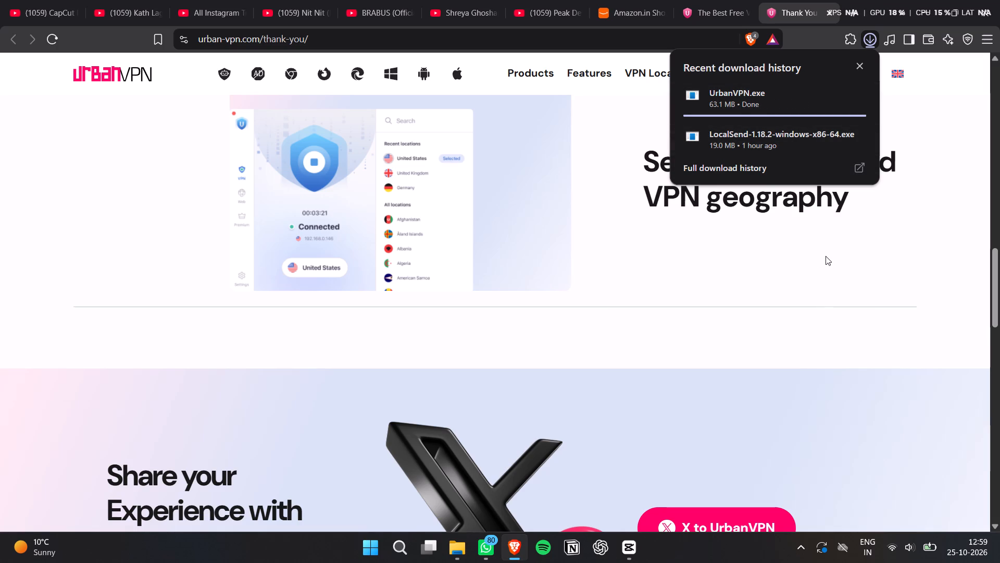
click(830, 92)
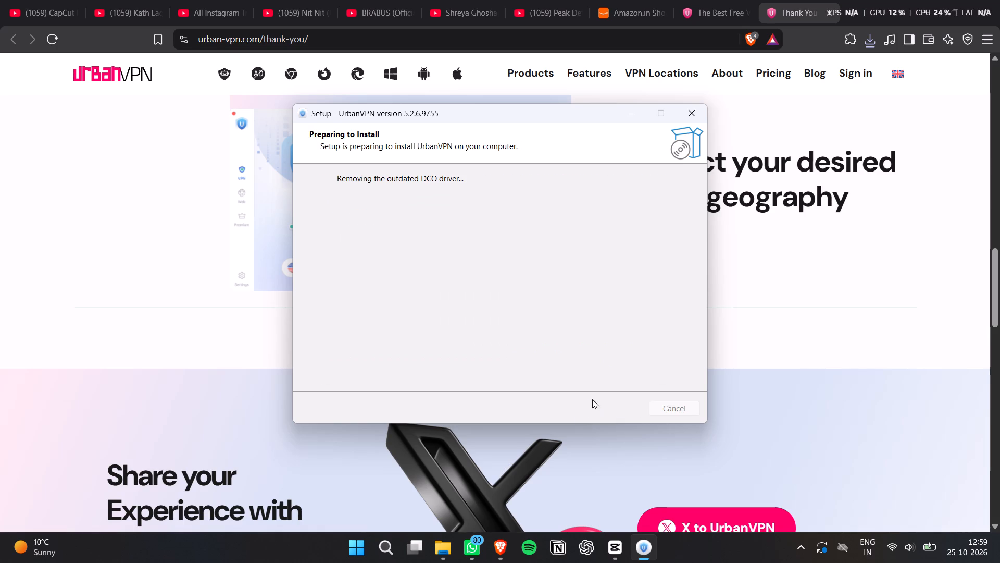
Look over the Kath Lagda and All Instagram Trending Songs 2026 videos, and check the UrbanVPN setup's progress.
click(205, 0)
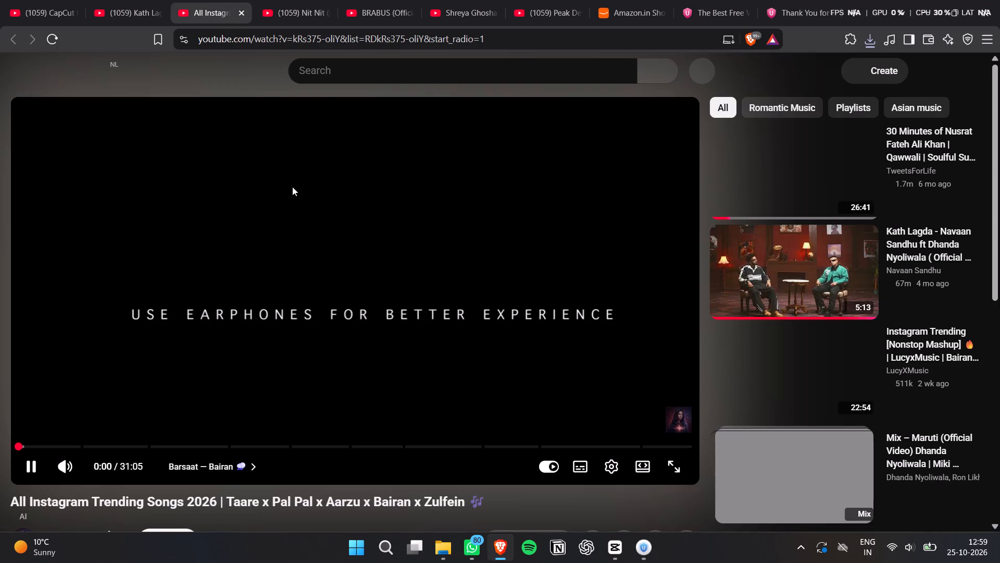
click(145, 0)
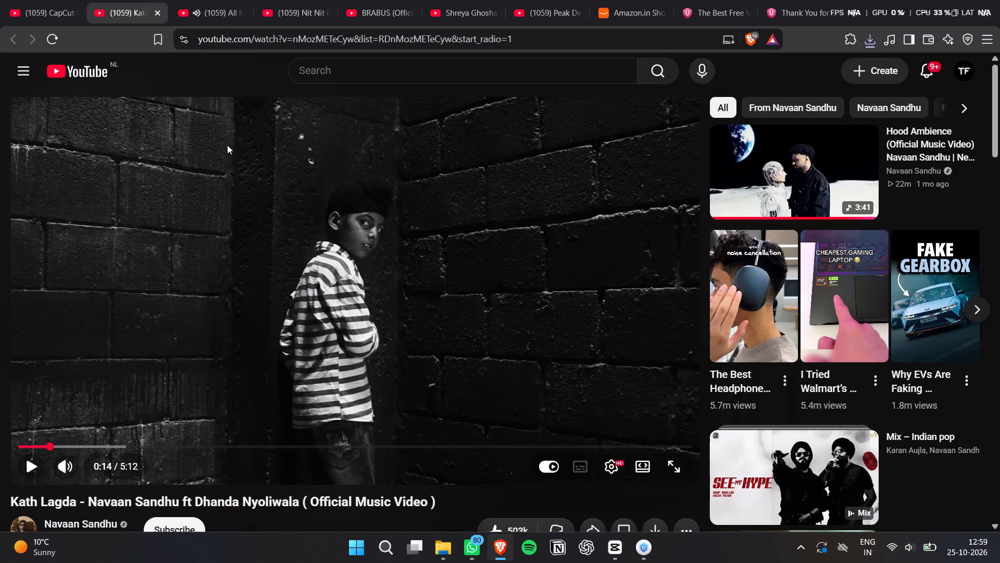
click(210, 0)
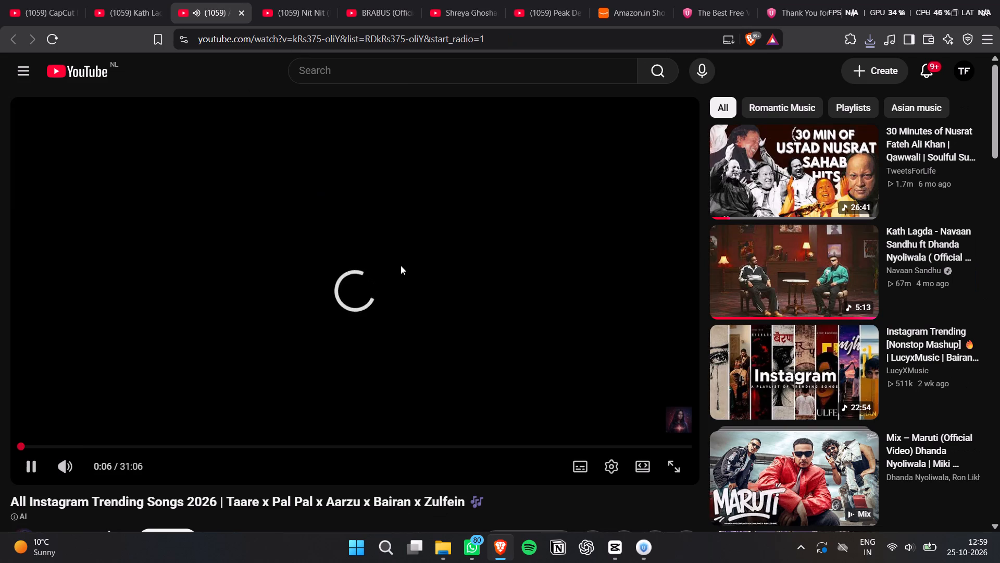
click(659, 550)
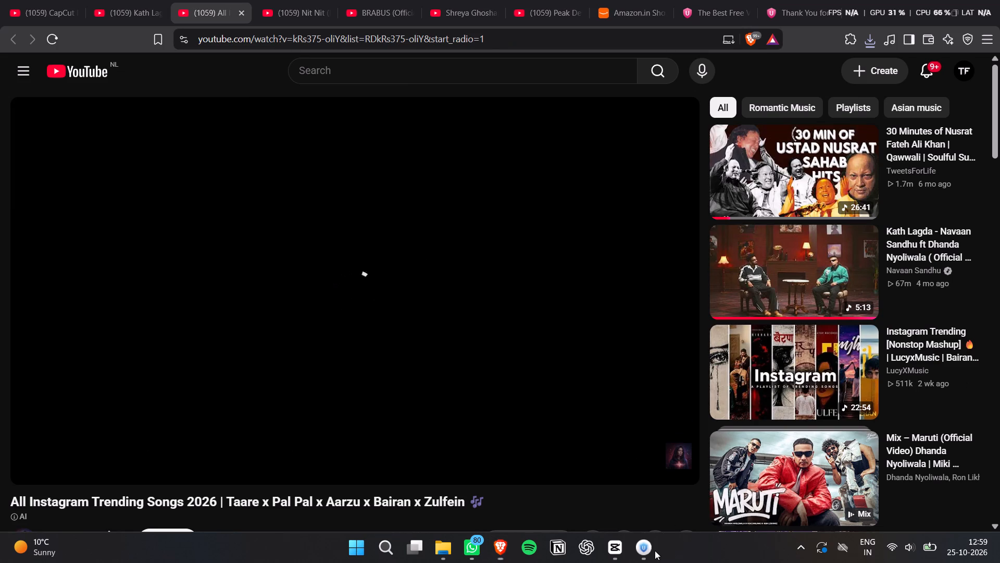
click(650, 550)
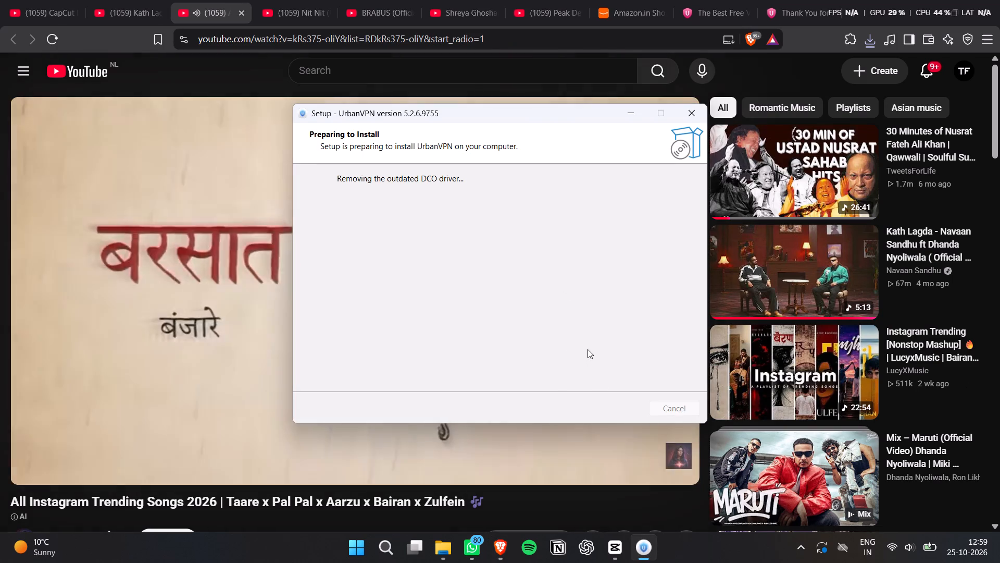
Look through the description and comments of the All Instagram Trending Songs 2026 video and close its page.
click(297, 511)
scroll(330, 281, down, 3)
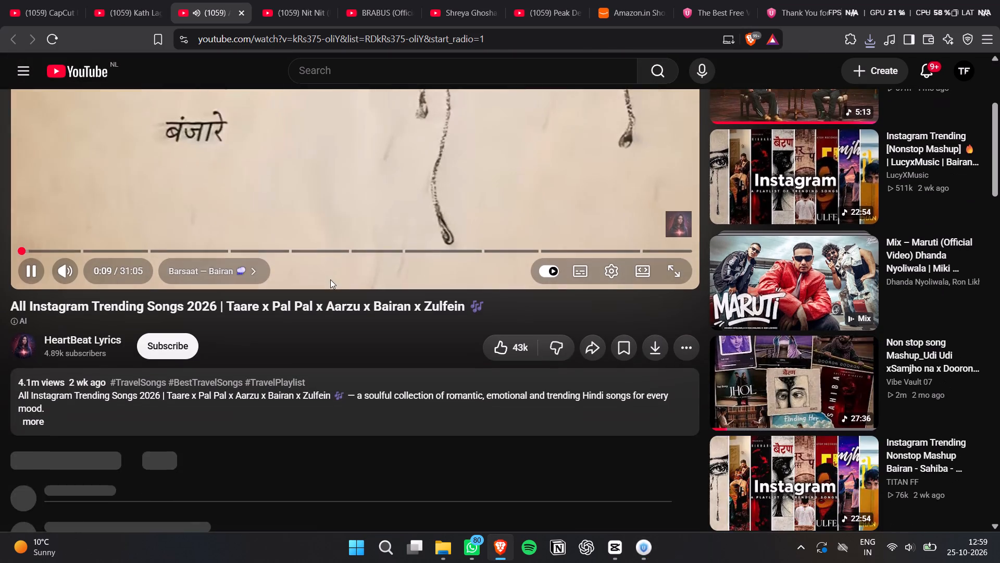
scroll(283, 333, down, 2)
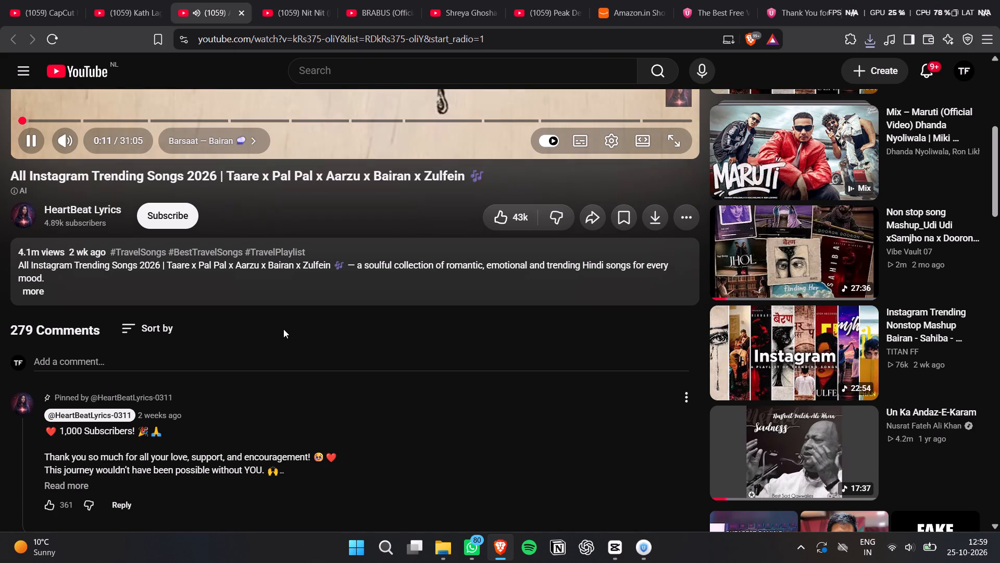
click(240, 8)
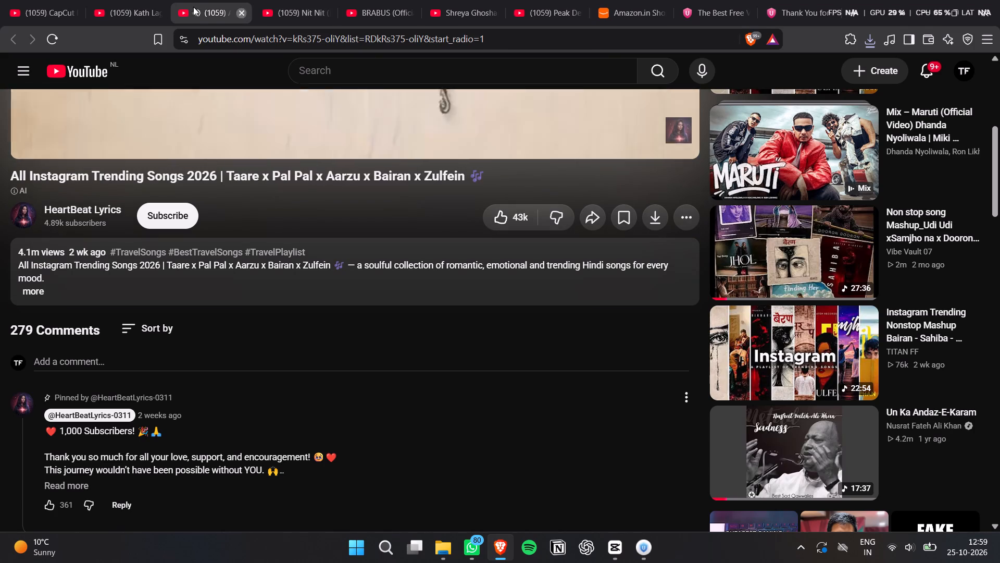
Play the Kath Lagda official music video on its already open YouTube page.
click(110, 0)
click(246, 236)
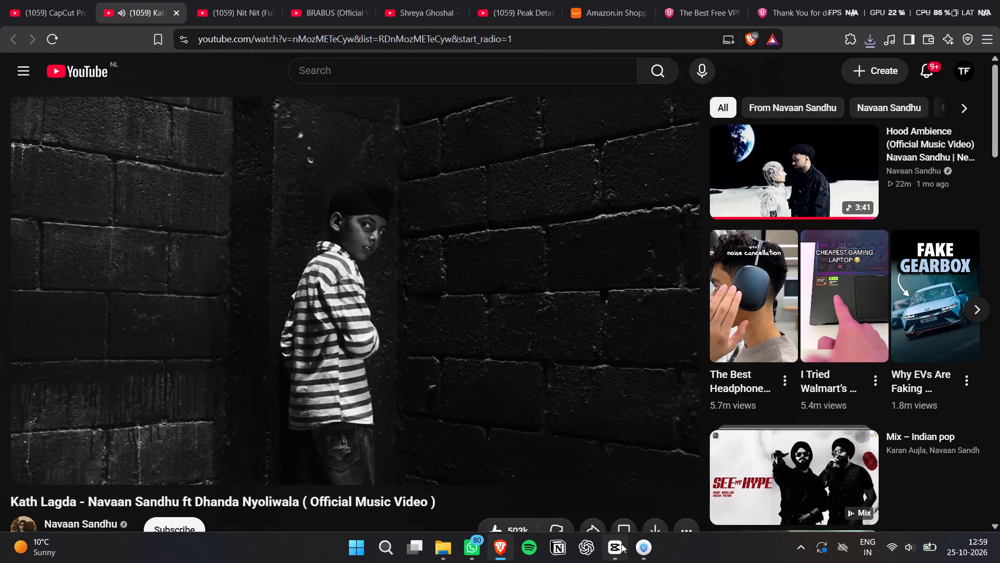
Switch to CapCut and close it while the UrbanVPN setup is running.
click(621, 544)
click(943, 27)
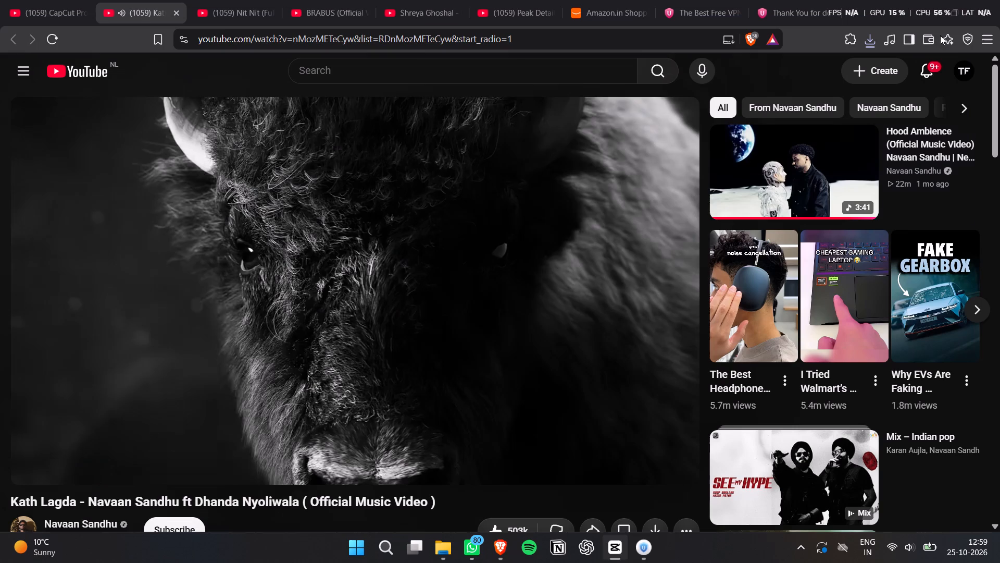
Check the UrbanVPN setup's progress again and return to the Kath Lagda video.
click(626, 557)
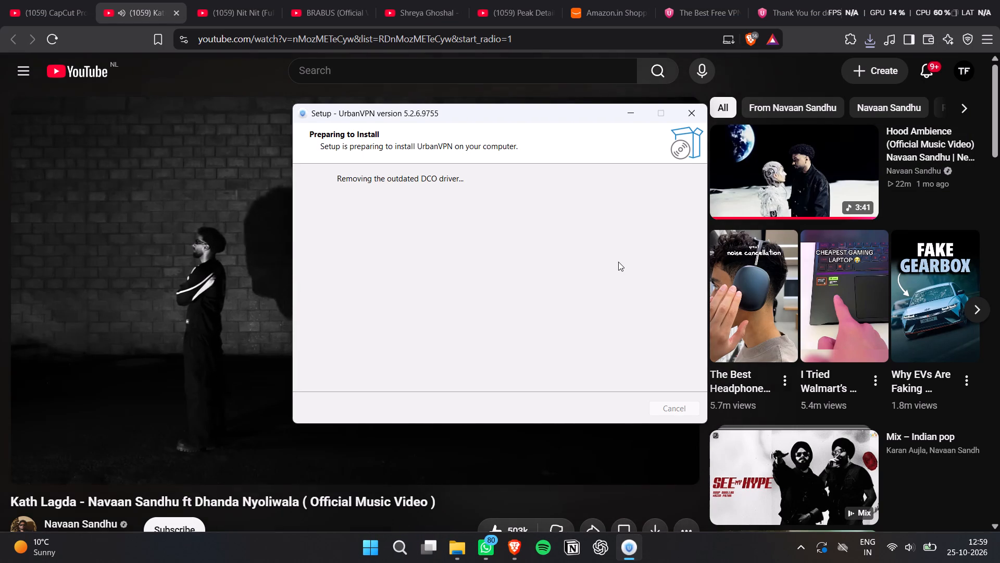
click(349, 510)
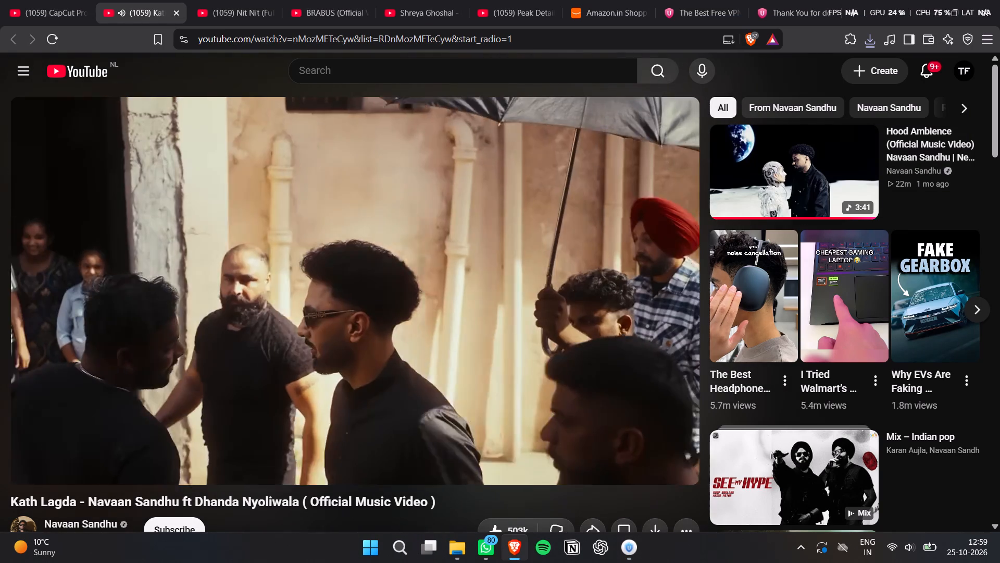
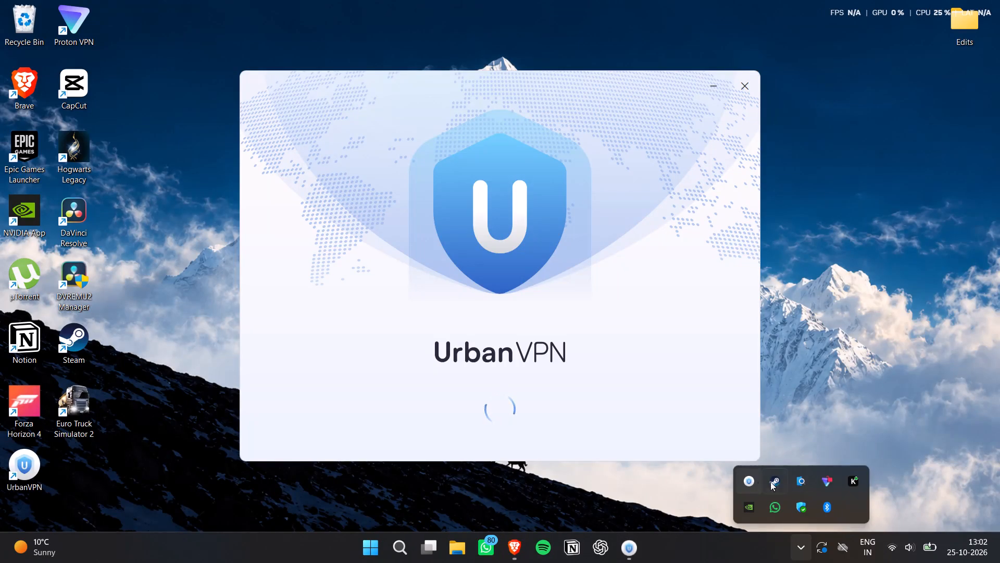
Quit Steam, which is running in the background.
right_click(773, 480)
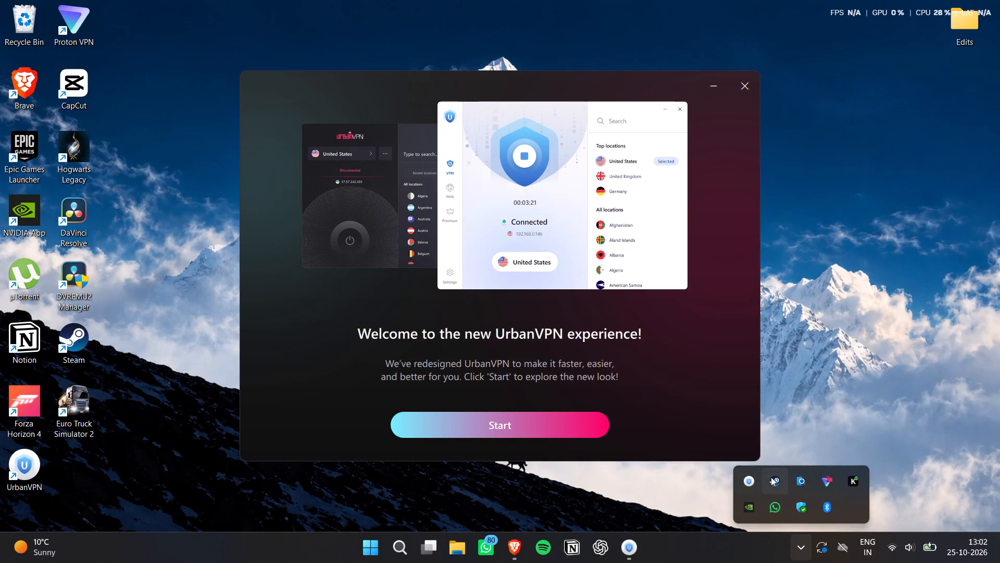
right_click(779, 480)
click(799, 463)
Start the redesigned UrbanVPN and ignore the Premium upgrade offer.
click(527, 420)
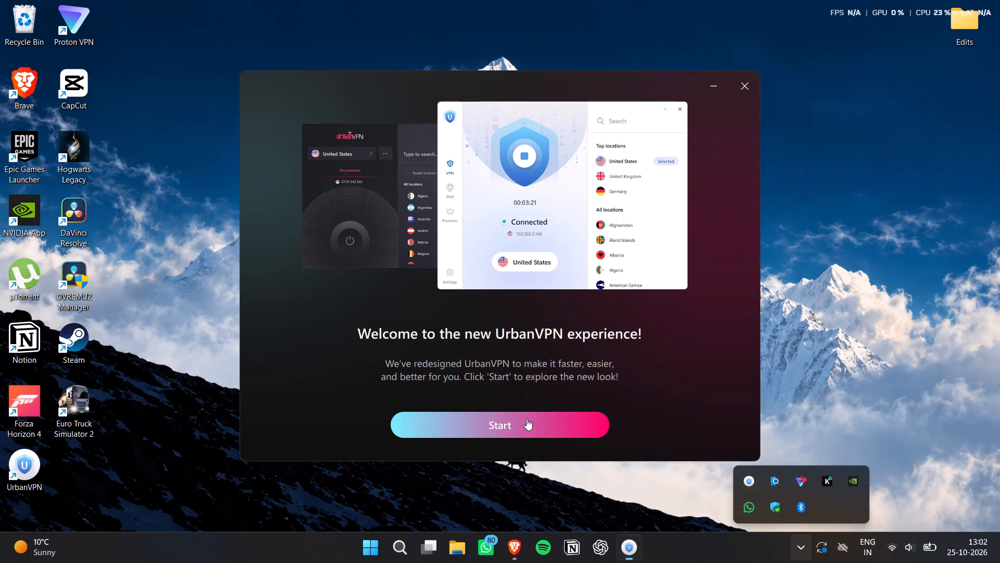
click(323, 341)
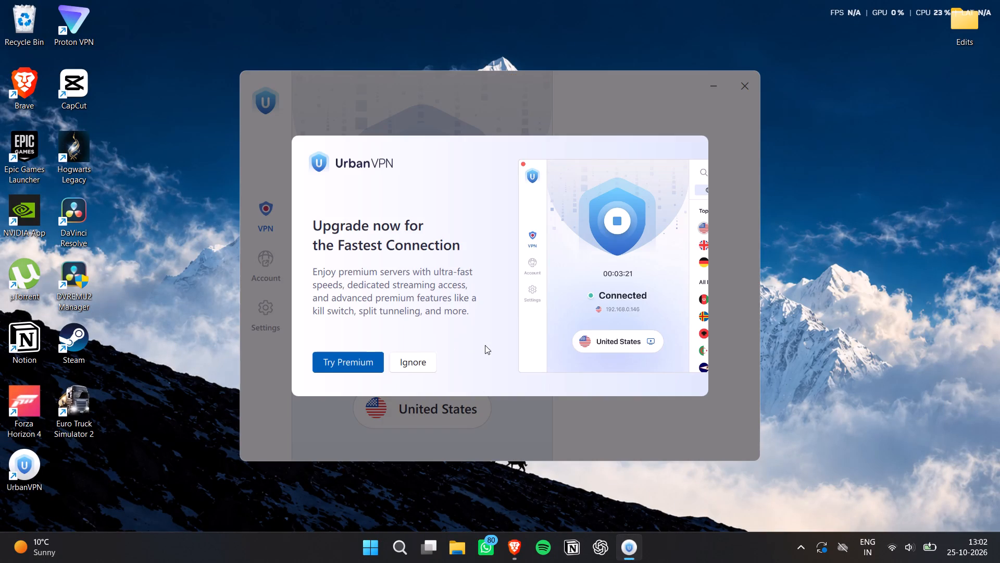
click(392, 368)
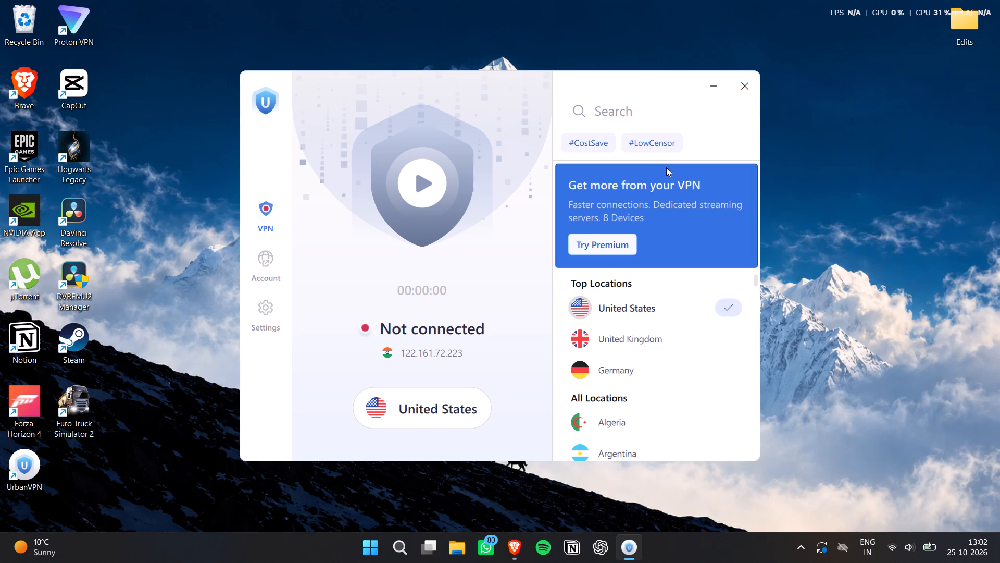
Search the UrbanVPN locations for "russ" and connect to Russia.
click(637, 105)
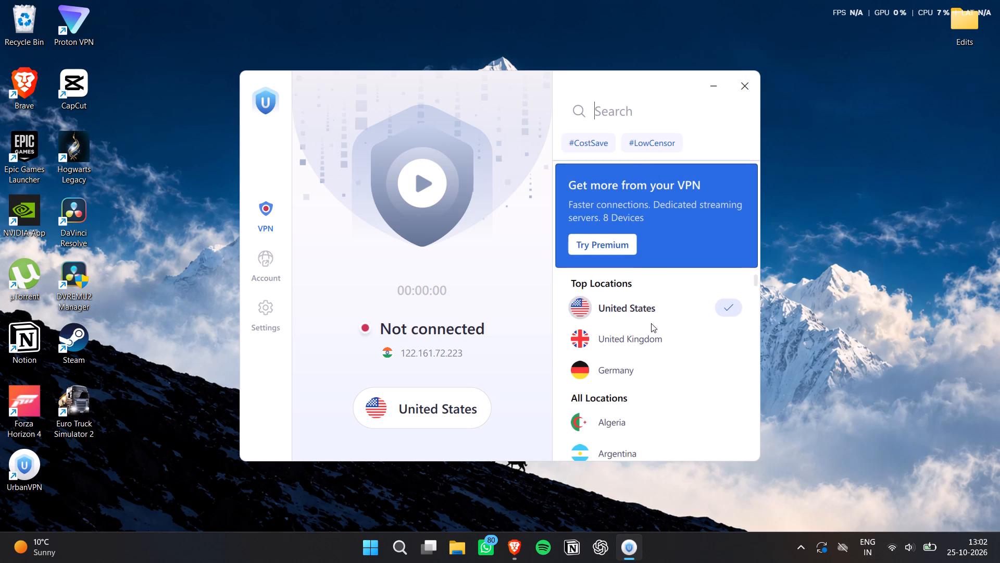
key(r)
key(u)
key(s)
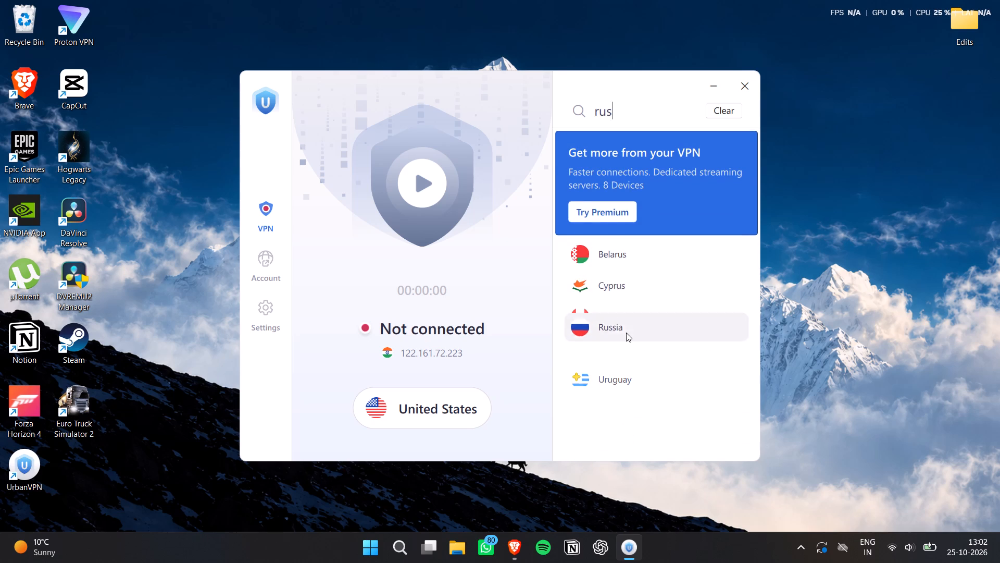
key(s)
click(599, 250)
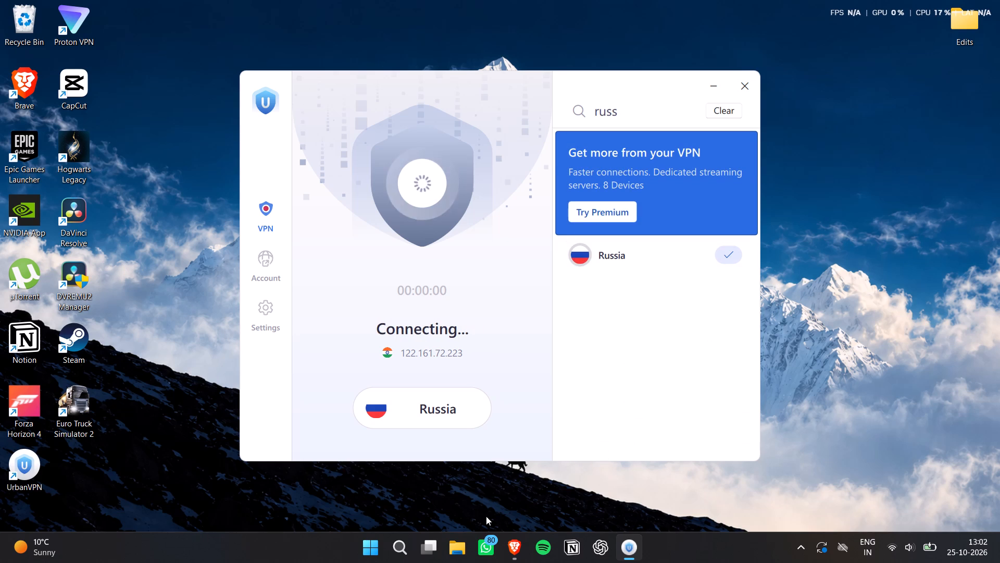
Close the Nit Nit, BRABUS, Bairi Piya and CapCut Pro Export FIX pages in Brave, keeping only the Kath Lagda video.
click(521, 538)
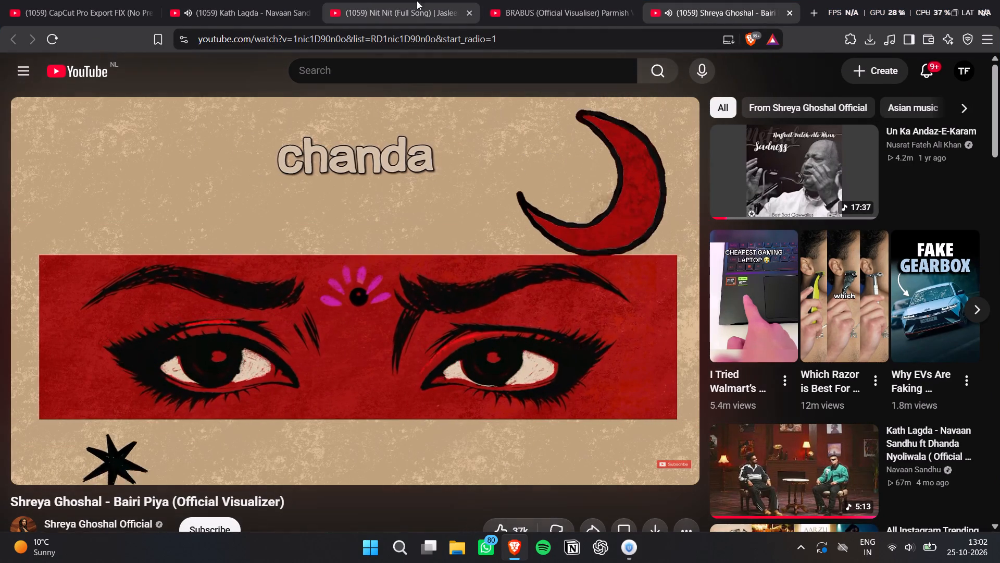
click(466, 18)
click(466, 18)
click(466, 18)
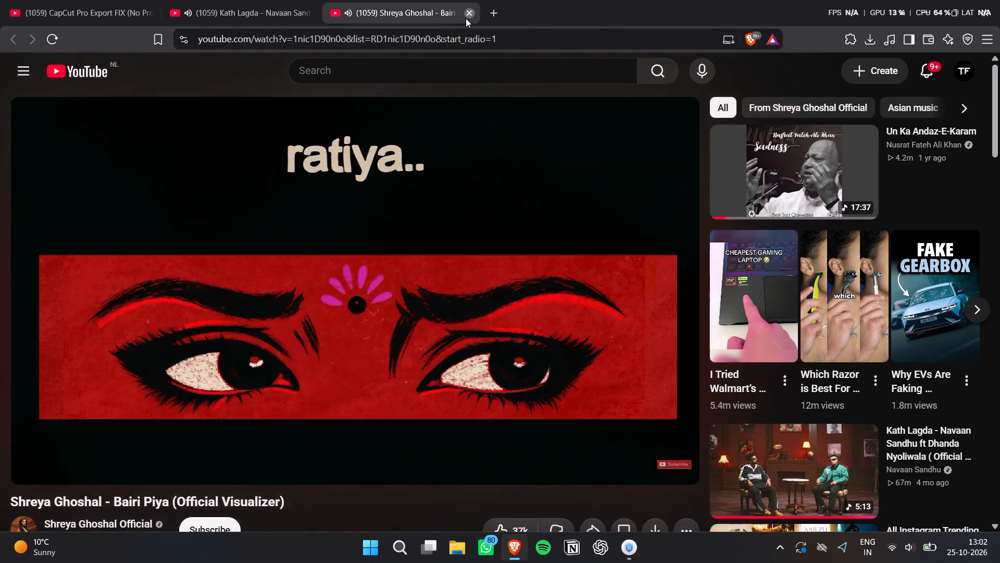
click(112, 0)
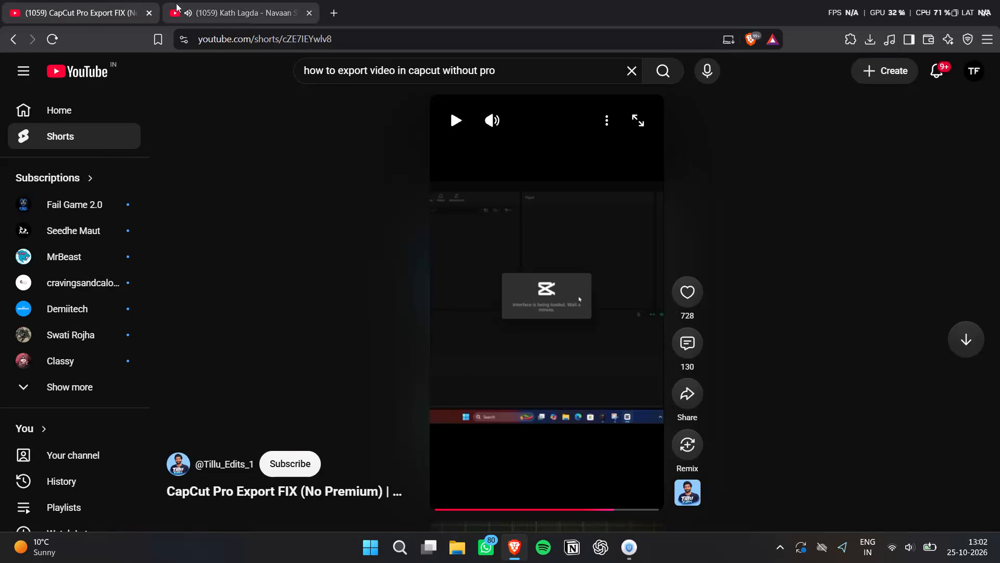
click(151, 13)
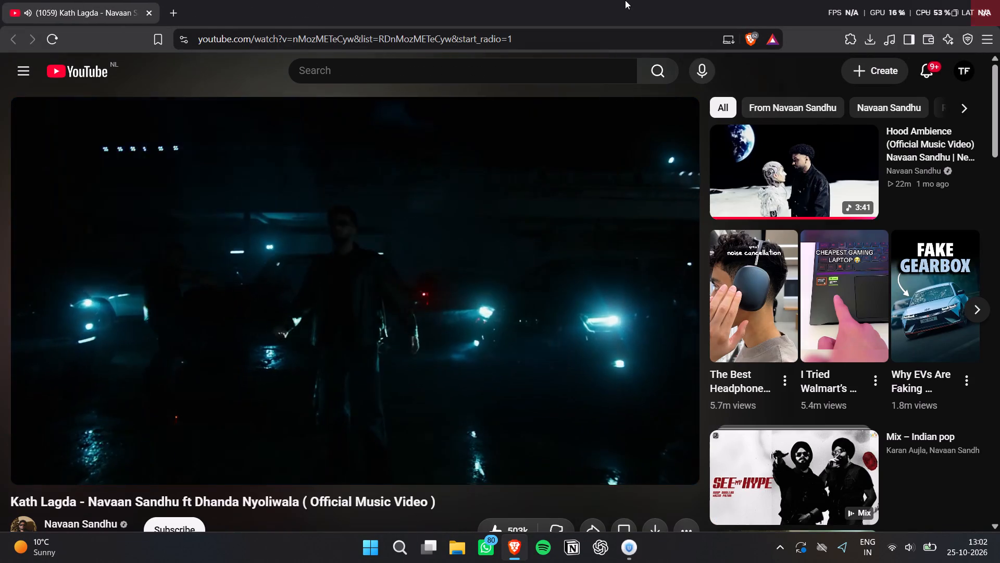
Examine the system and GPU performance in Task Manager, and minimise the browser.
right_click(709, 537)
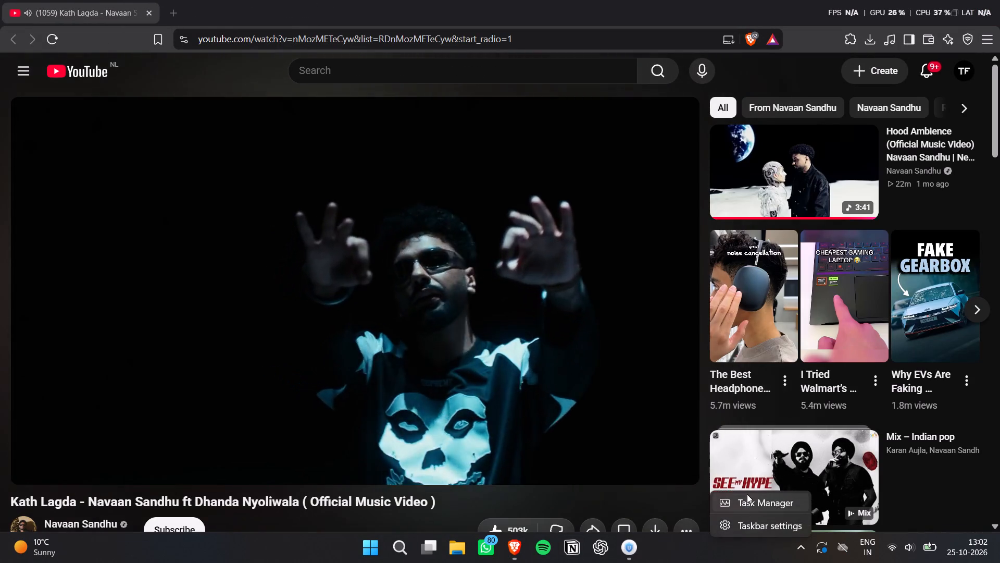
click(747, 494)
right_click(701, 550)
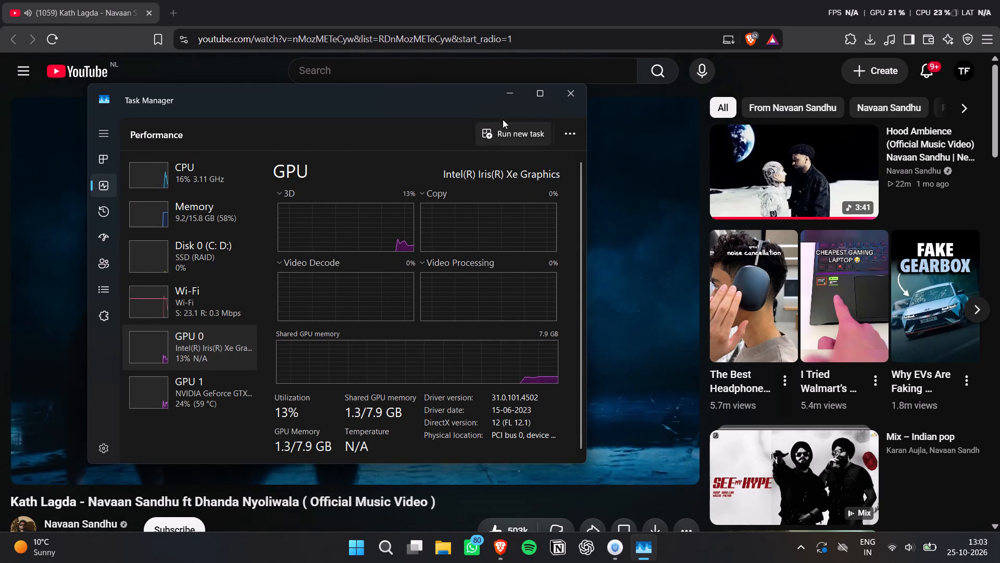
click(903, 7)
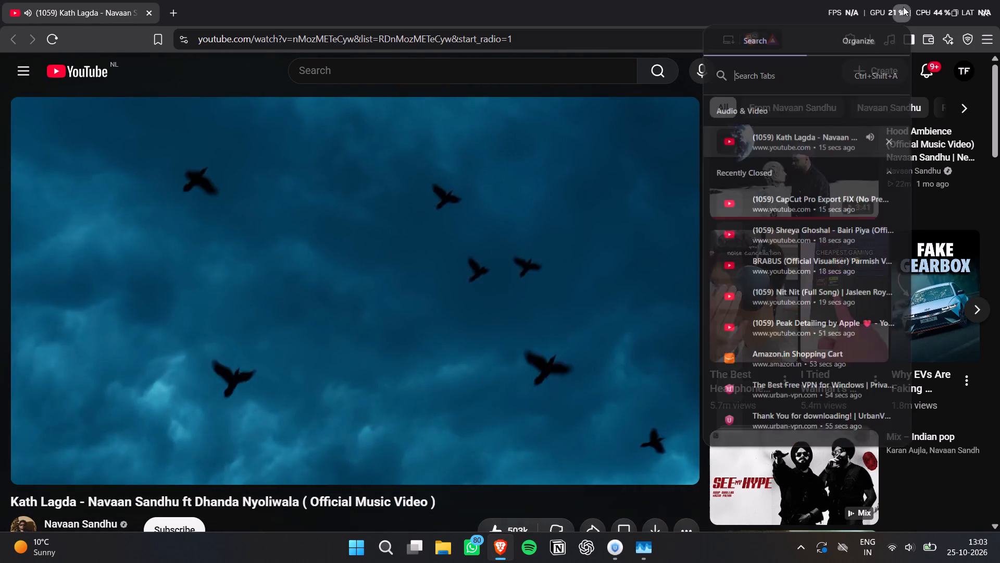
click(924, 11)
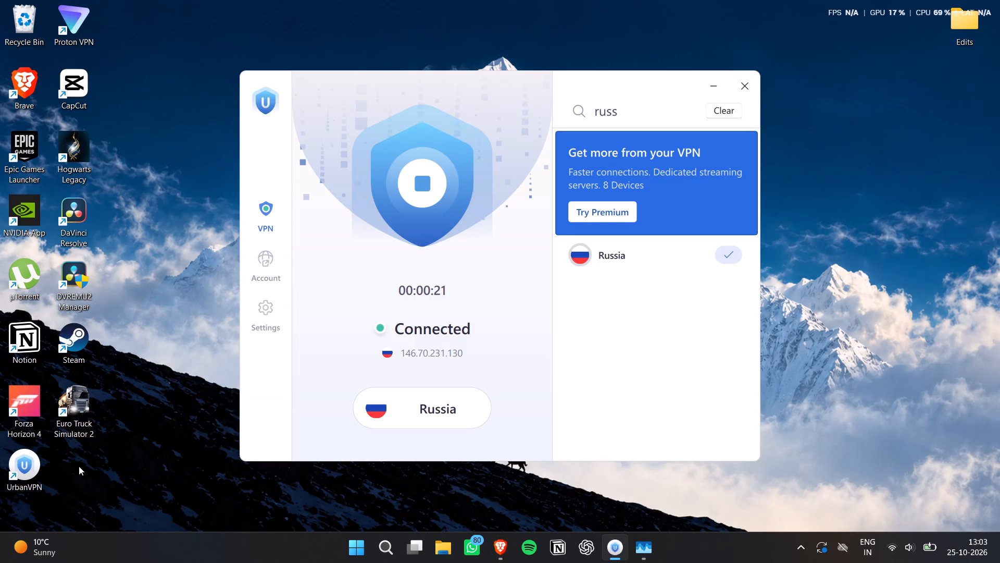
Launch CapCut, minimise UrbanVPN, dismiss the CapCut Pro offer and open the 1025 project.
double_click(81, 107)
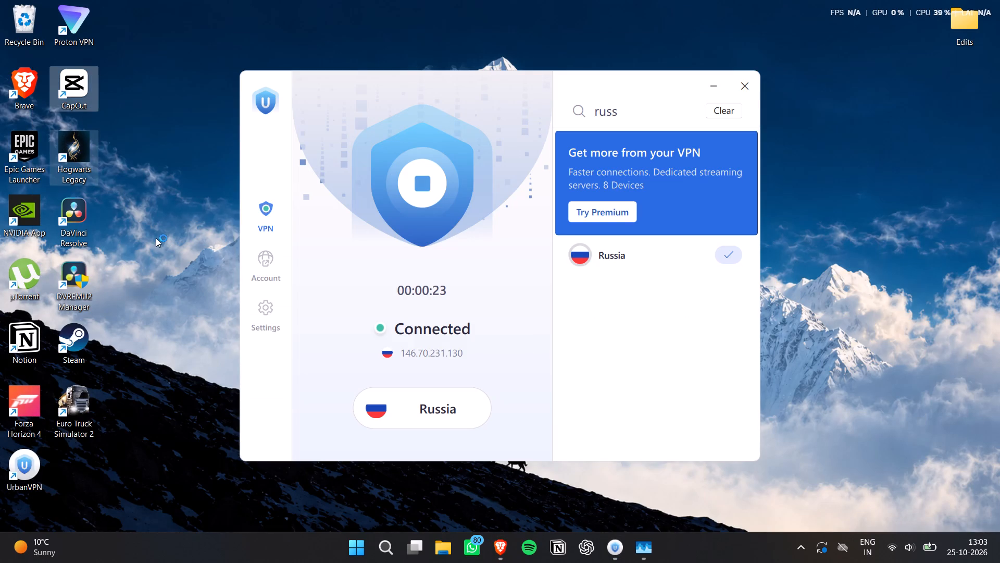
right_click(842, 249)
click(865, 306)
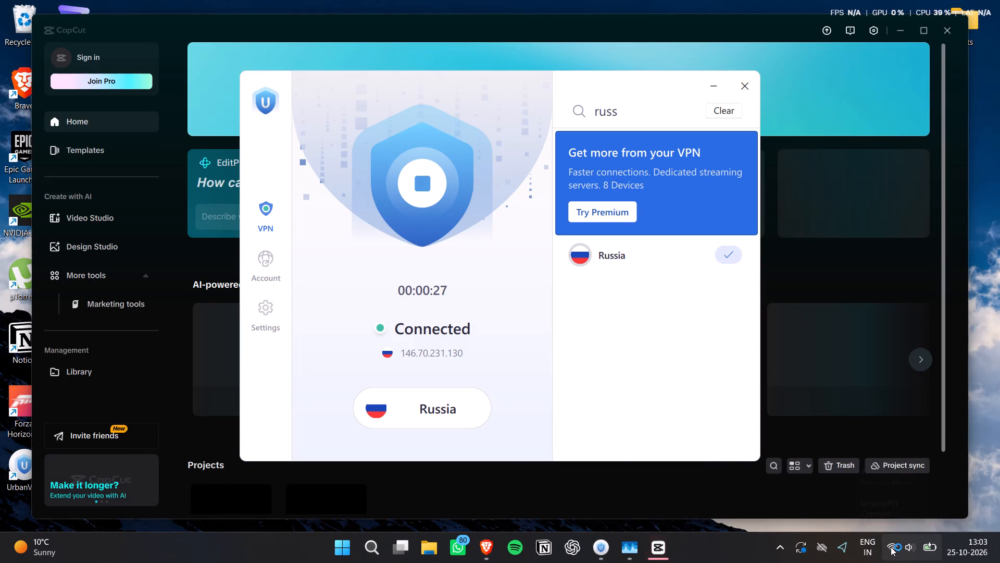
click(702, 91)
scroll(306, 448, down, 3)
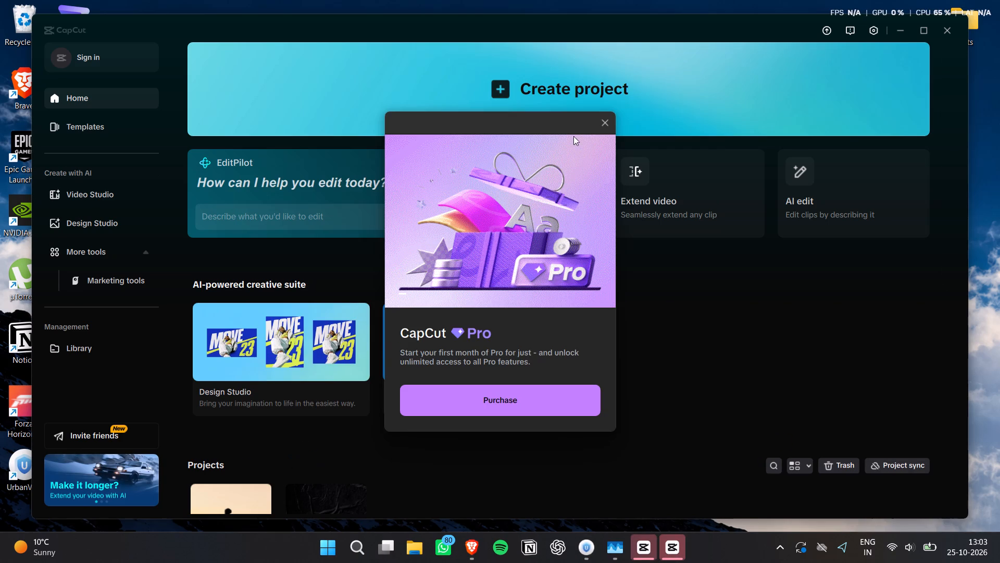
click(602, 127)
scroll(317, 448, down, 2)
click(222, 436)
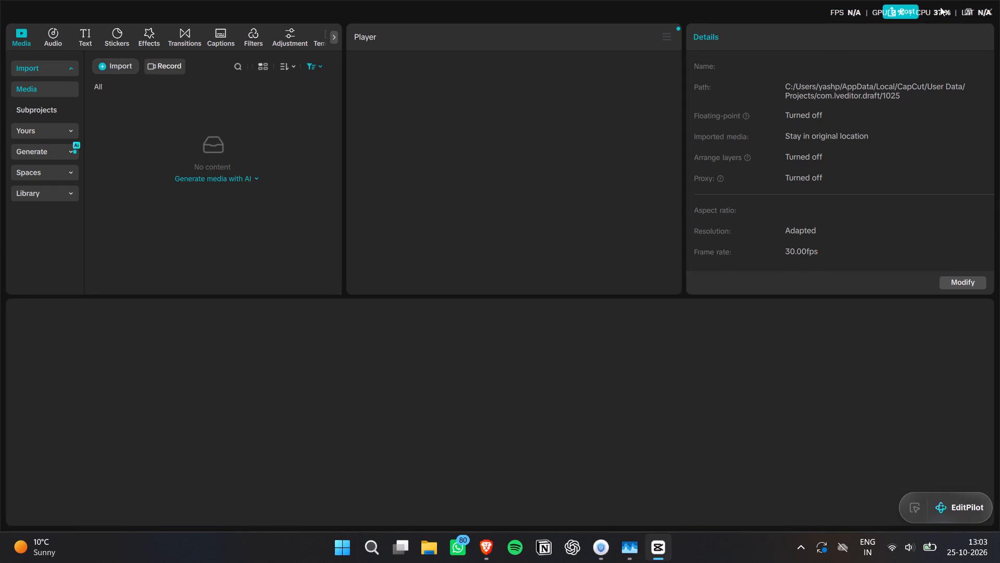
Open the export settings of the 1025 project and name the exported video "diggu".
click(898, 12)
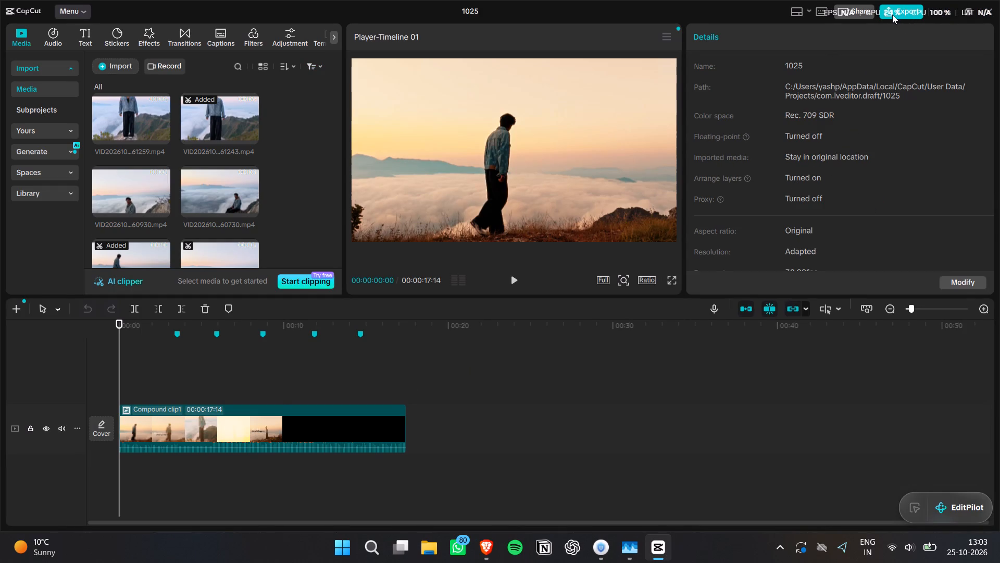
click(892, 15)
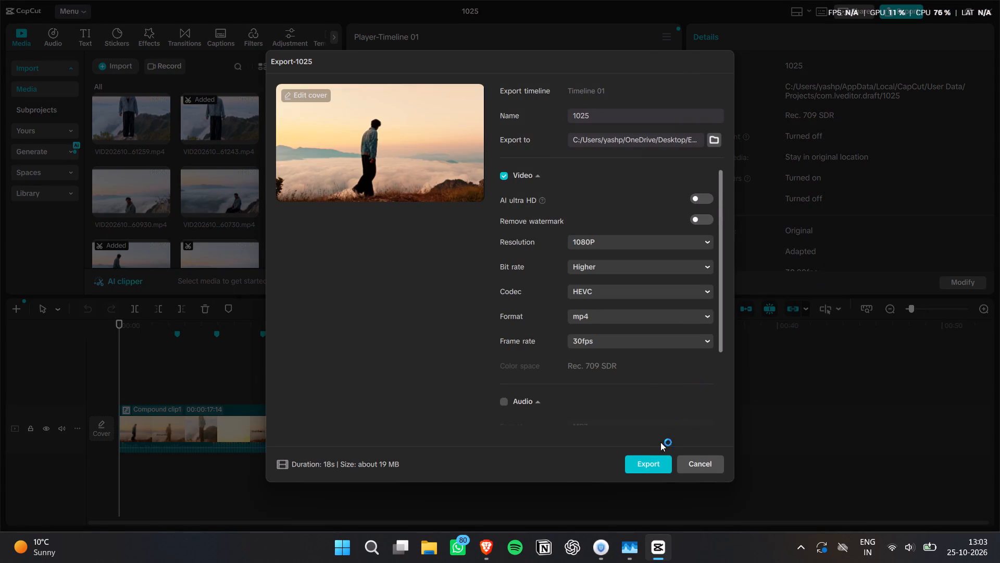
click(632, 111)
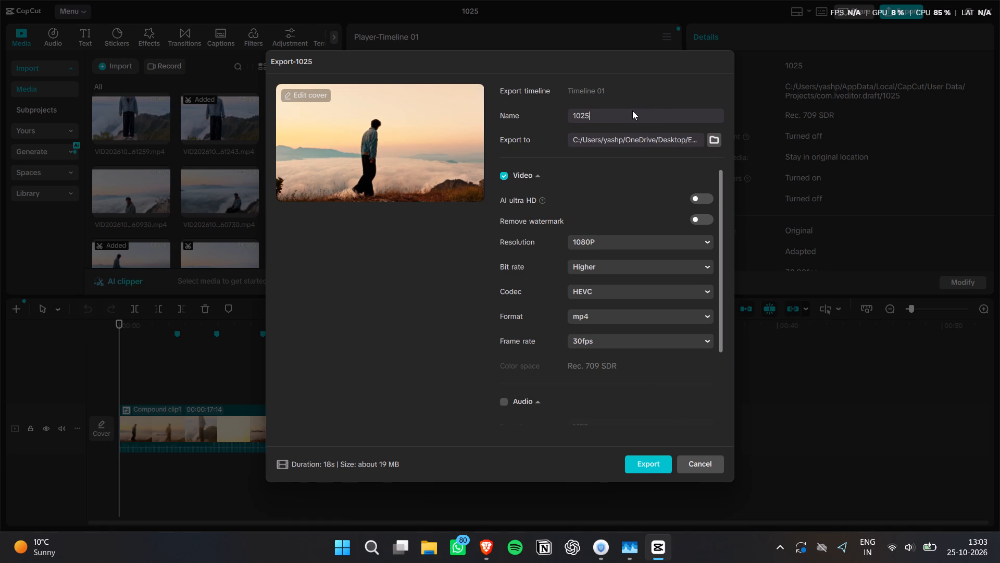
key(BackSpace)
key(BackSpace)
key(BackSpace)
key(BackSpace)
key(BackSpace)
key(BackSpace)
key(BackSpace)
key(BackSpace)
key(BackSpace)
key(BackSpace)
key(BackSpace)
text(giggu)
key(space)
key(BackSpace)
key(BackSpace)
key(BackSpace)
key(BackSpace)
key(BackSpace)
key(BackSpace)
key(BackSpace)
key(BackSpace)
key(BackSpace)
key(BackSpace)
key(BackSpace)
key(BackSpace)
key(BackSpace)
text(diggu)
key(space)
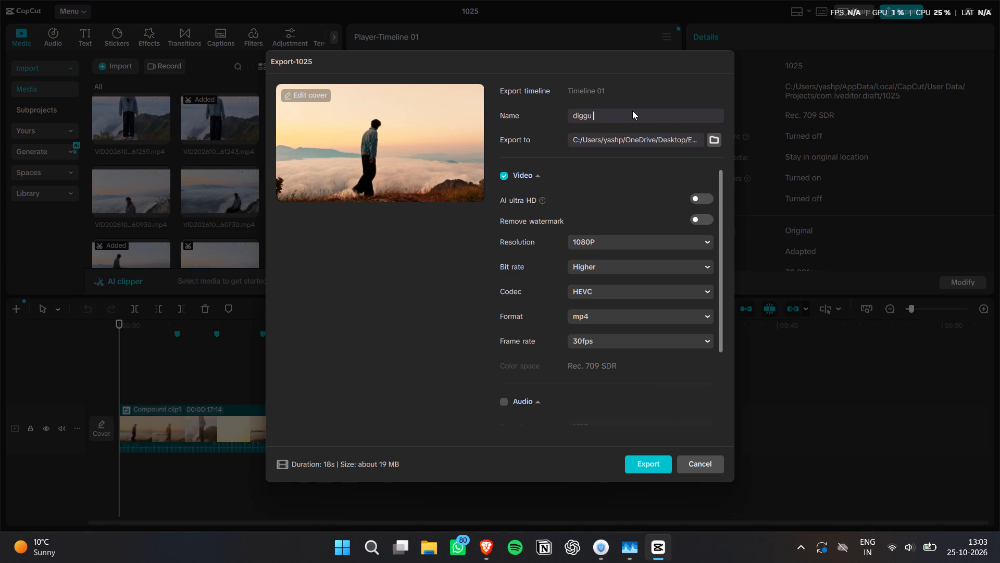
Enable AI ultra HD and Remove watermark for the video export.
click(701, 200)
click(700, 224)
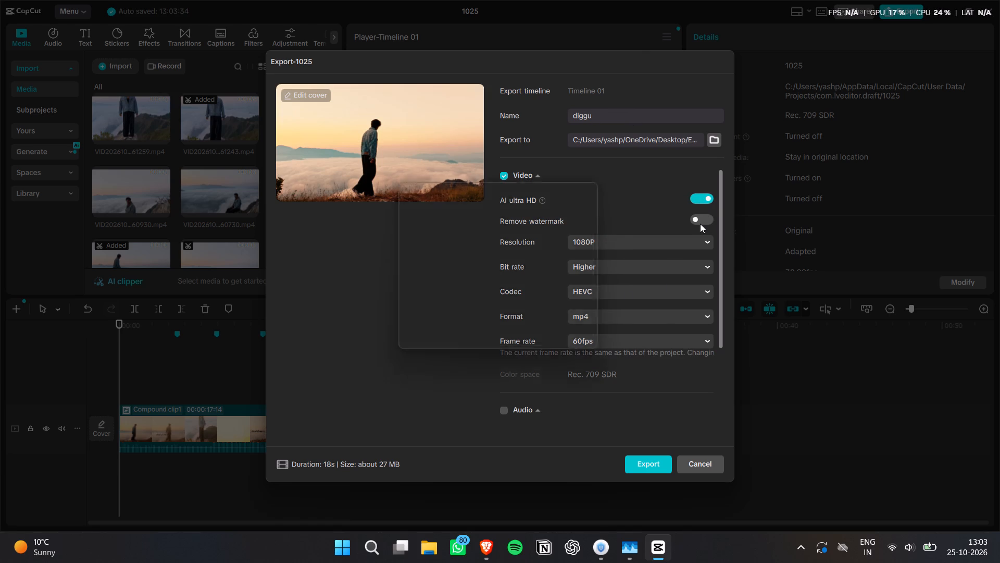
click(524, 336)
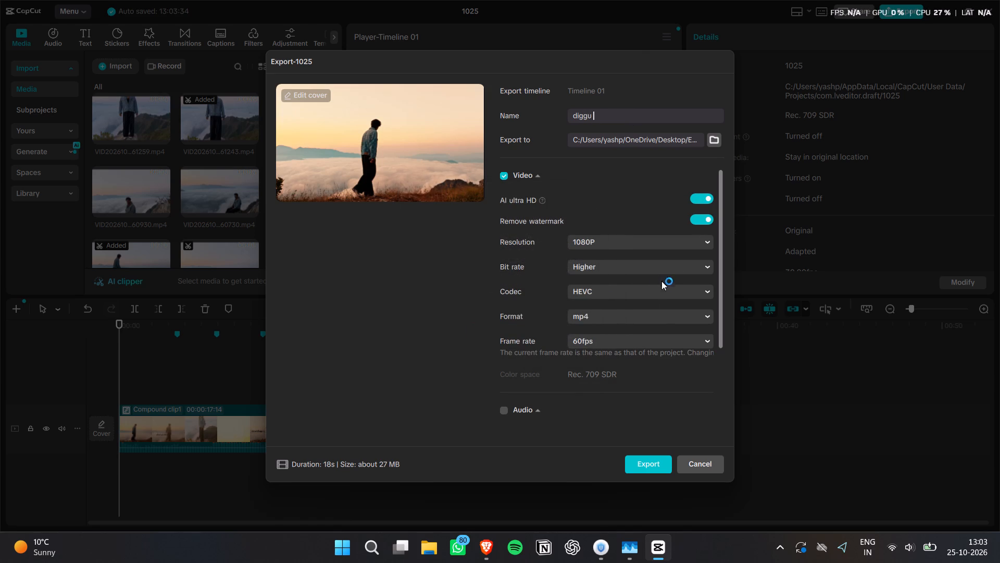
Set the export resolution to 4K and the codec to H.264, leaving the bit rate at Higher.
click(631, 247)
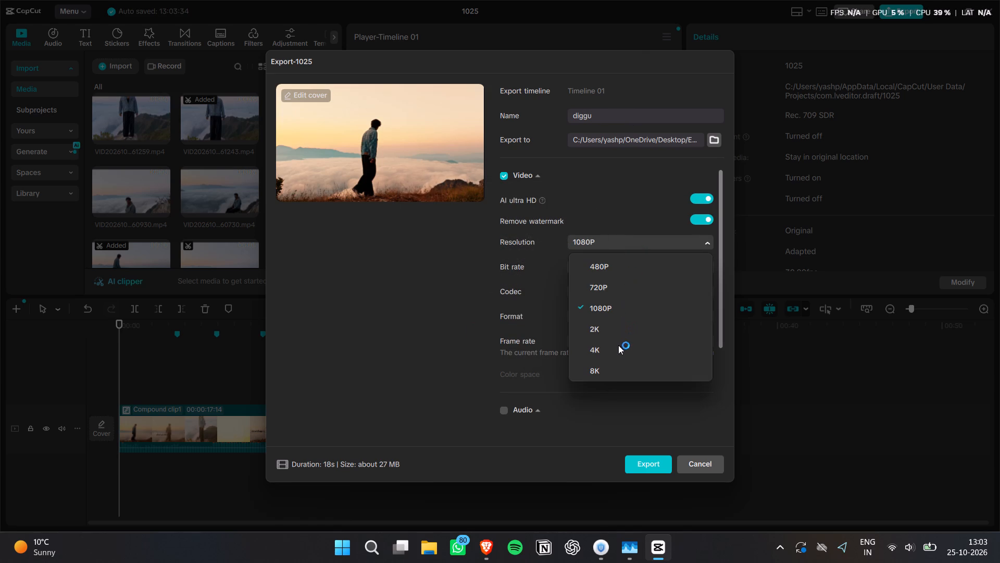
click(613, 353)
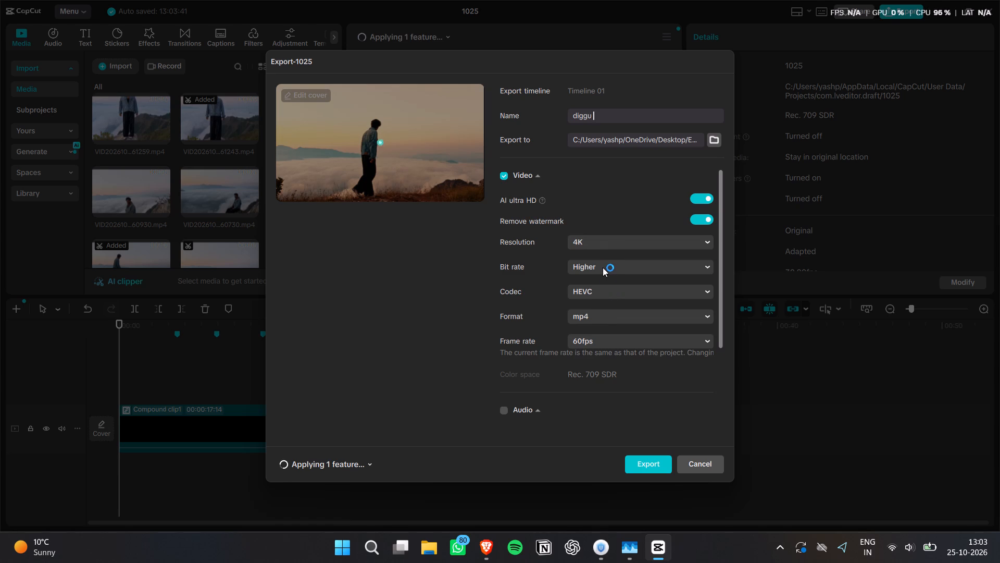
click(603, 267)
click(603, 268)
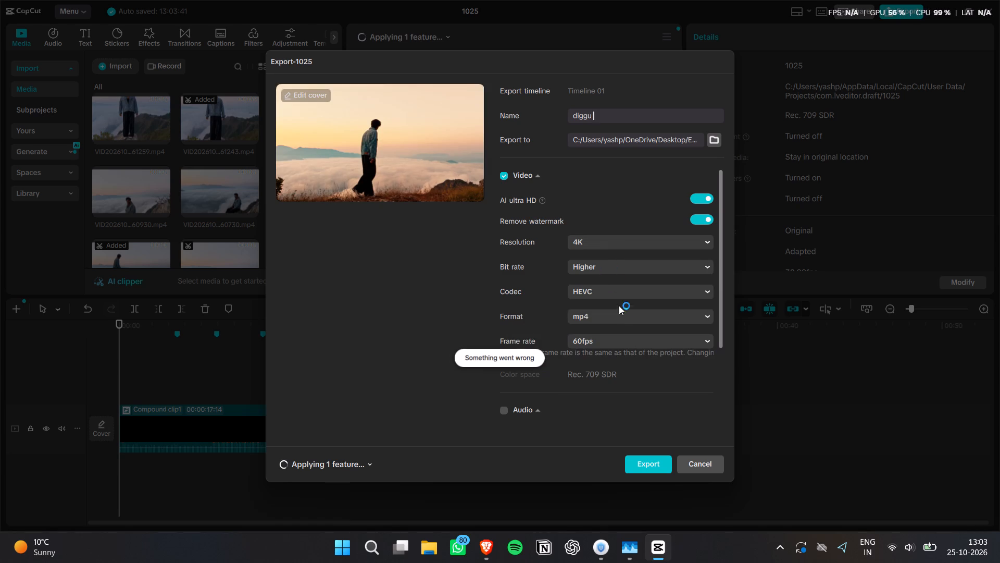
click(612, 296)
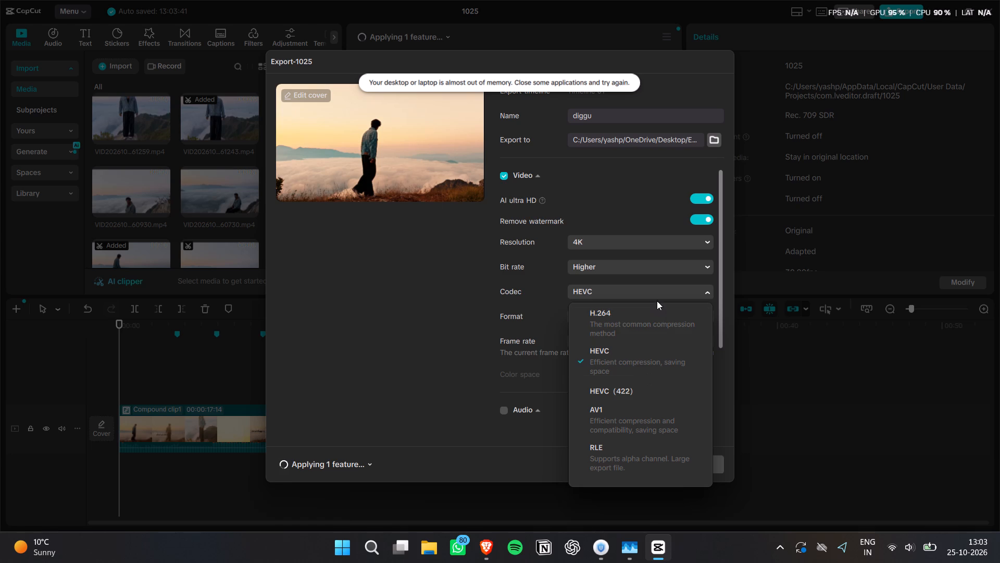
click(646, 325)
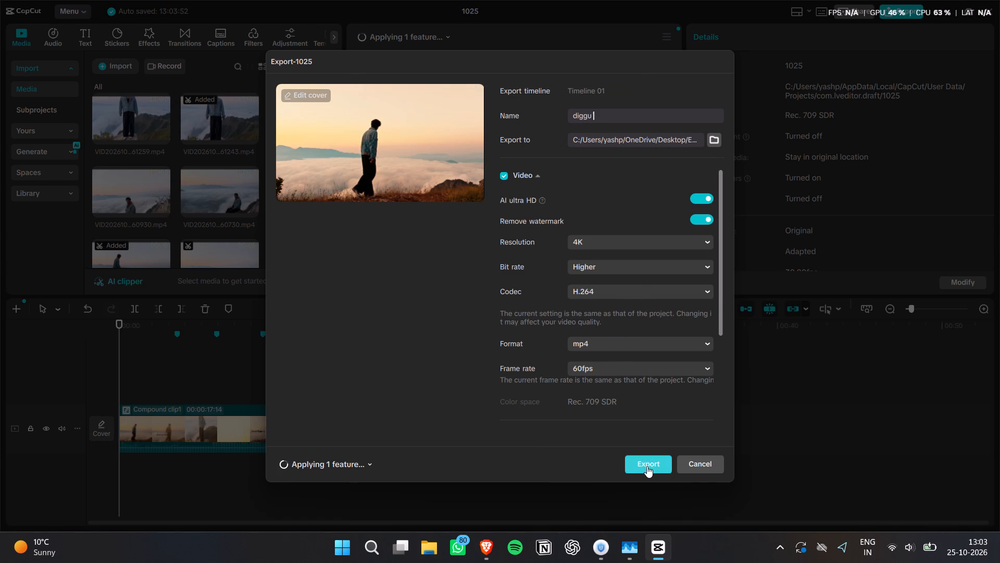
Check the details of the feature still being applied and turn off AI ultra HD for the export.
click(372, 467)
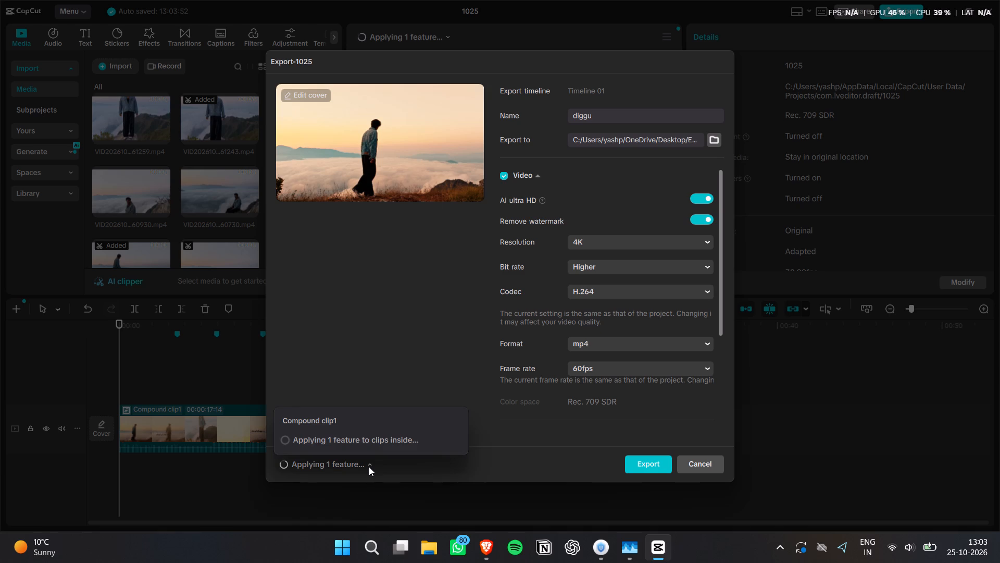
click(369, 467)
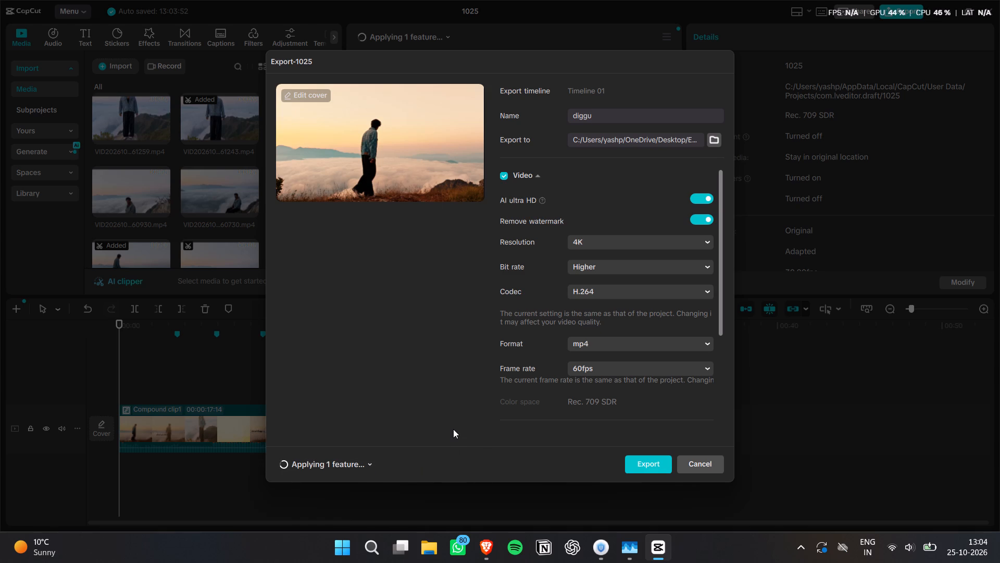
click(411, 381)
click(694, 202)
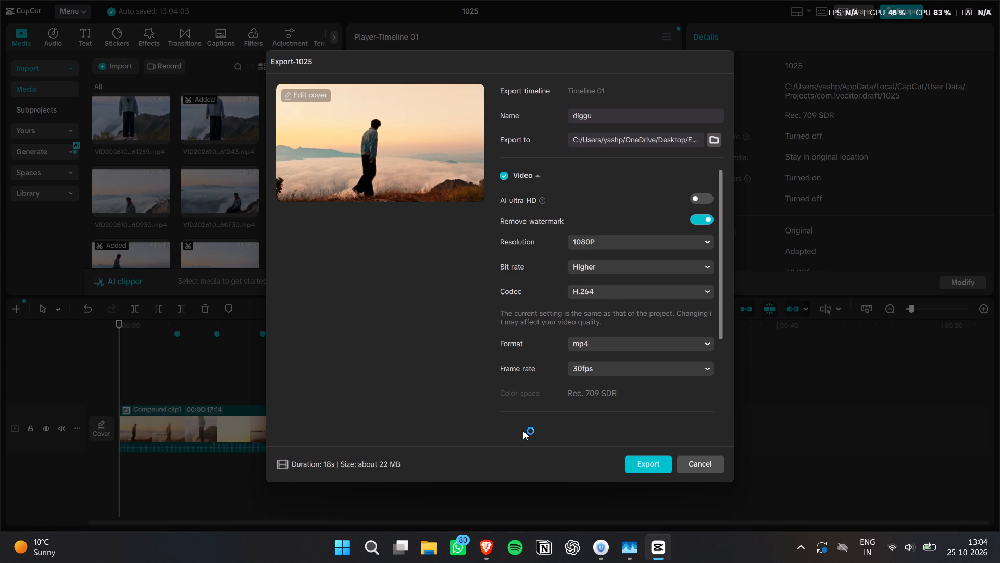
Try to export the diggu video without signing in, dismissing the account sign-in window and retrying each time.
click(644, 464)
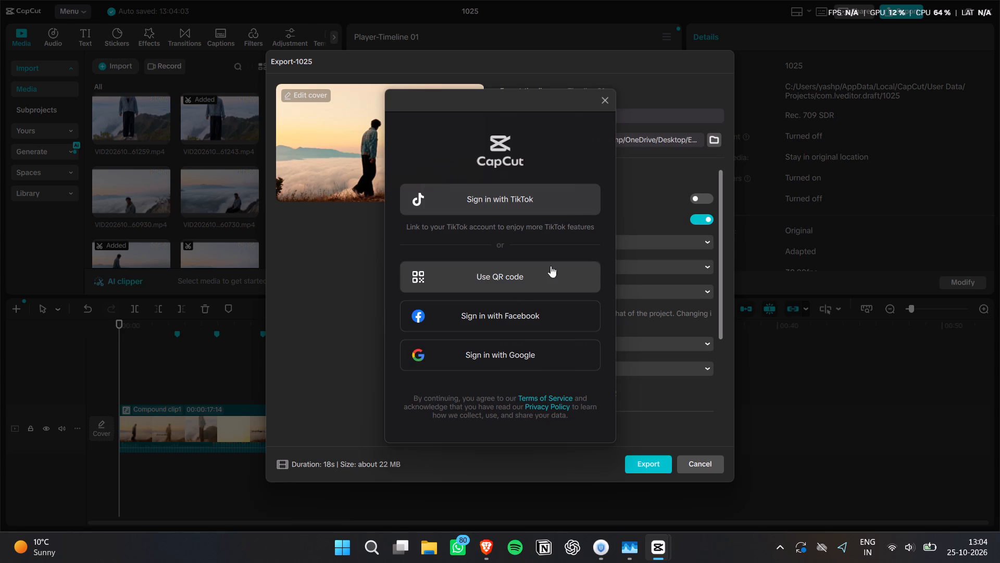
click(610, 105)
click(654, 458)
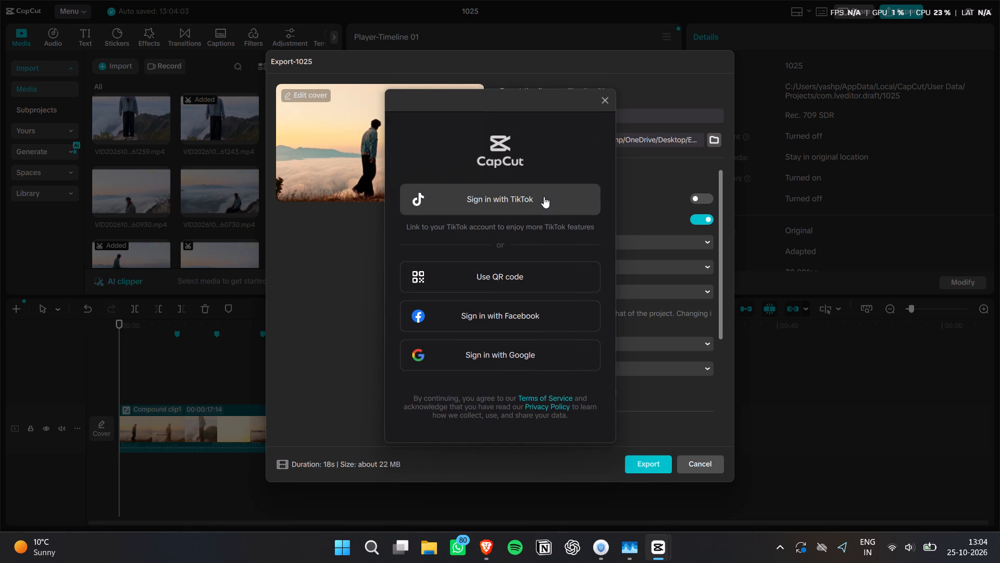
click(605, 96)
click(642, 460)
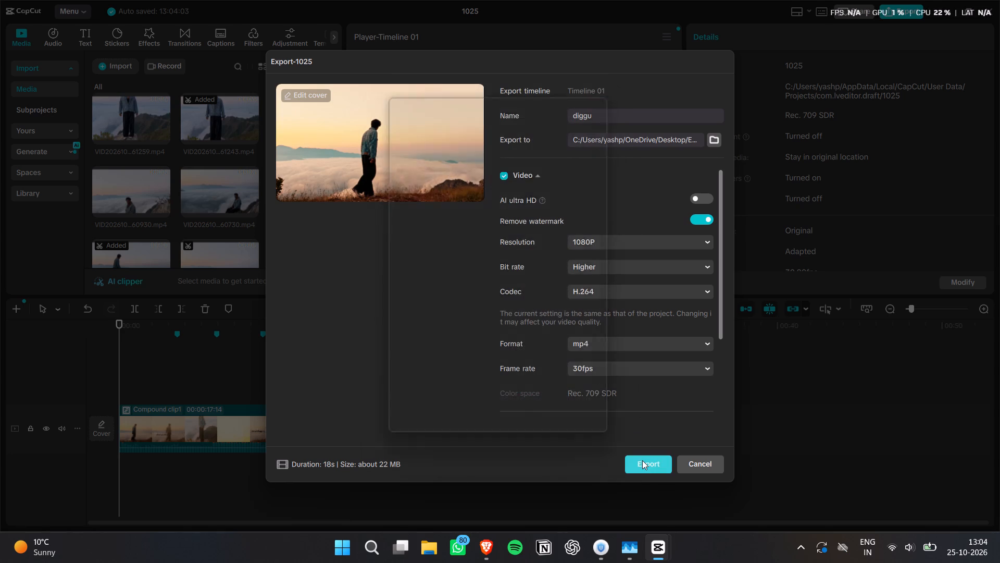
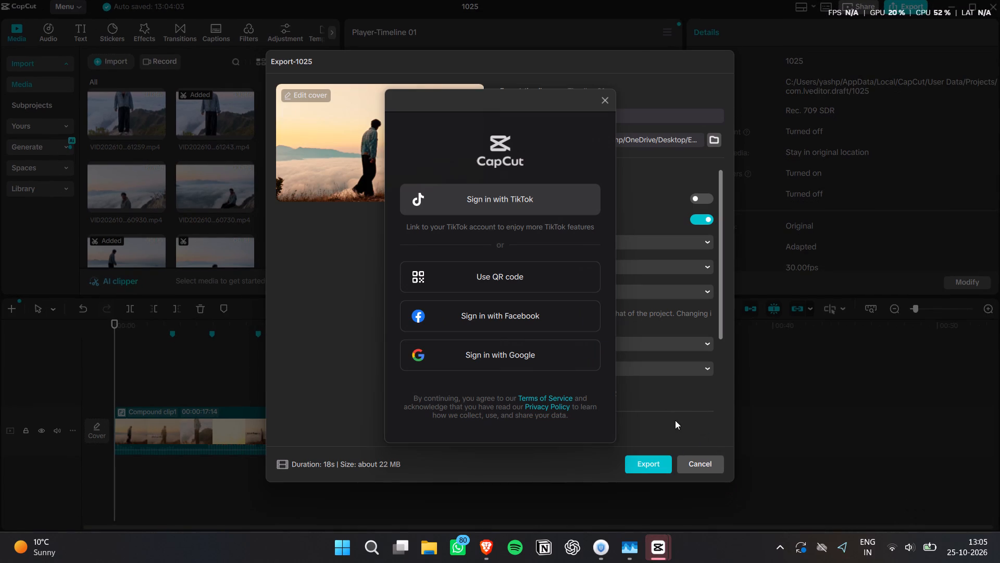
Return to the CapCut export window, dismiss the sign-in prompt and start exporting the "diggu" video.
click(660, 556)
click(639, 489)
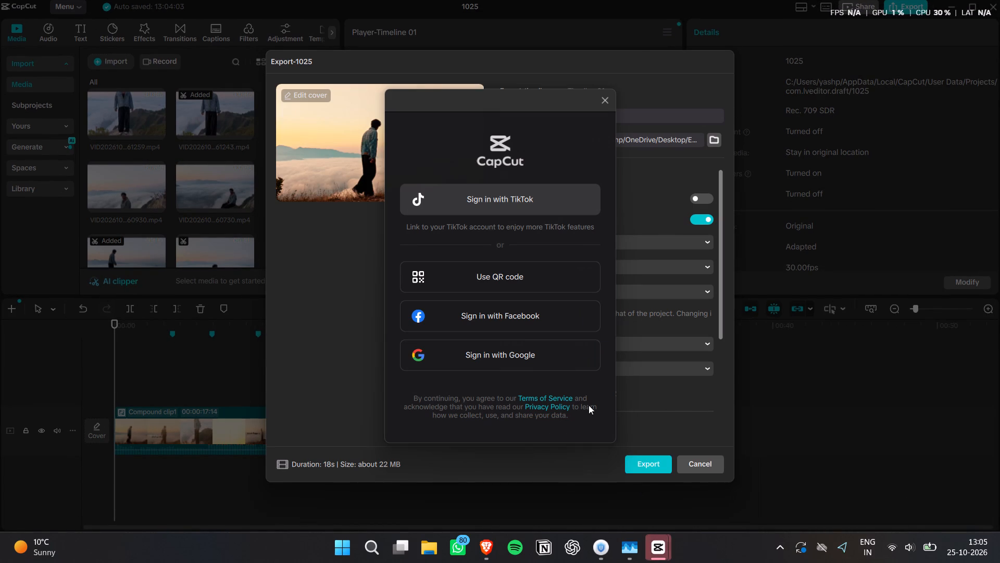
click(614, 99)
click(647, 462)
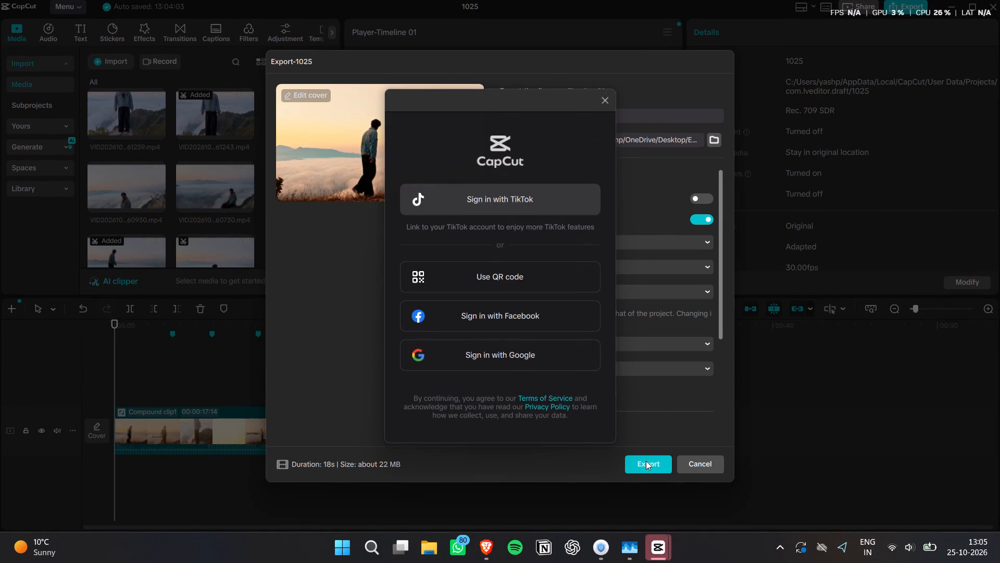
click(650, 463)
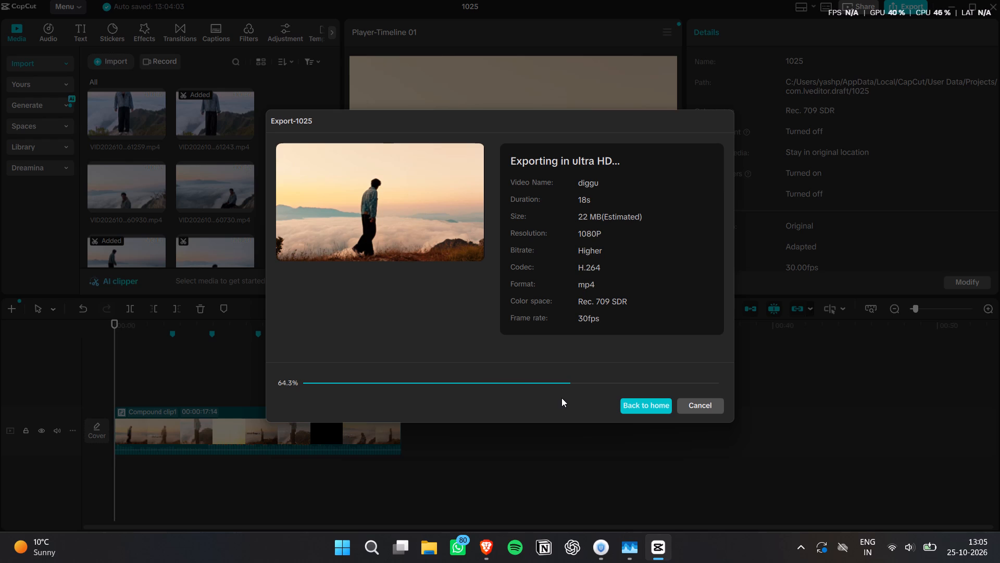
Switch to Windows Settings and uninstall DaVinci Resolve from the installed apps while the export runs.
click(351, 547)
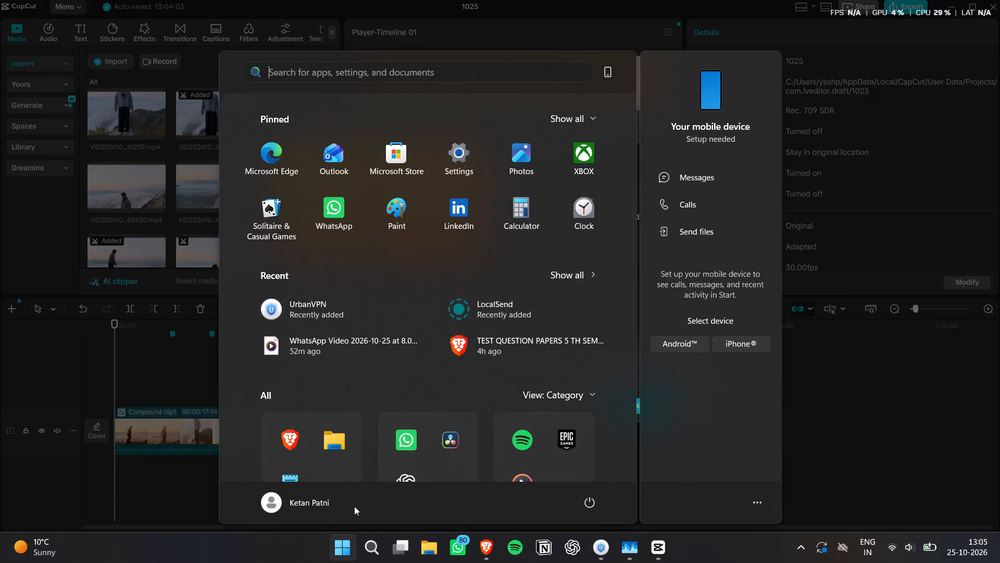
click(470, 146)
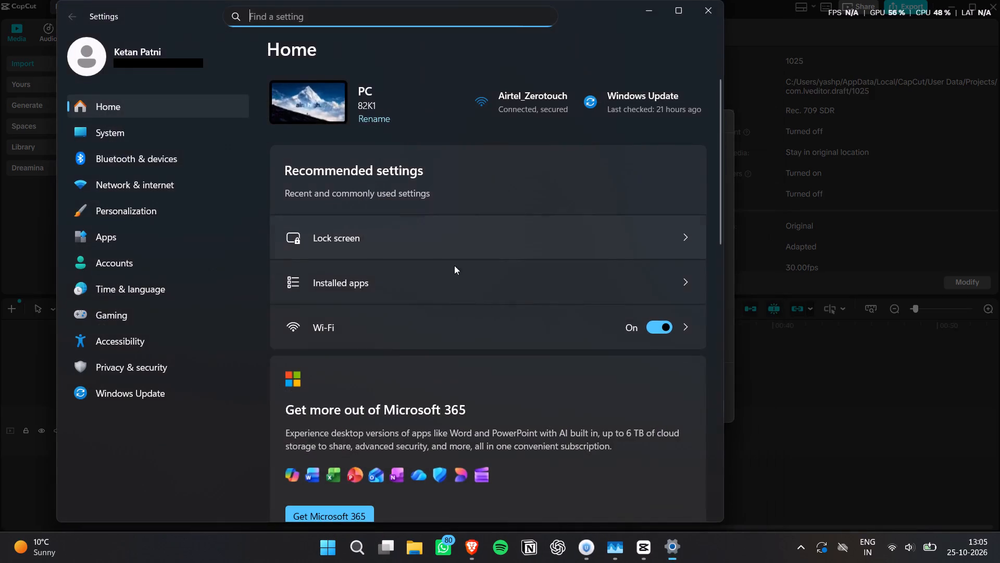
click(319, 287)
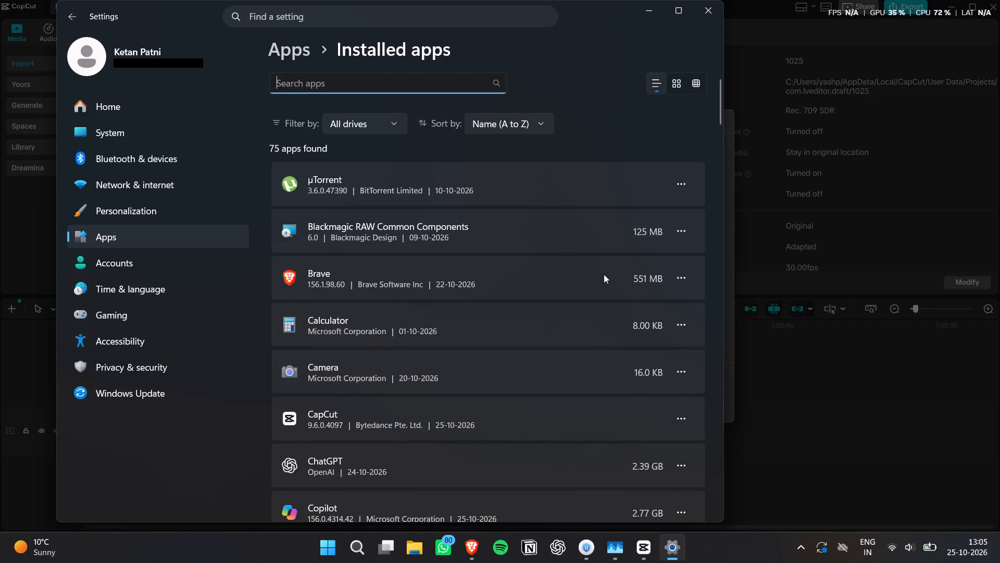
scroll(479, 274, down, 3)
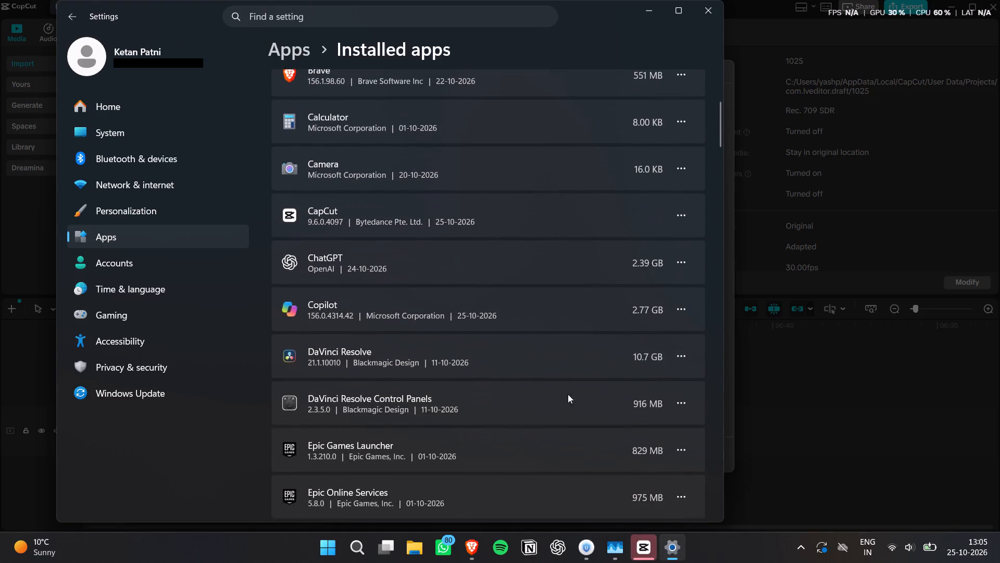
click(688, 353)
click(597, 400)
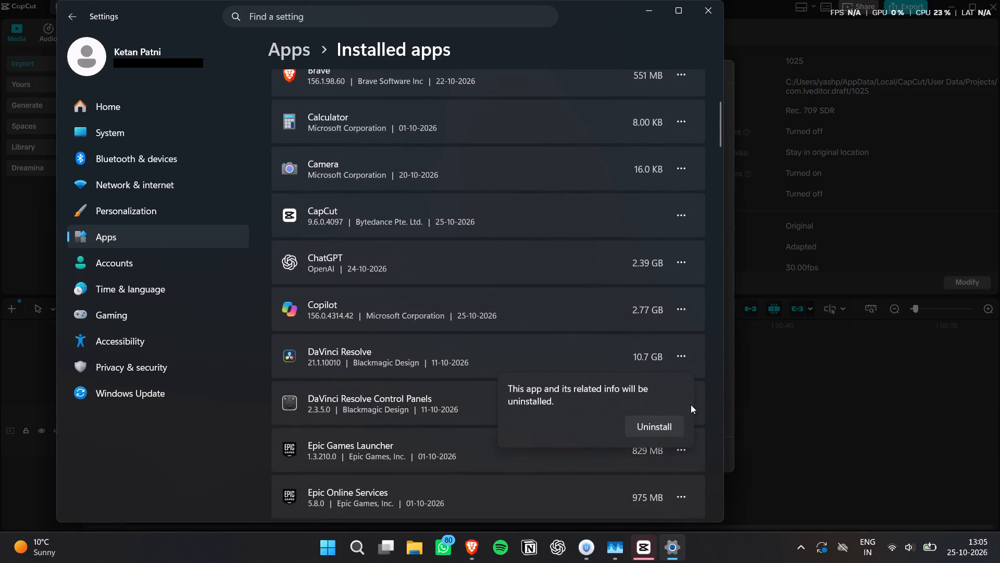
click(670, 434)
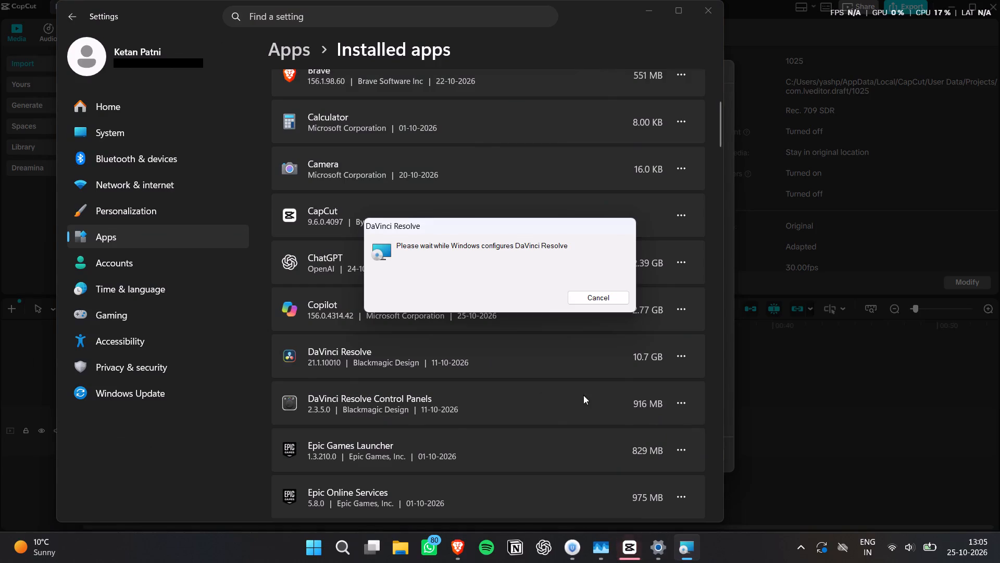
click(679, 407)
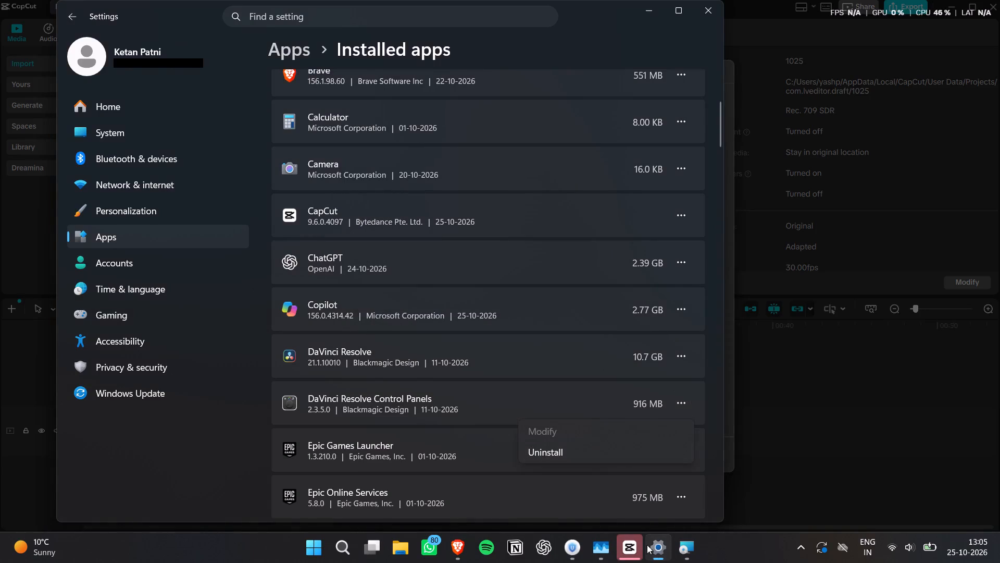
Switch back to CapCut to check the export of the 1025 project.
click(634, 551)
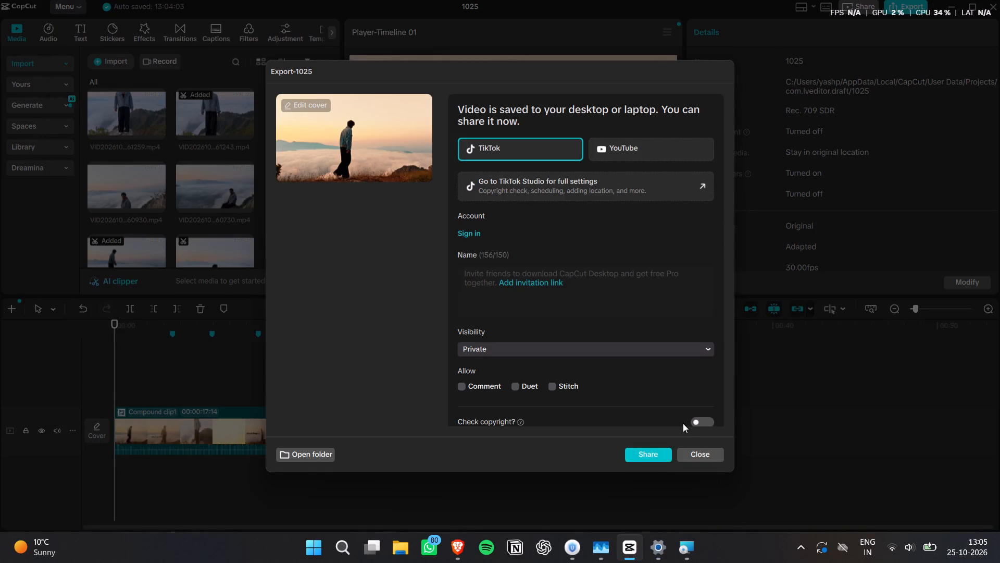
Open the export folder and play the exported "diggu" video in Media Player to review it.
click(324, 452)
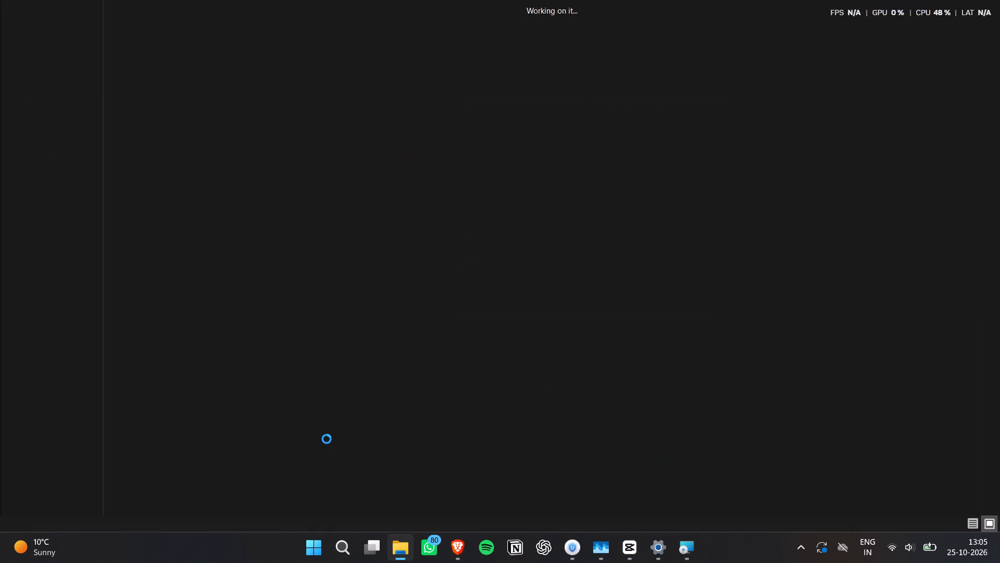
double_click(155, 146)
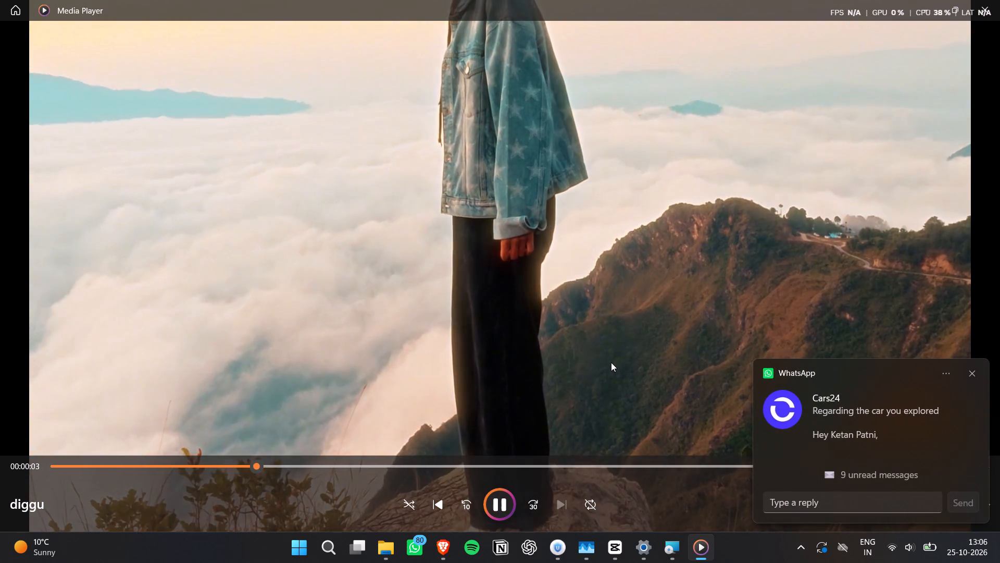
click(611, 362)
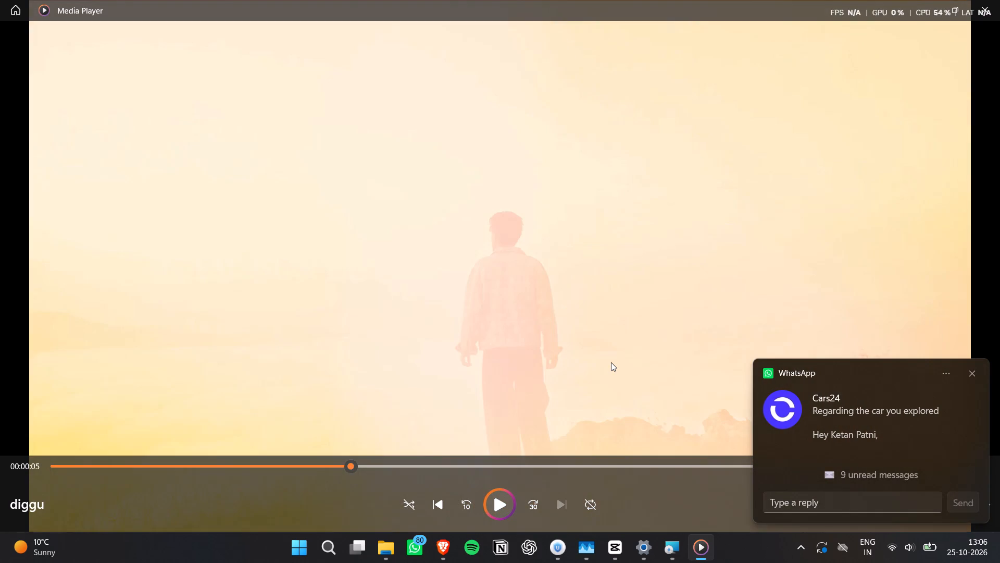
click(610, 362)
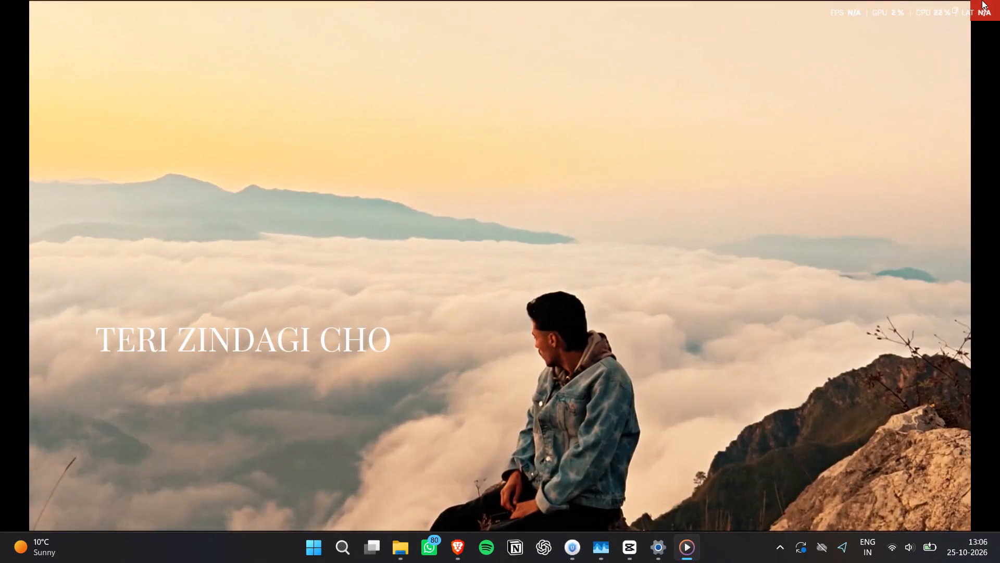
Switch to Windows Settings and uninstall DaVinci Resolve Control Panels from the installed apps.
click(663, 545)
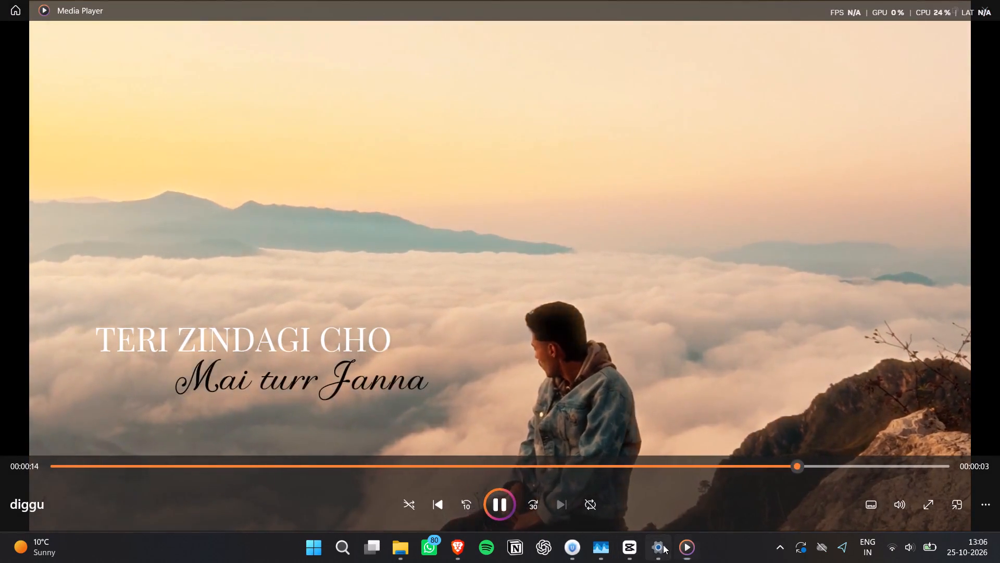
click(676, 351)
click(632, 400)
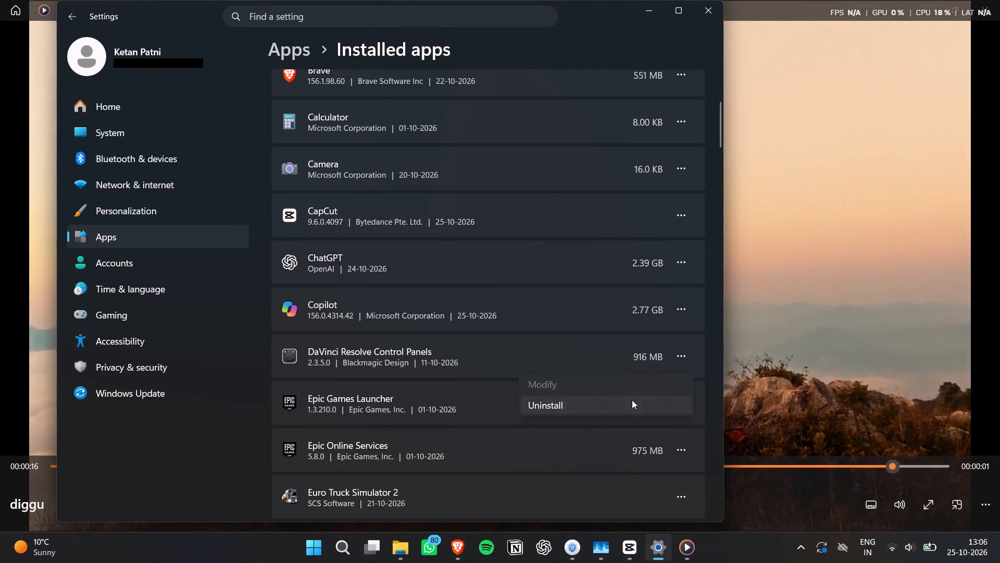
click(644, 425)
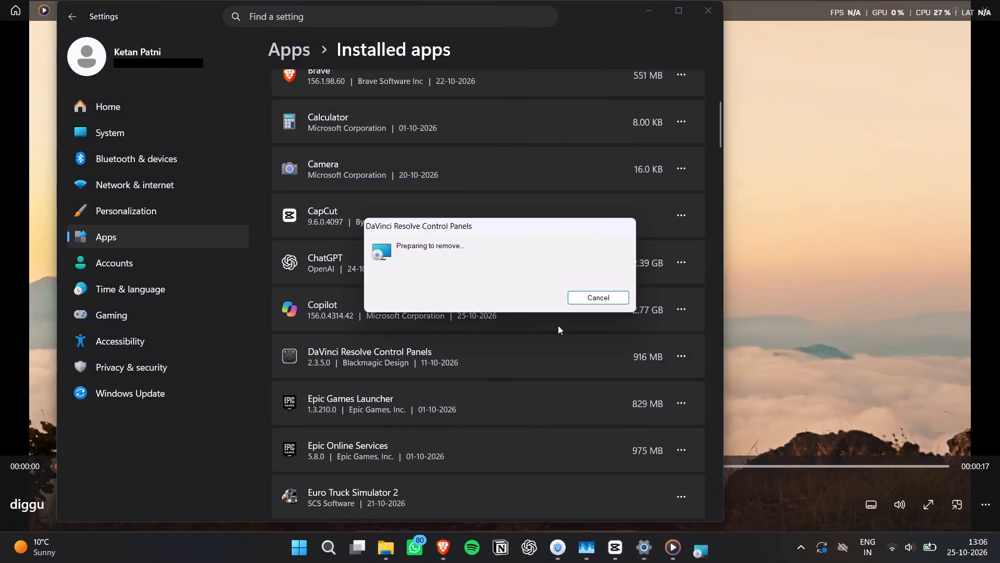